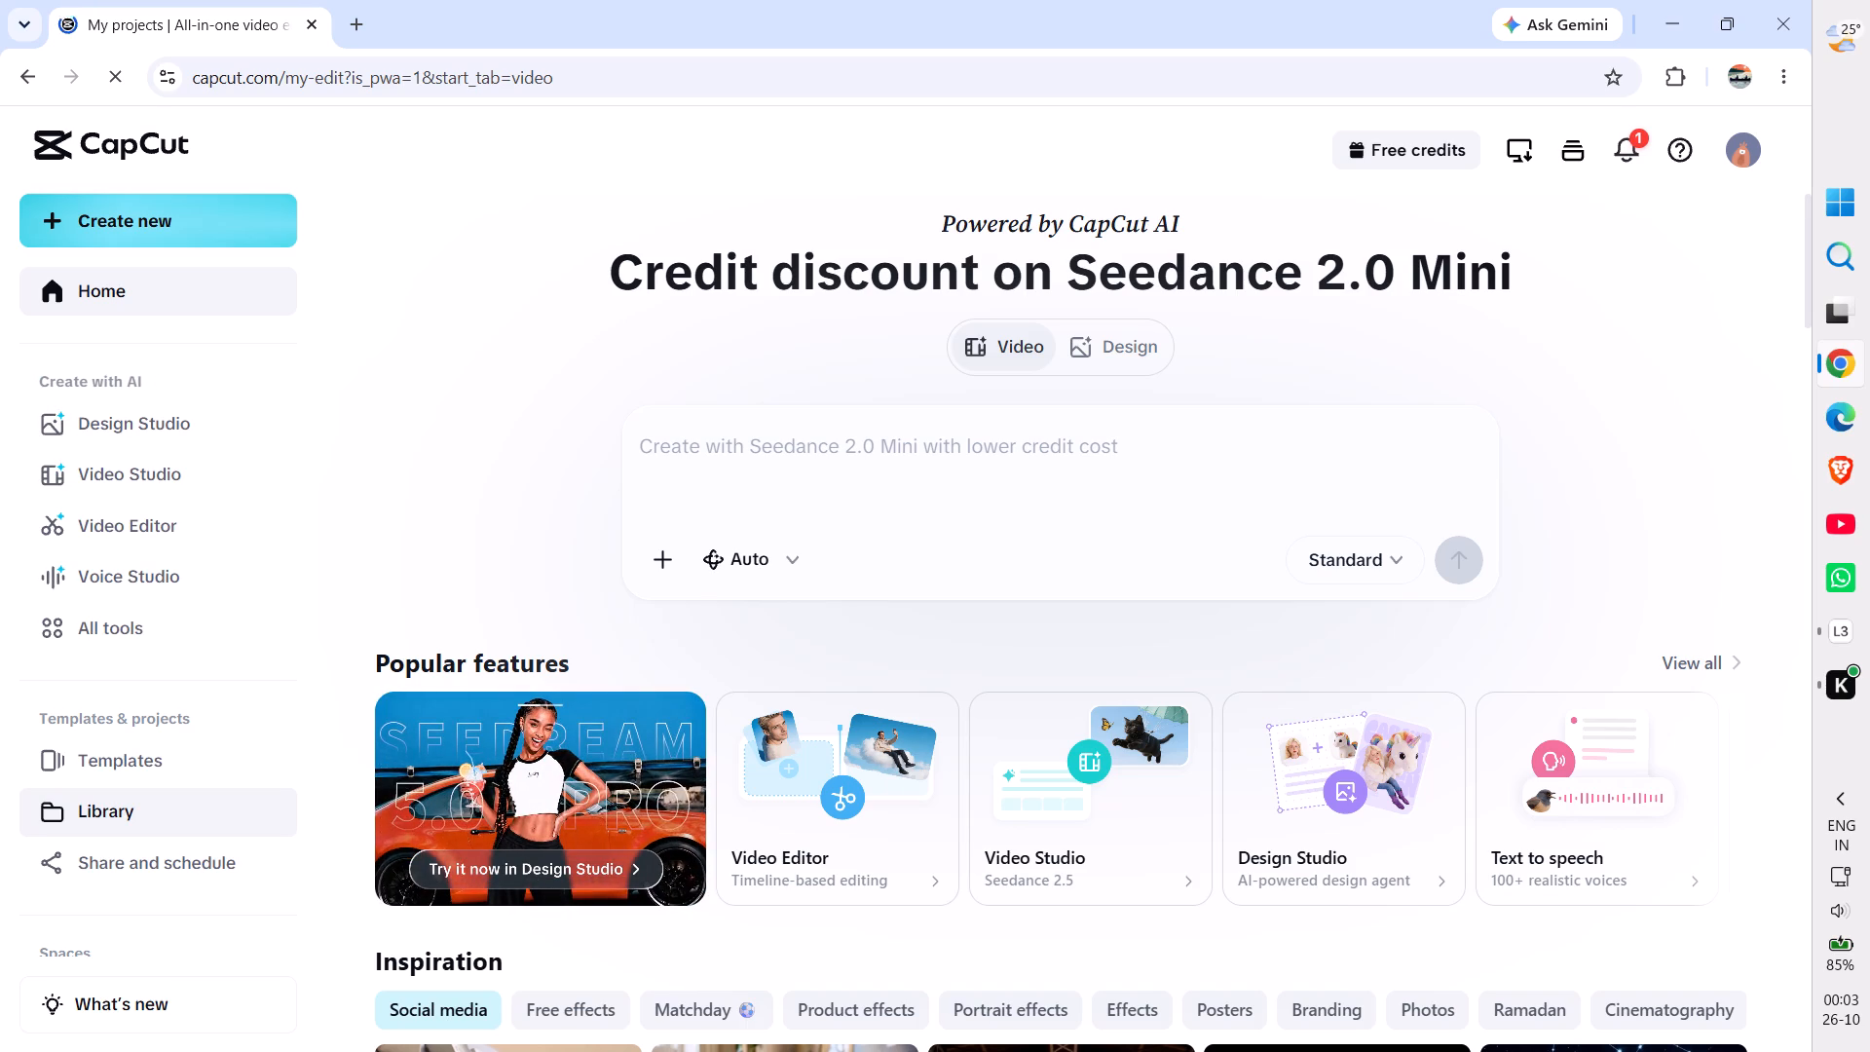
scroll(143, 833, down, 4)
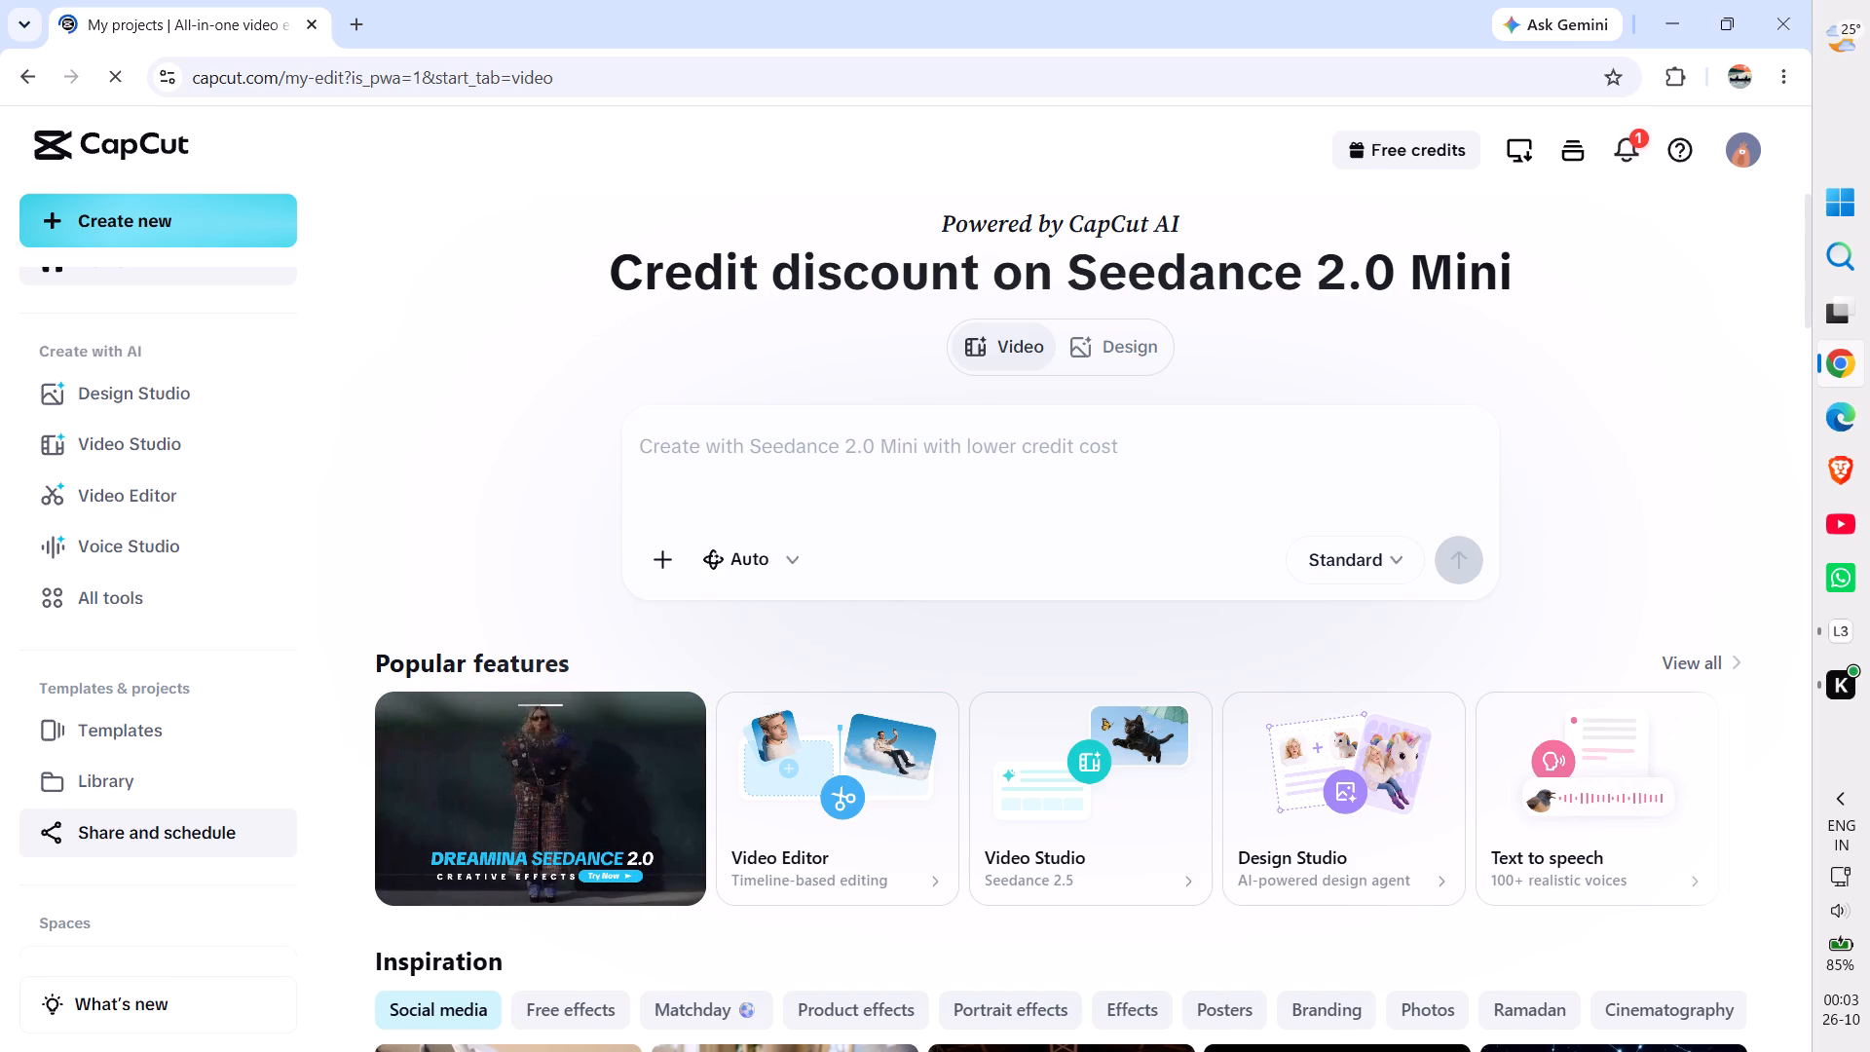
scroll(165, 823, down, 1)
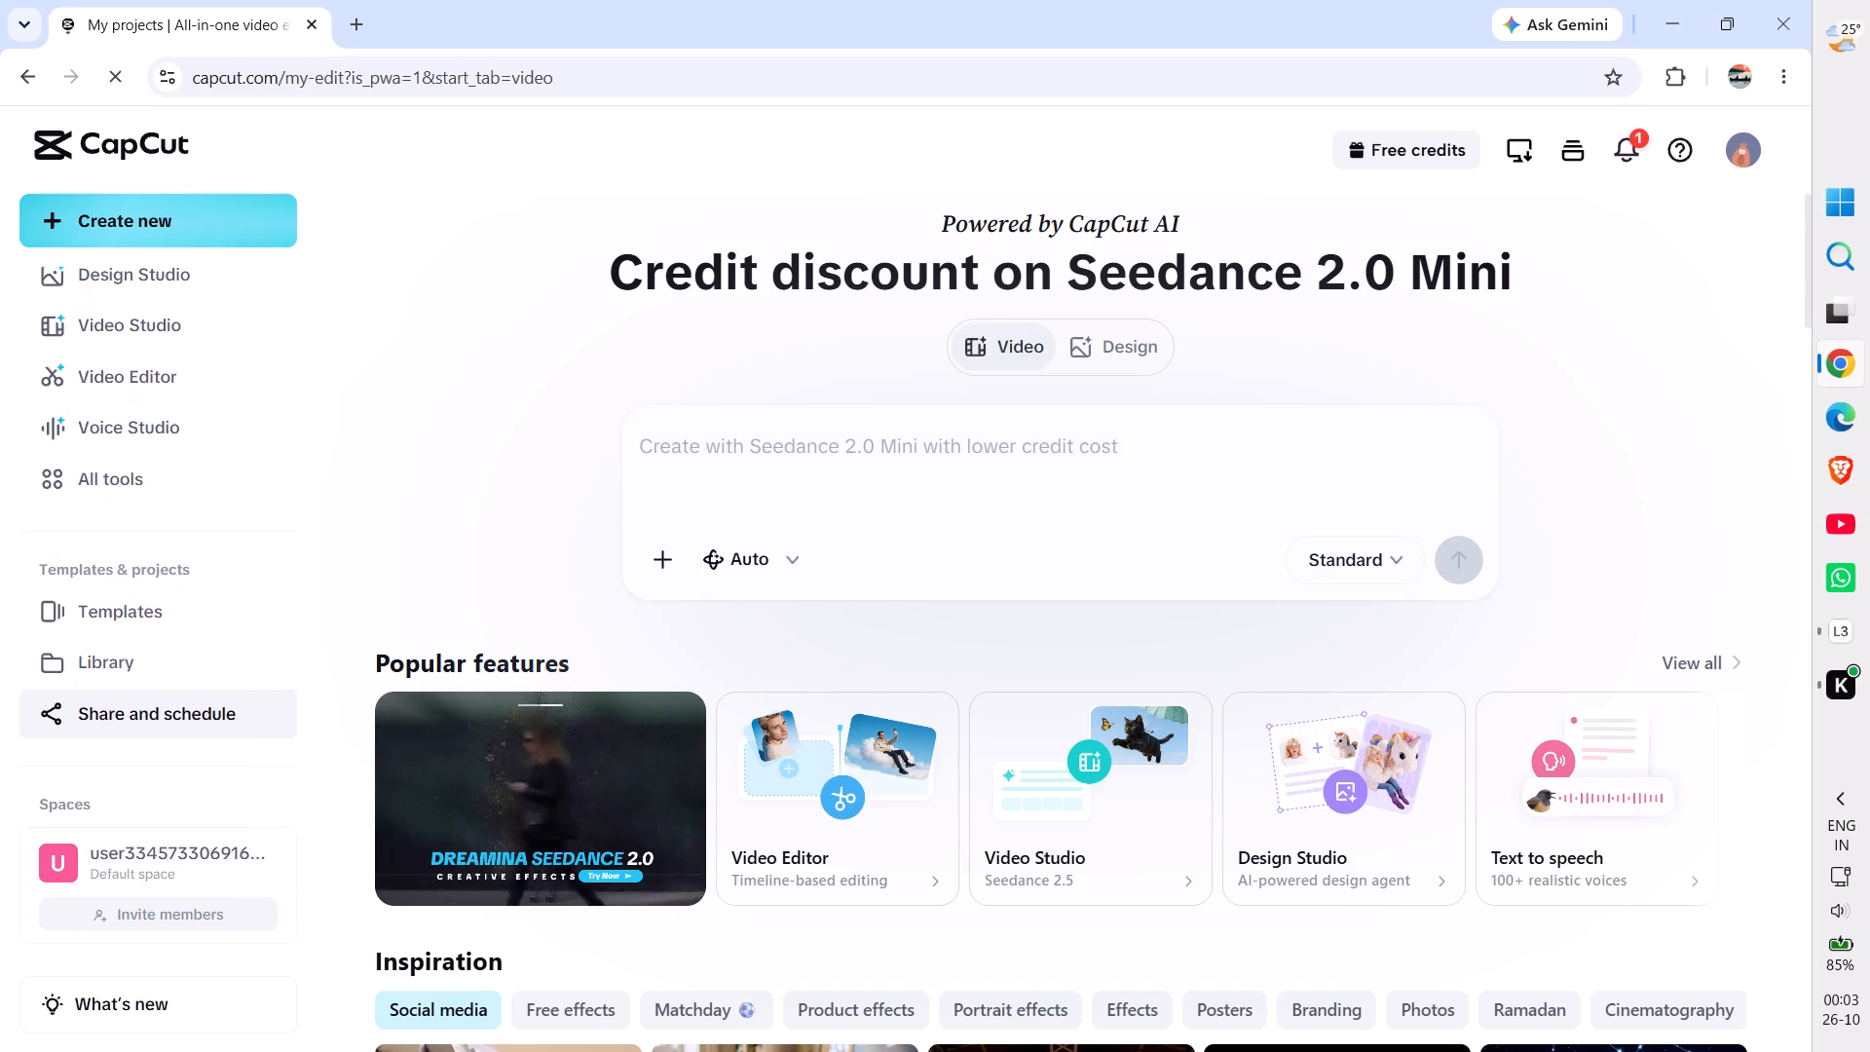
scroll(165, 823, down, 1)
click(144, 763)
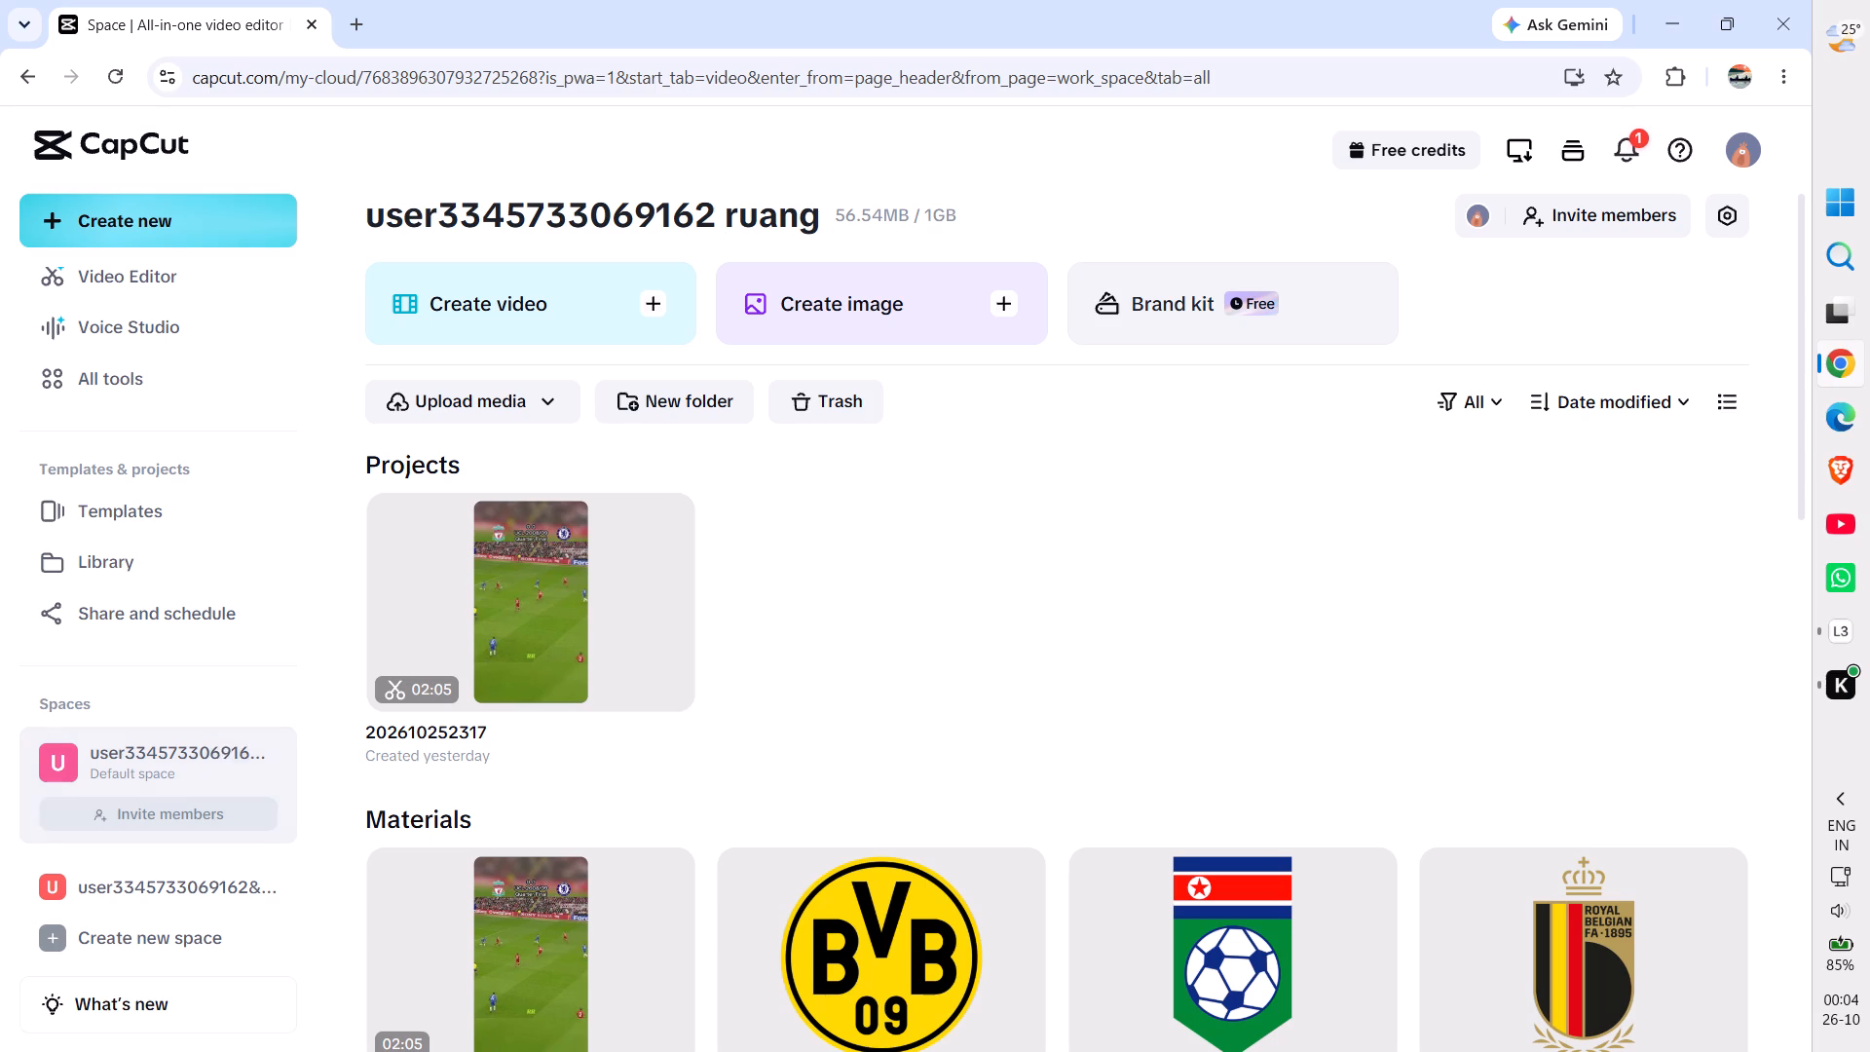
double_click(495, 574)
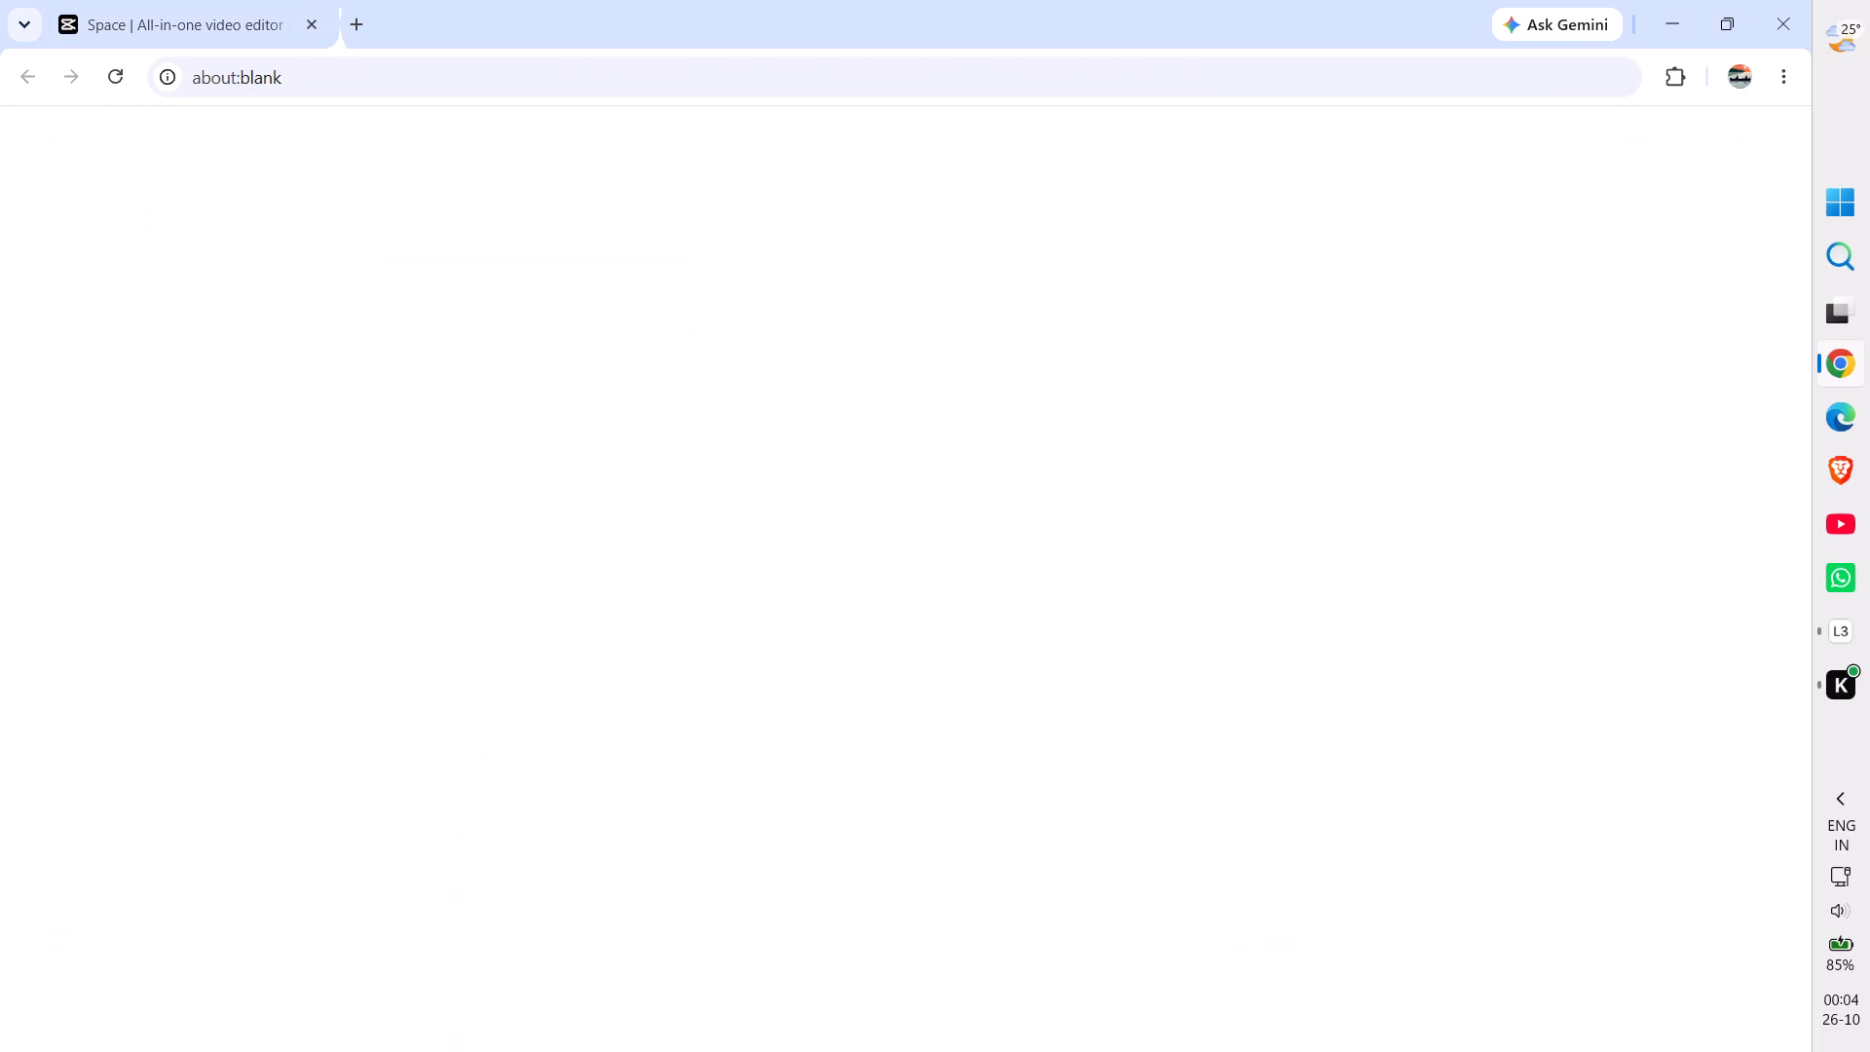
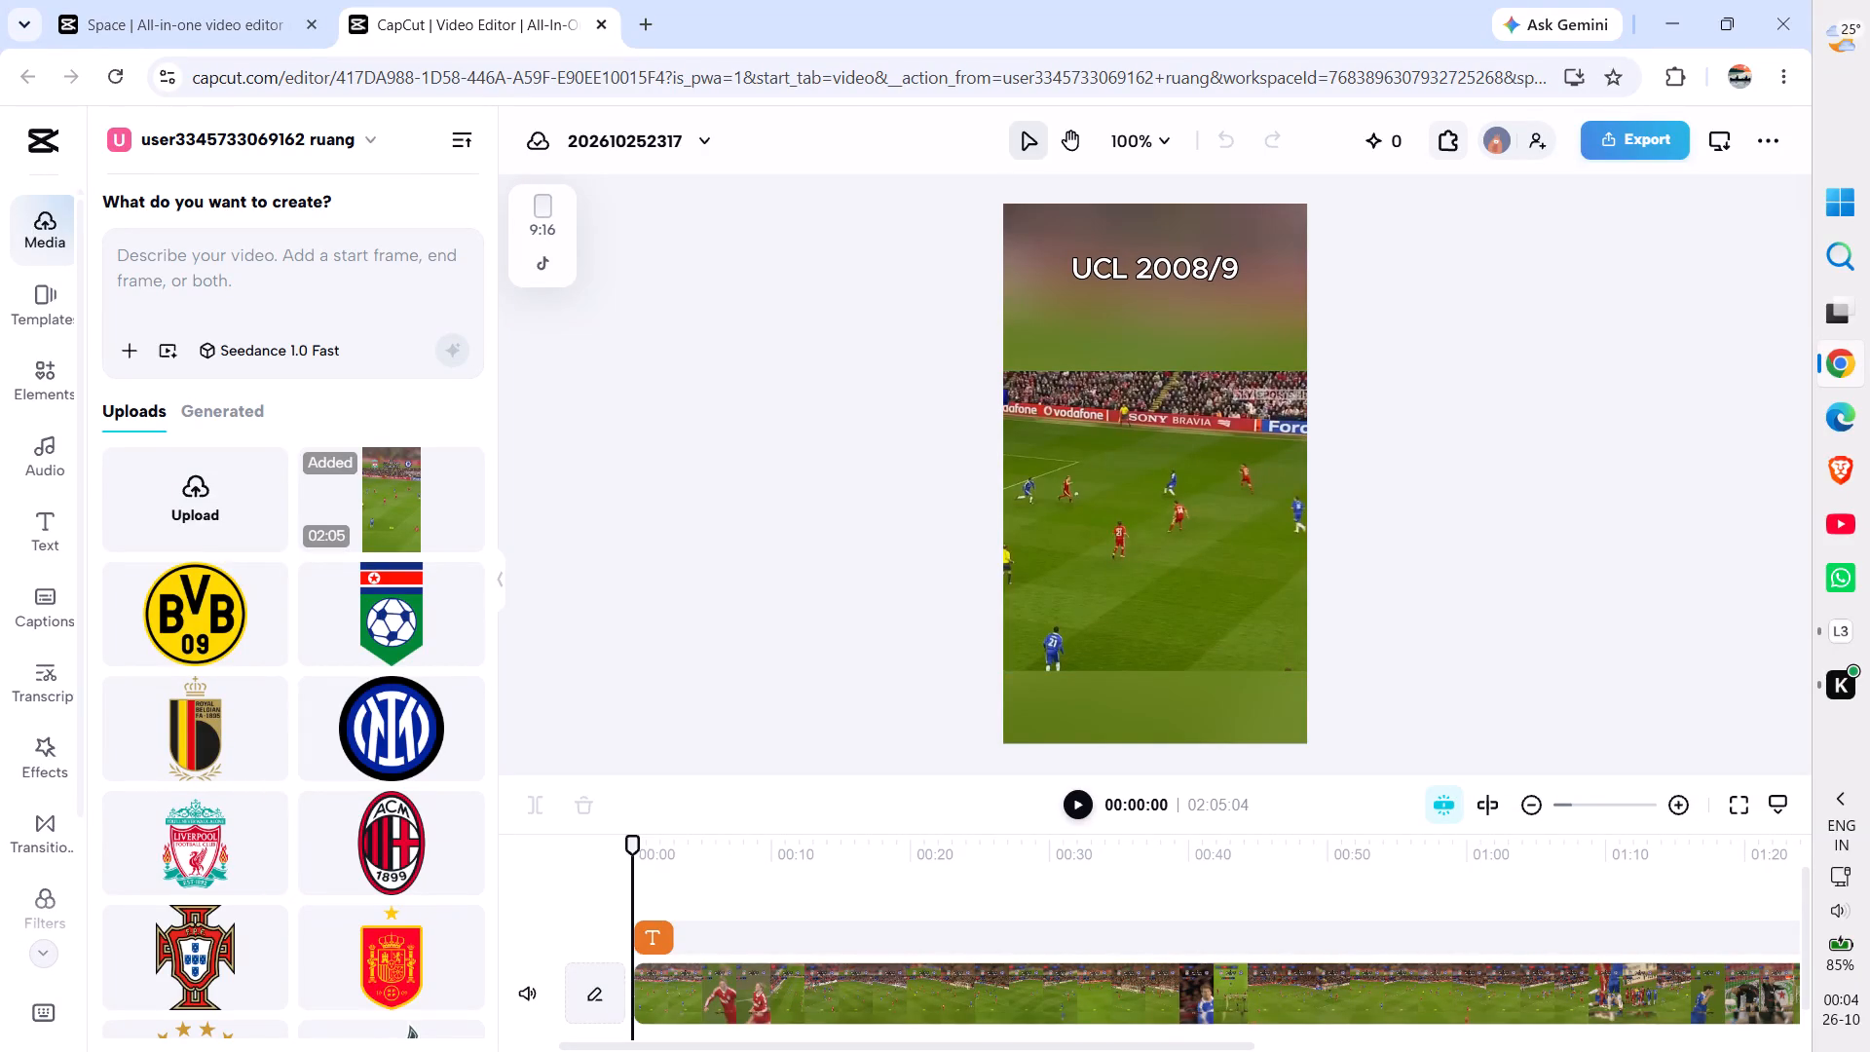
Reopen the UEFA Liverpool 1-3 Chelsea match page from the browsing history in a new tab and copy its "Quarter-finals 1st leg" text.
click(651, 23)
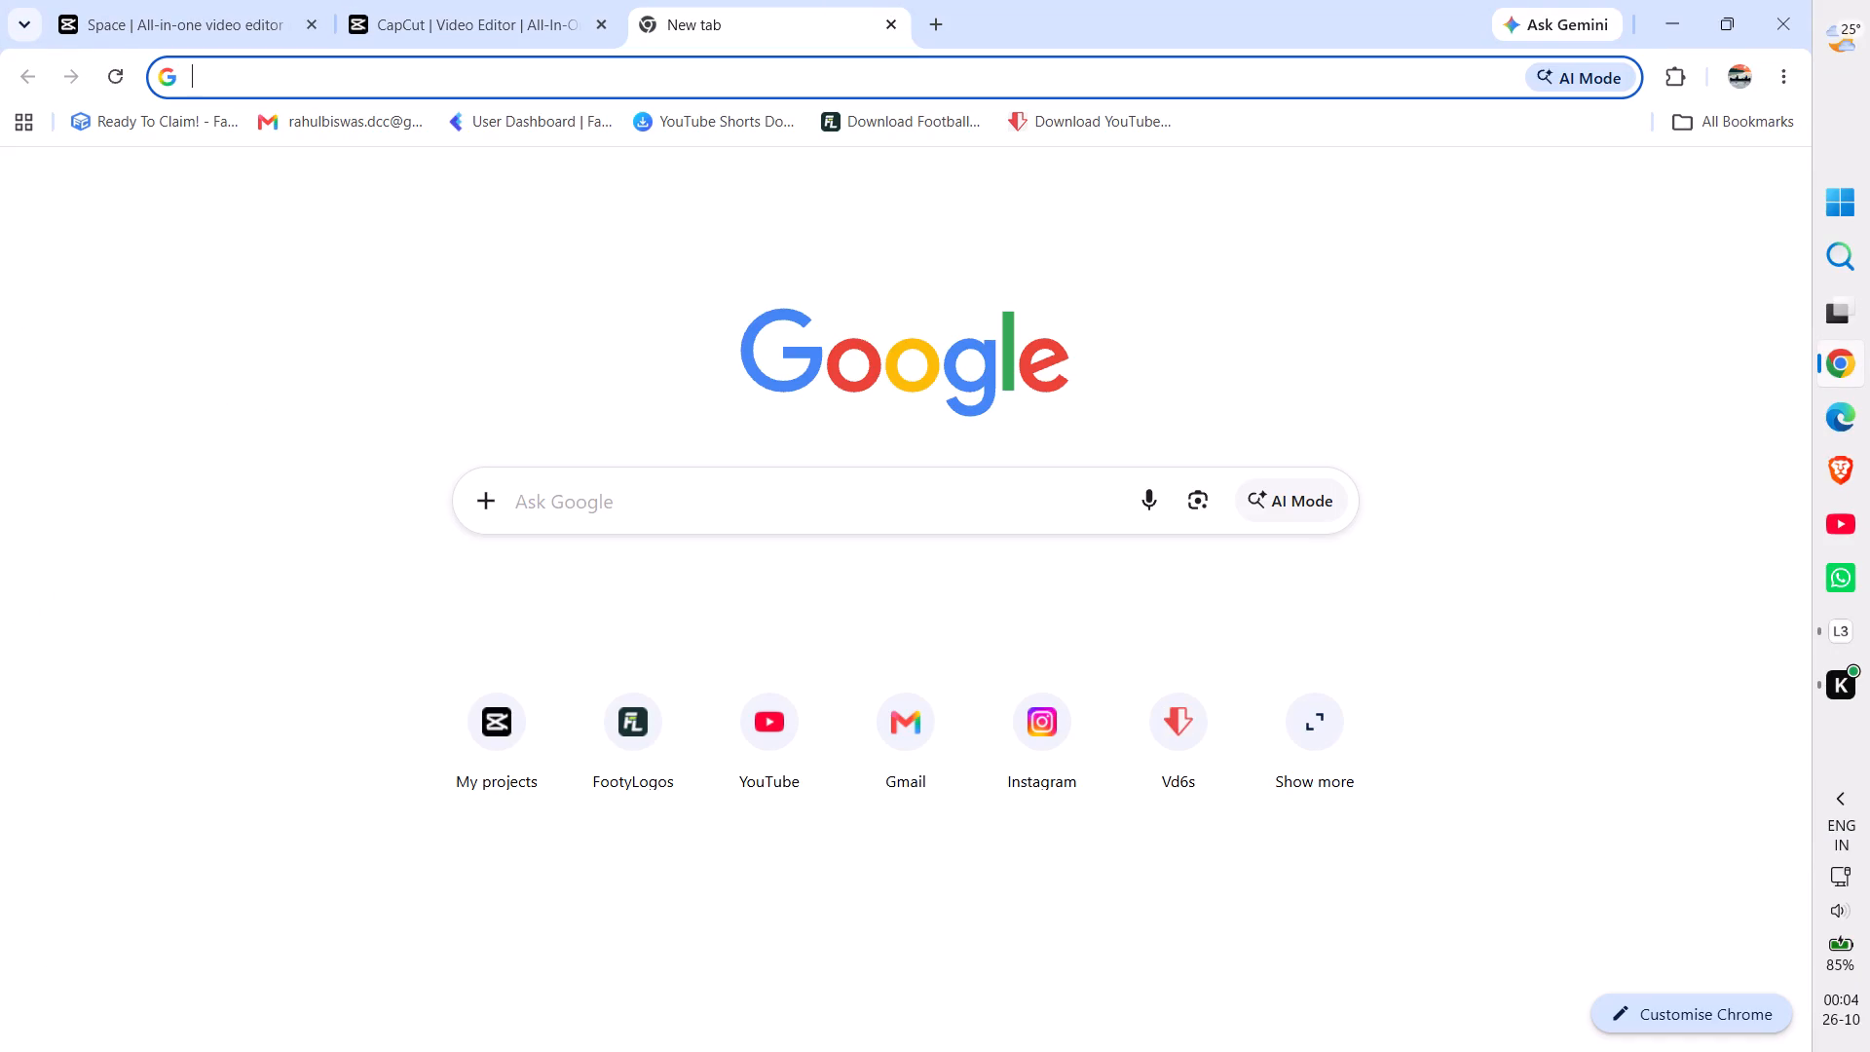
key(ctrl+h)
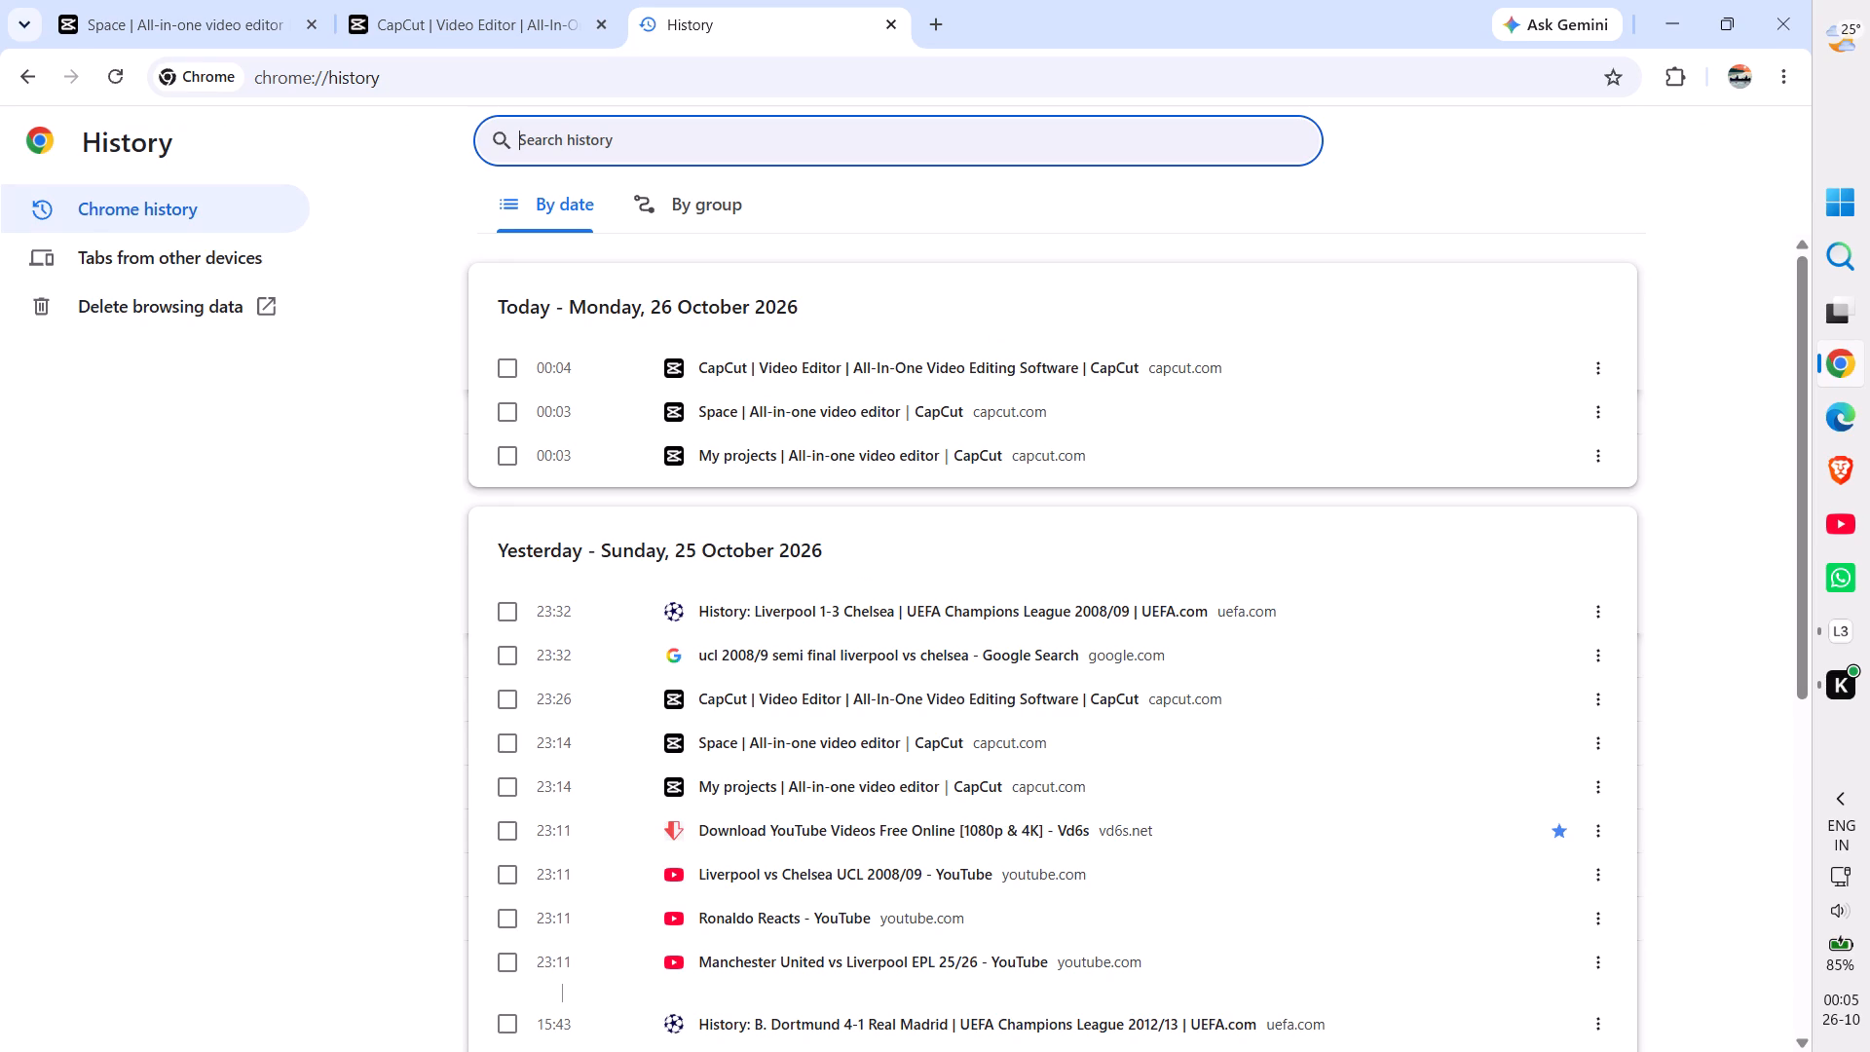
click(736, 616)
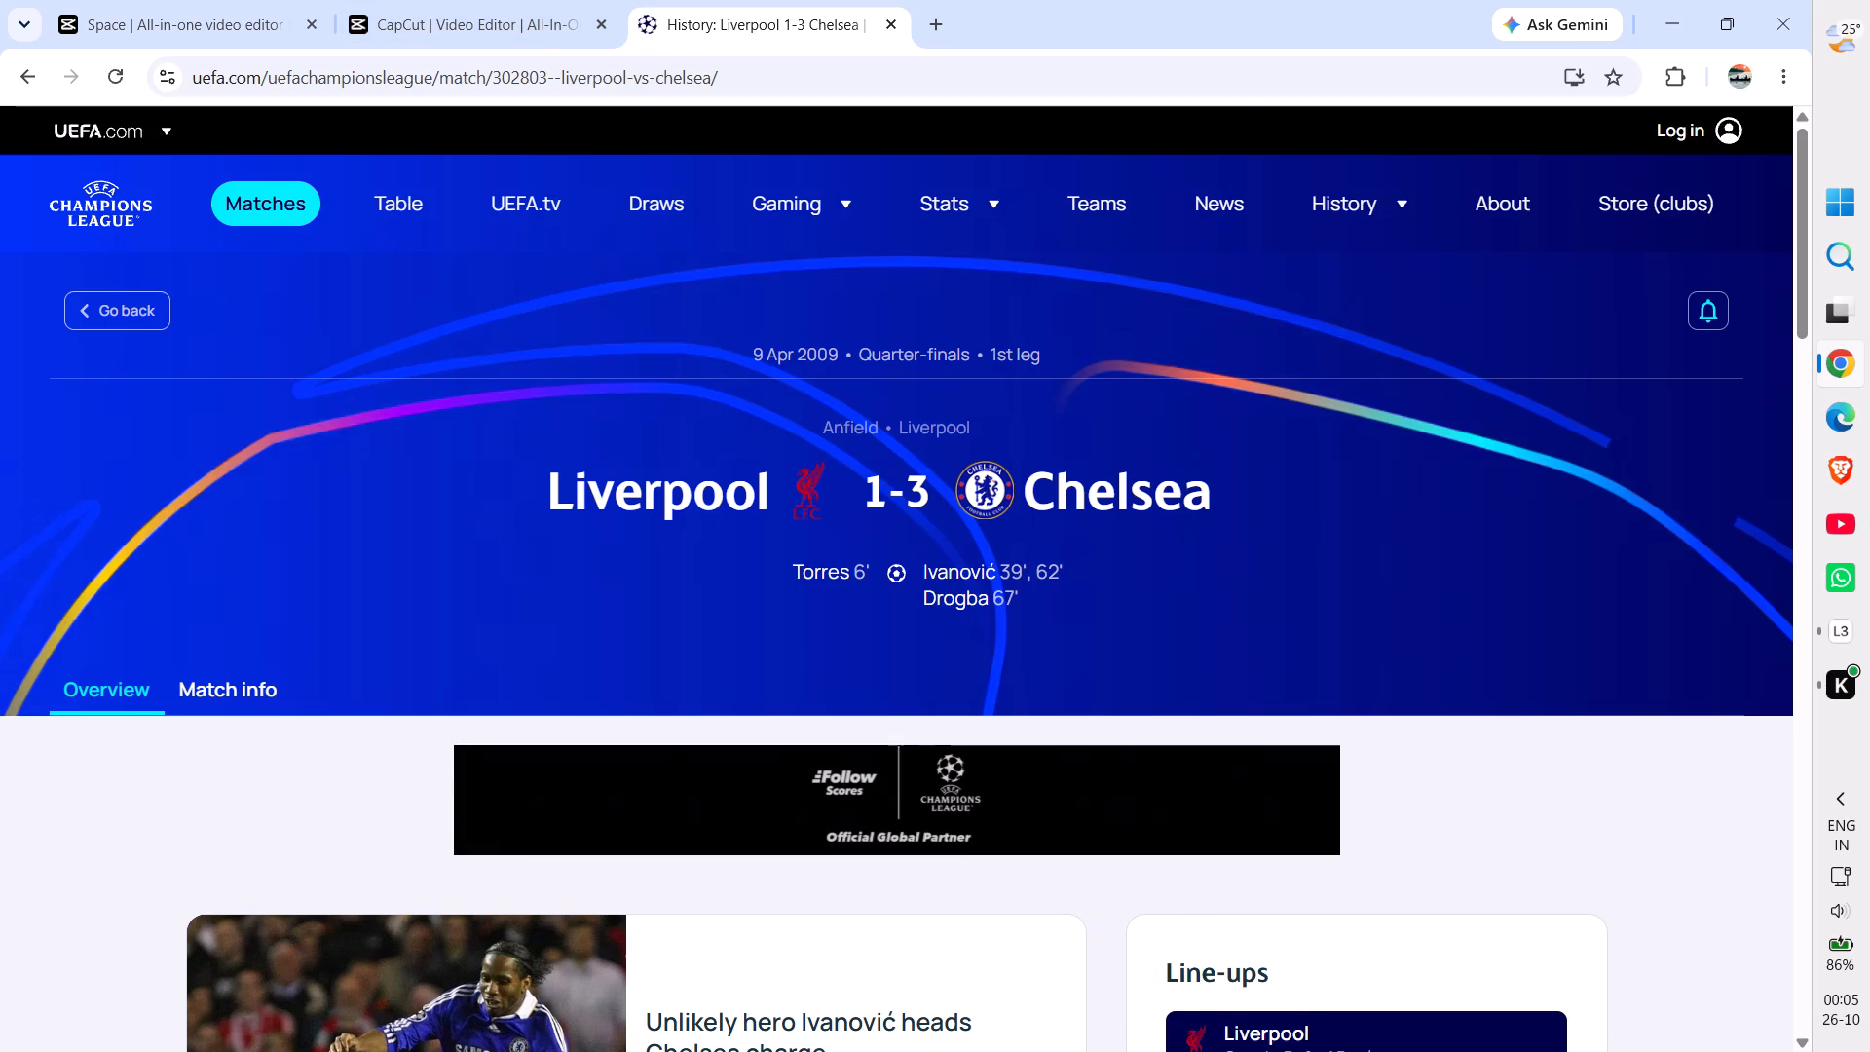
drag(855, 351, 1064, 359)
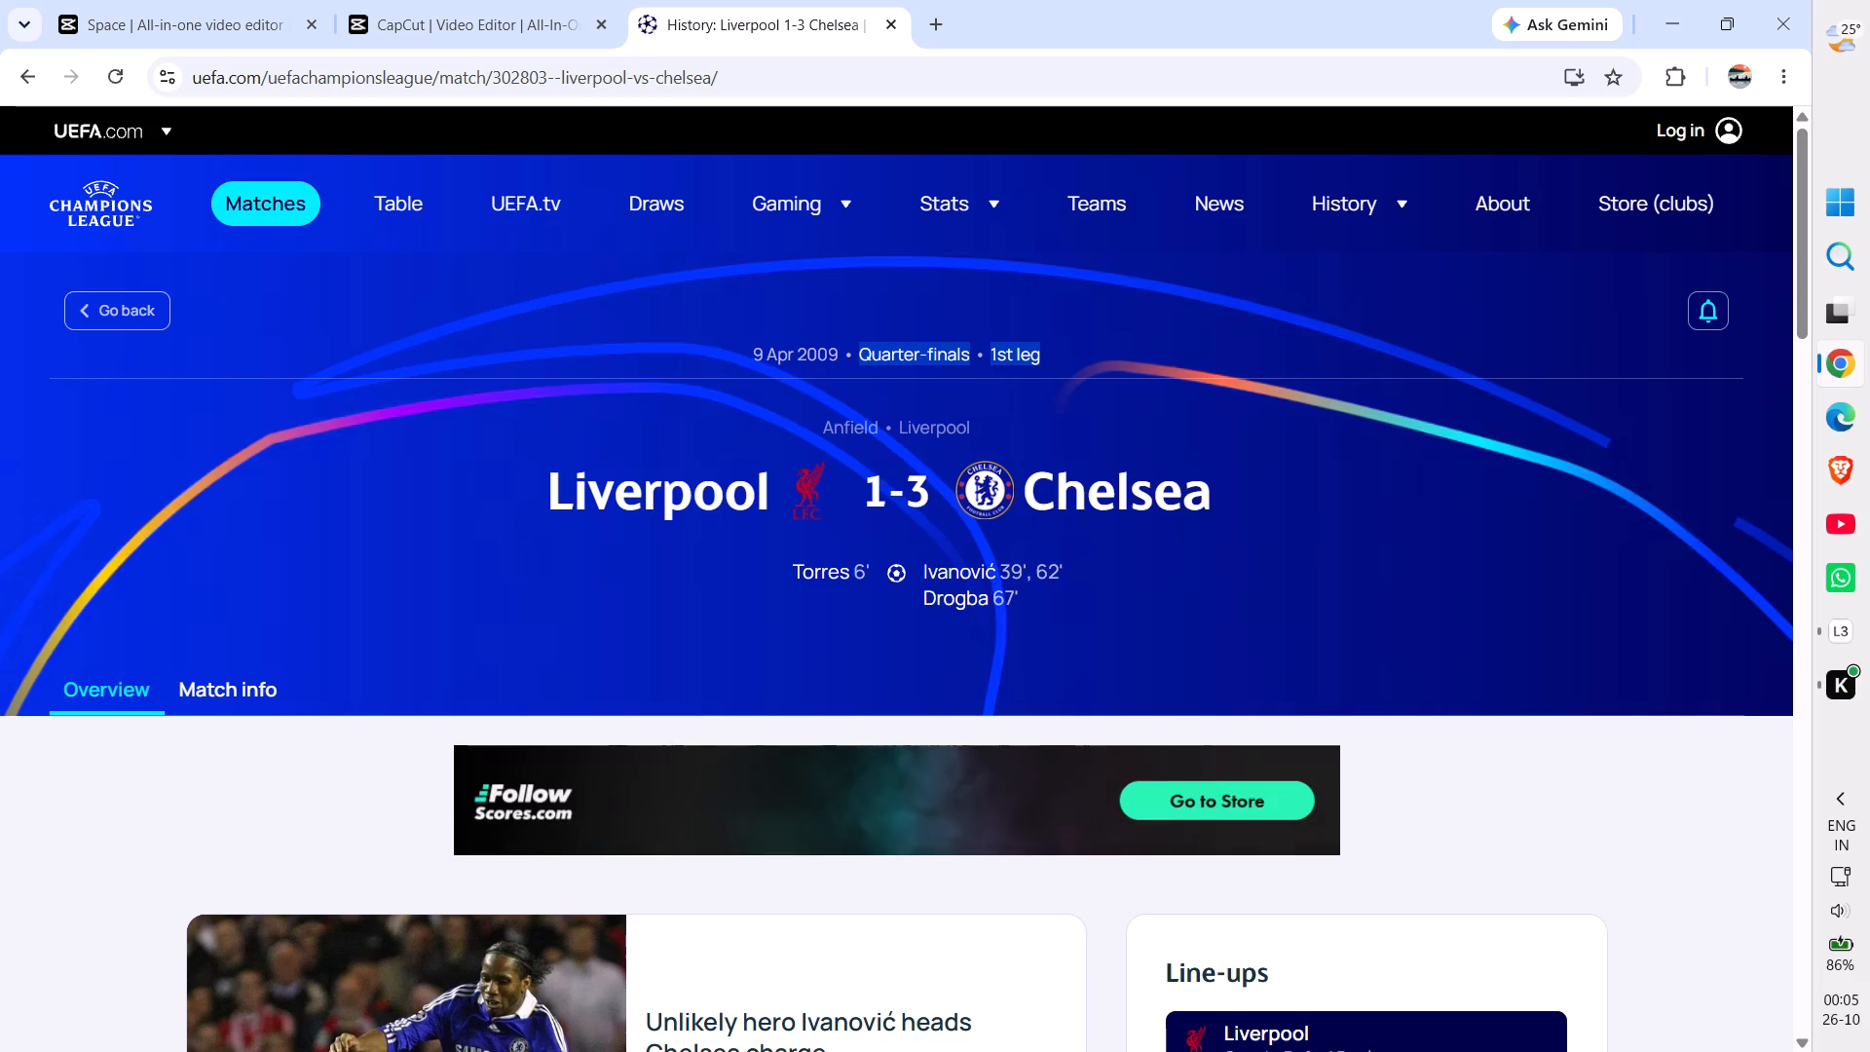
key(ctrl+c)
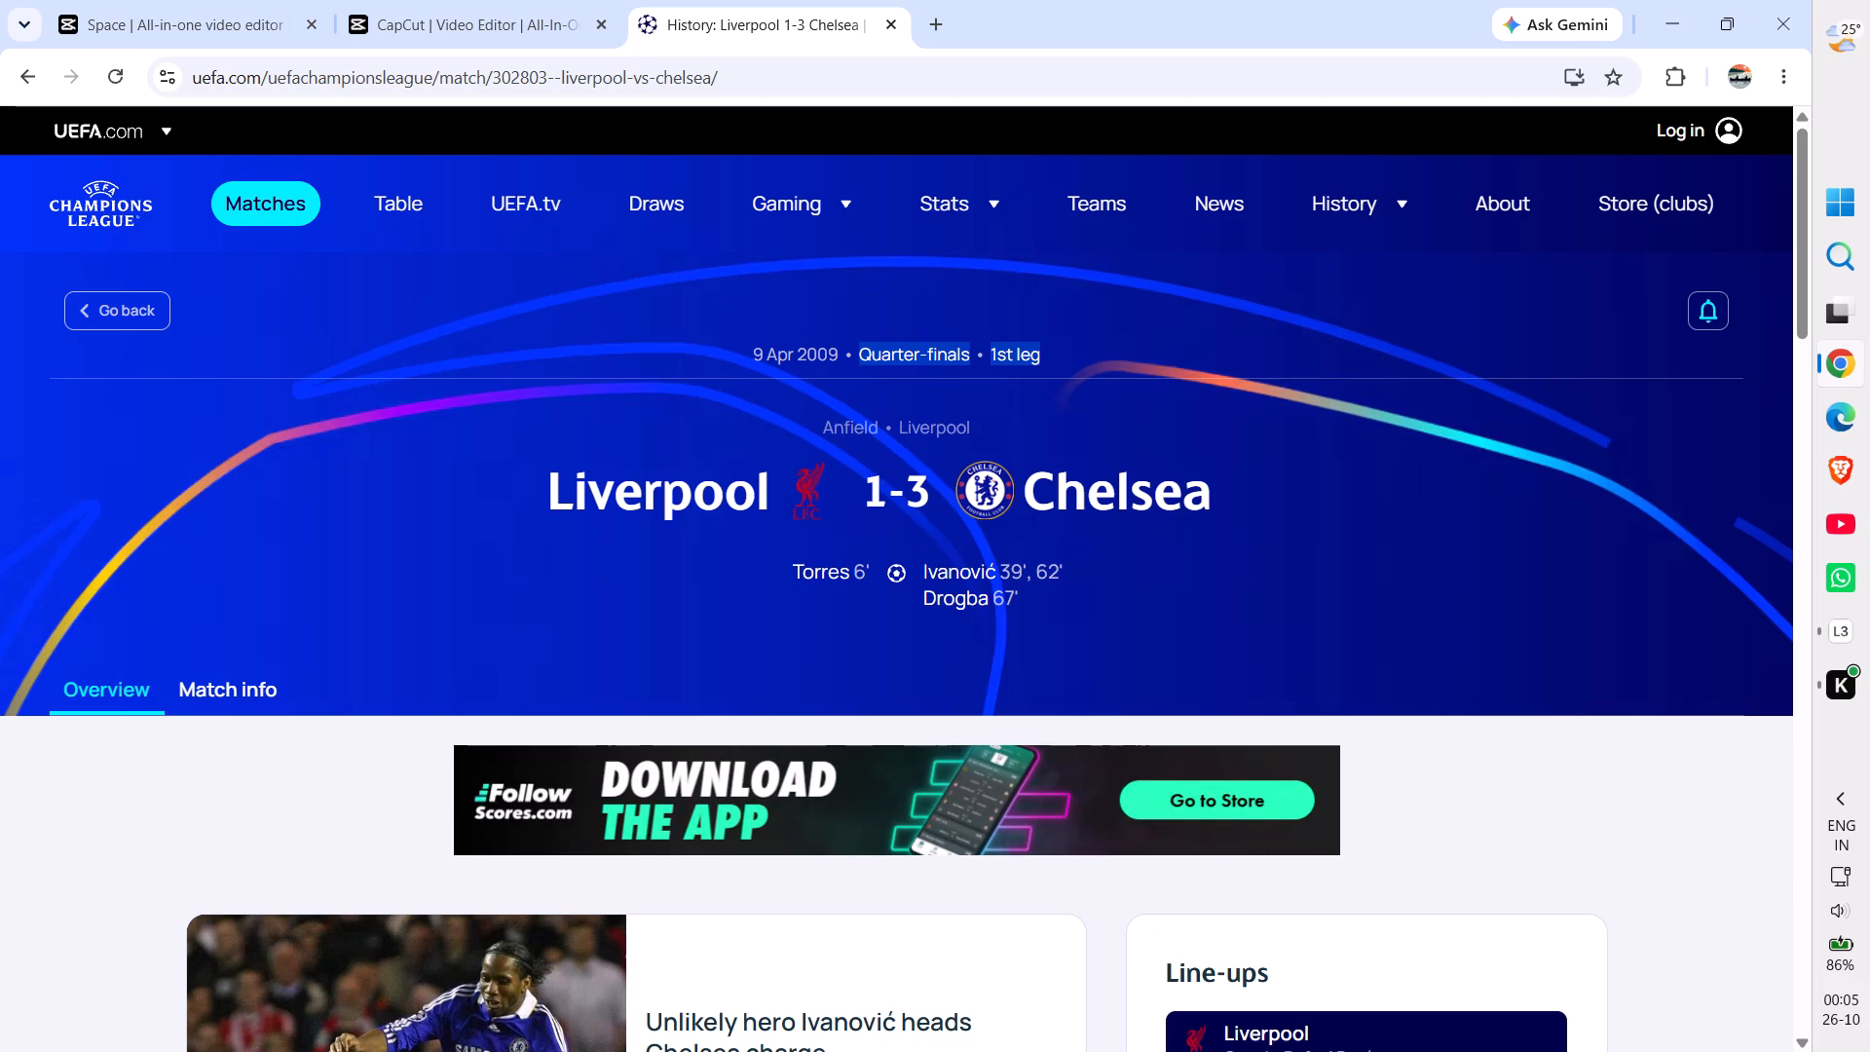
click(436, 459)
Return to the CapCut project, add a heading, and replace its placeholder text with the copied "Quarter-finals 1st leg".
click(509, 0)
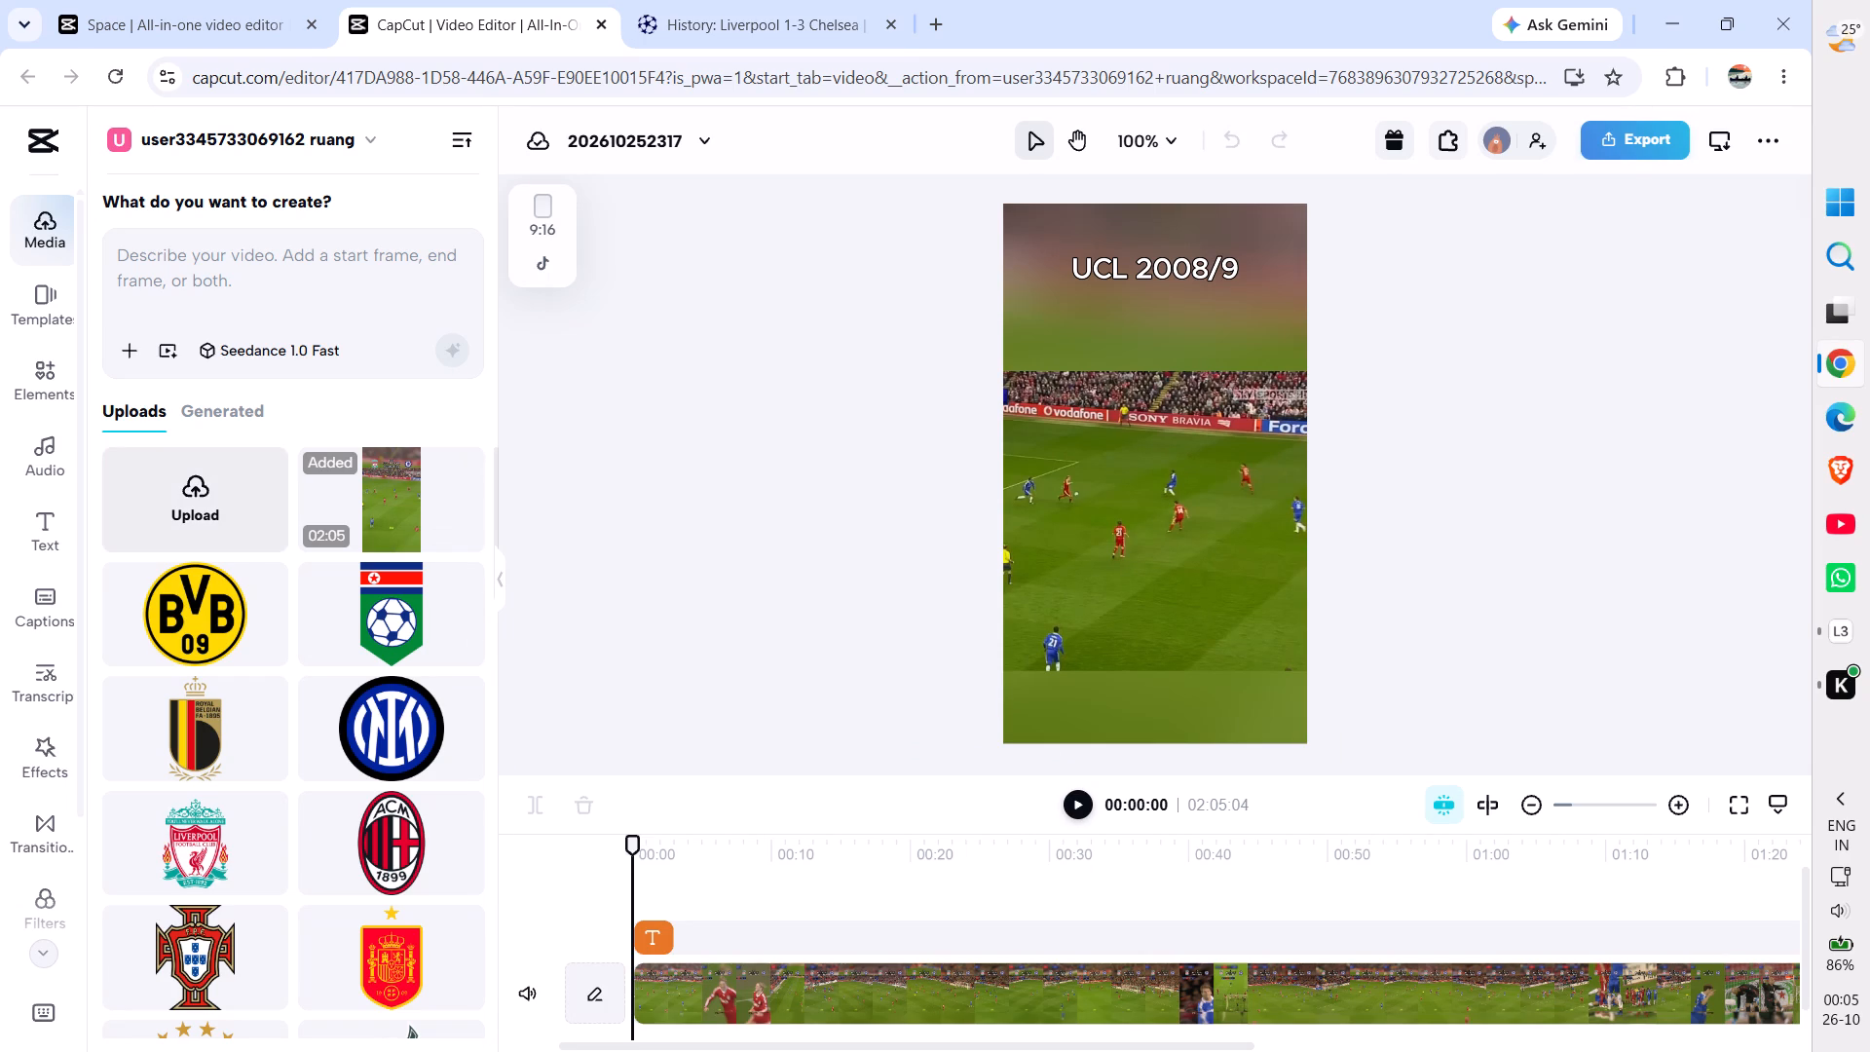
click(50, 518)
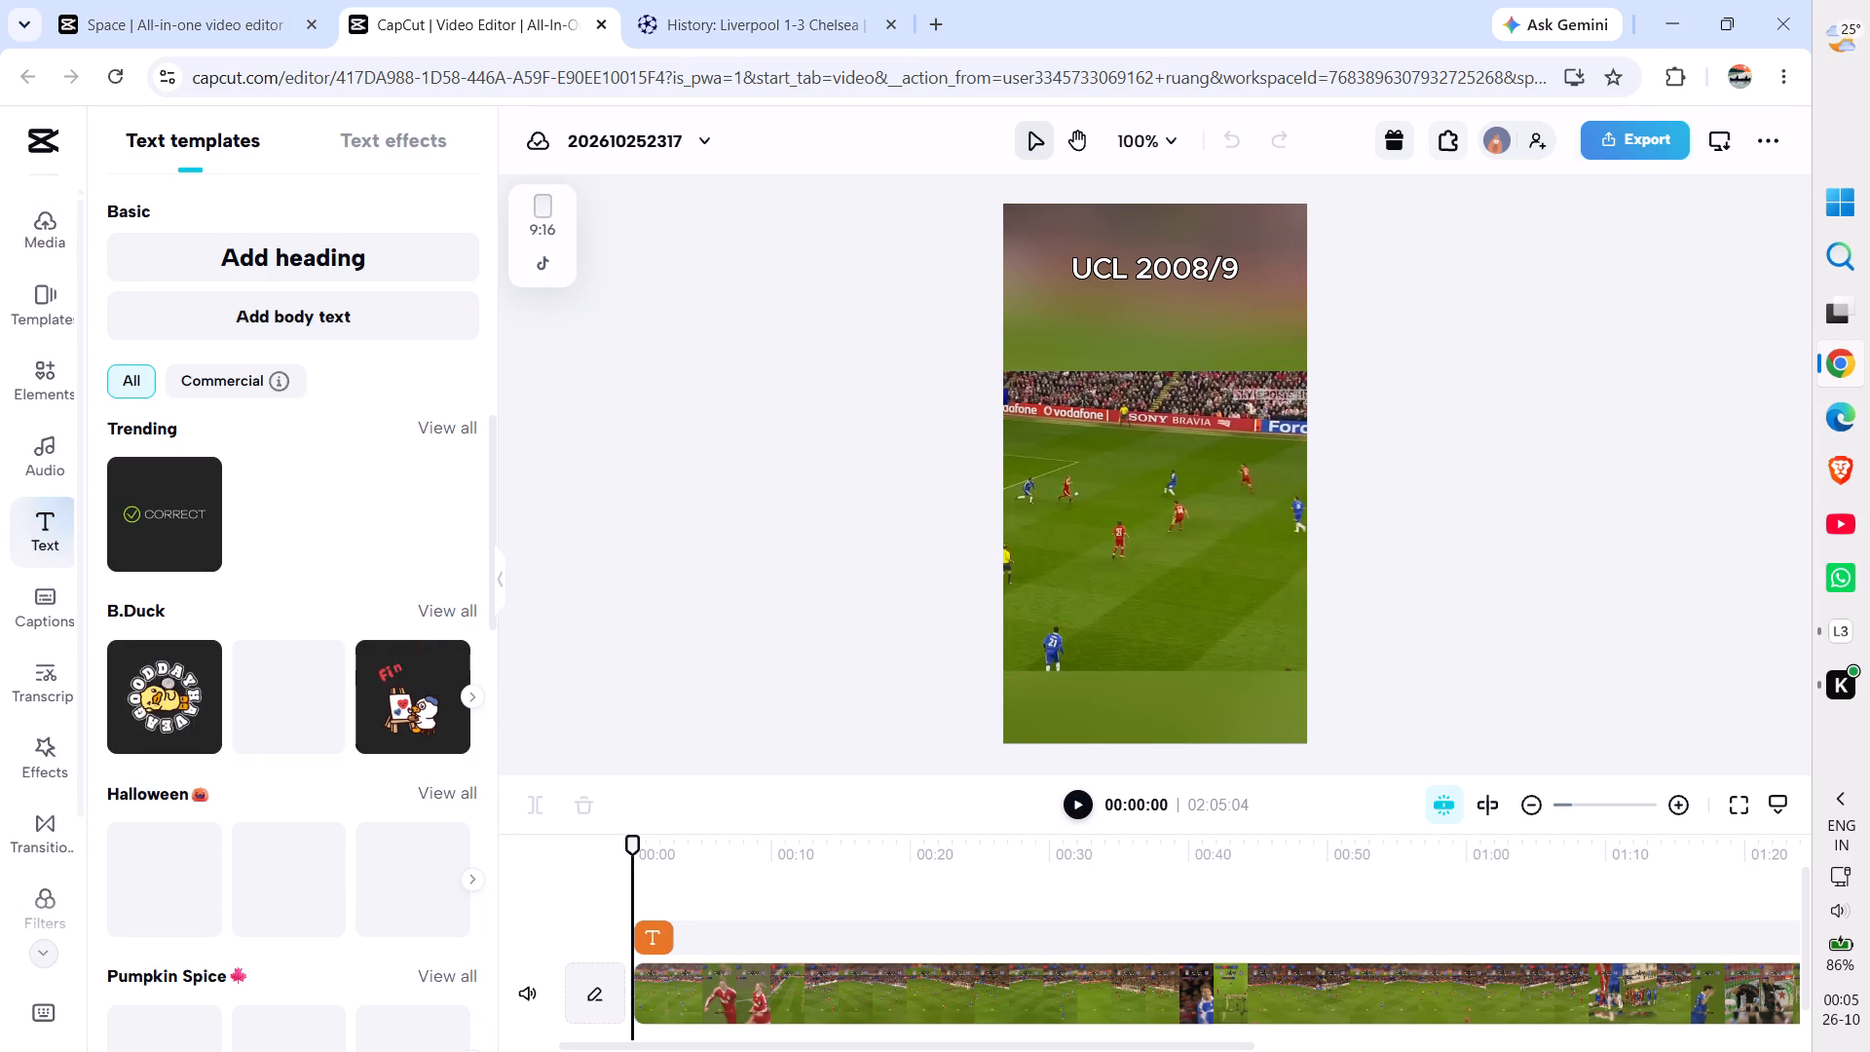
click(286, 250)
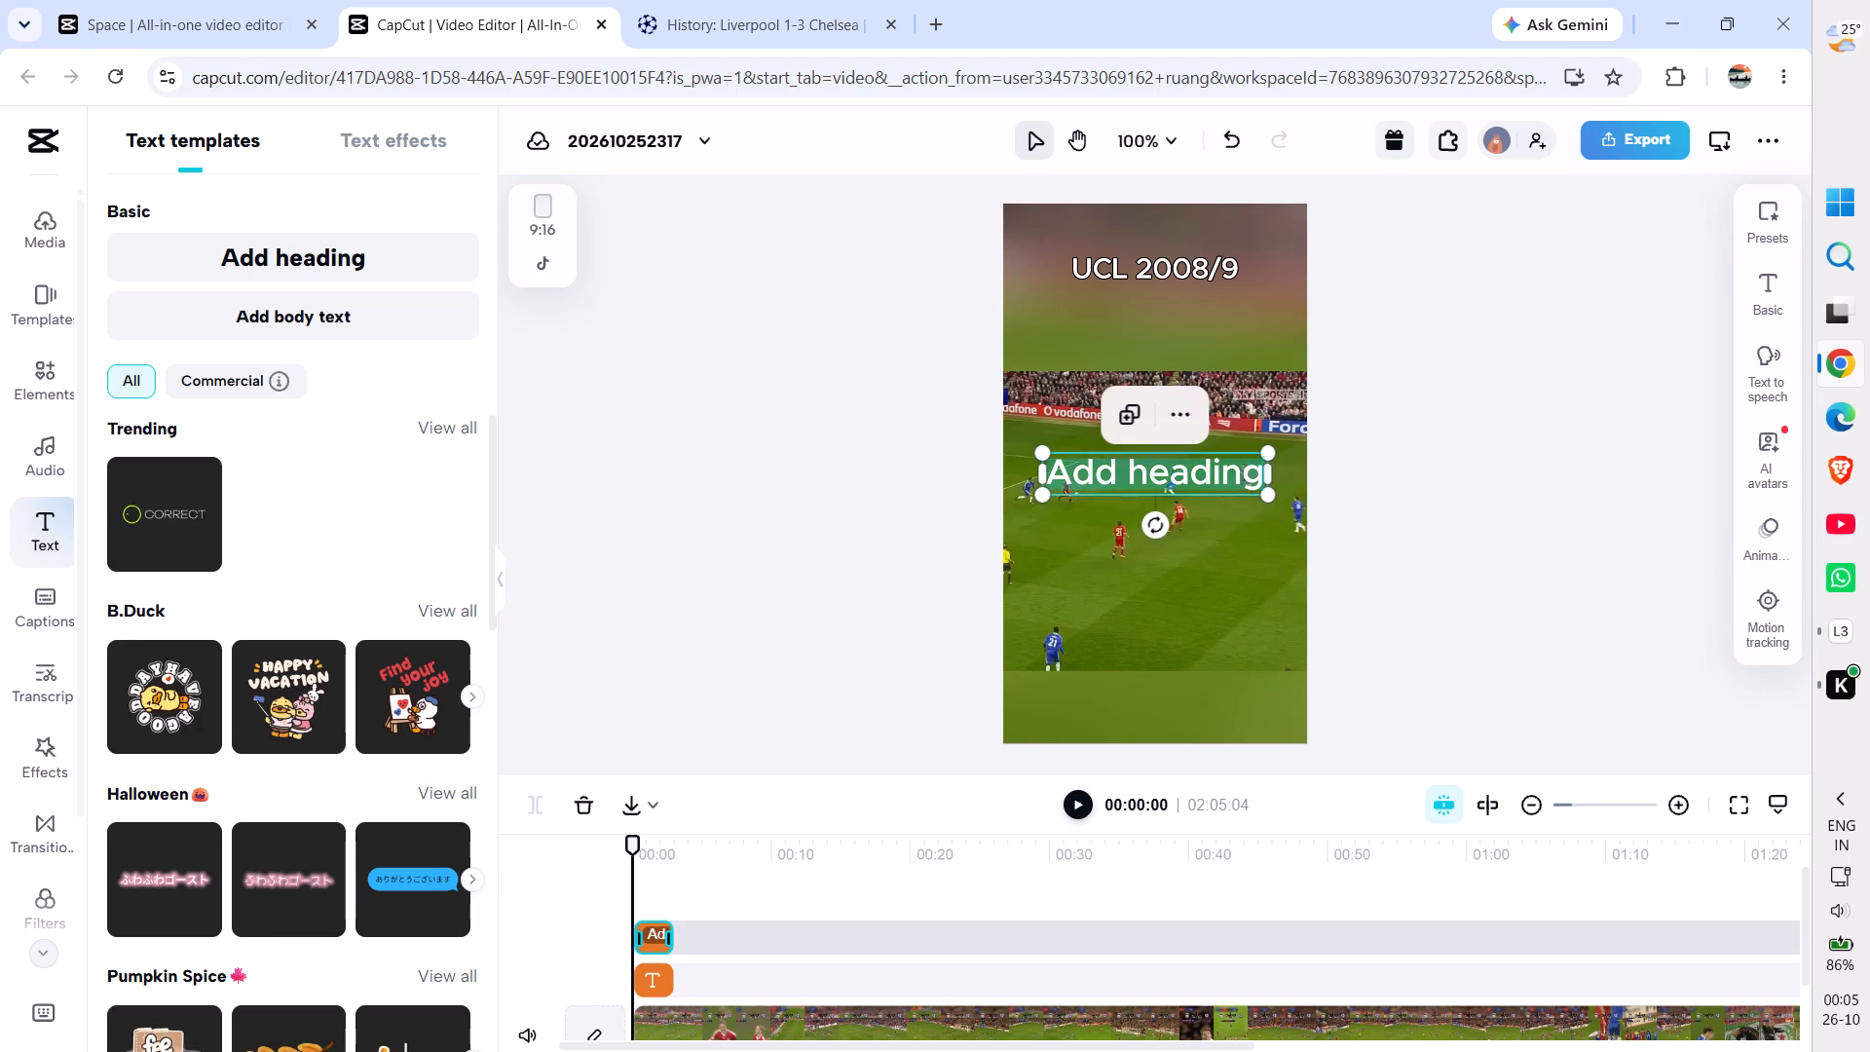
click(1769, 282)
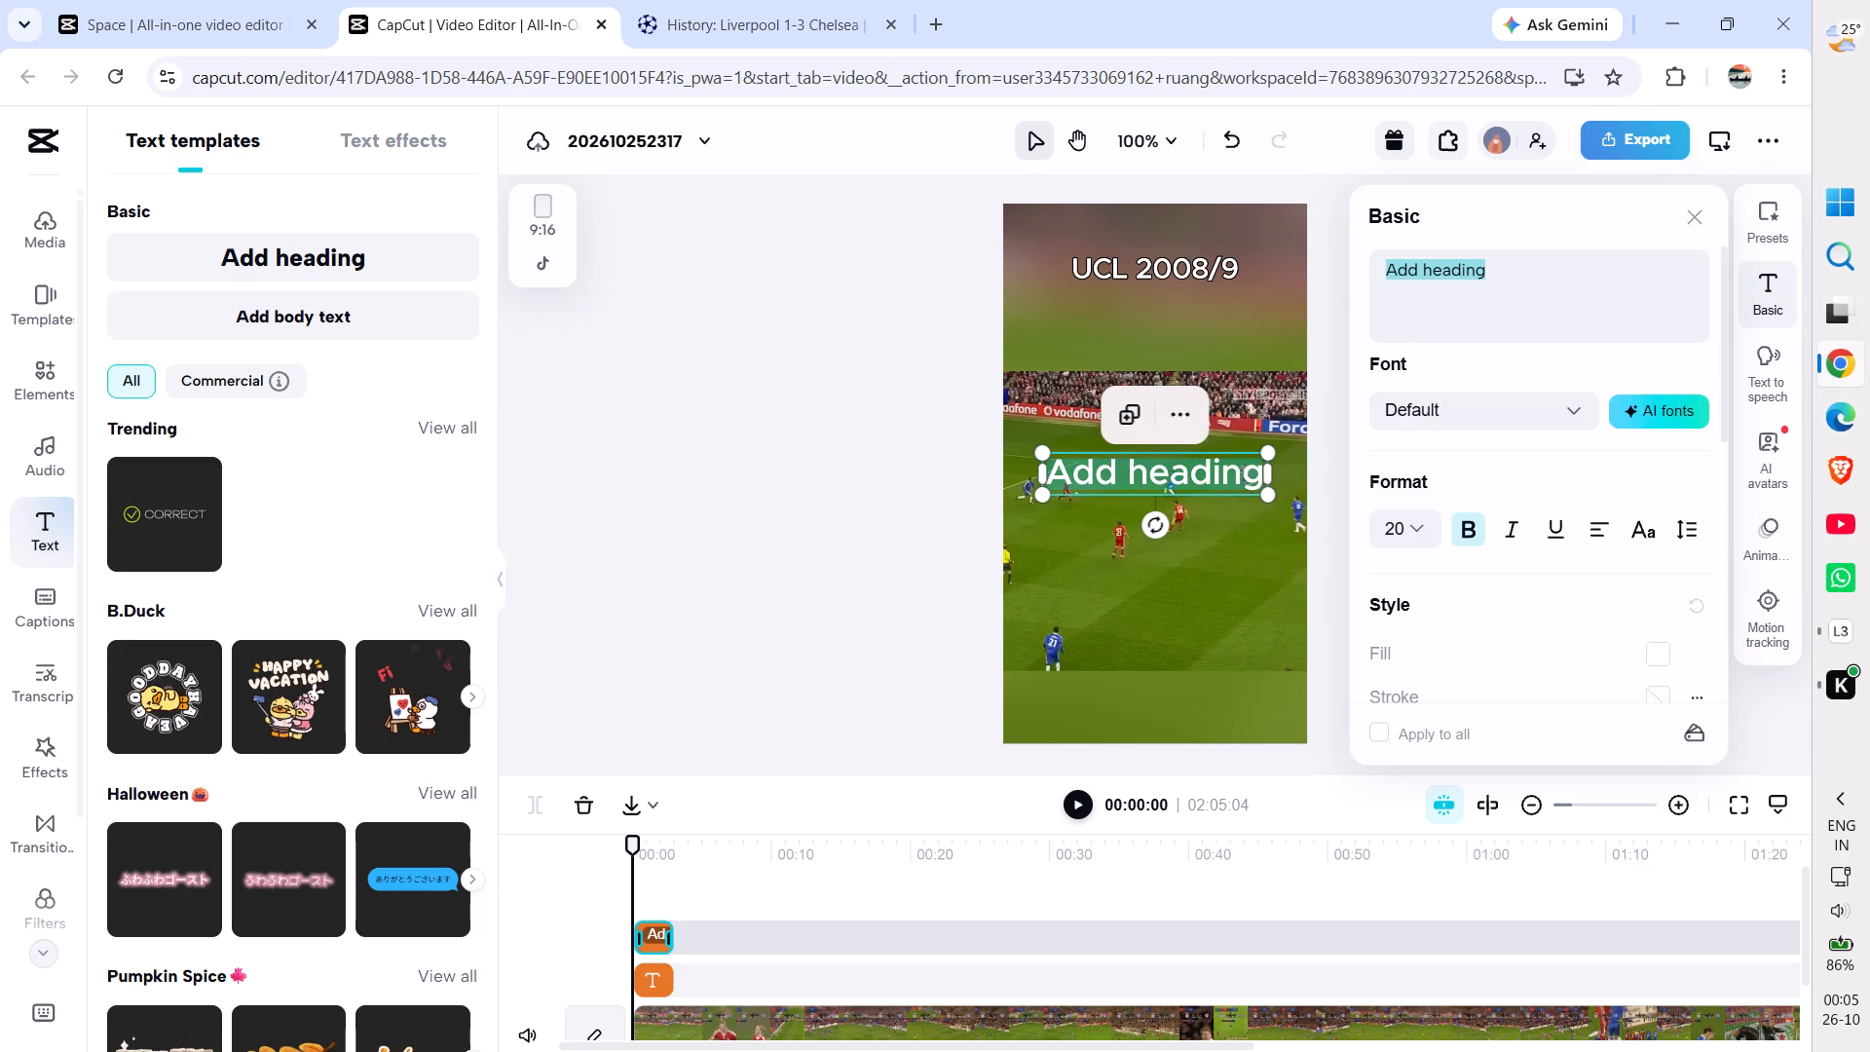
click(1588, 282)
key(BackSpace)
key(BackSpace)
key(BackSpace)
key(BackSpace)
key(BackSpace)
key(BackSpace)
key(BackSpace)
key(BackSpace)
key(BackSpace)
key(BackSpace)
key(BackSpace)
key(BackSpace)
key(BackSpace)
key(BackSpace)
key(BackSpace)
key(BackSpace)
key(BackSpace)
key(BackSpace)
key(BackSpace)
key(BackSpace)
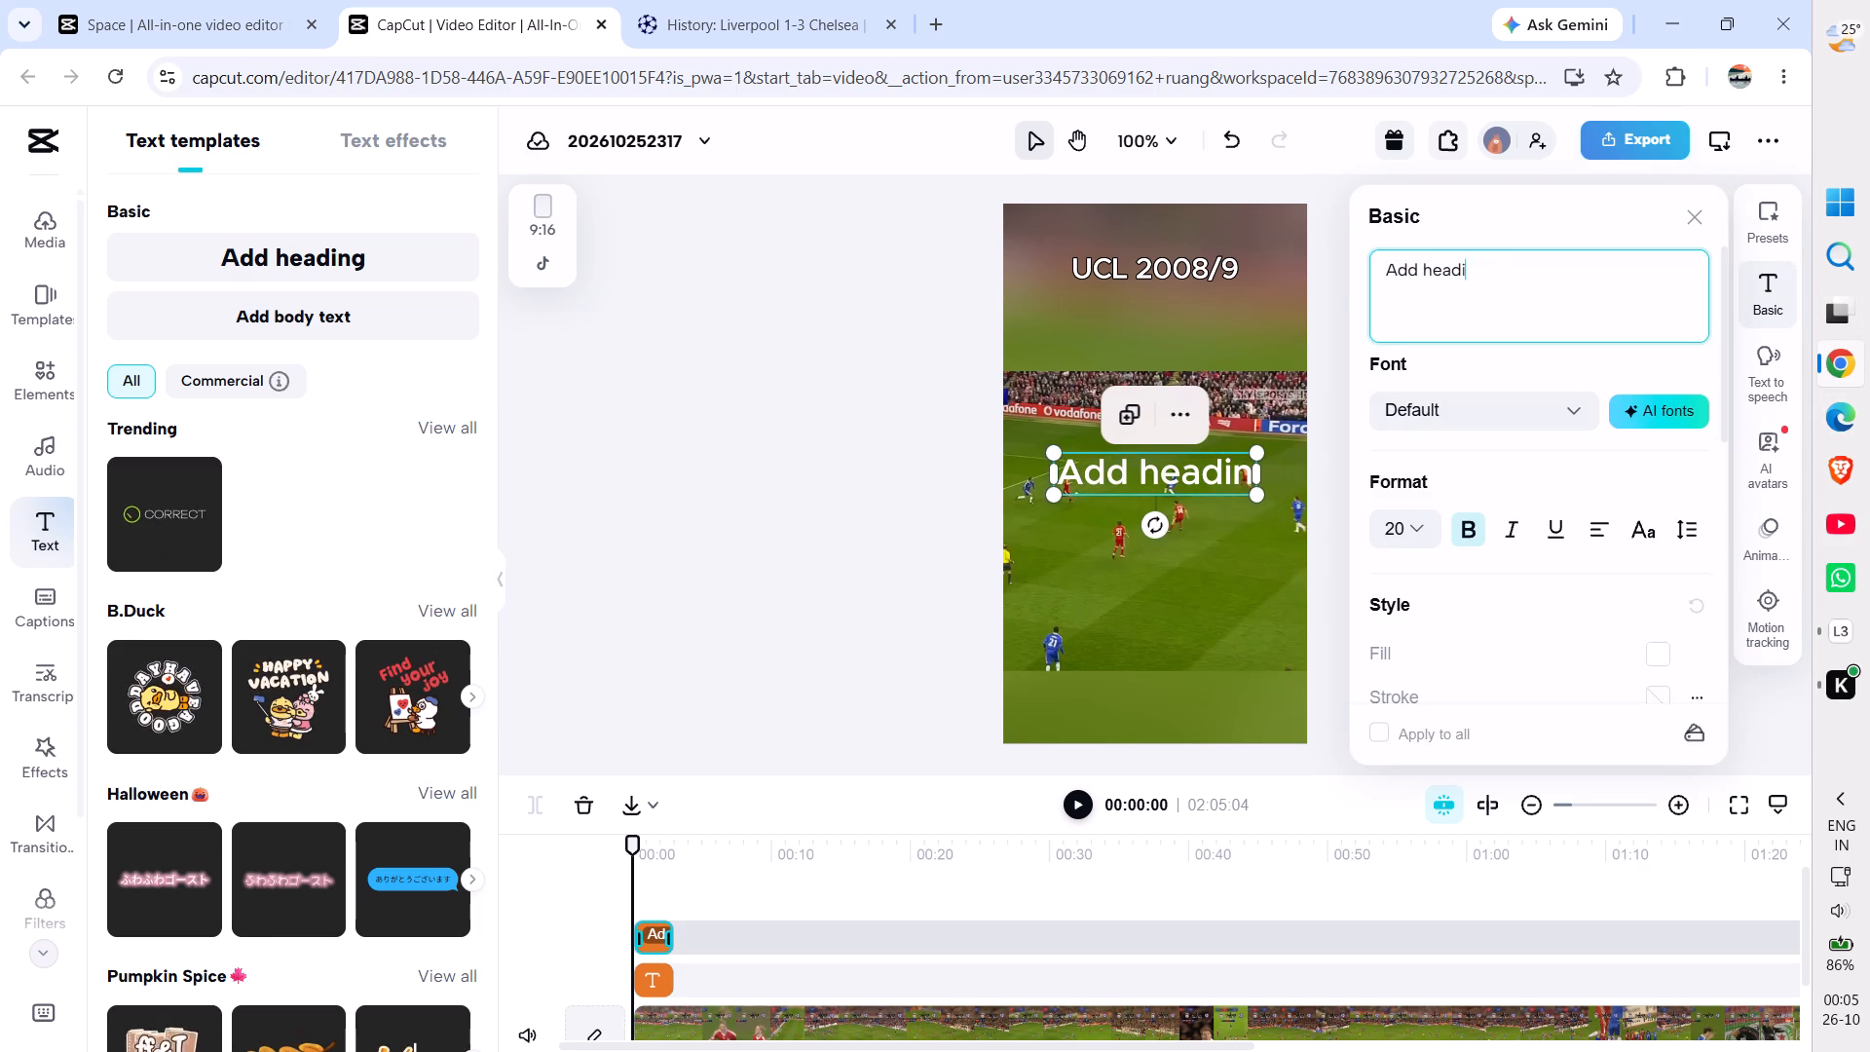
key(ctrl+v)
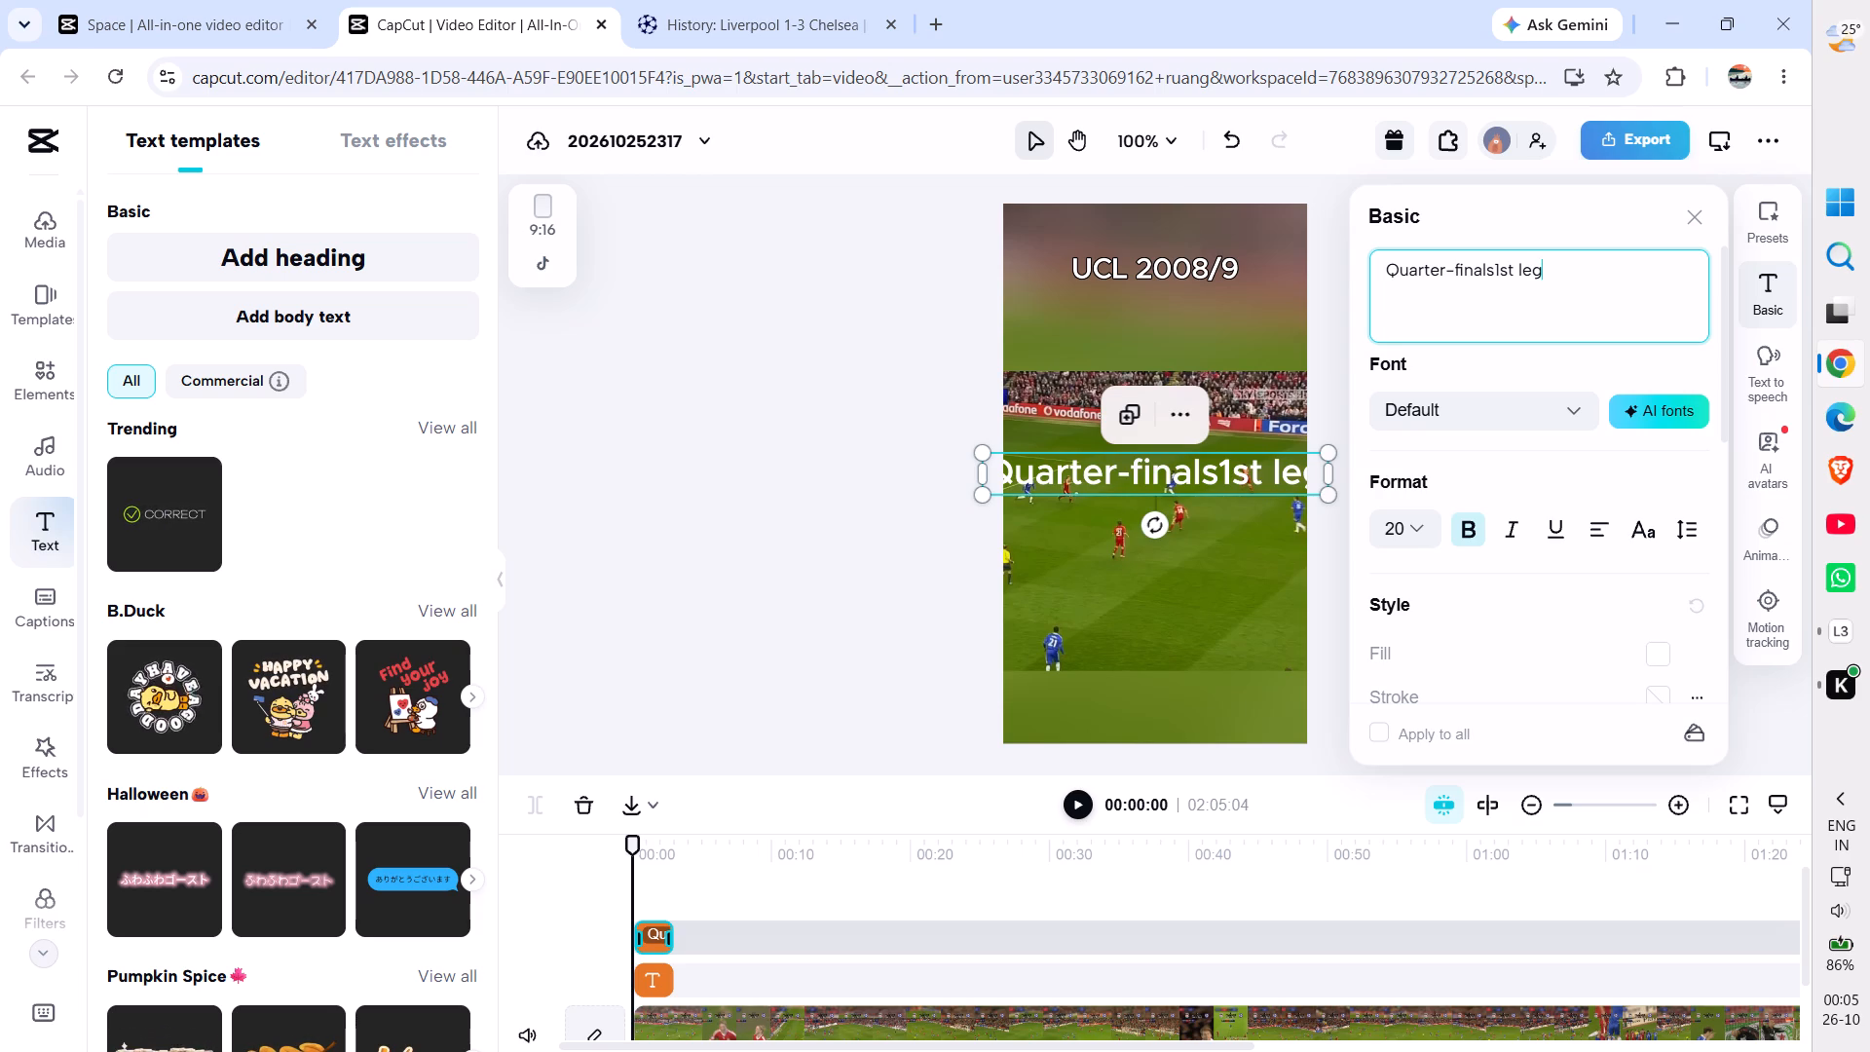
Move "1st leg" onto its own second line in the heading and indent it with six spaces to centre it.
click(1495, 282)
key(Return)
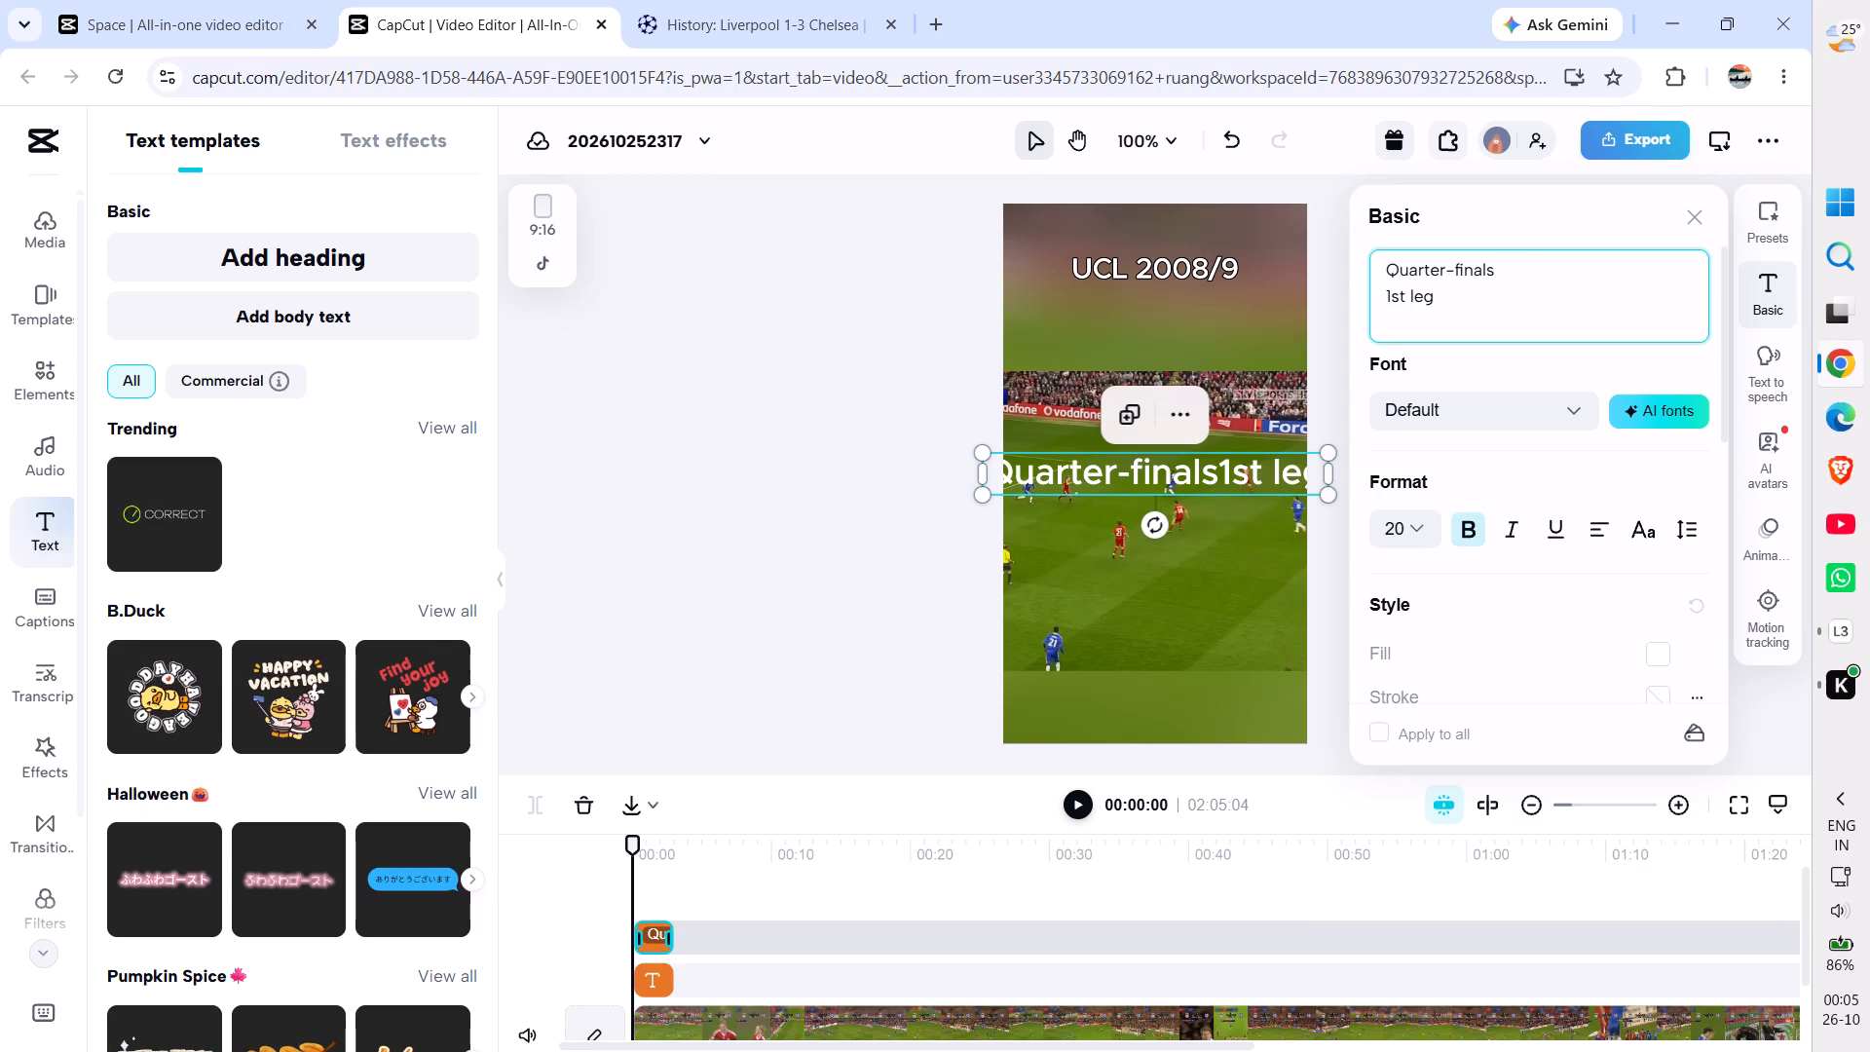
key(space)
key(space)
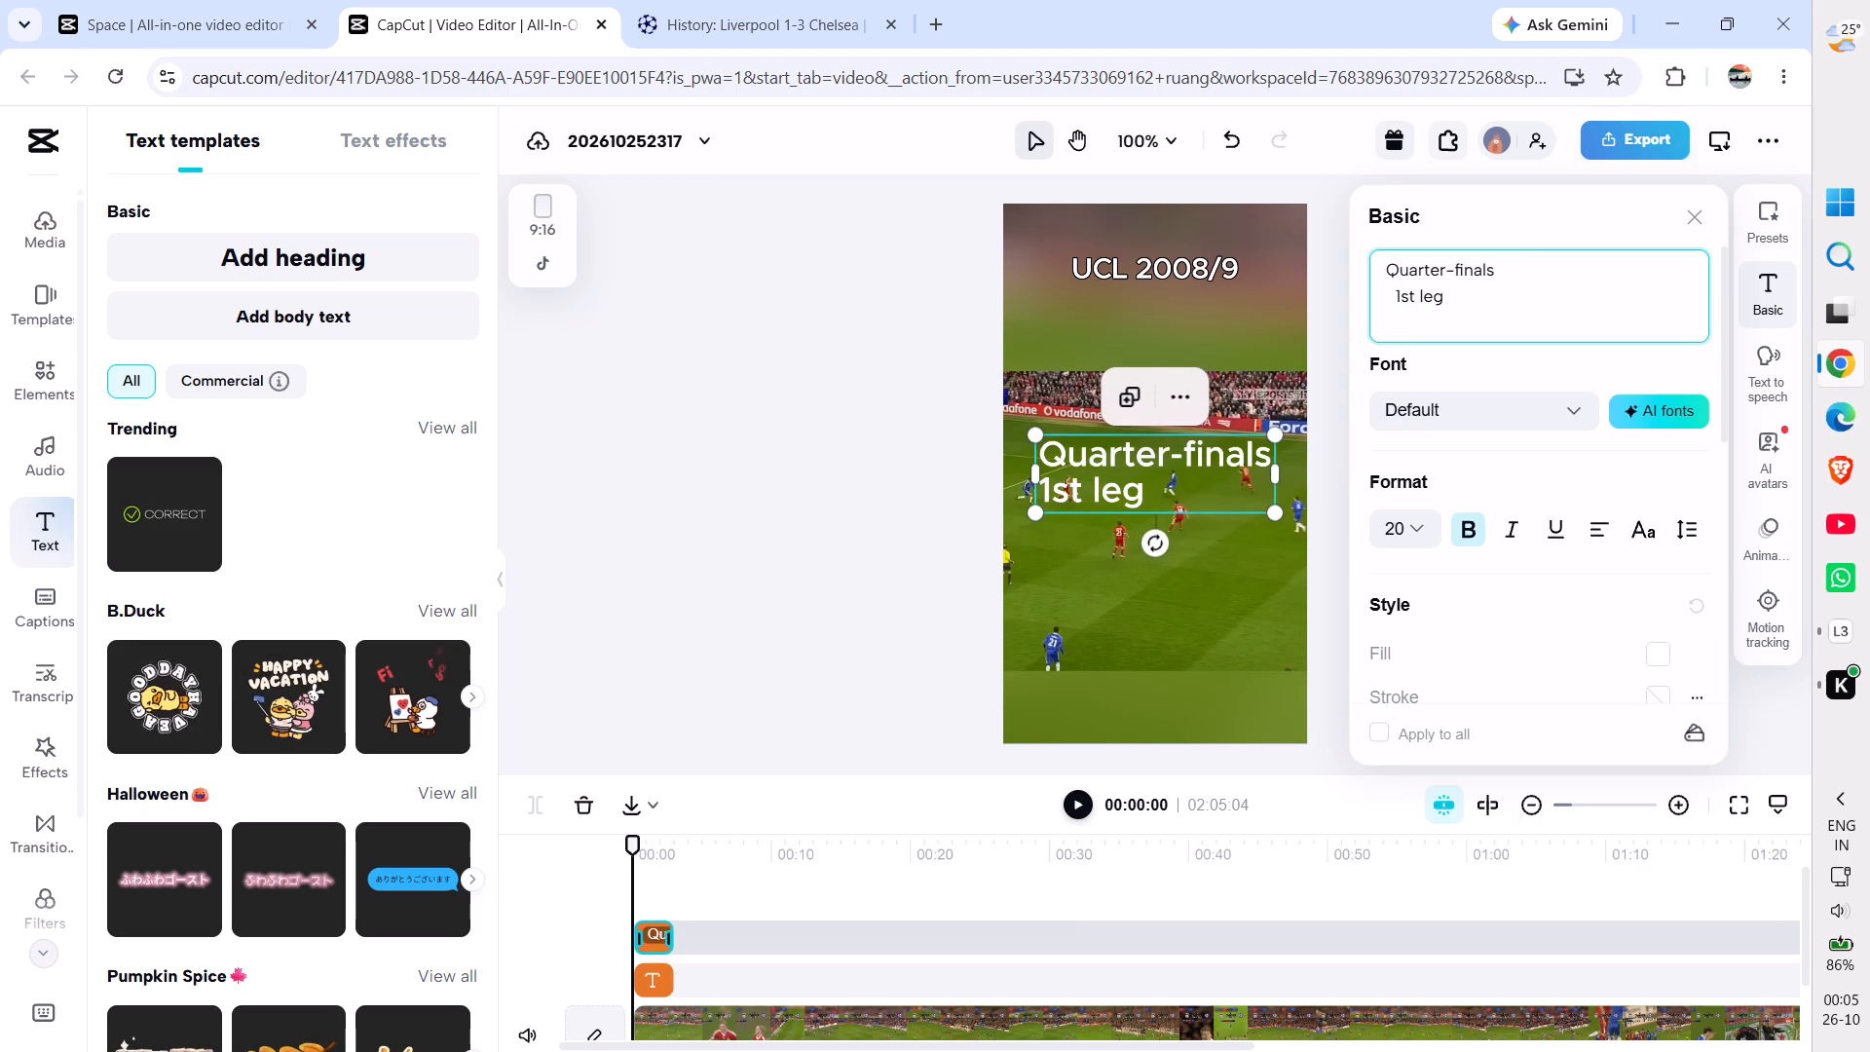
key(space)
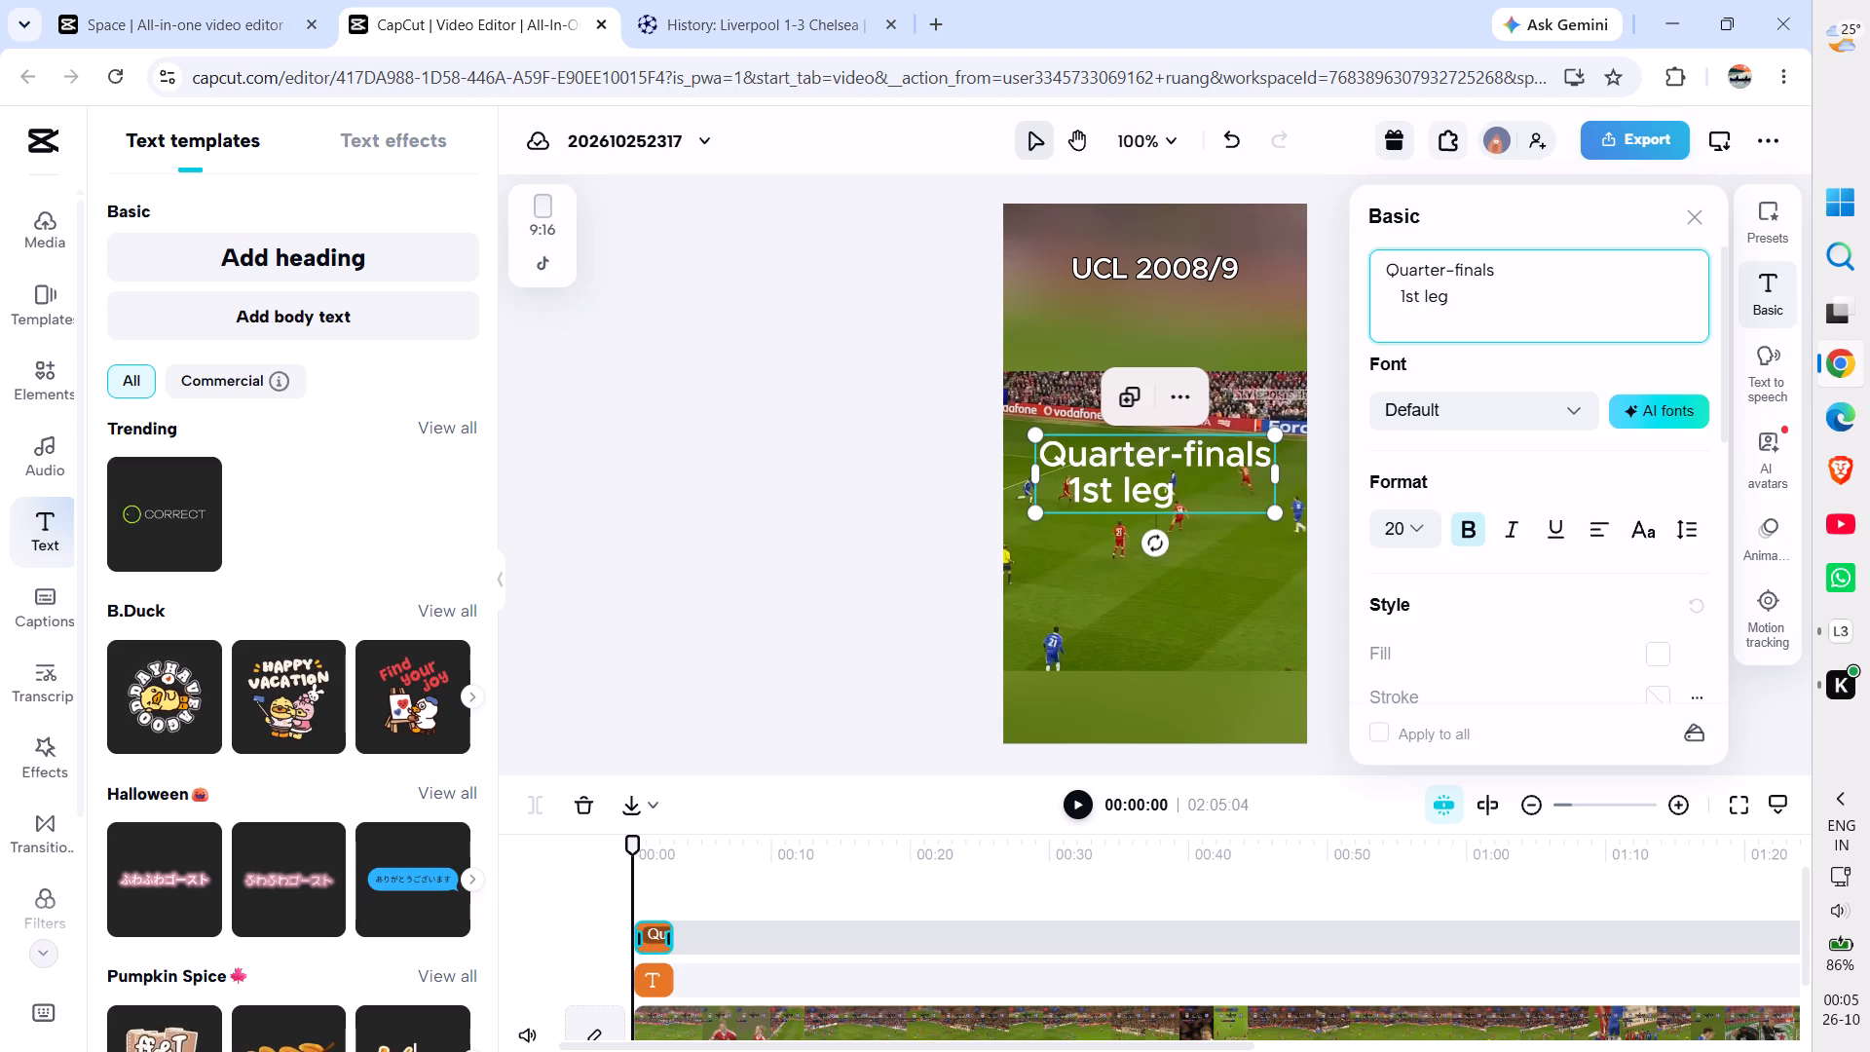
key(space)
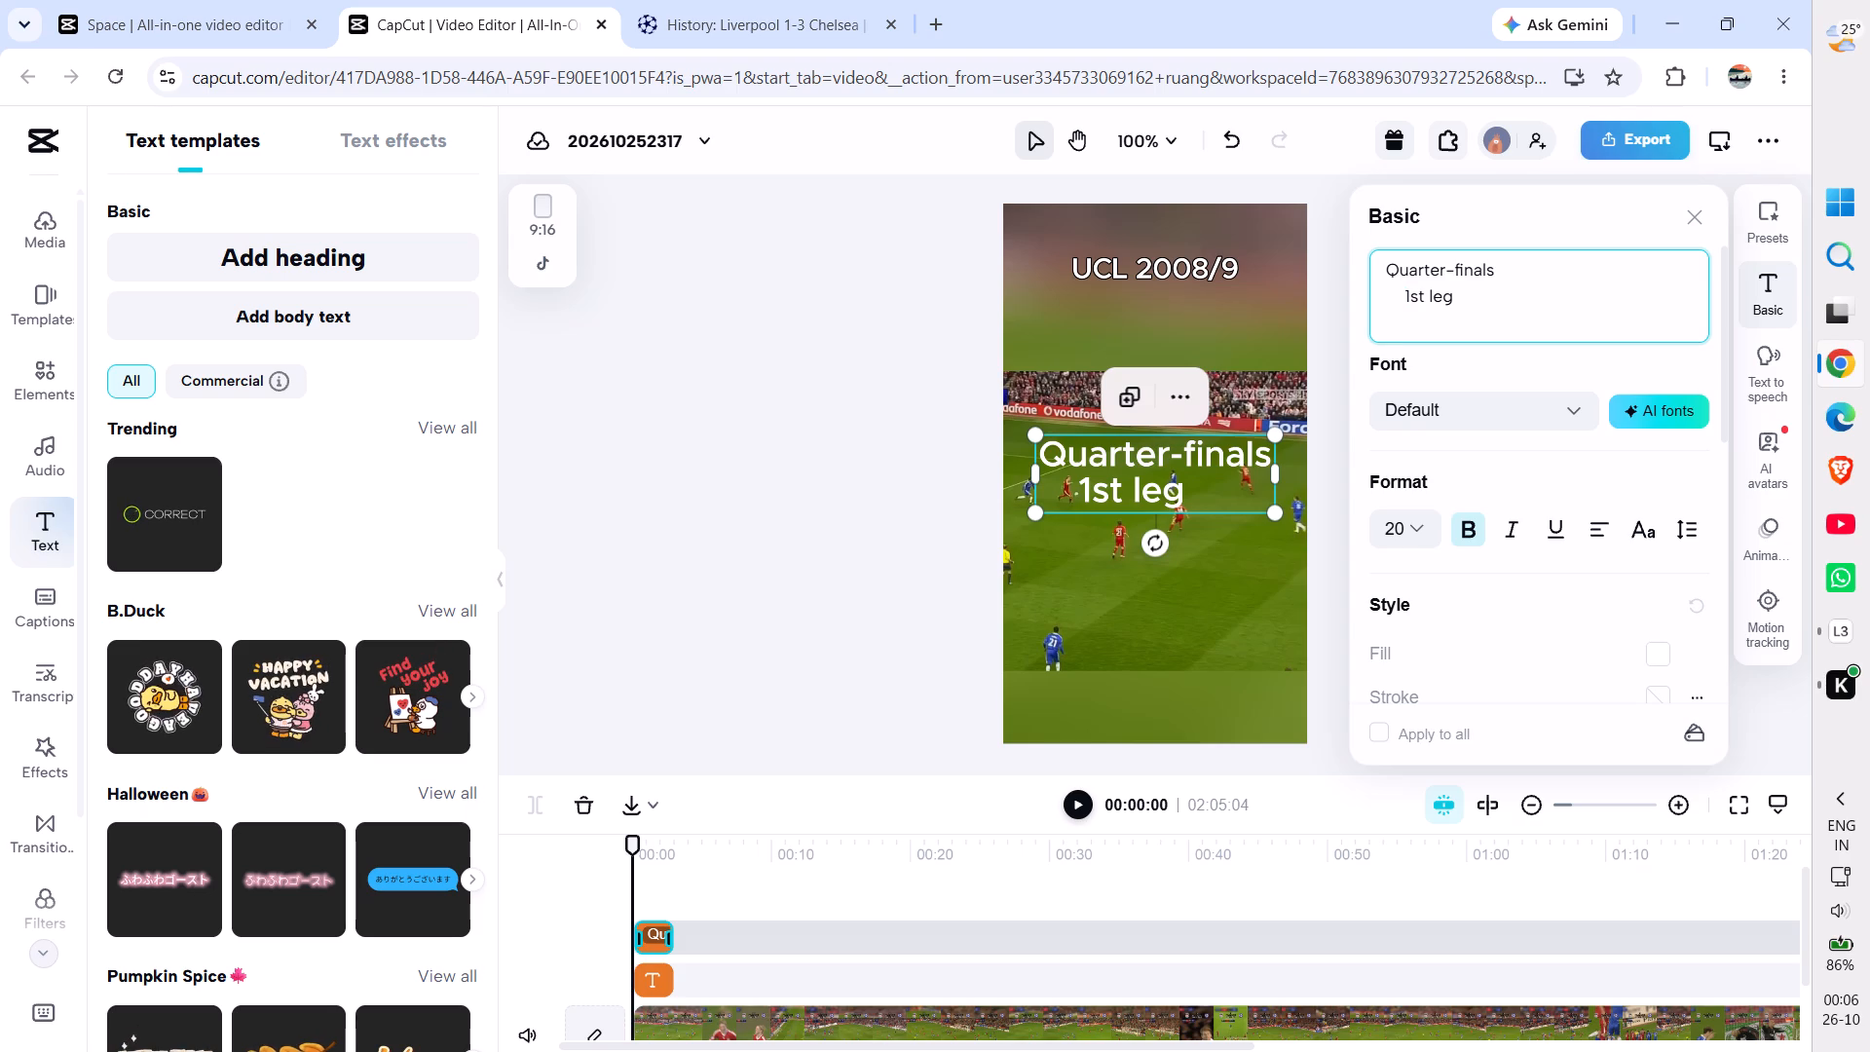
key(space)
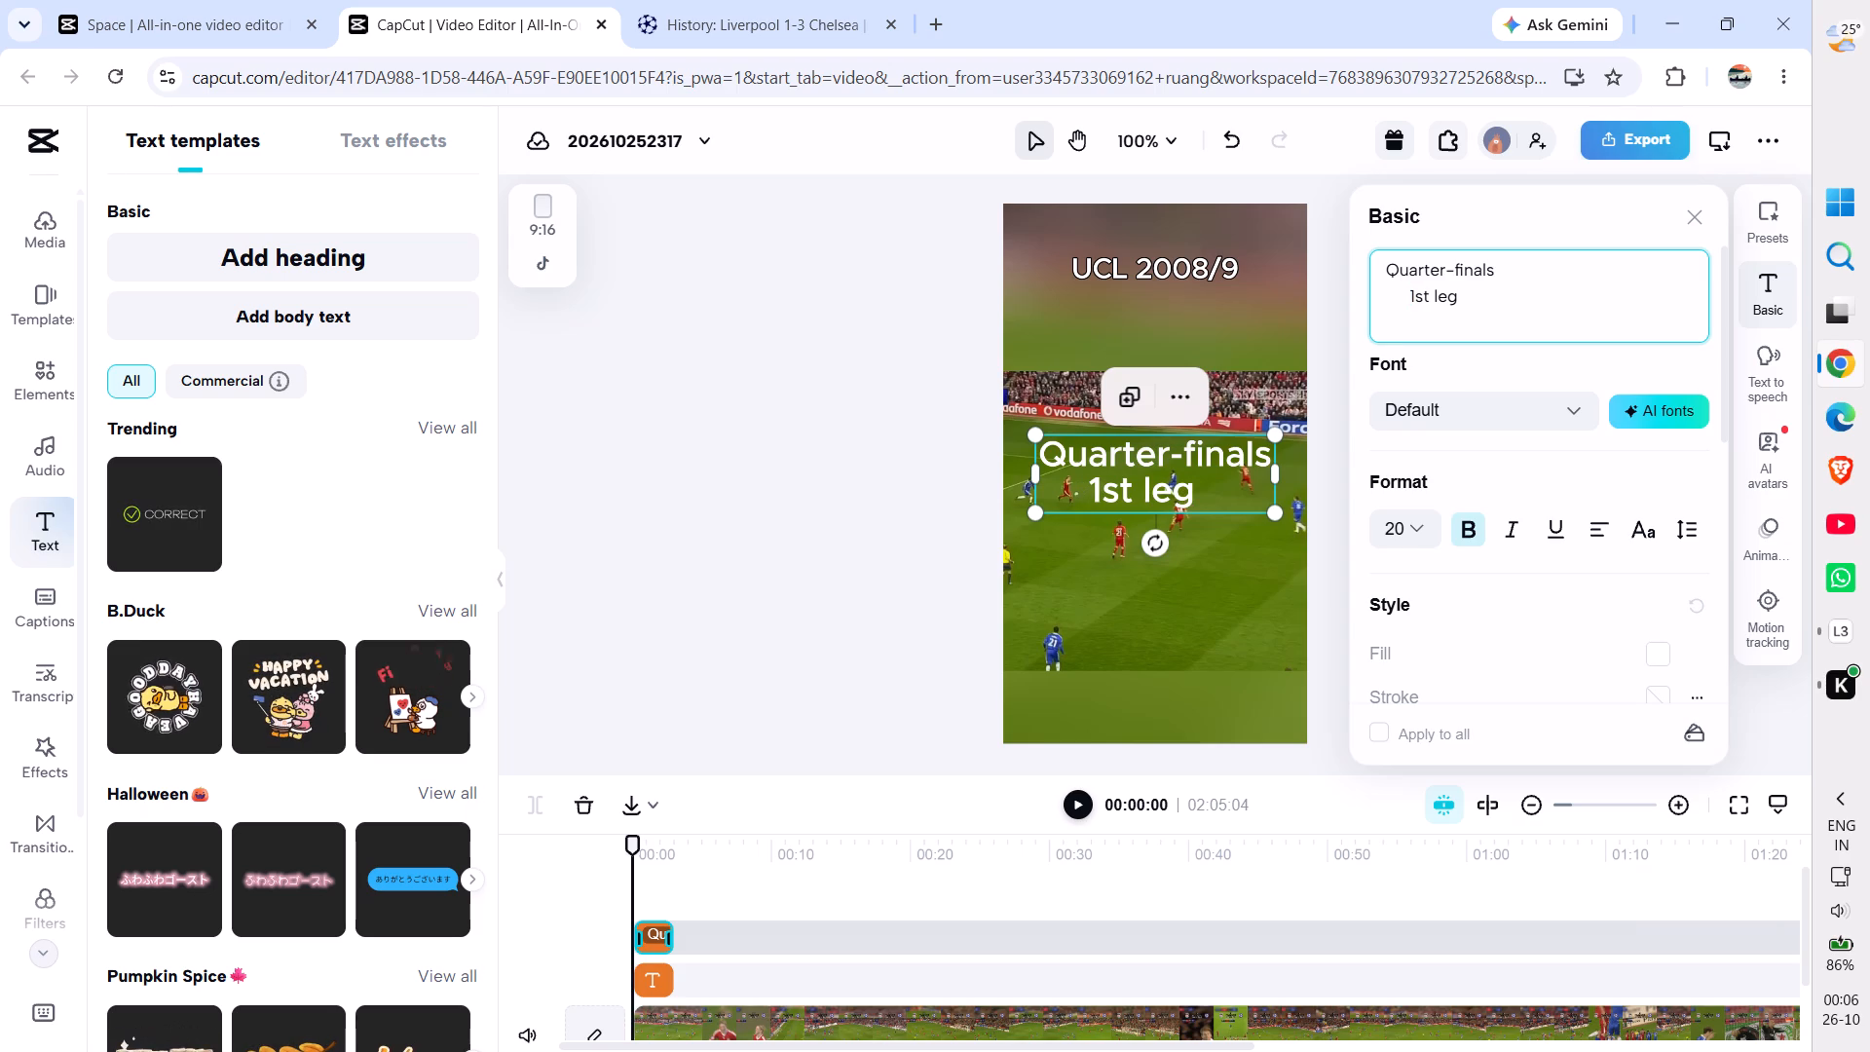
key(space)
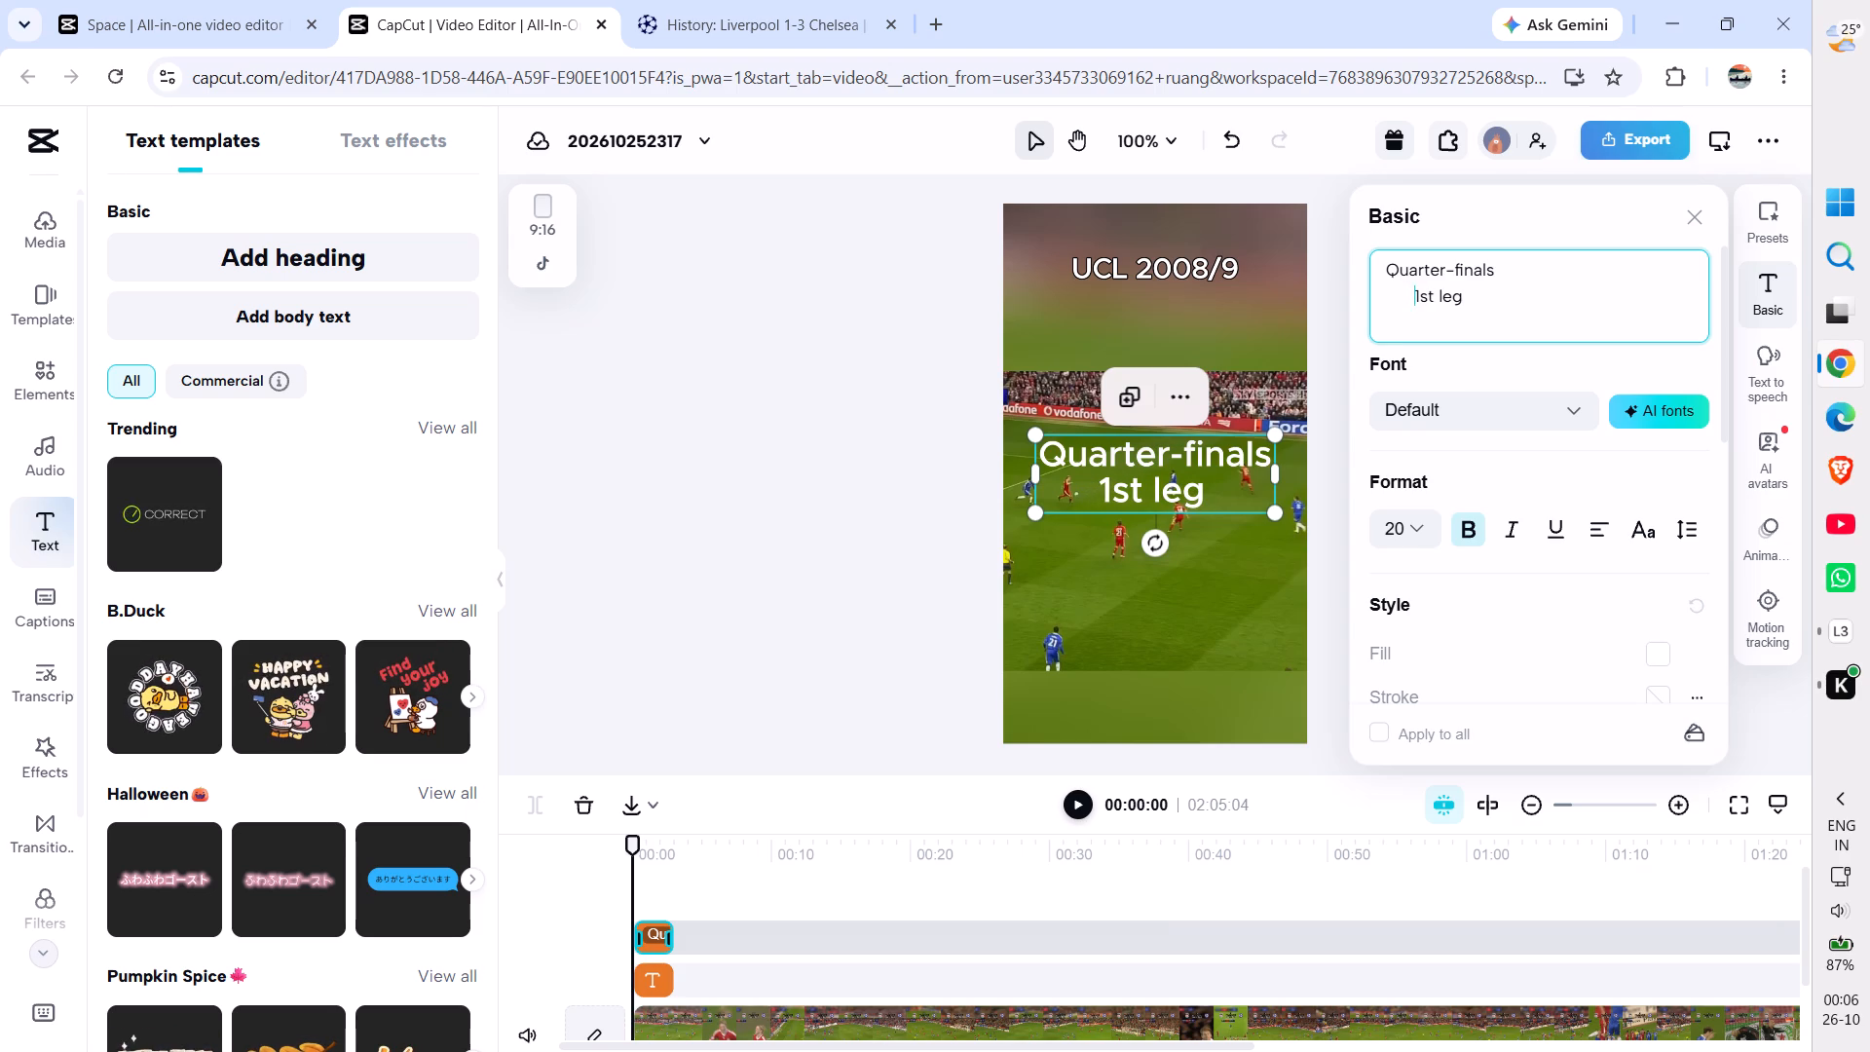
key(space)
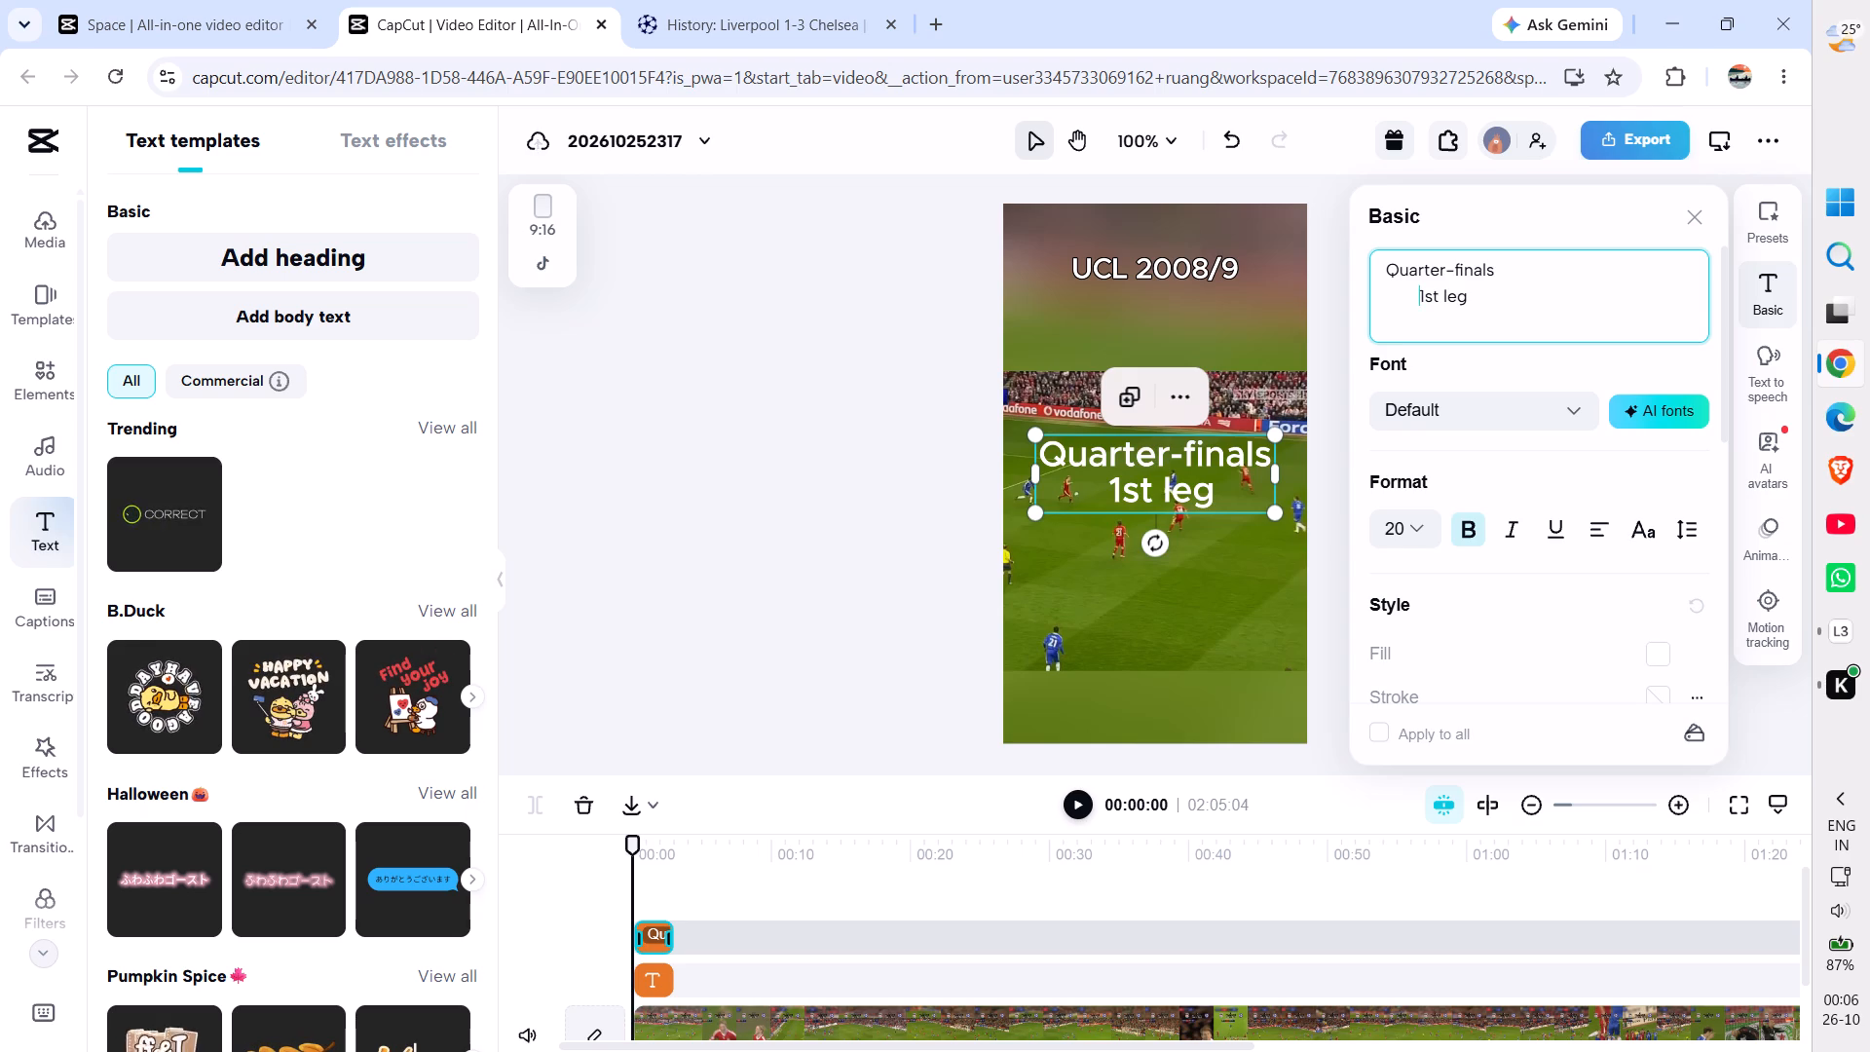
key(BackSpace)
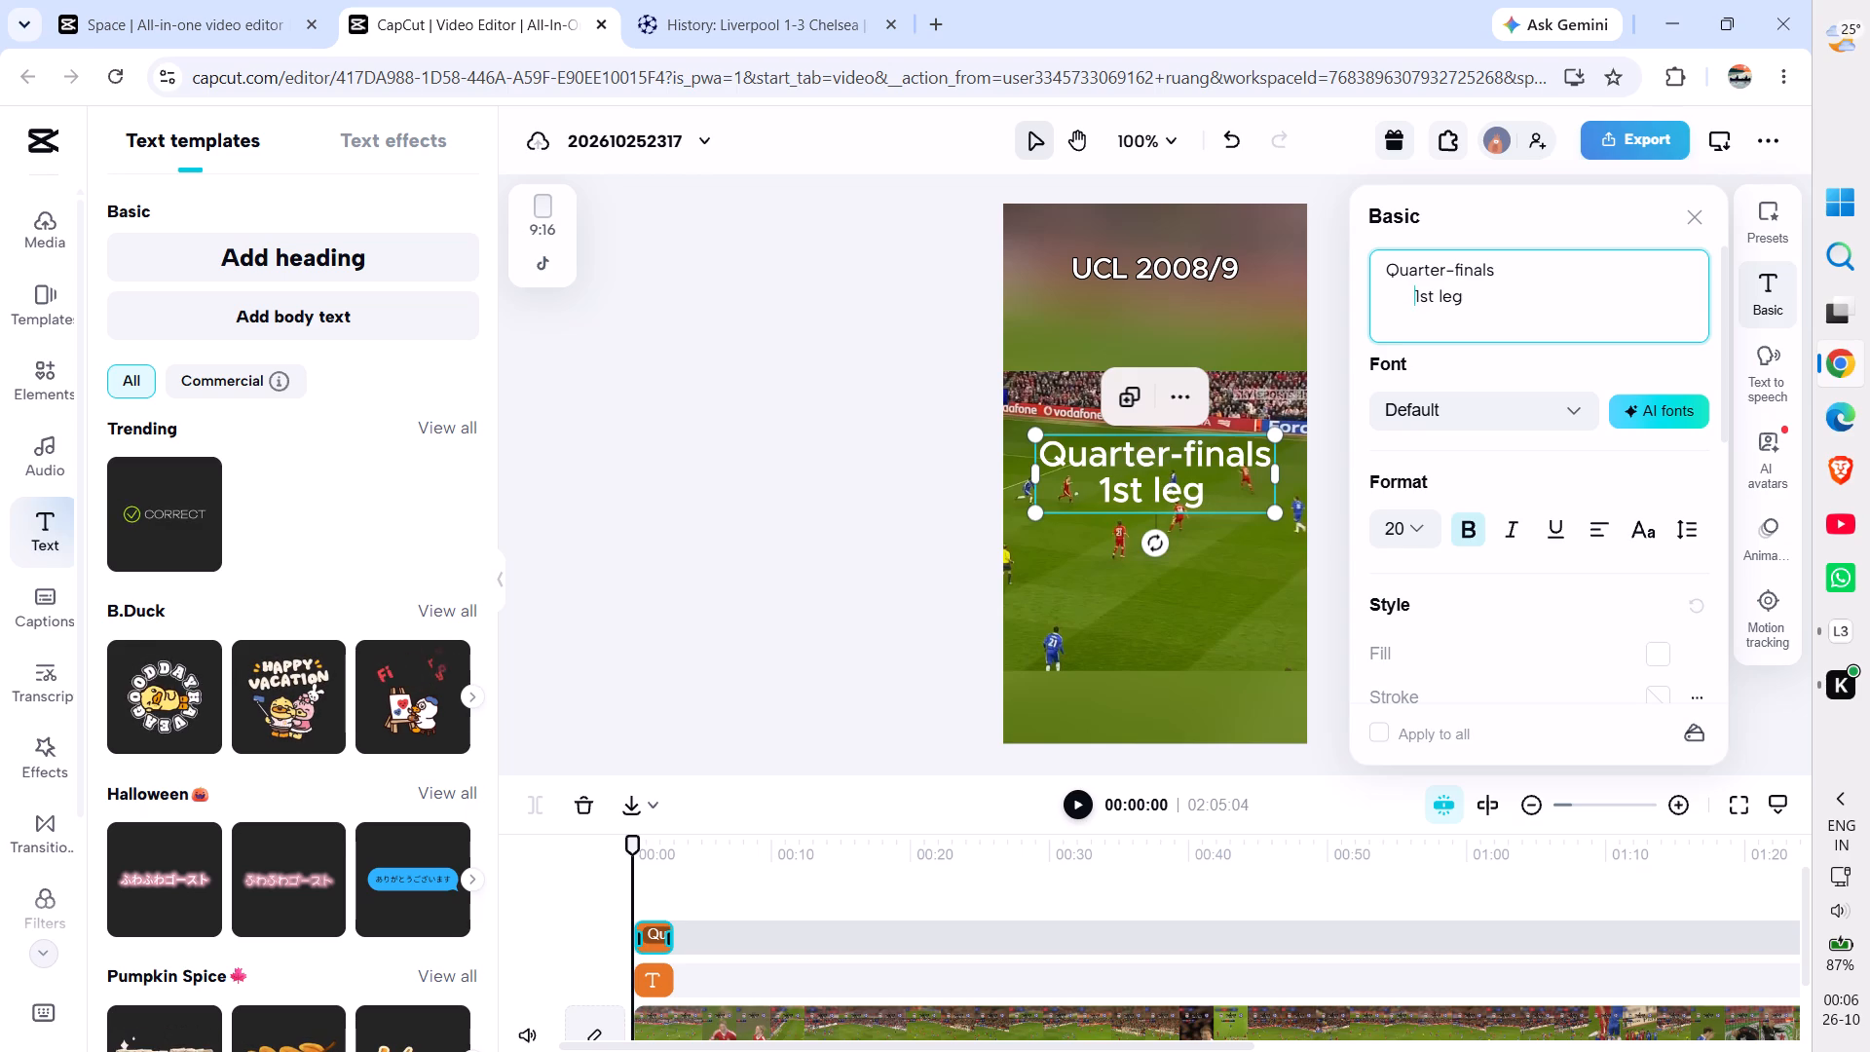
Replace the hyphen in the heading with a space to read "Quarter finals", and add one more space before "1st leg".
click(1449, 277)
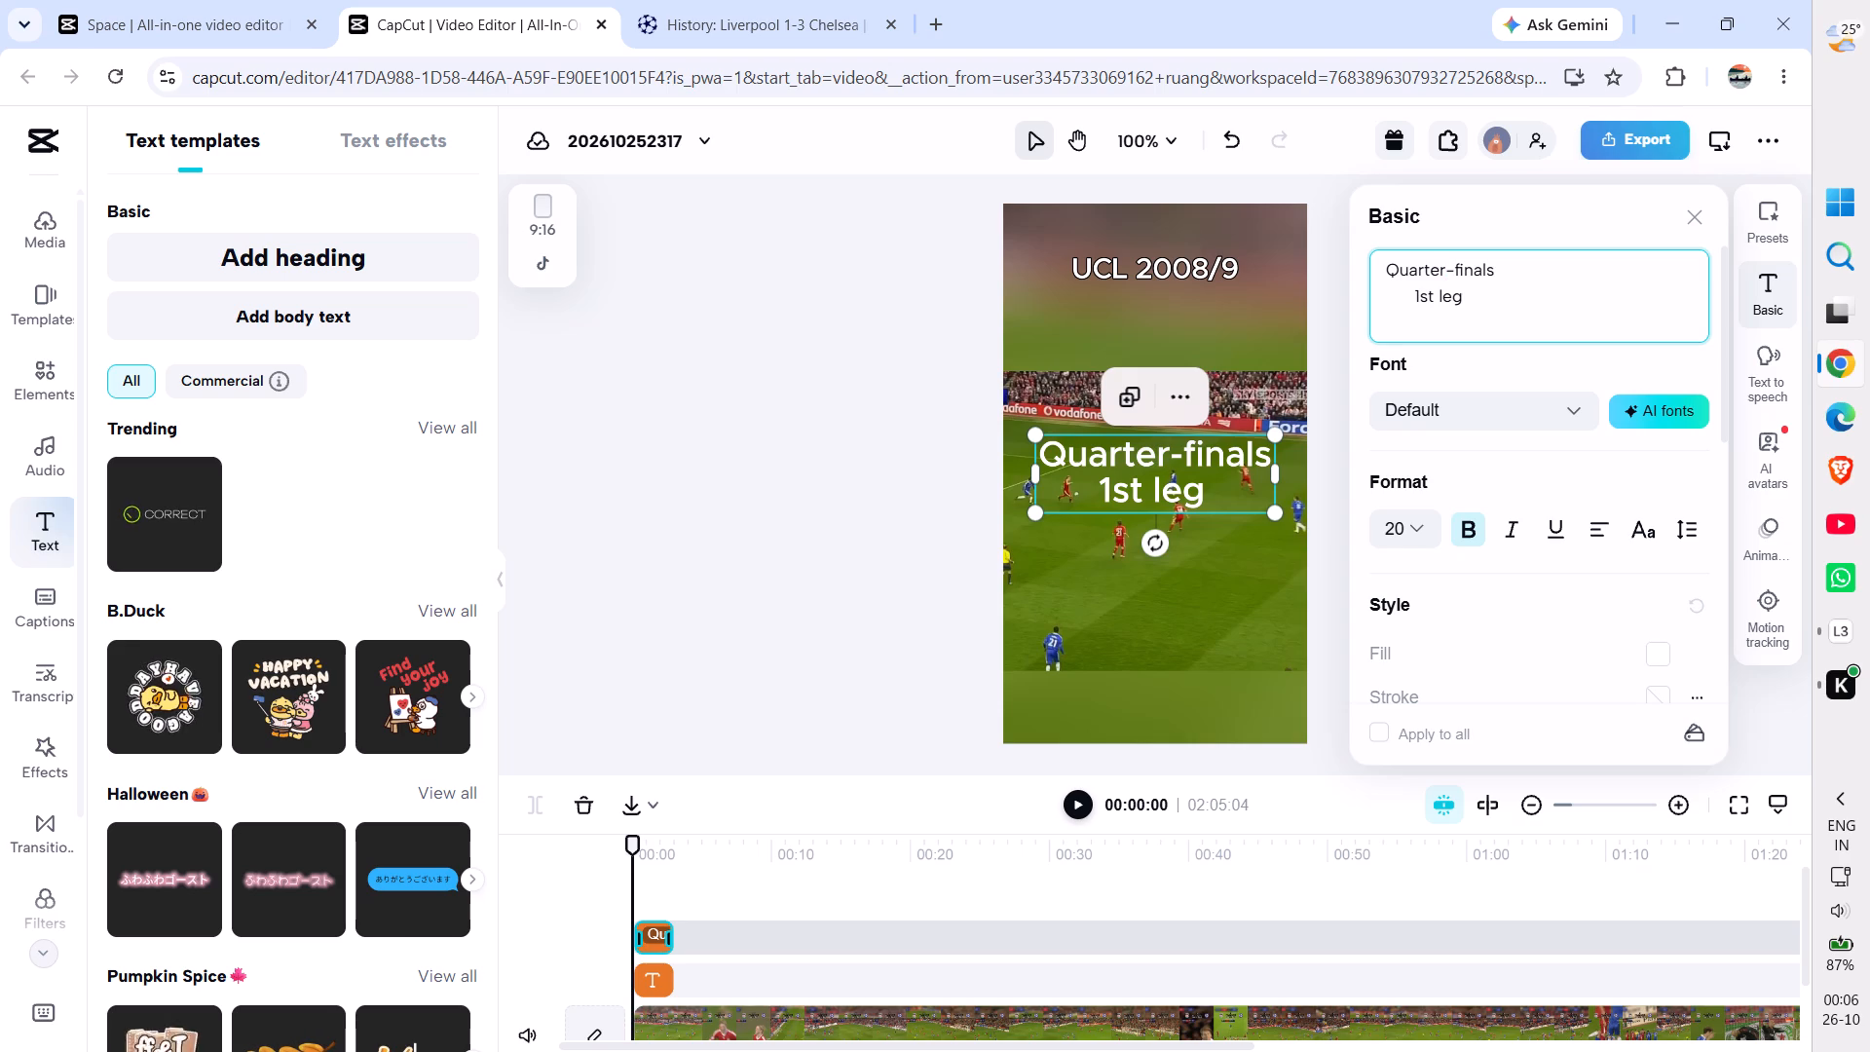
click(1451, 280)
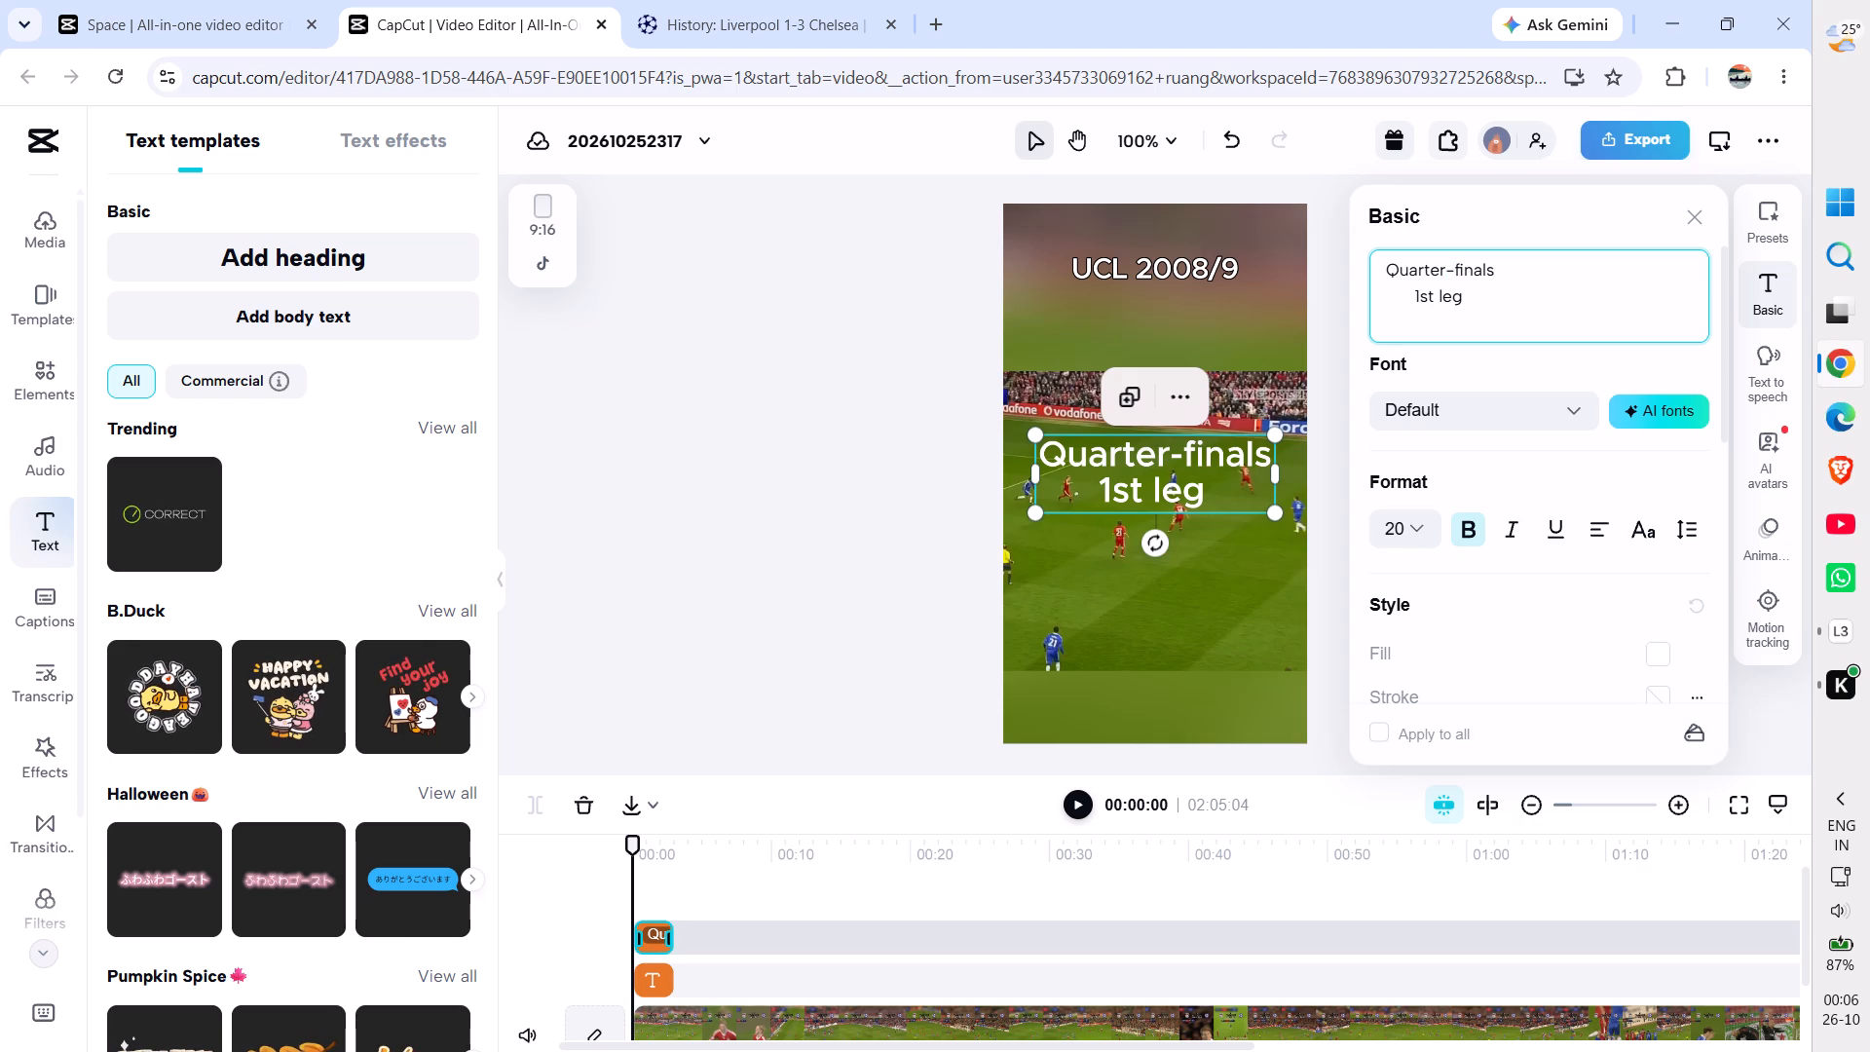
key(BackSpace)
key(space)
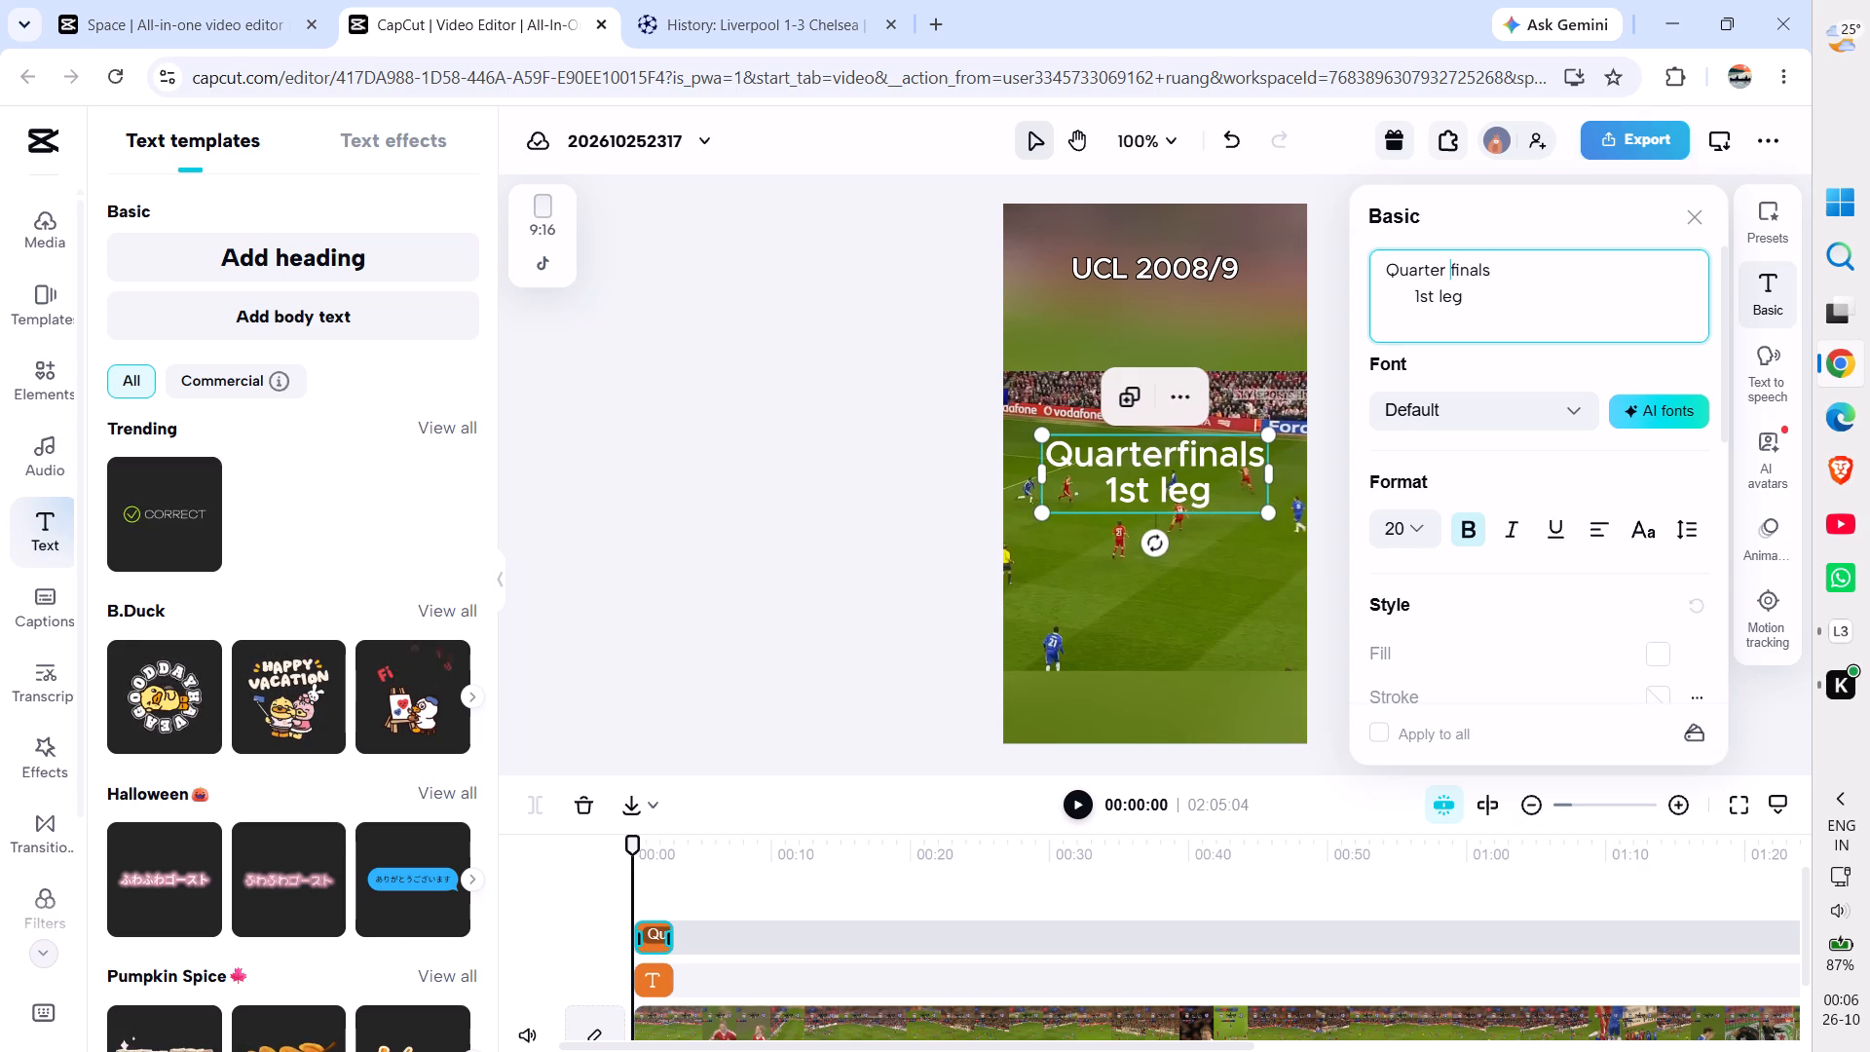
click(1409, 308)
key(space)
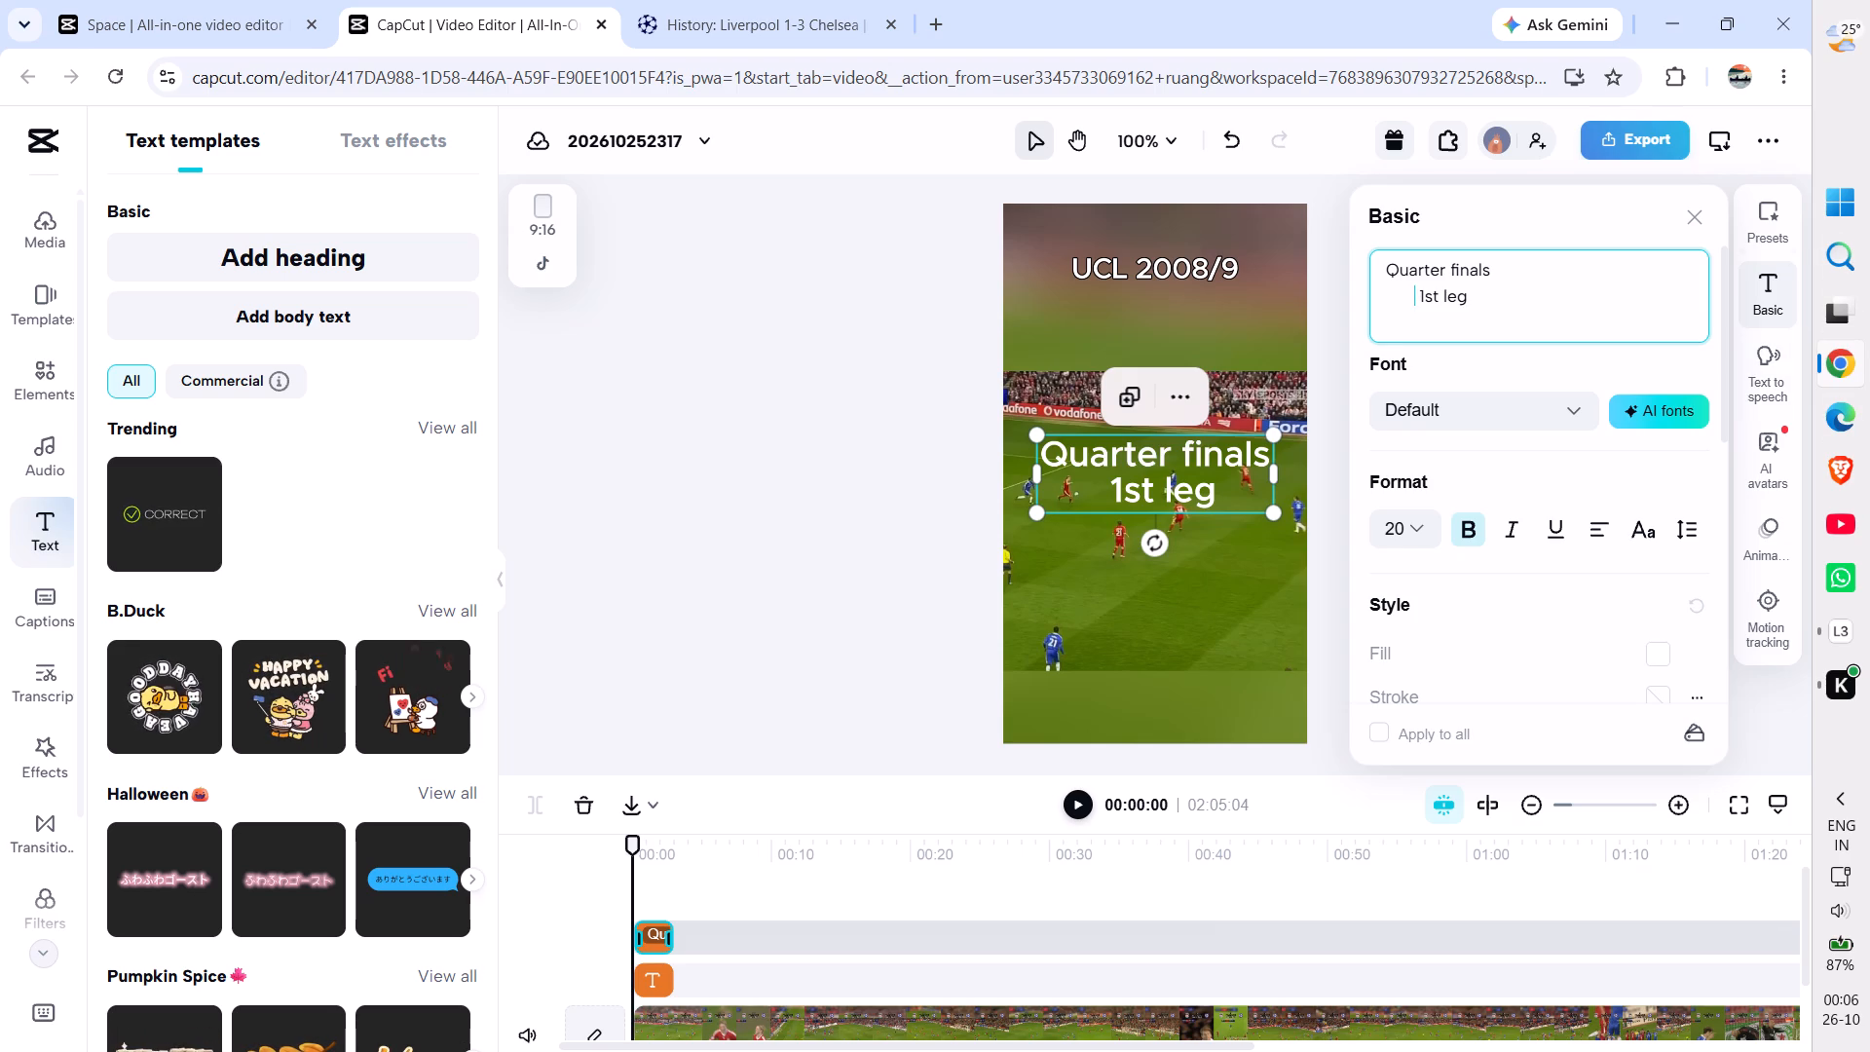
Apply the white text preset with black outline to the "Quarter finals 1st leg" heading.
click(1762, 235)
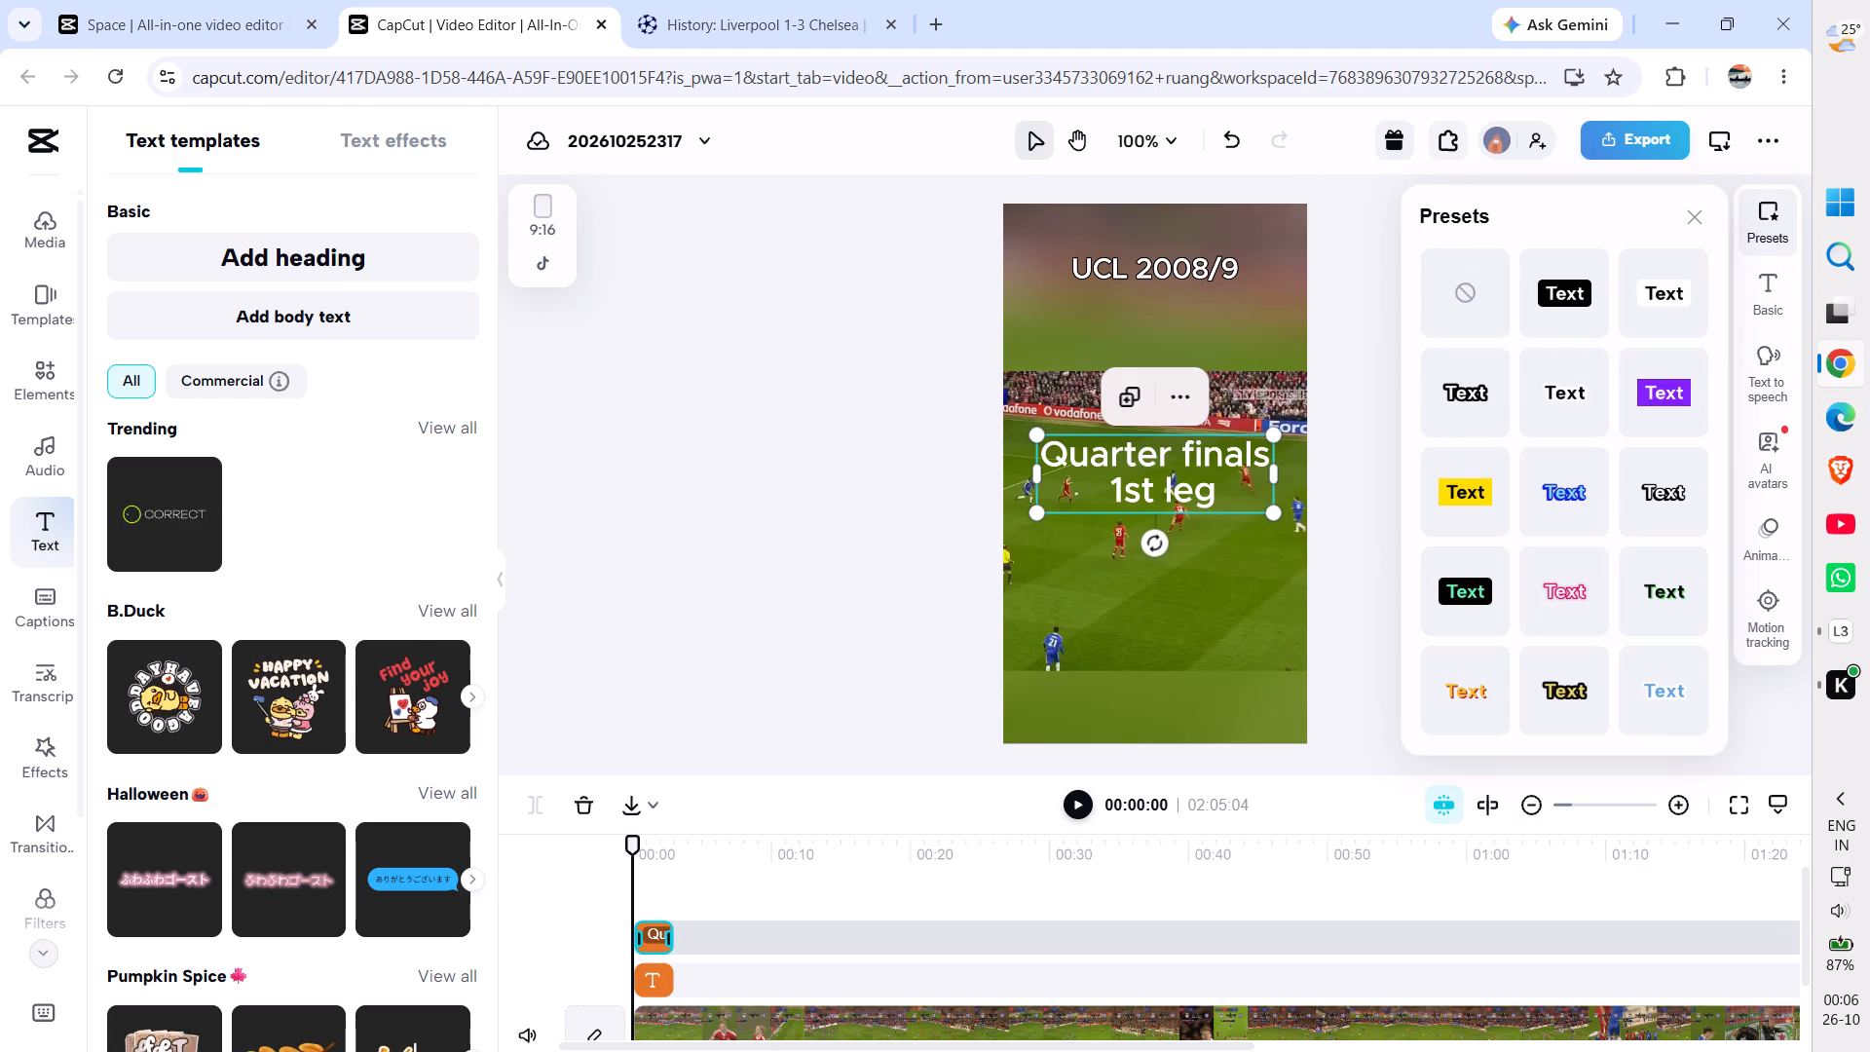
click(1454, 410)
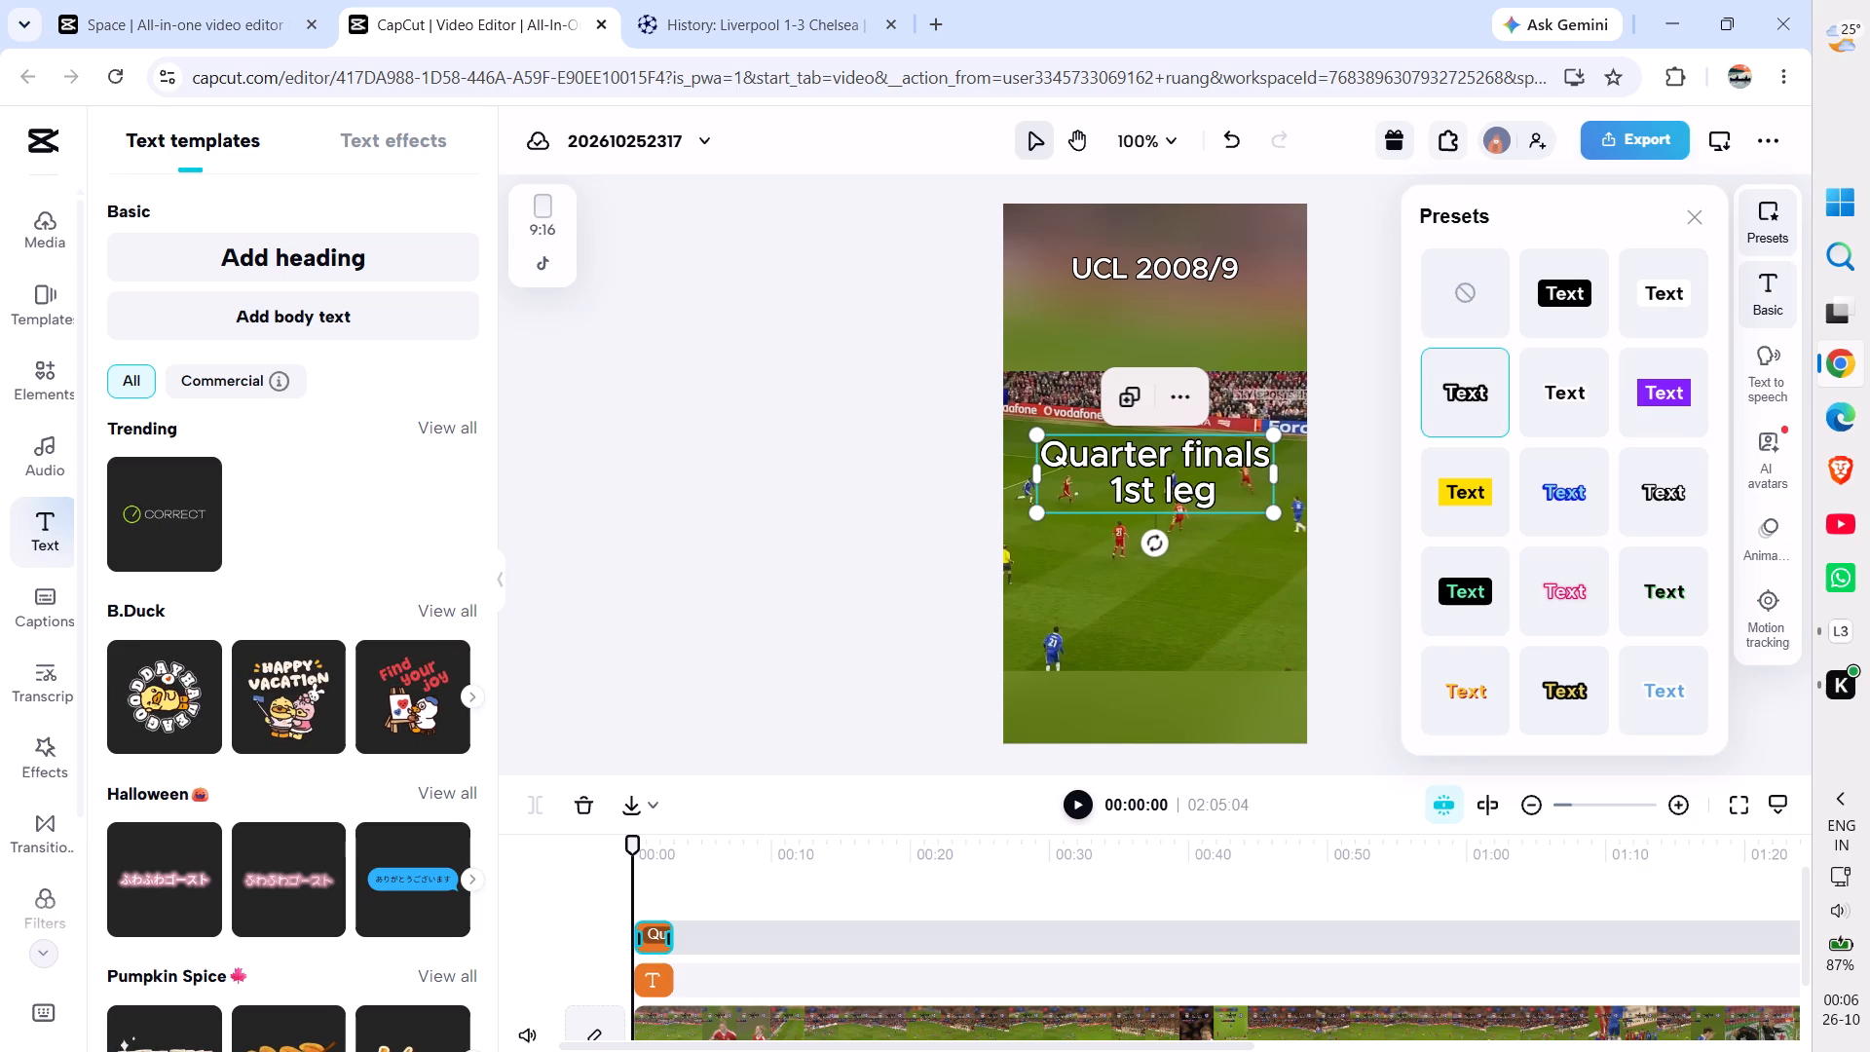
Change the heading's fill to the pale cream-yellow recommended colour and deselect the heading.
click(1757, 312)
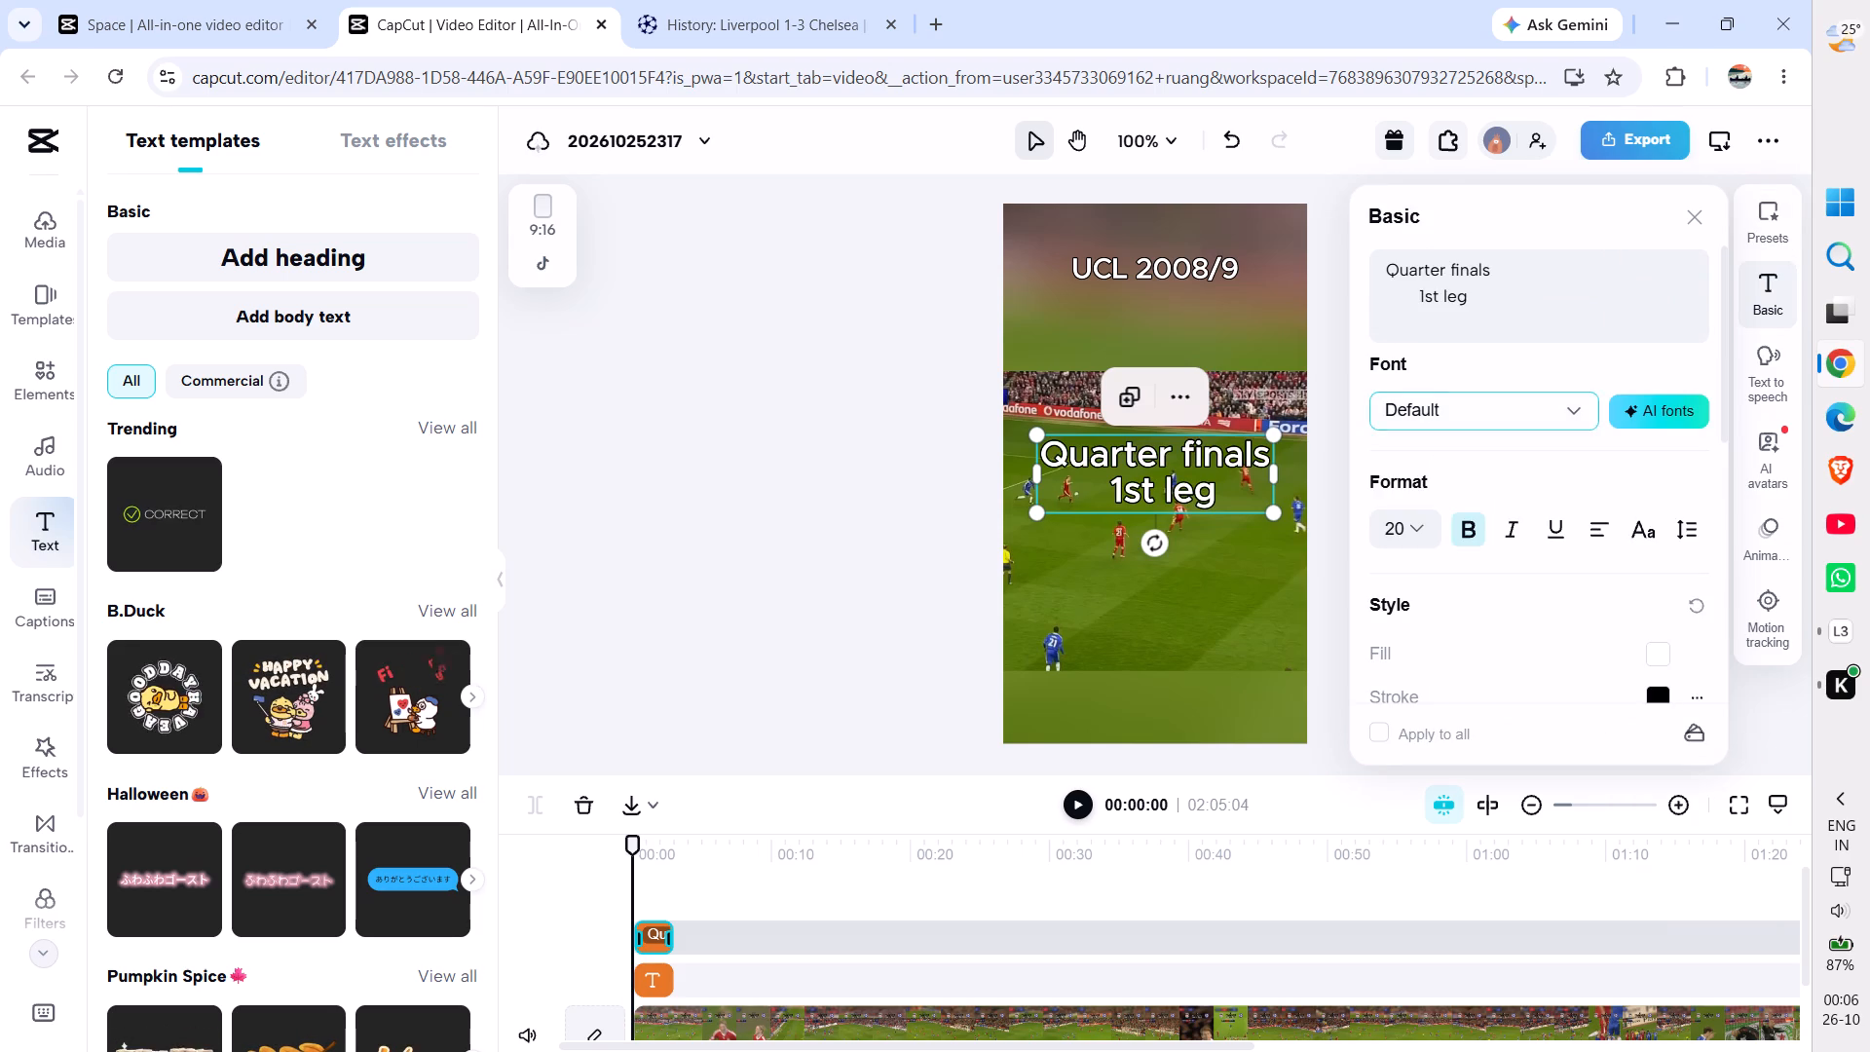
scroll(1508, 526, down, 3)
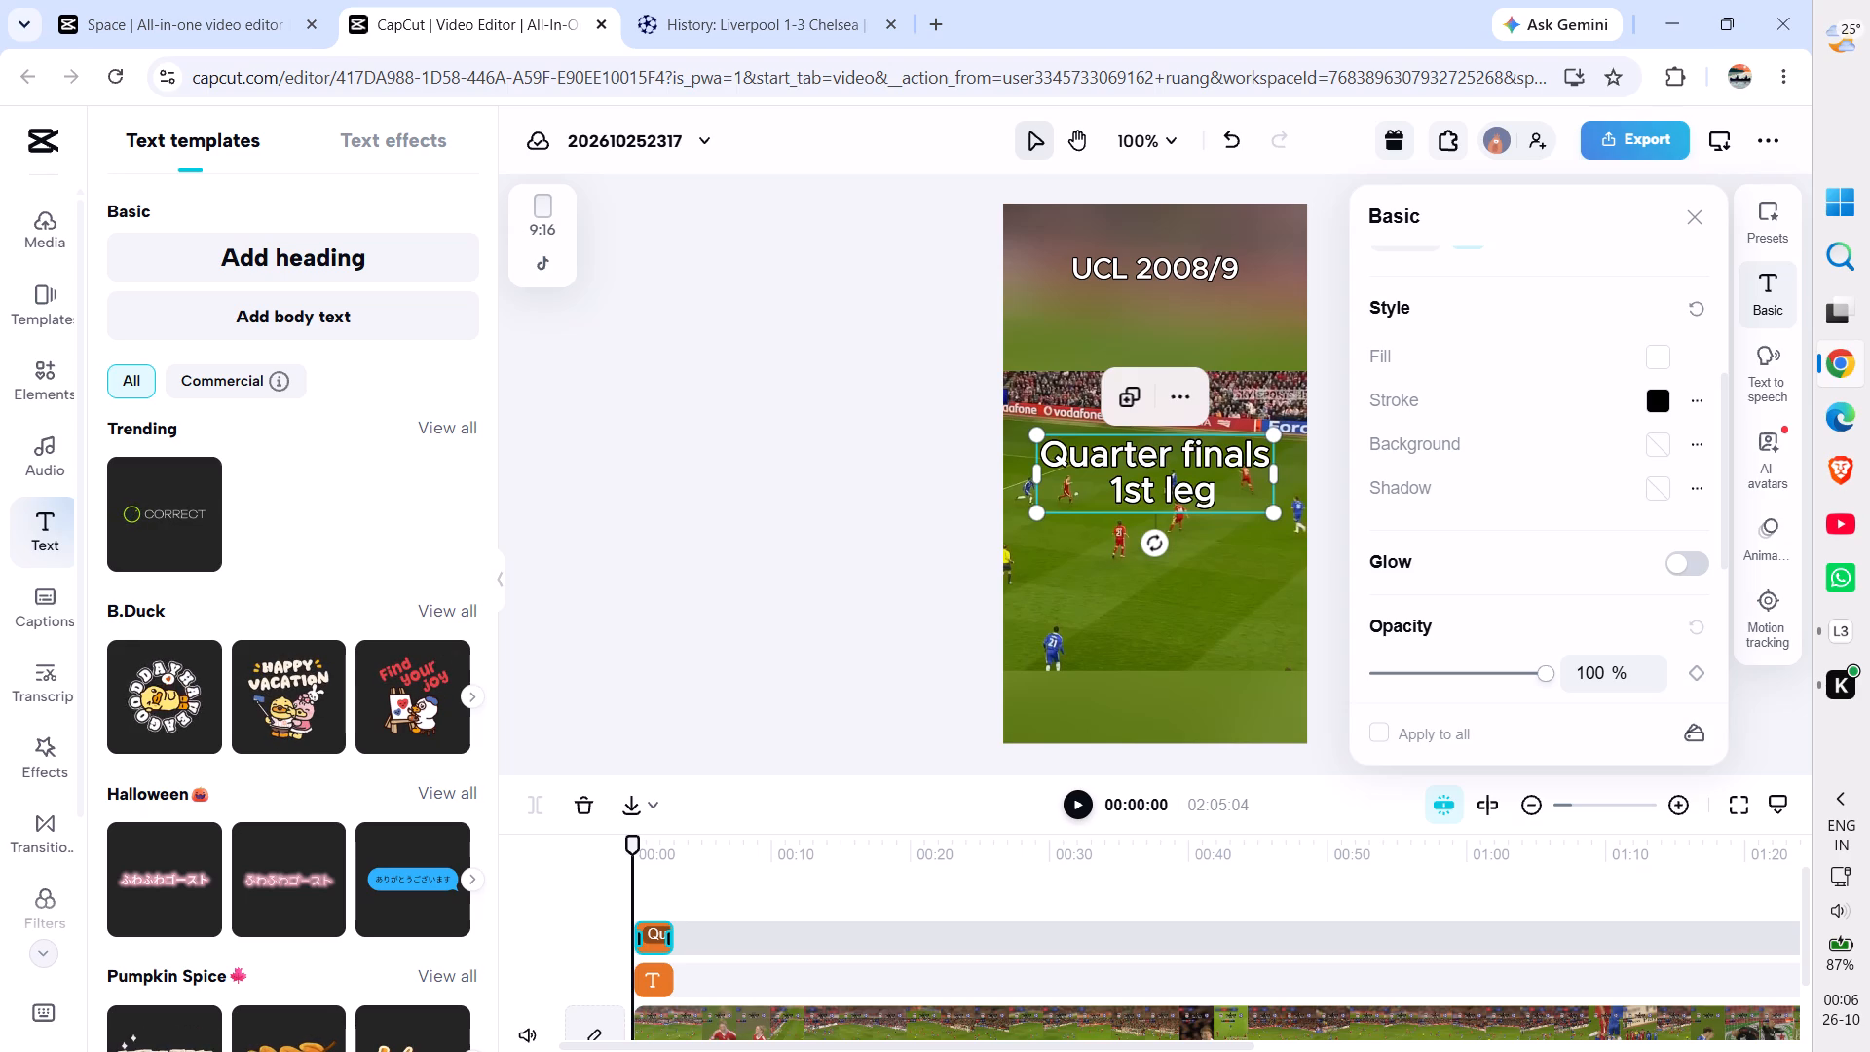
click(1654, 361)
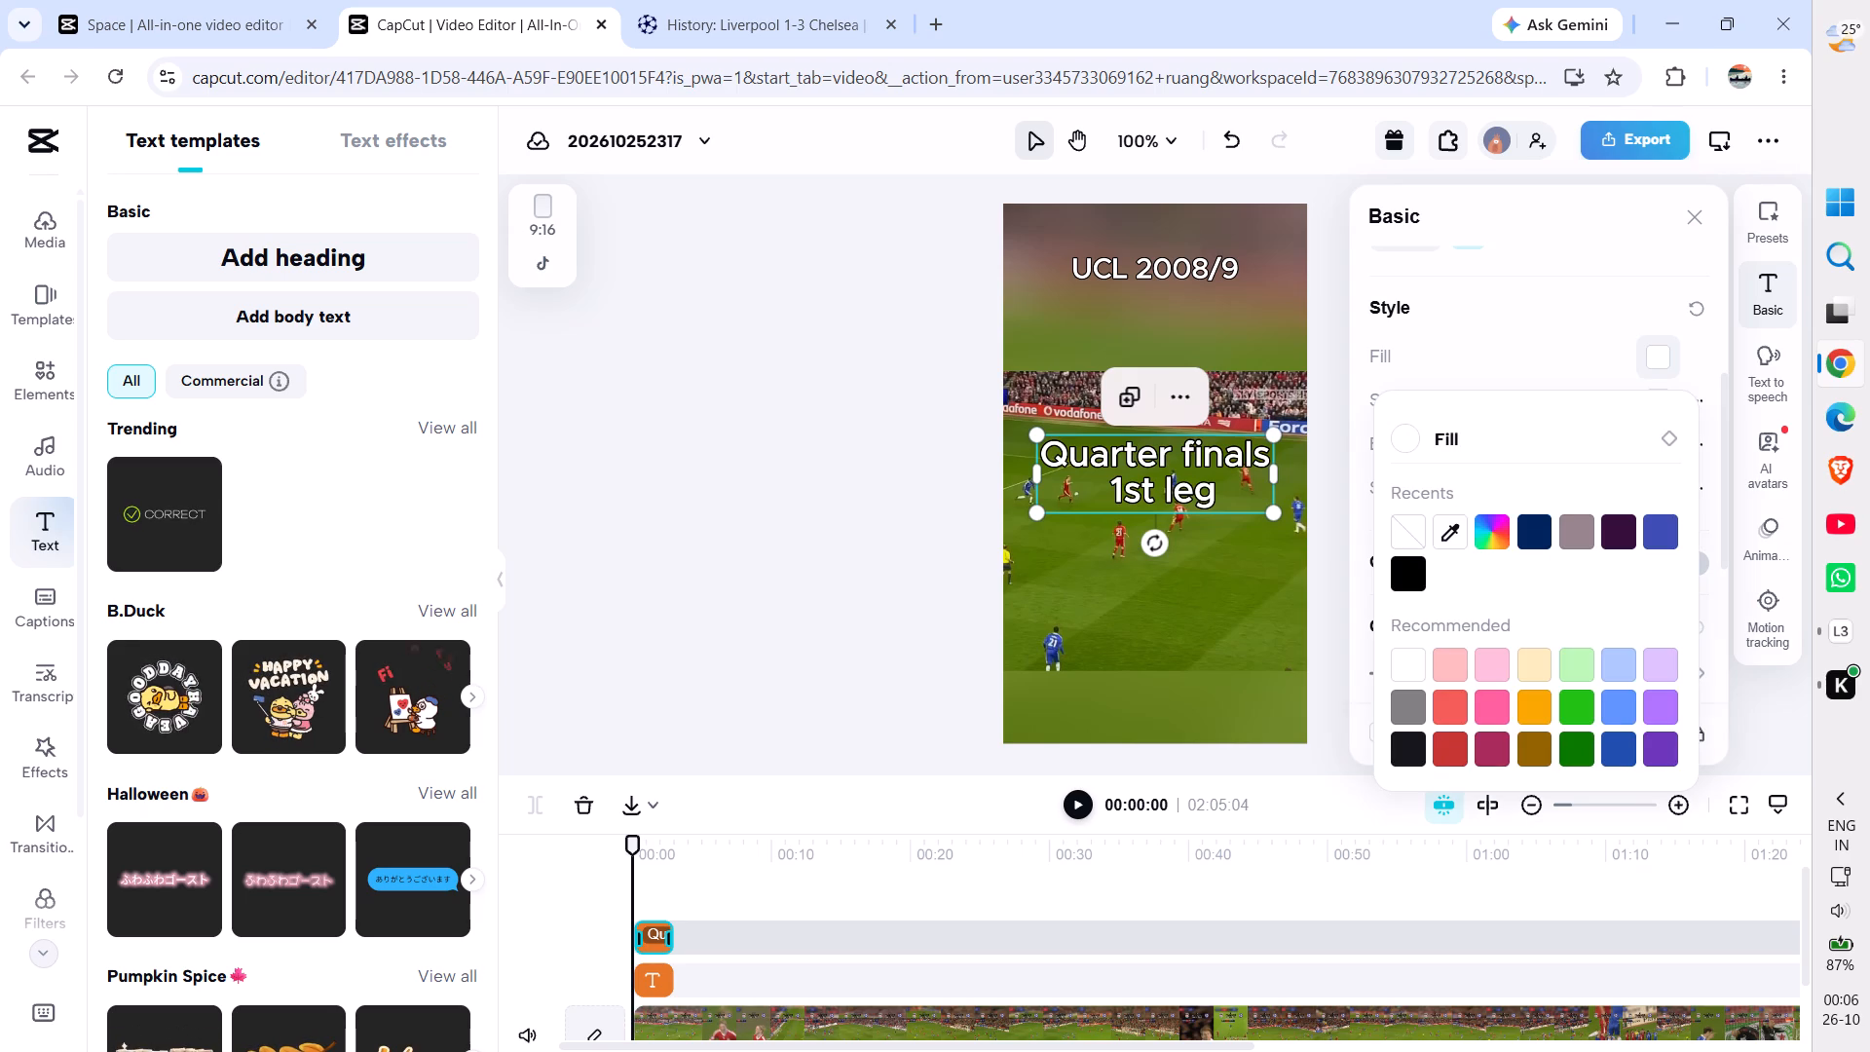
click(1531, 674)
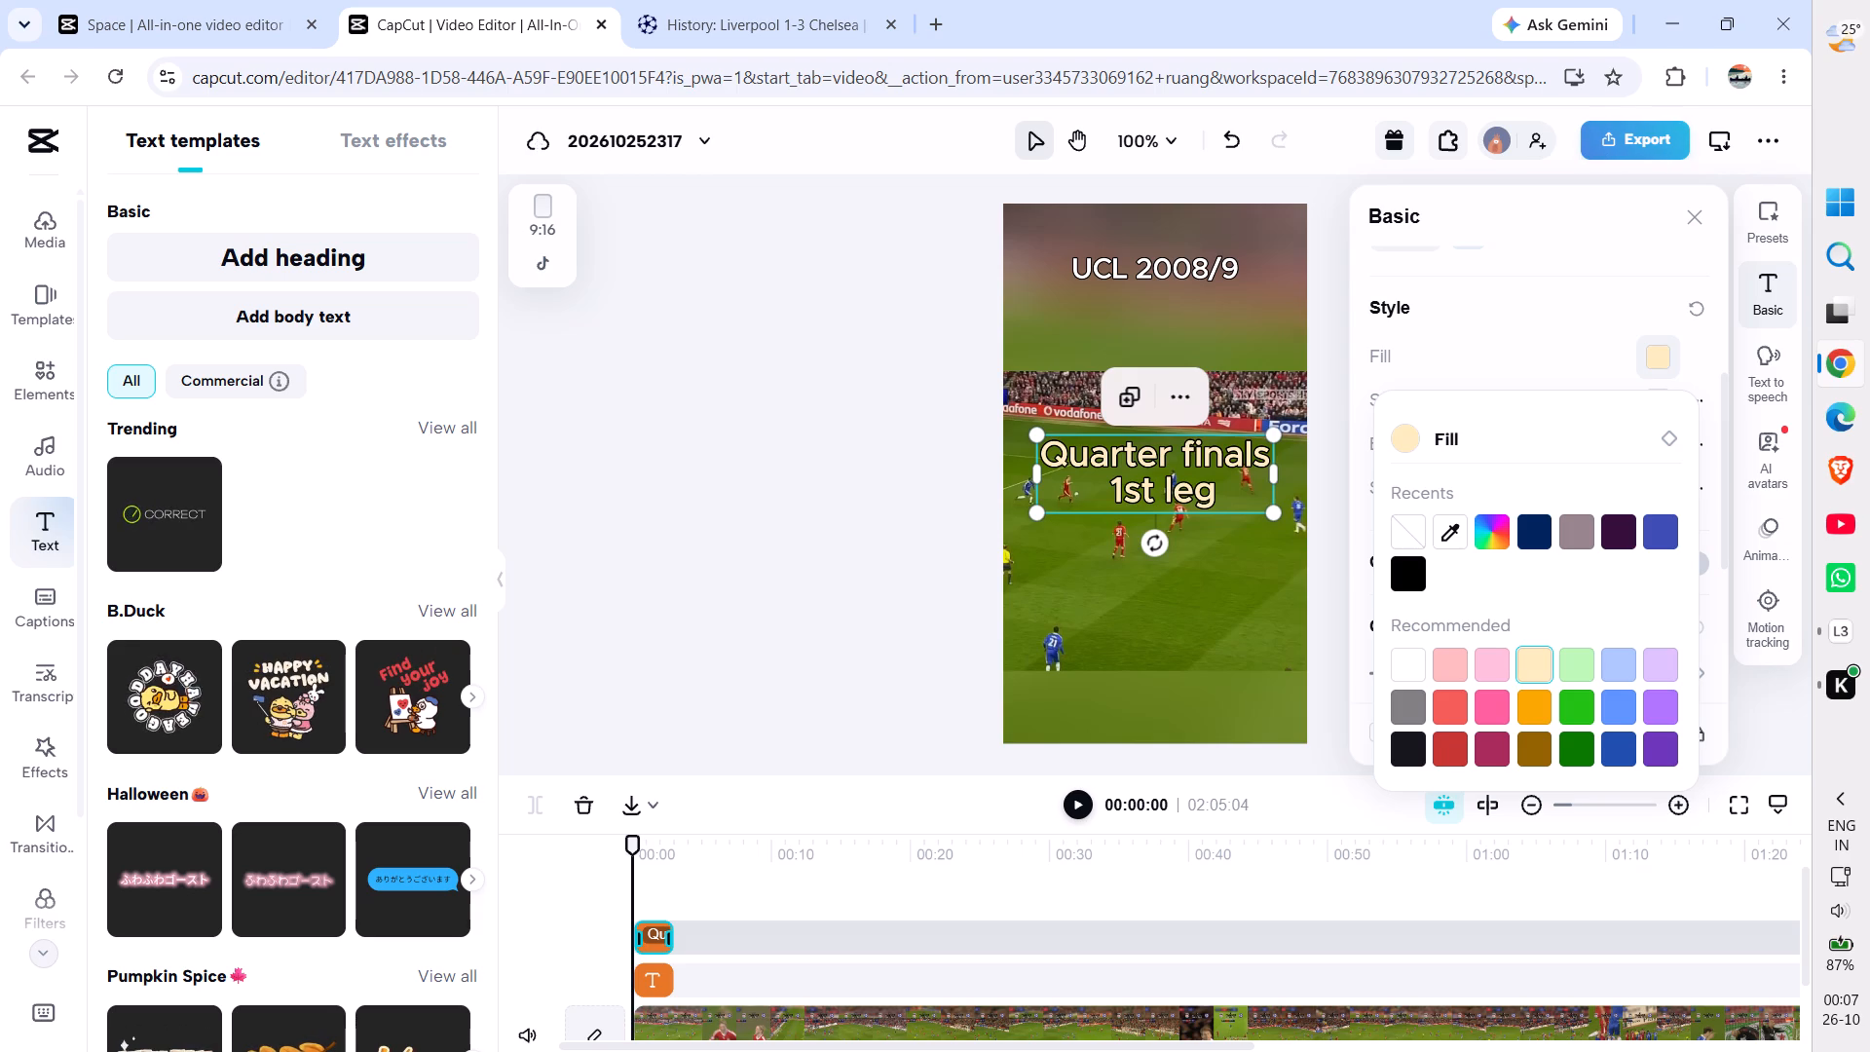
click(1325, 254)
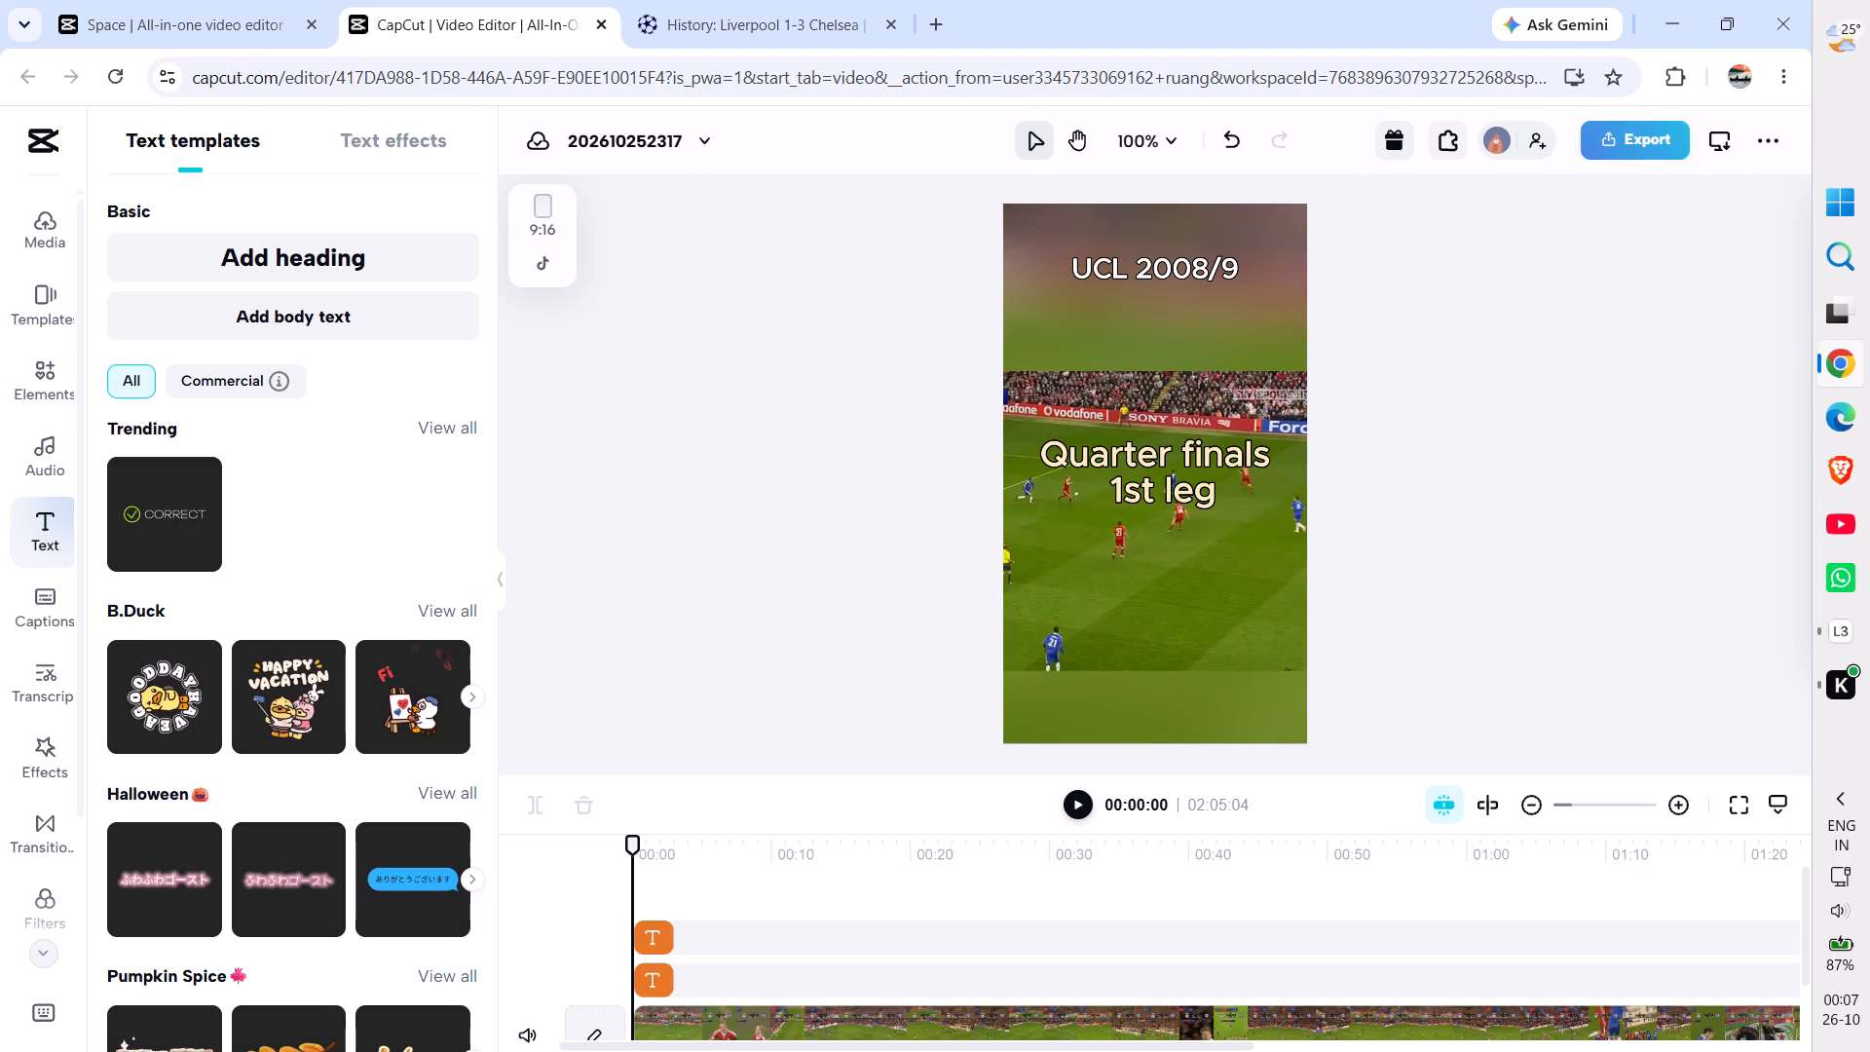
Scale the "Quarter finals 1st leg" heading to 50%.
click(1206, 459)
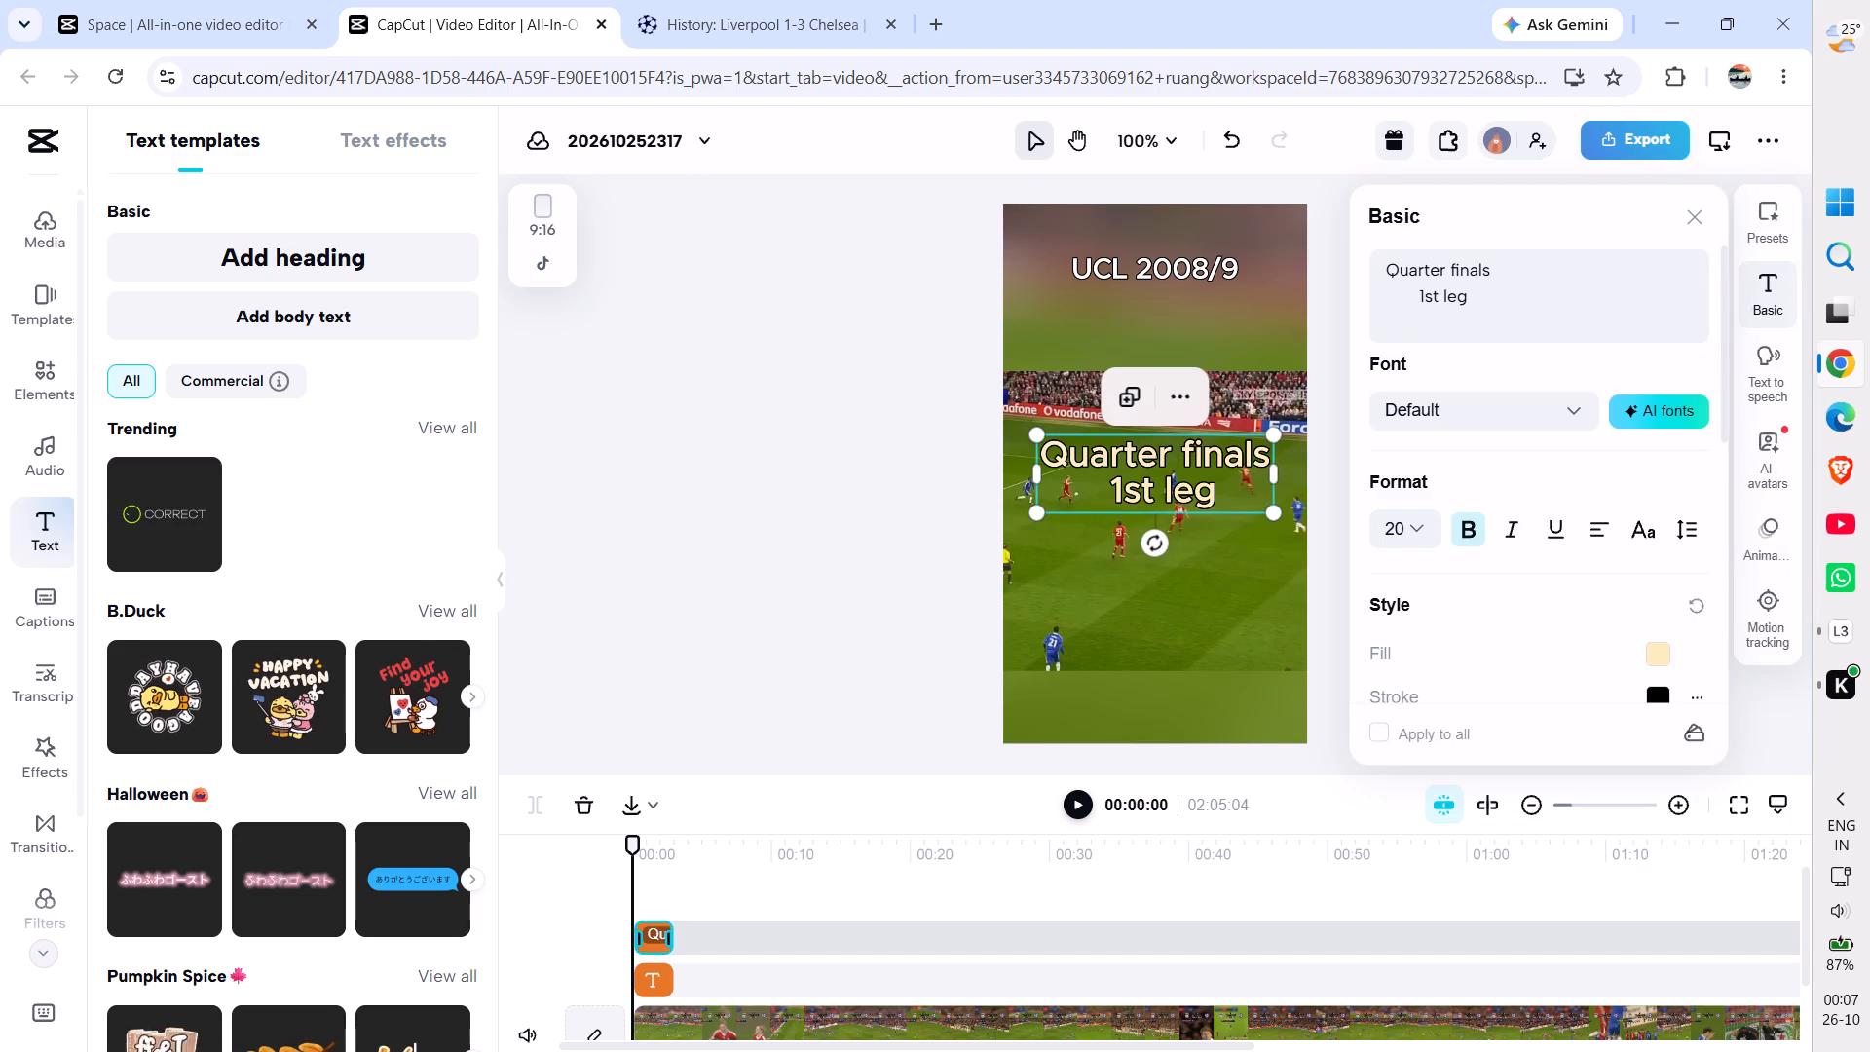
scroll(1506, 493, down, 6)
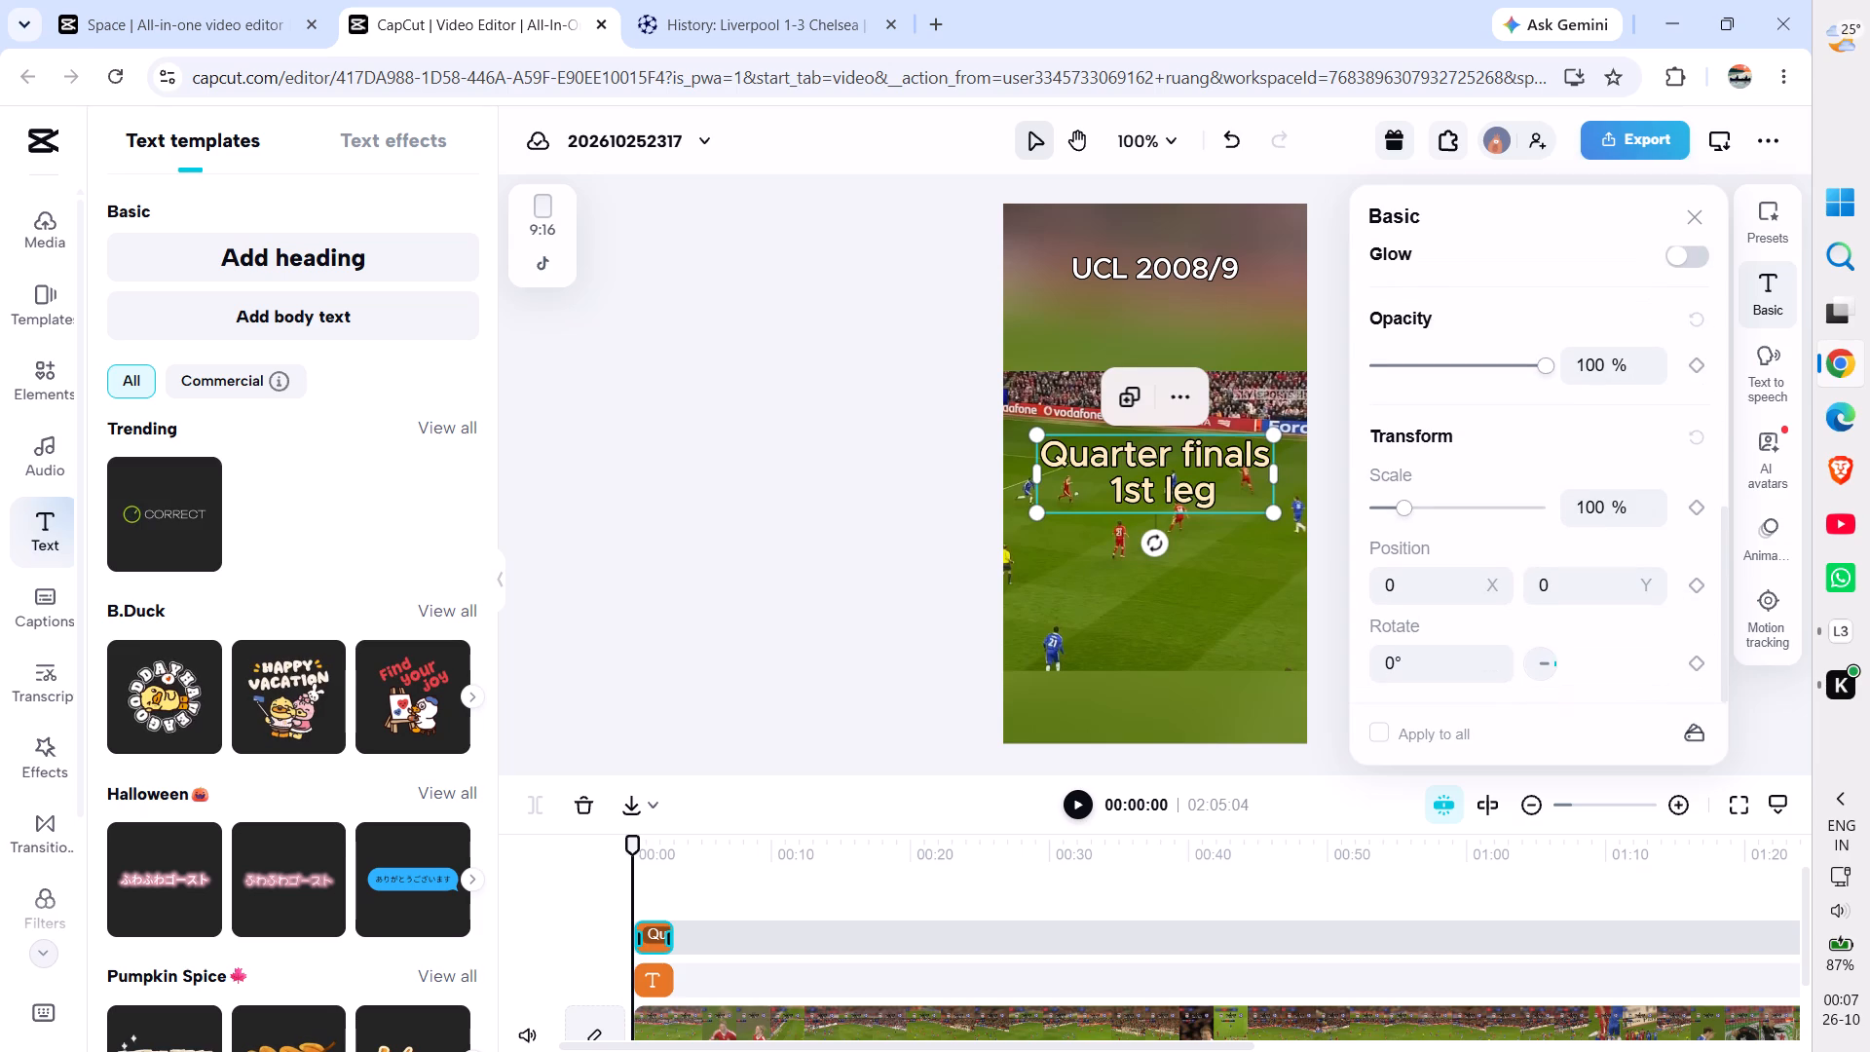
scroll(1506, 493, down, 1)
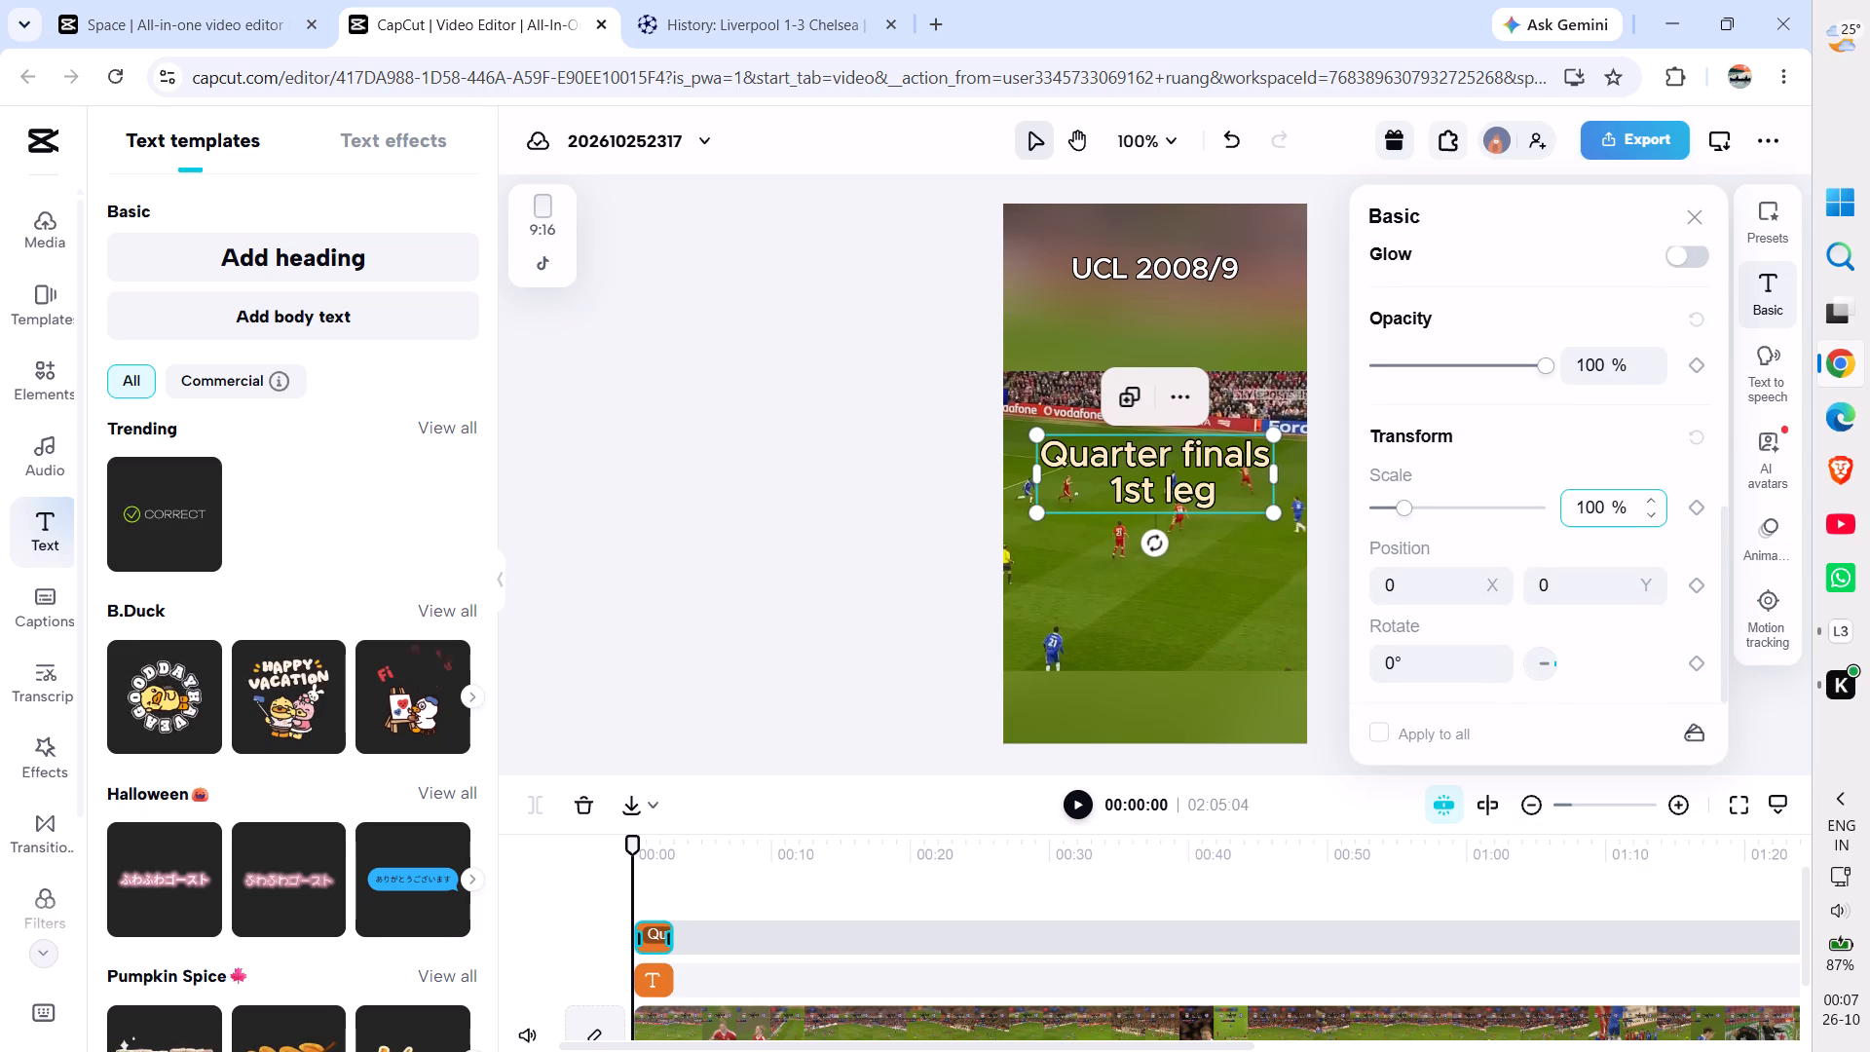
click(1593, 511)
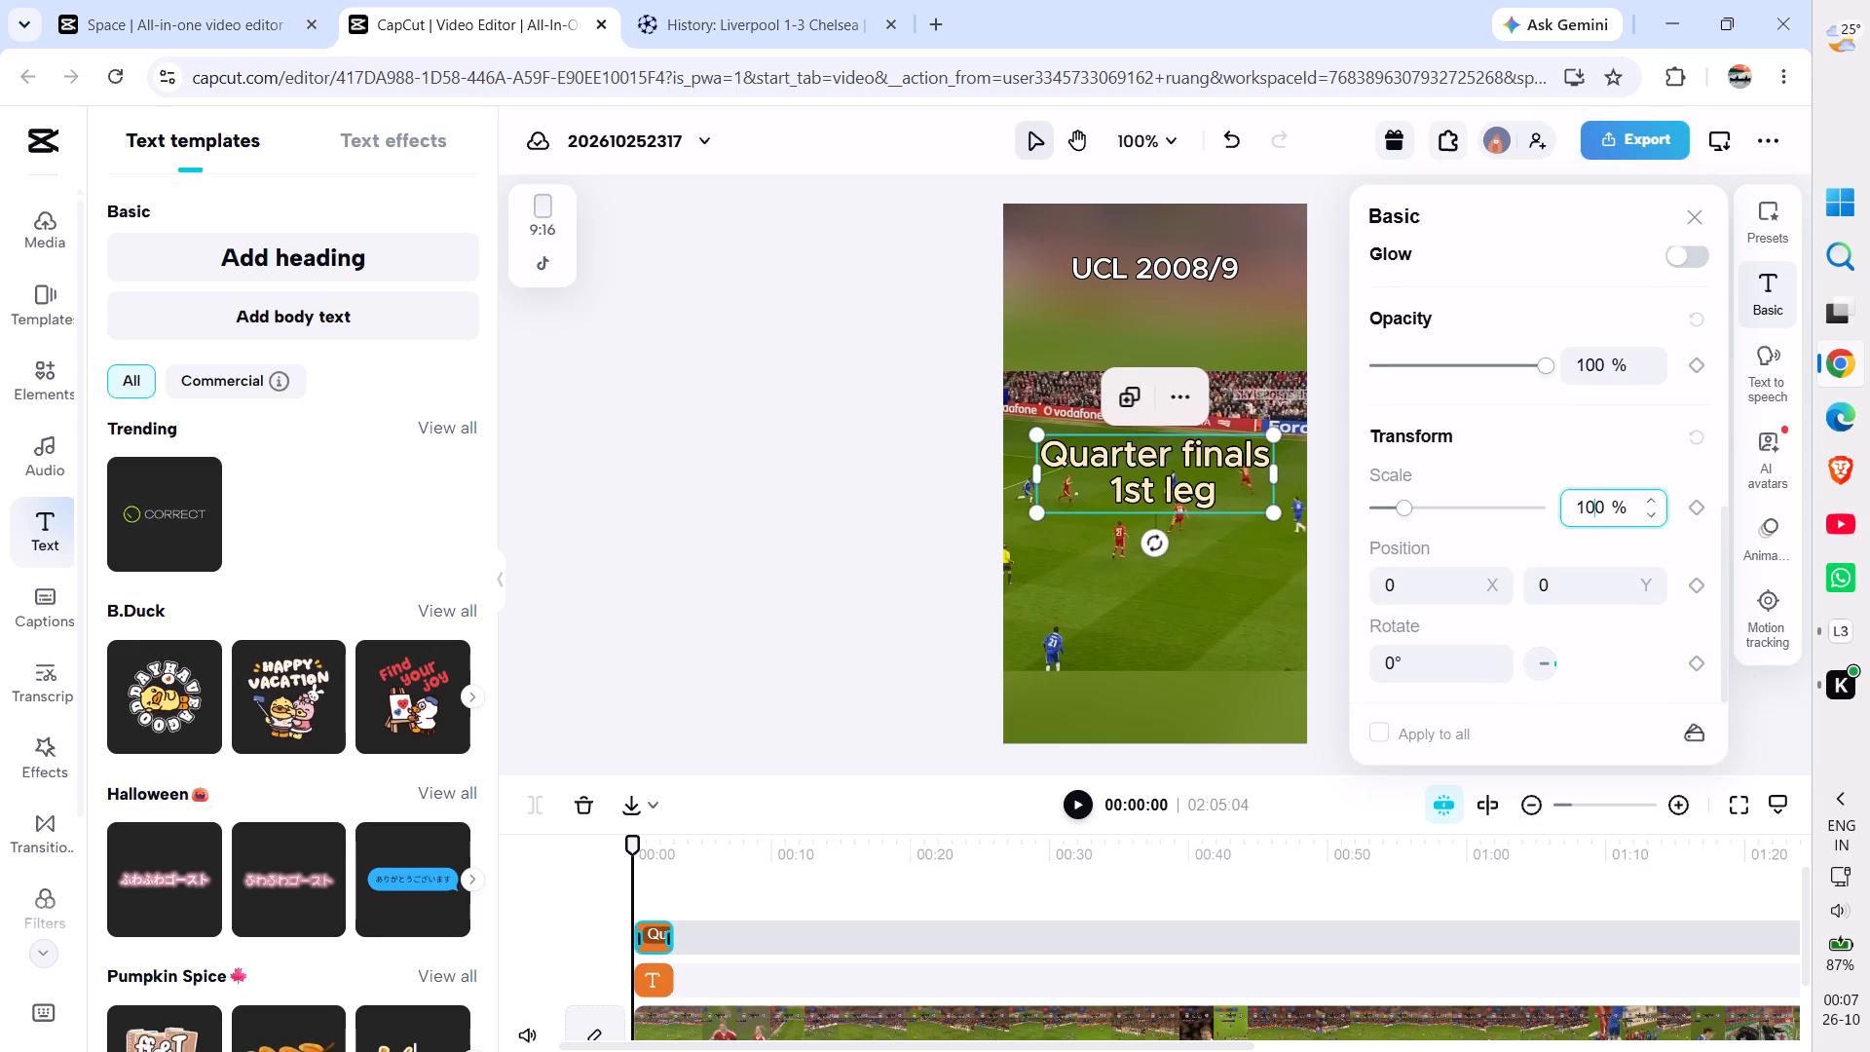
key(BackSpace)
key(BackSpace)
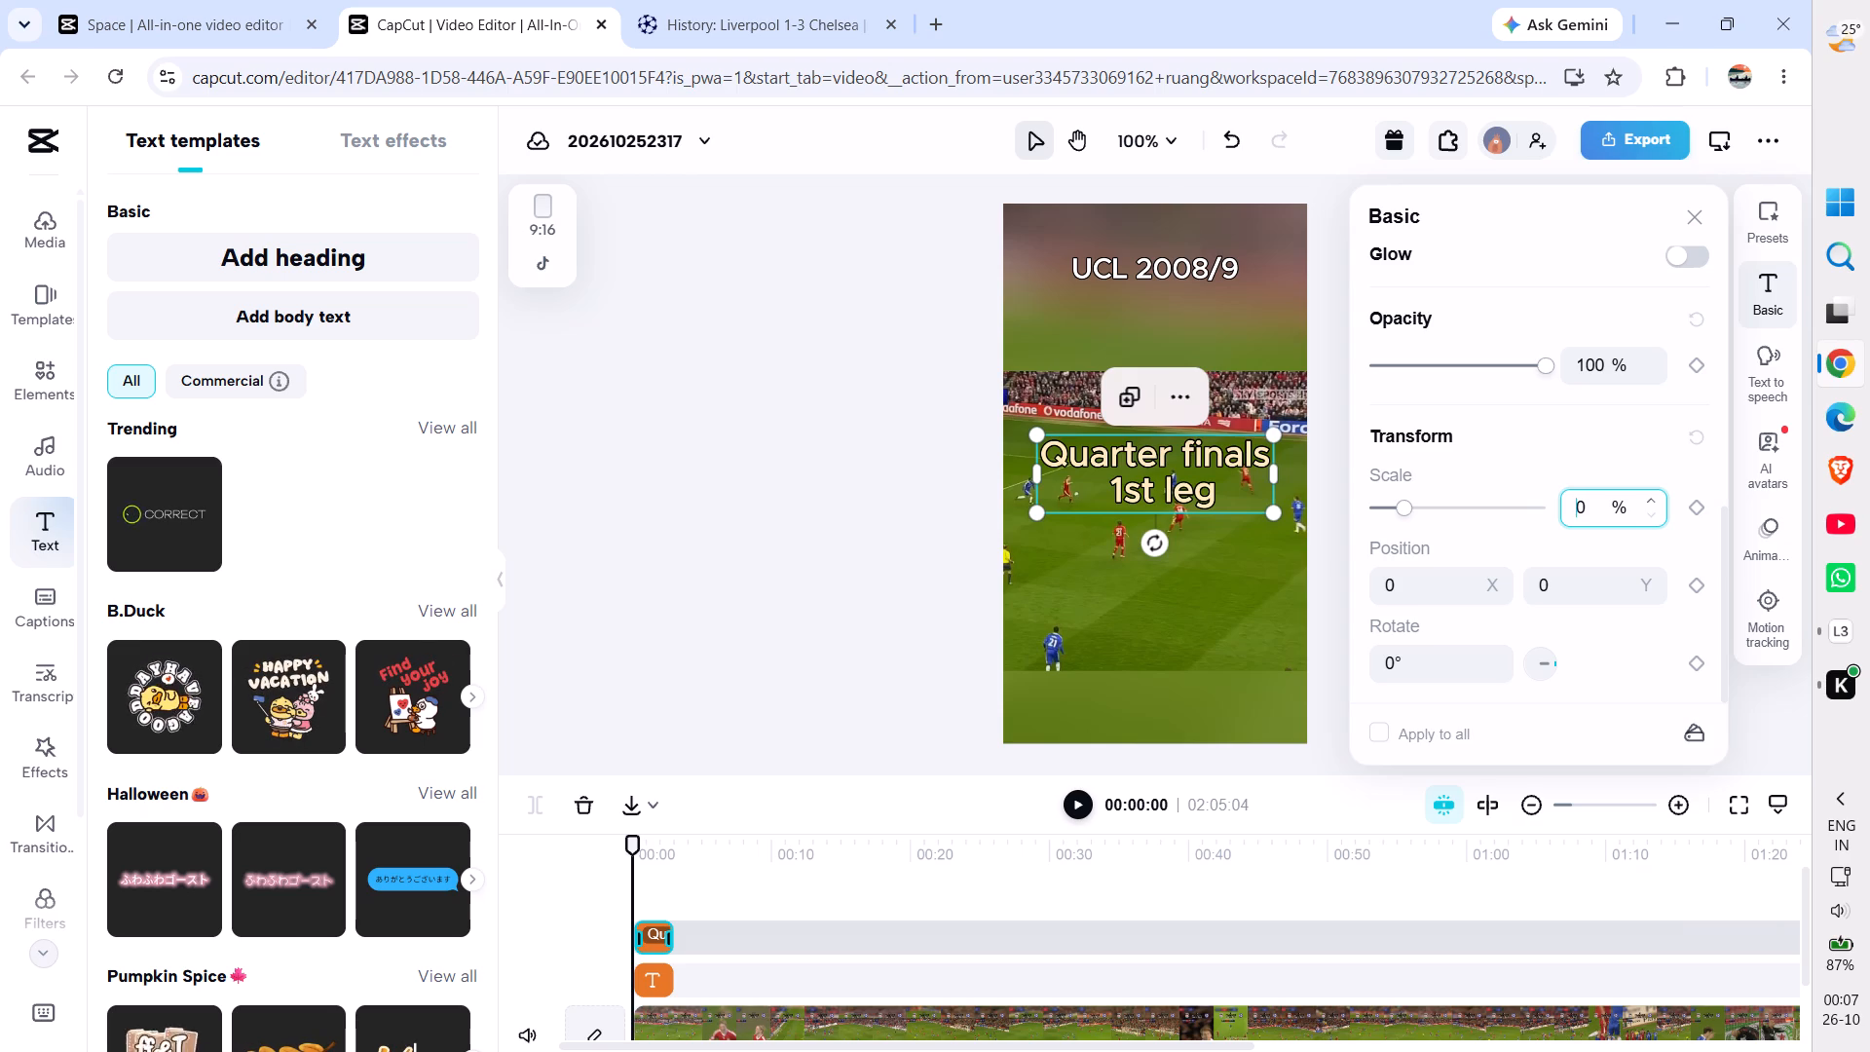
key(5)
key(Return)
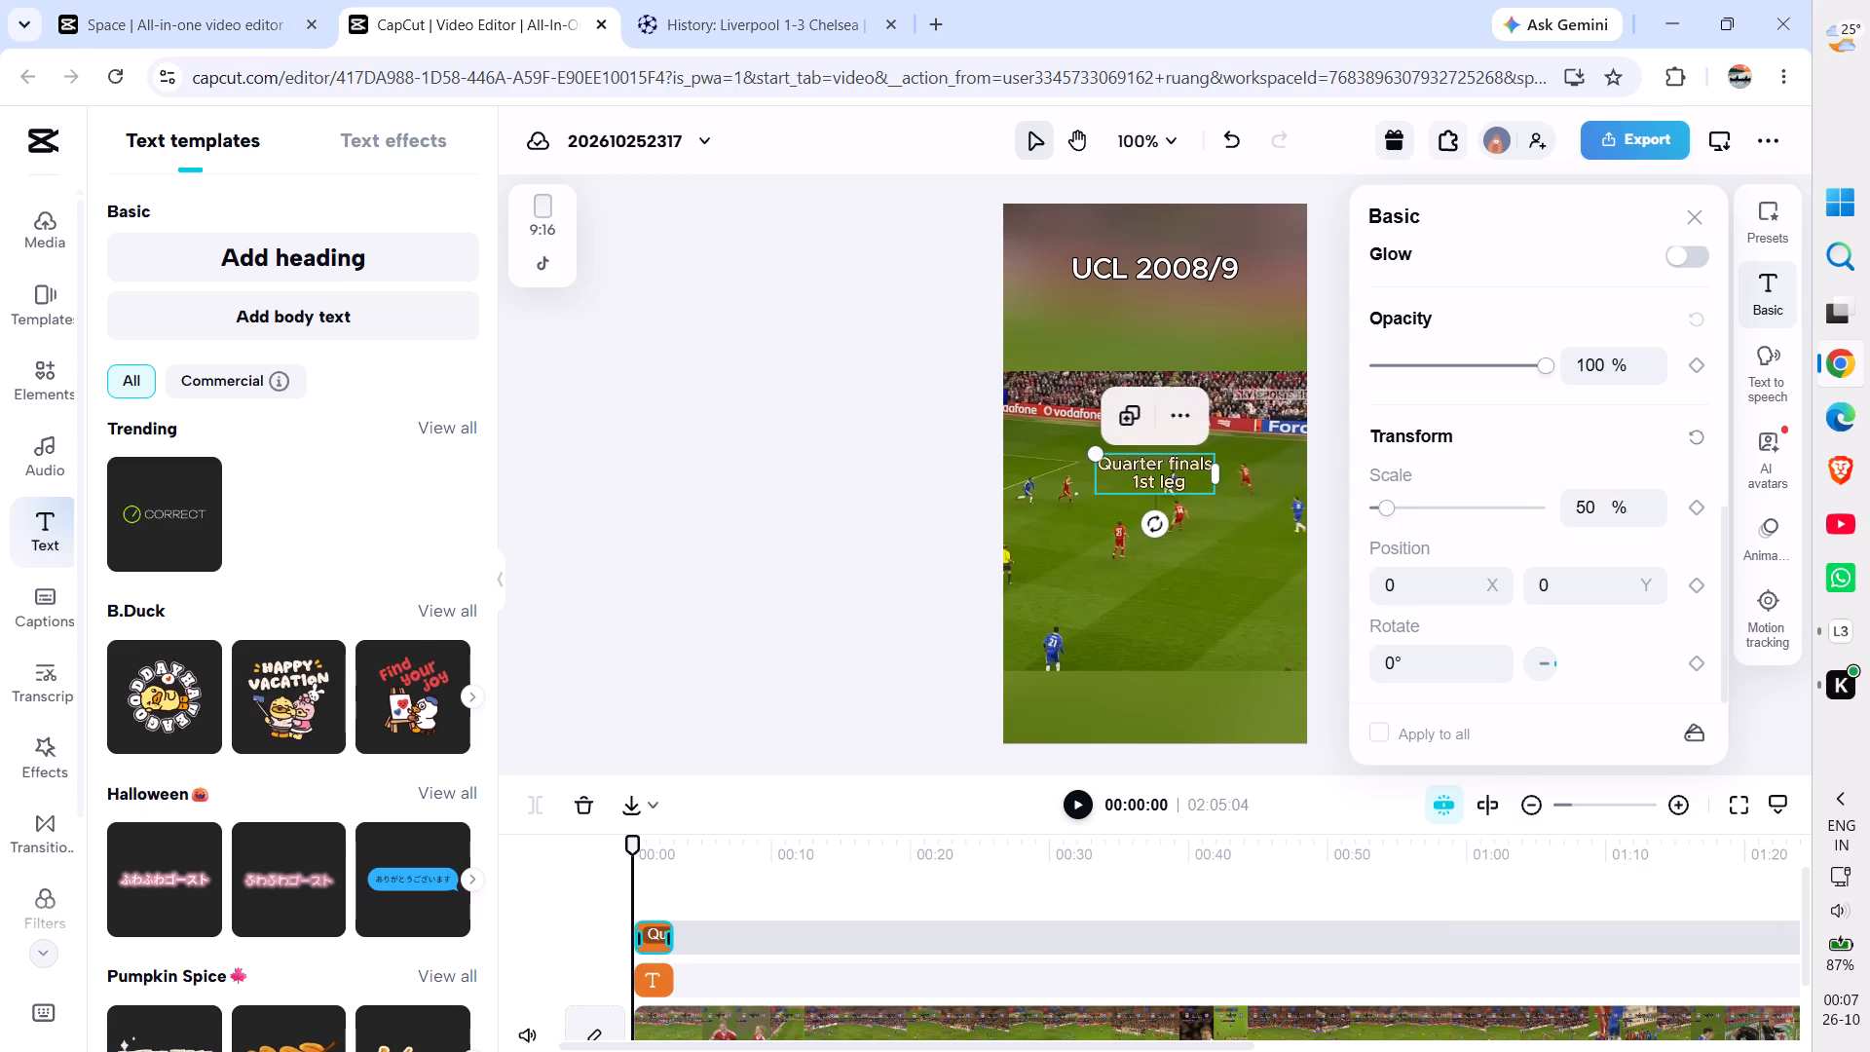
Move the "Quarter finals 1st leg" heading to X 0, Y 406, centred beneath the "UCL 2008/9" title.
drag(1150, 470, 1137, 290)
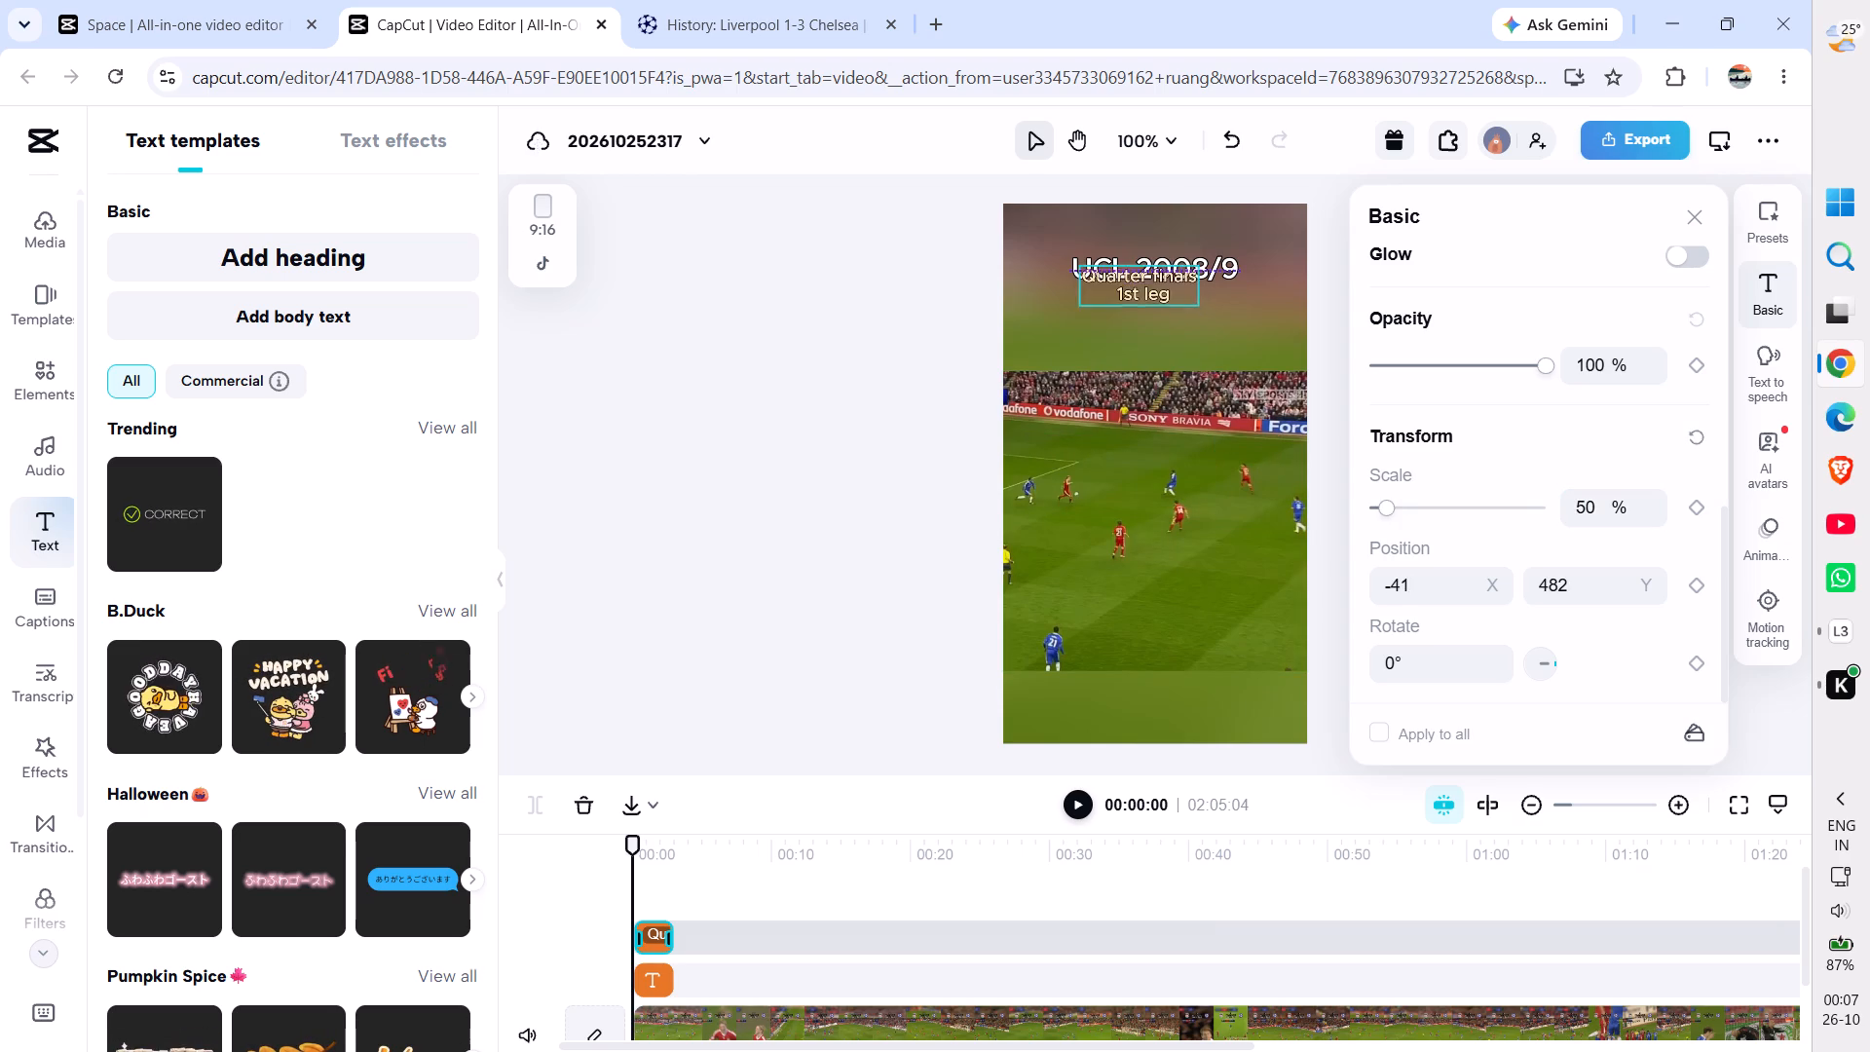
drag(1137, 290, 1151, 302)
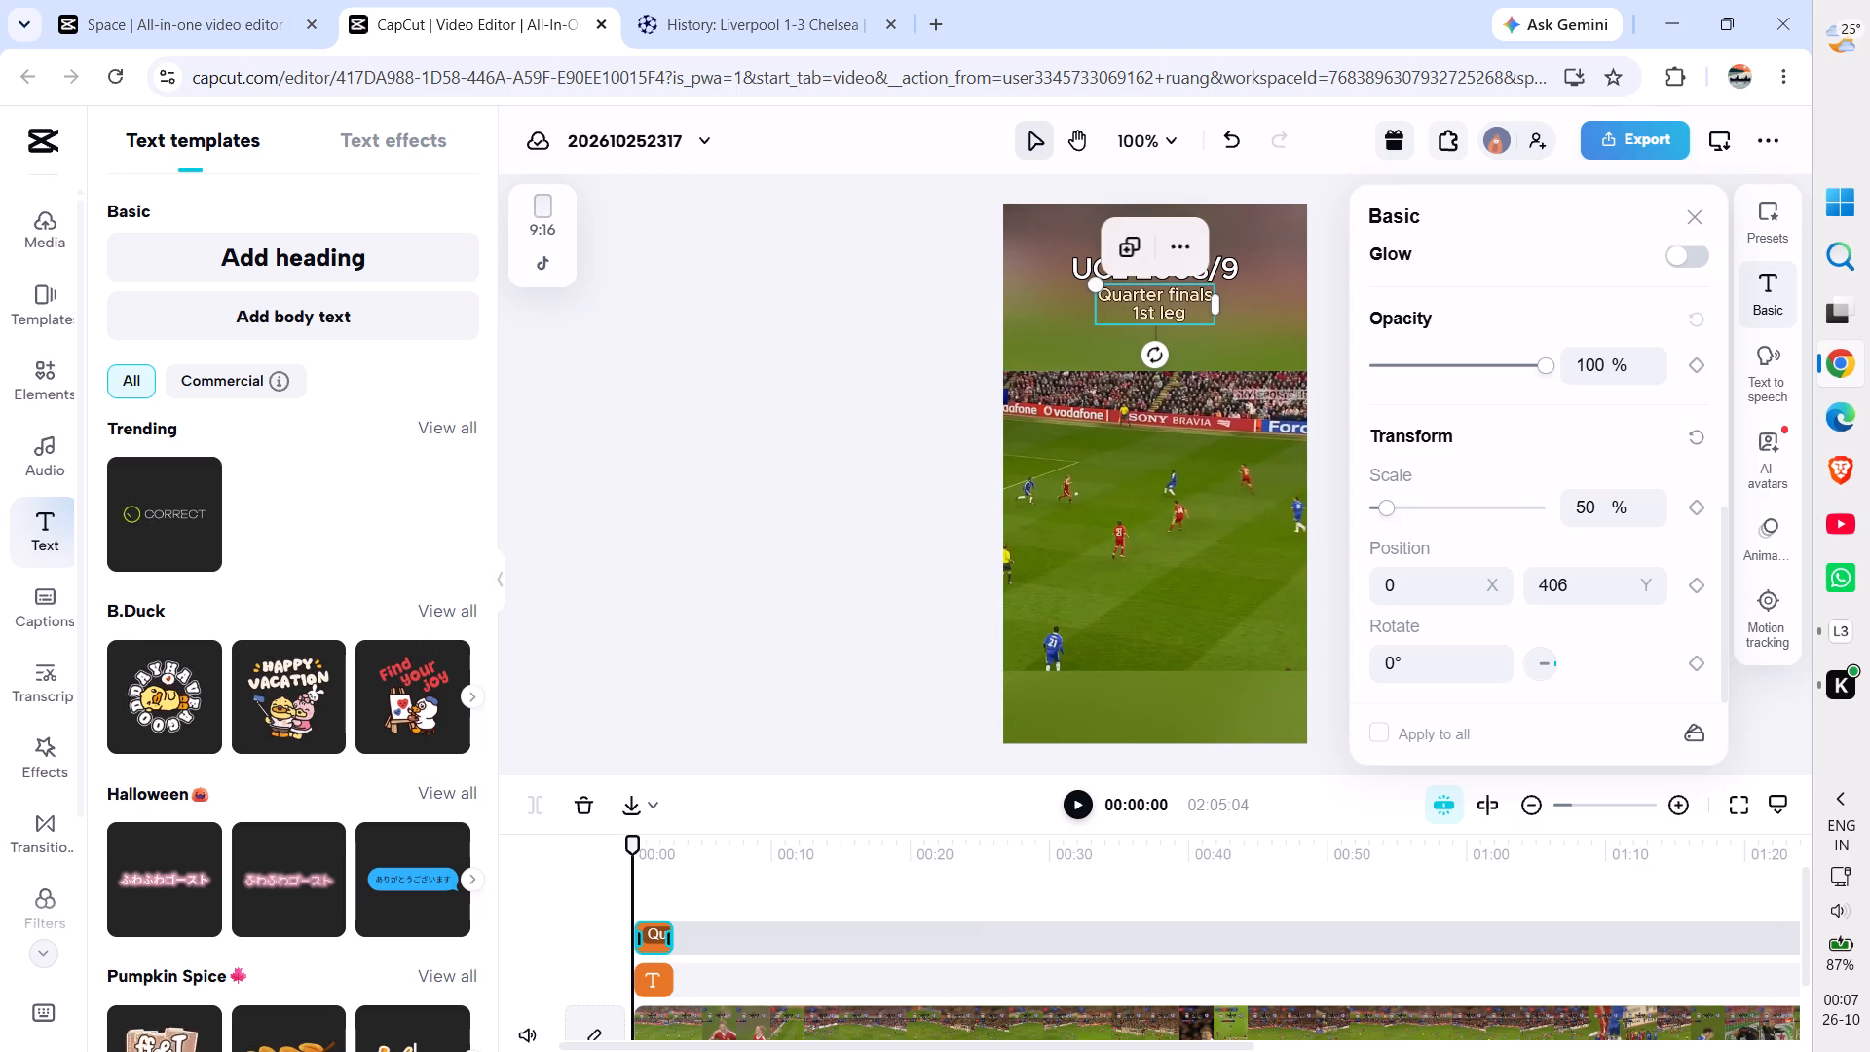
click(879, 389)
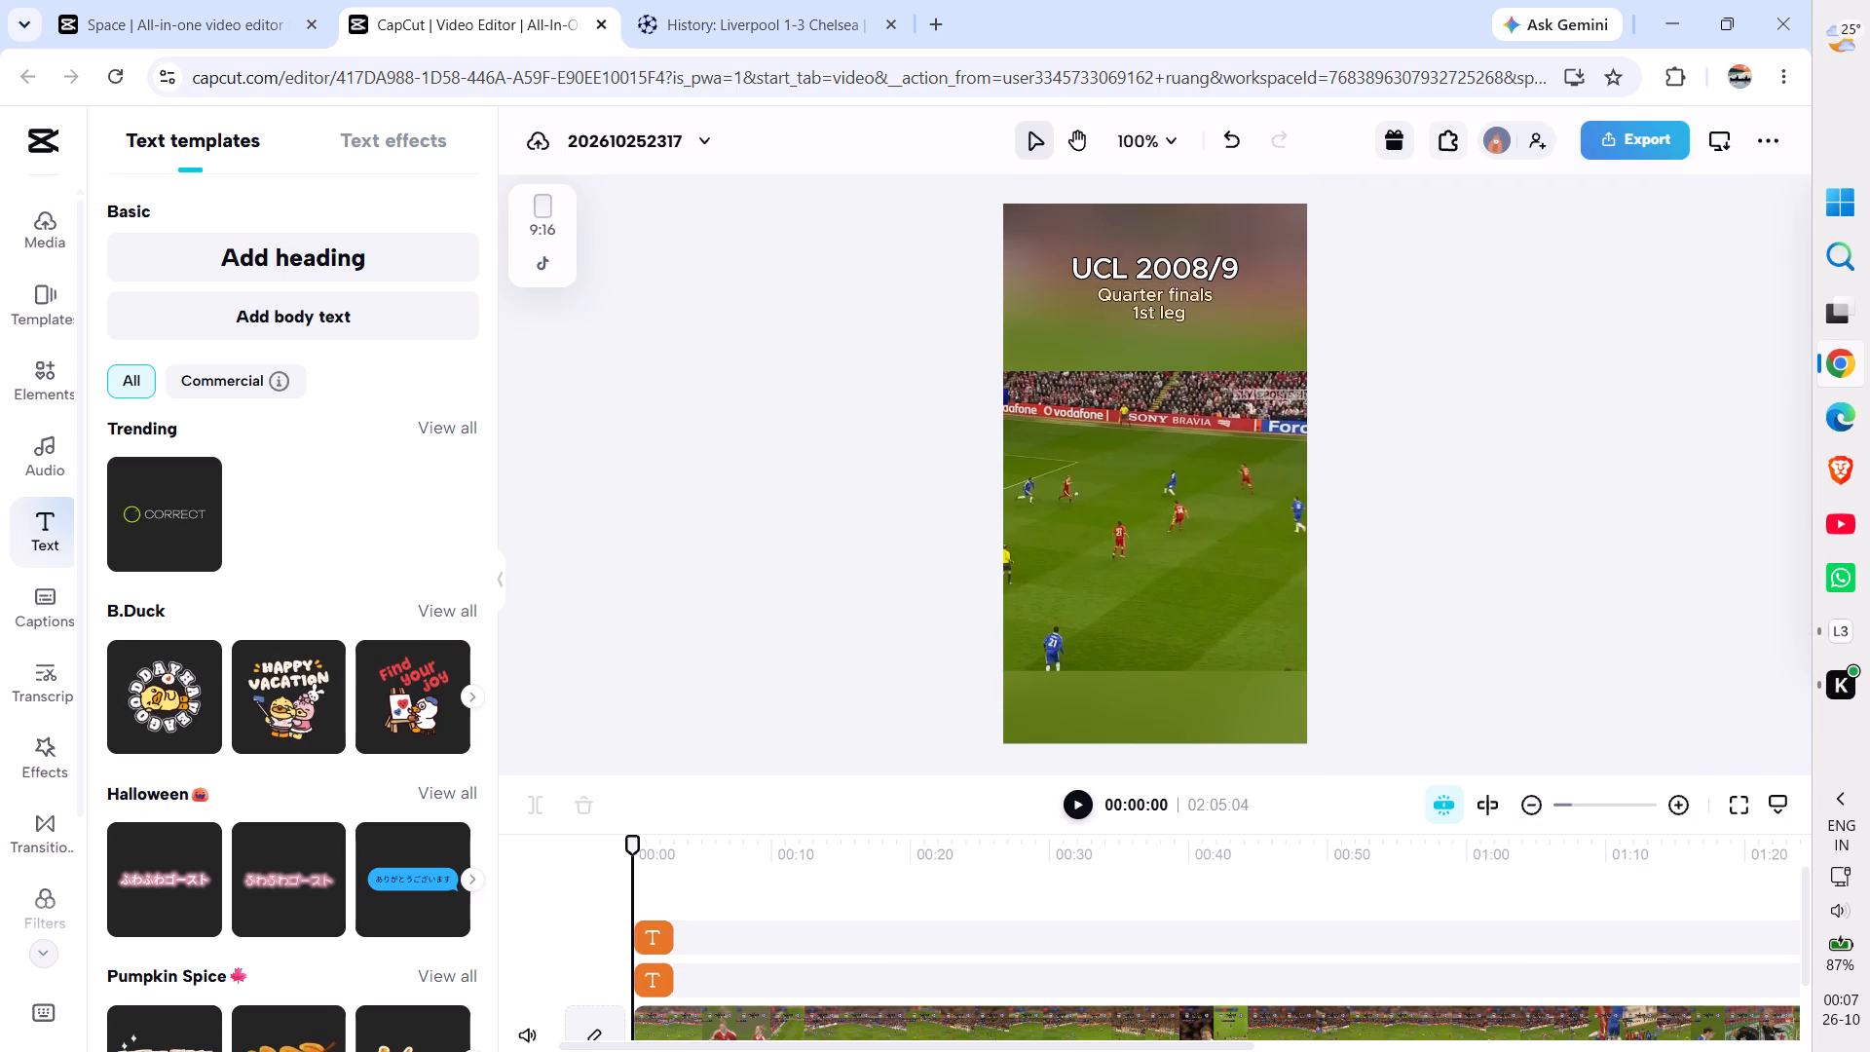
Nudge the "UCL 2008/9" title slightly upward and raise the "Quarter finals 1st leg" heading to sit centred directly under it.
double_click(1136, 267)
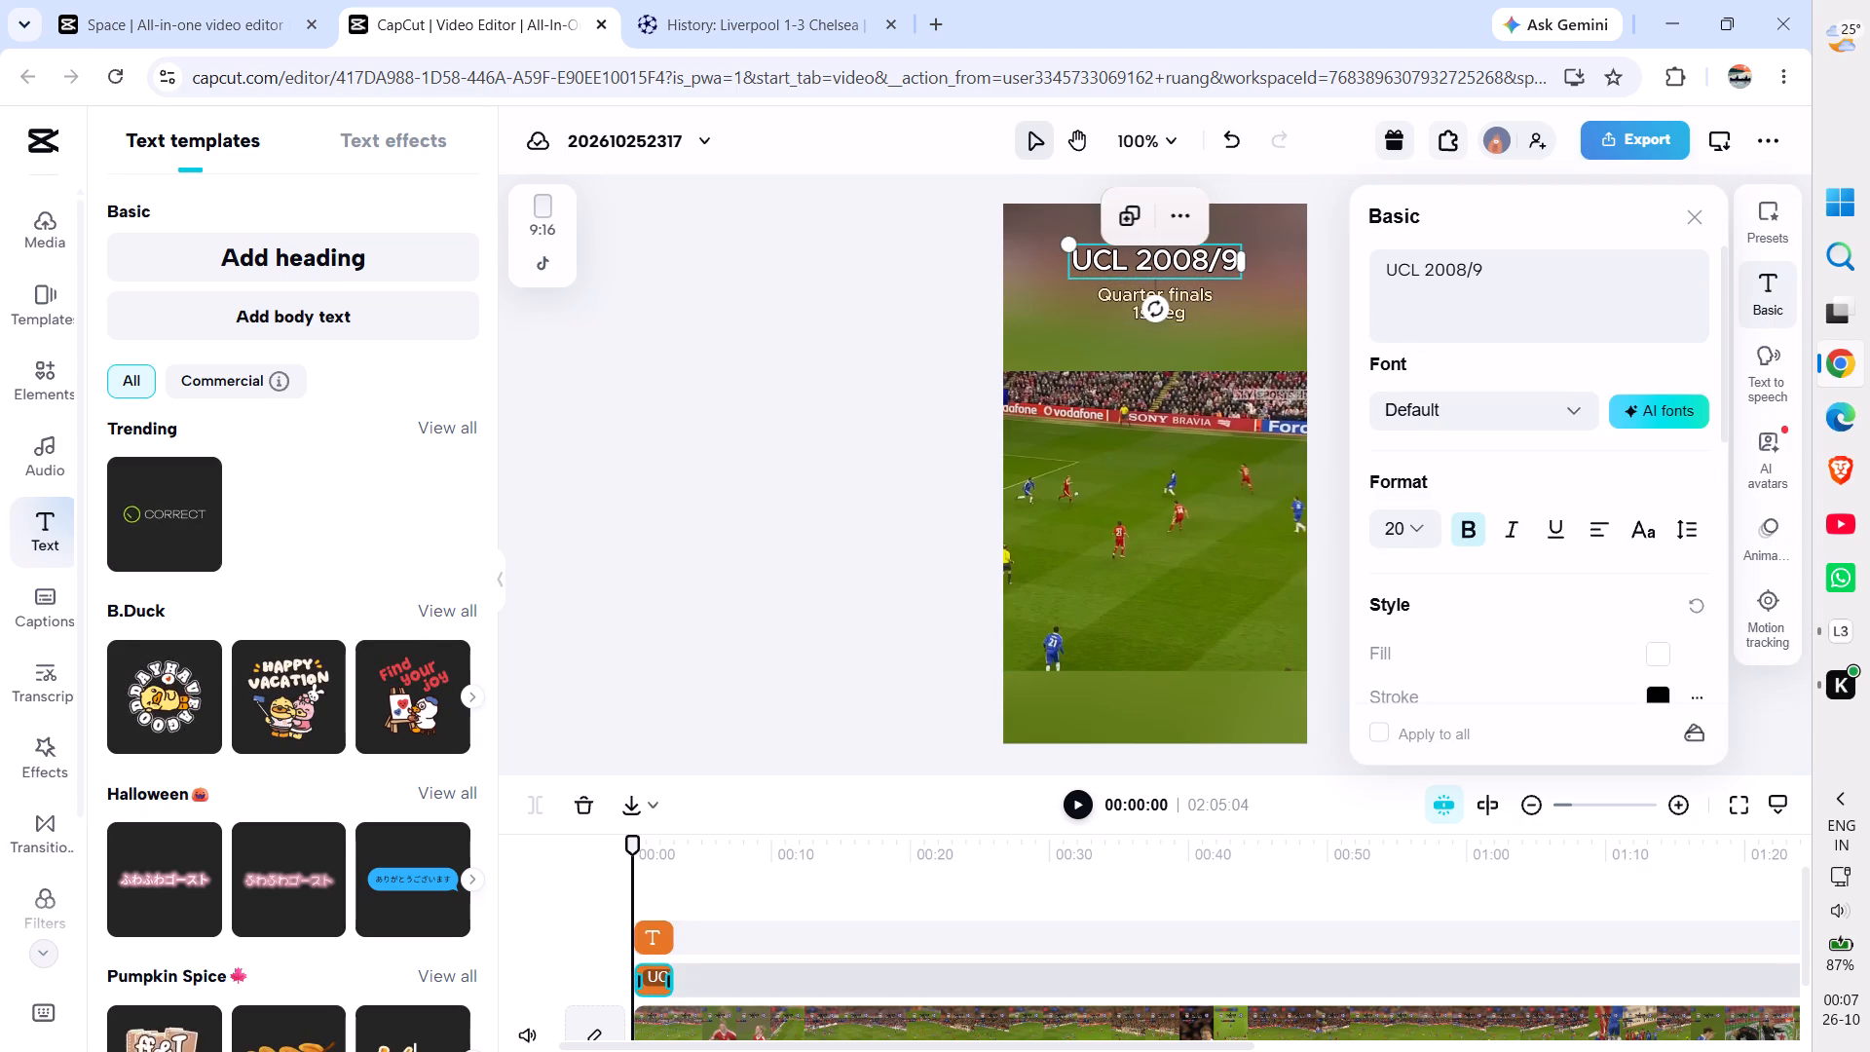
drag(821, 365, 891, 363)
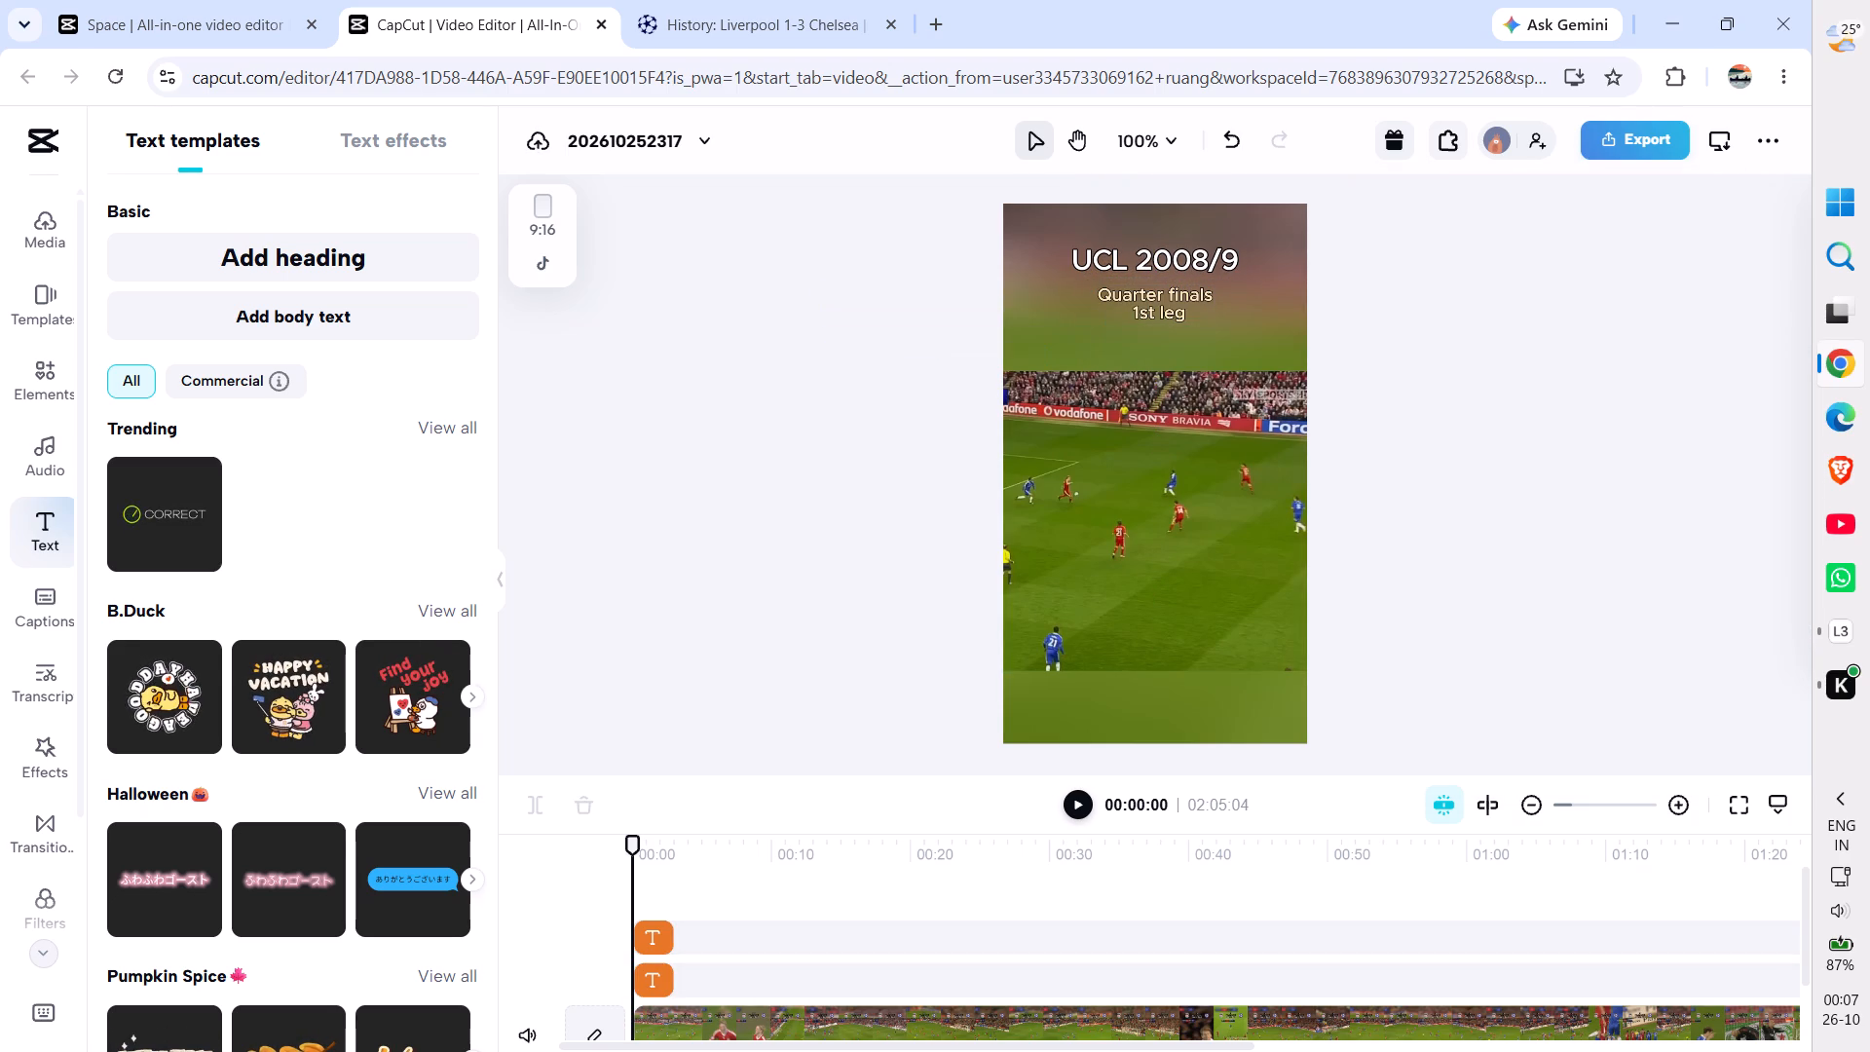
click(1146, 303)
drag(1146, 303, 1154, 287)
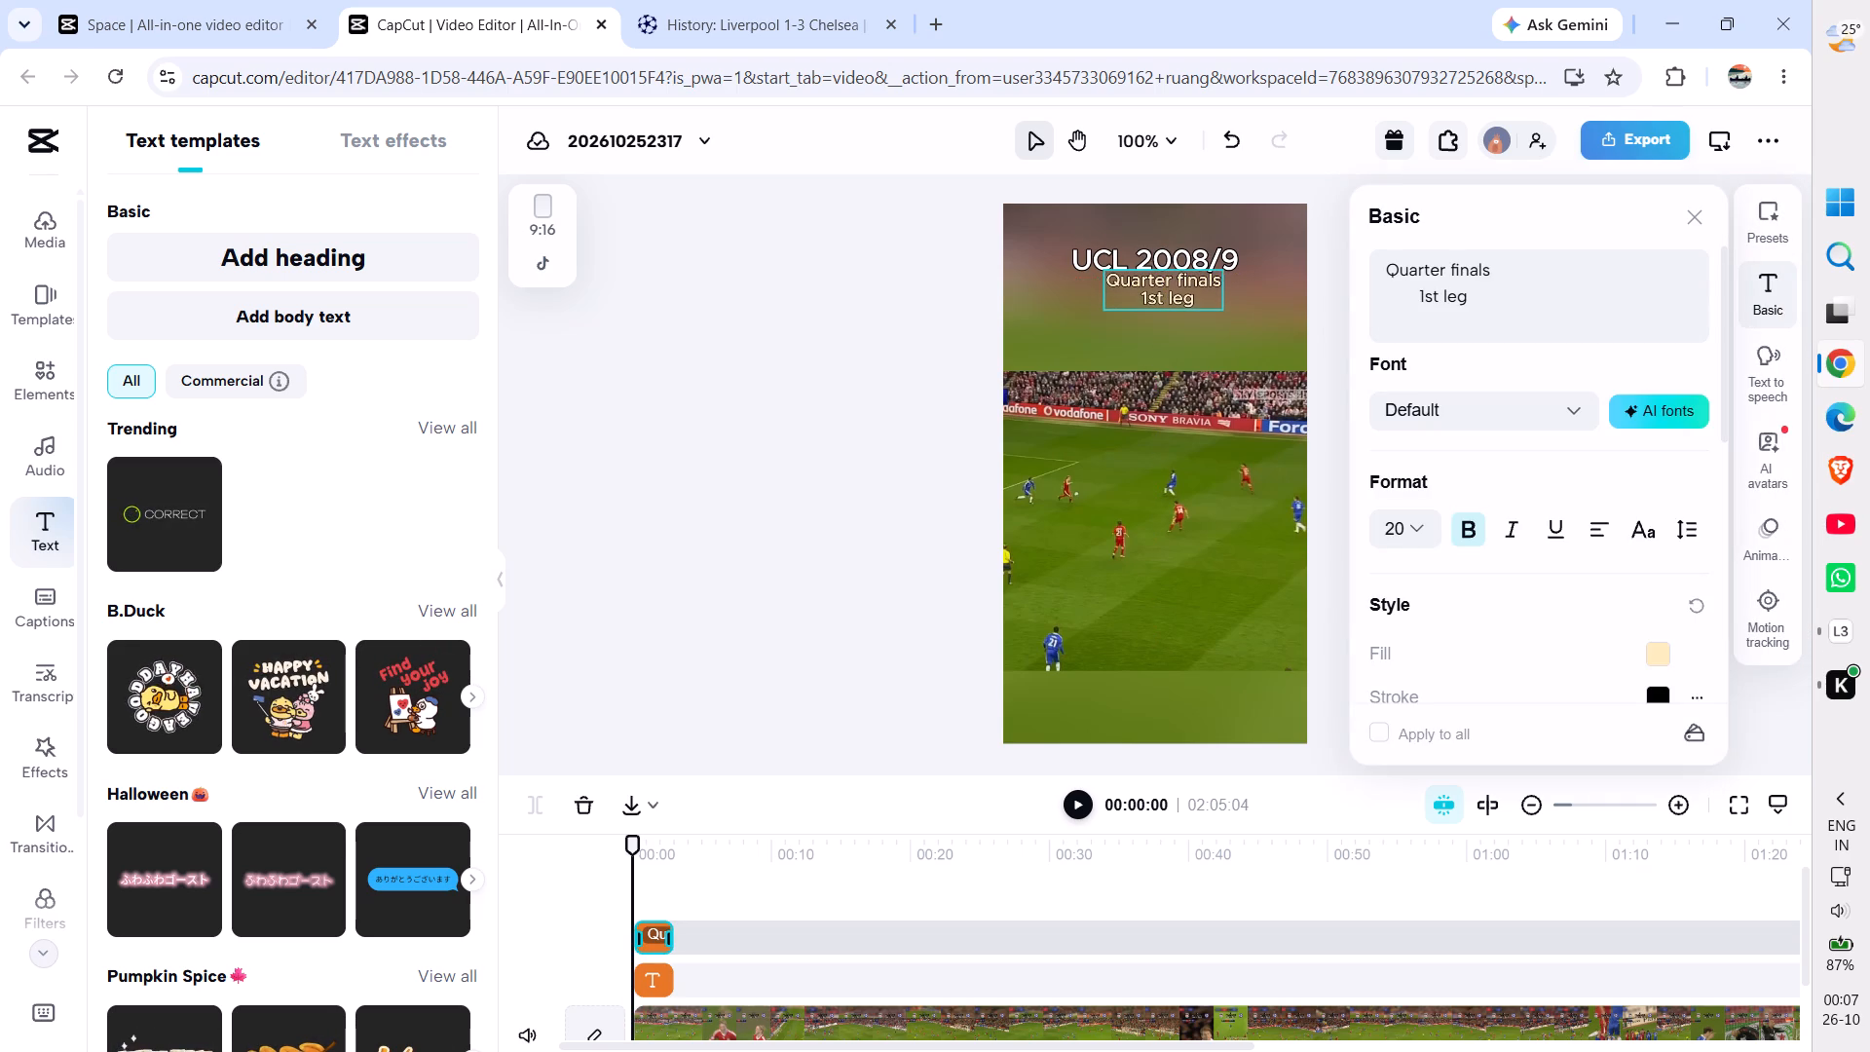
drag(1154, 287, 1150, 287)
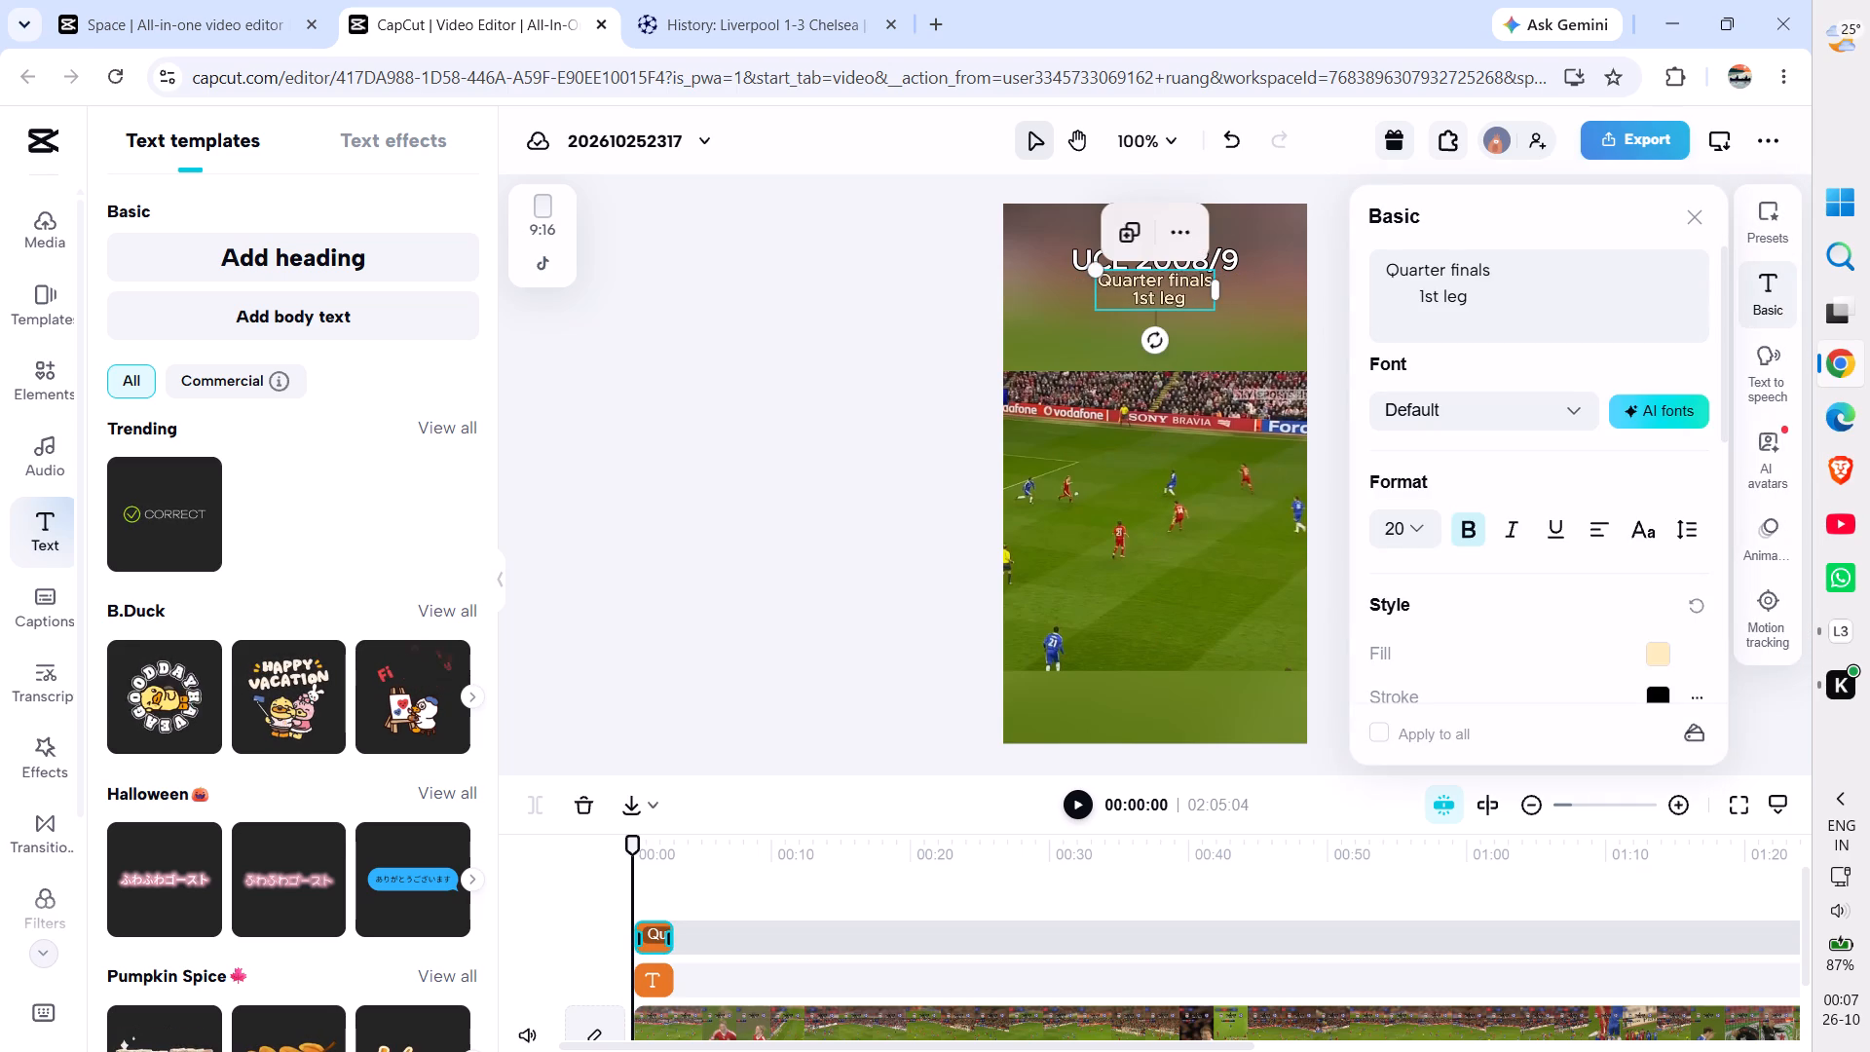
click(882, 334)
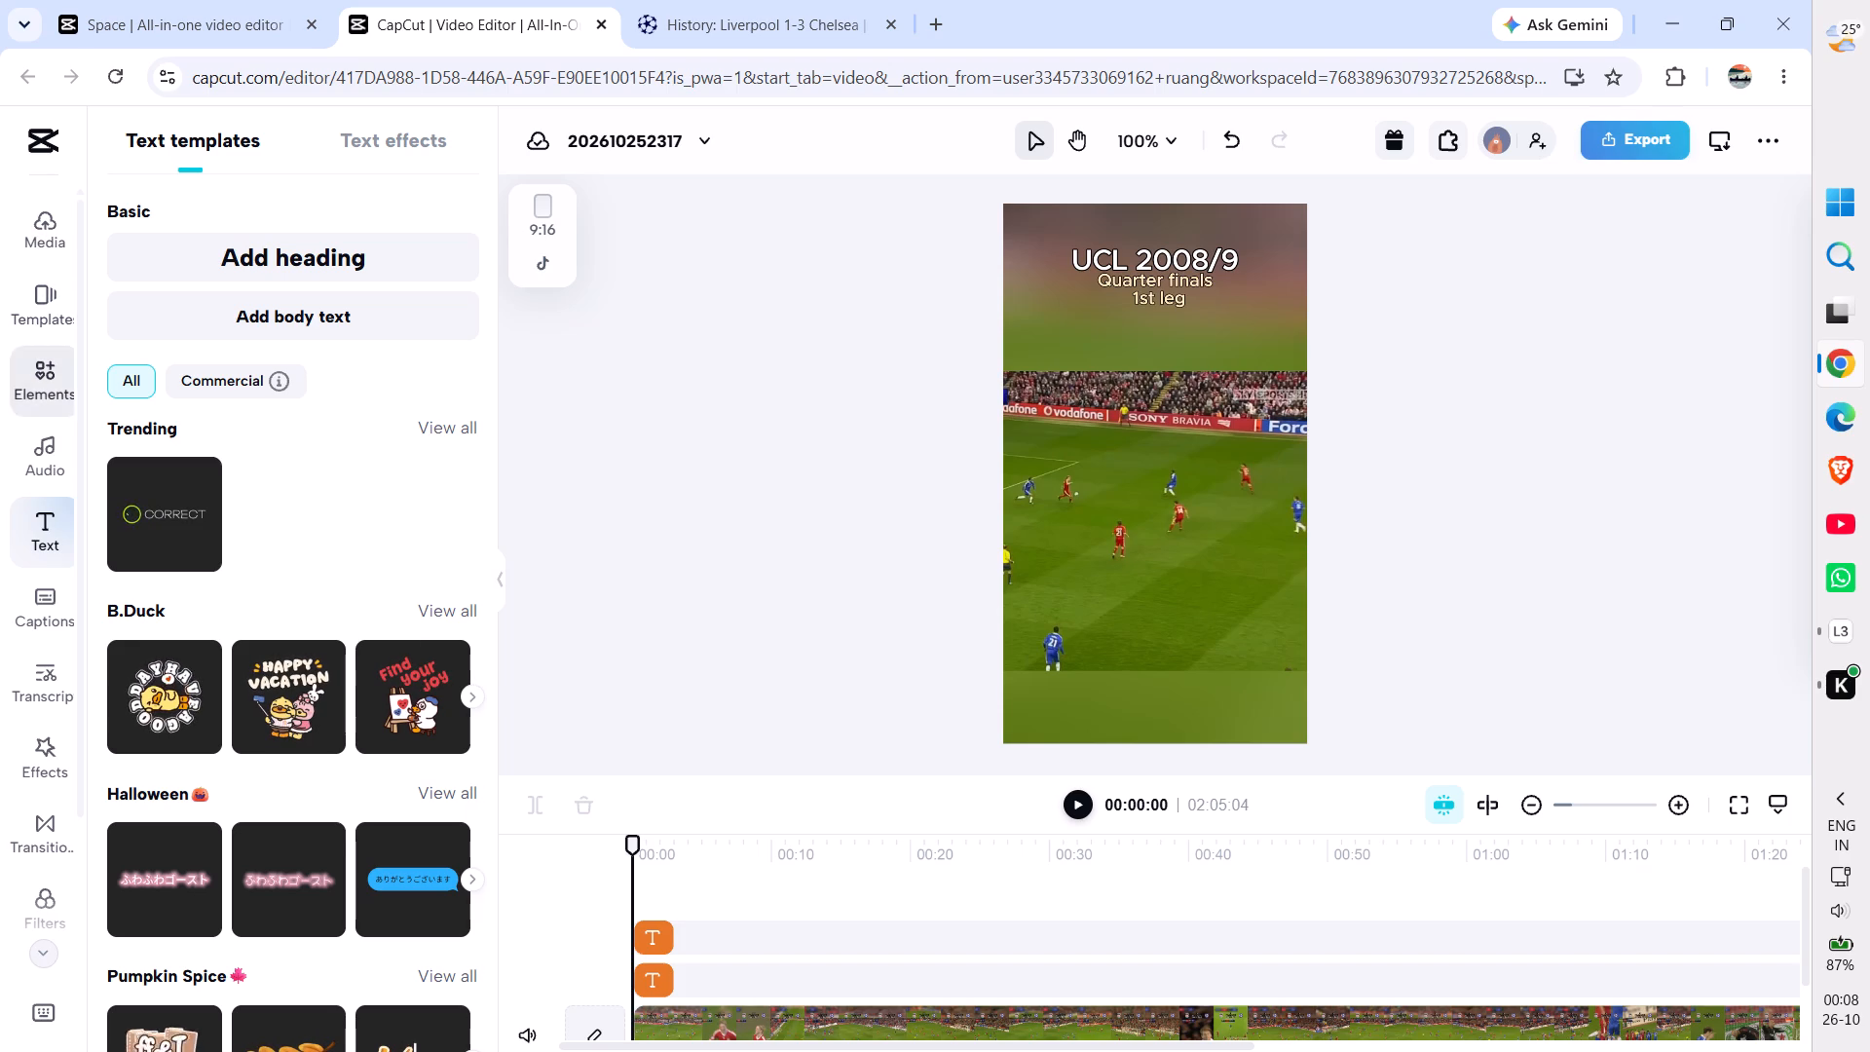
Add the full Liverpool FC crest and the Chelsea crest from the uploads onto the video at its start.
click(36, 235)
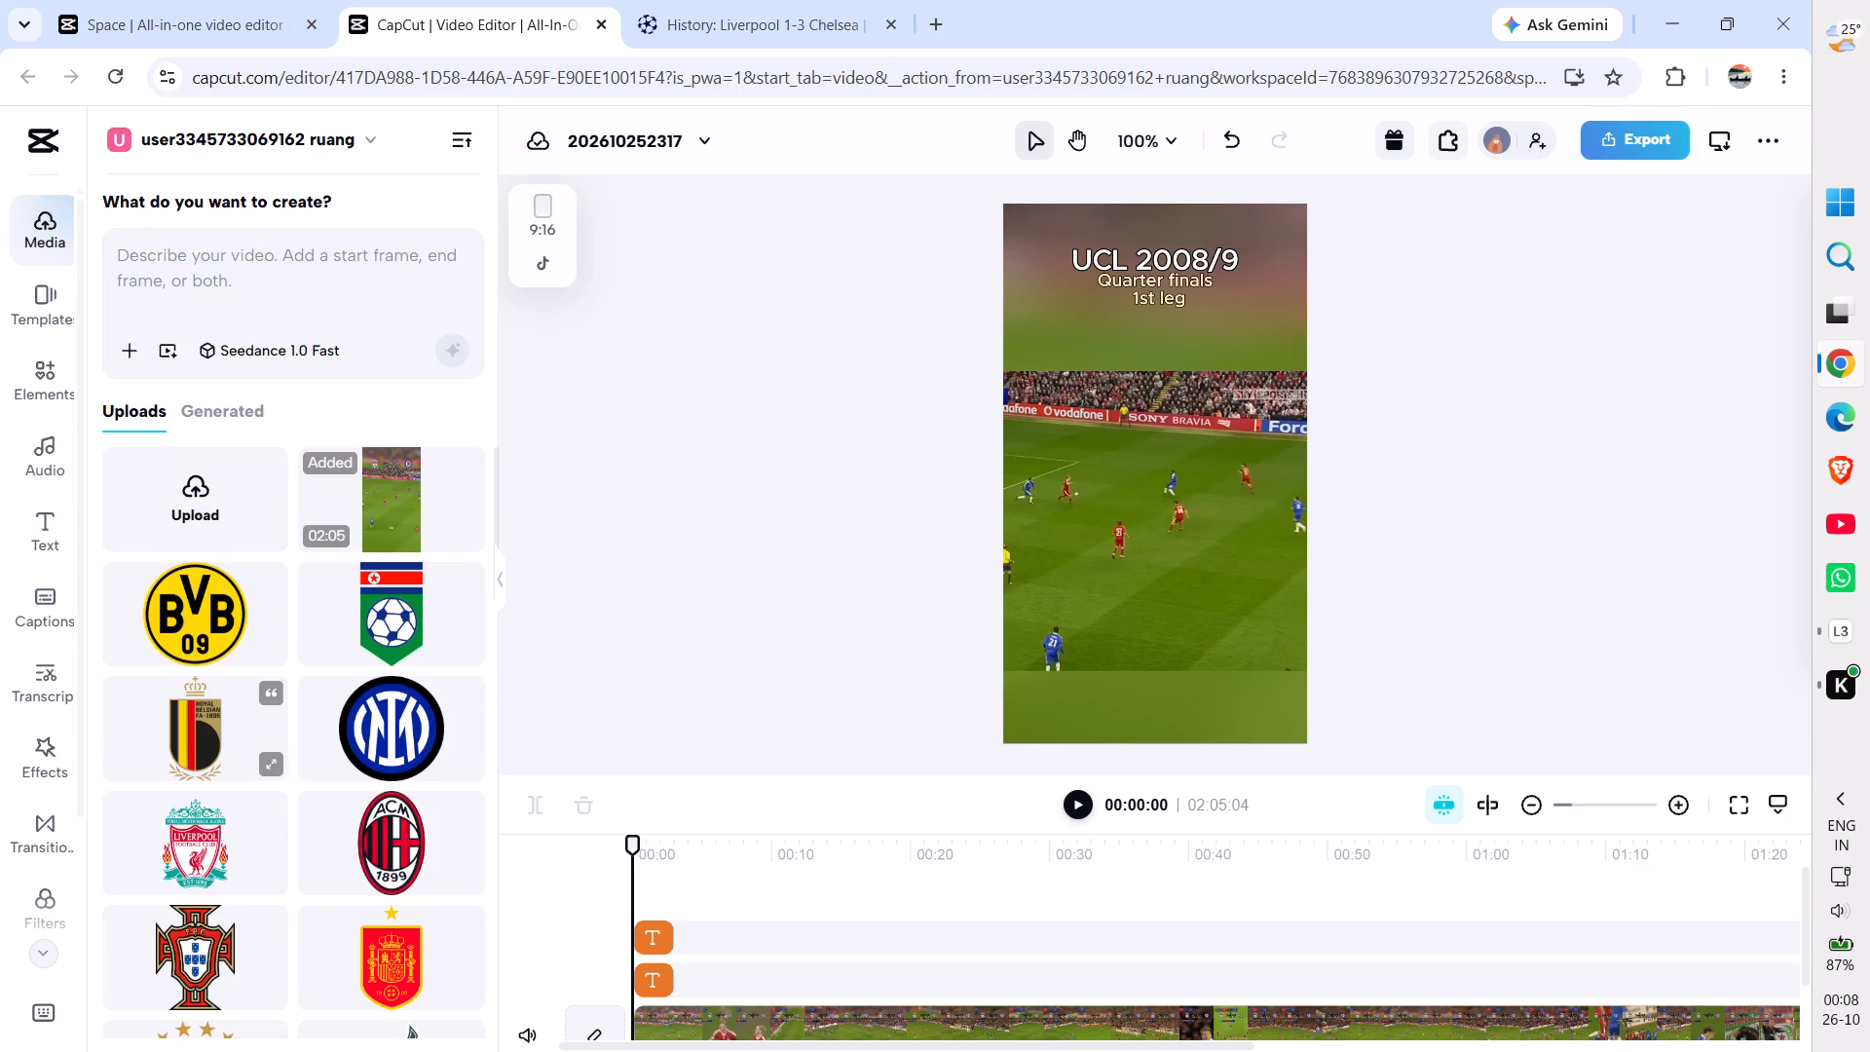
drag(194, 851, 1109, 562)
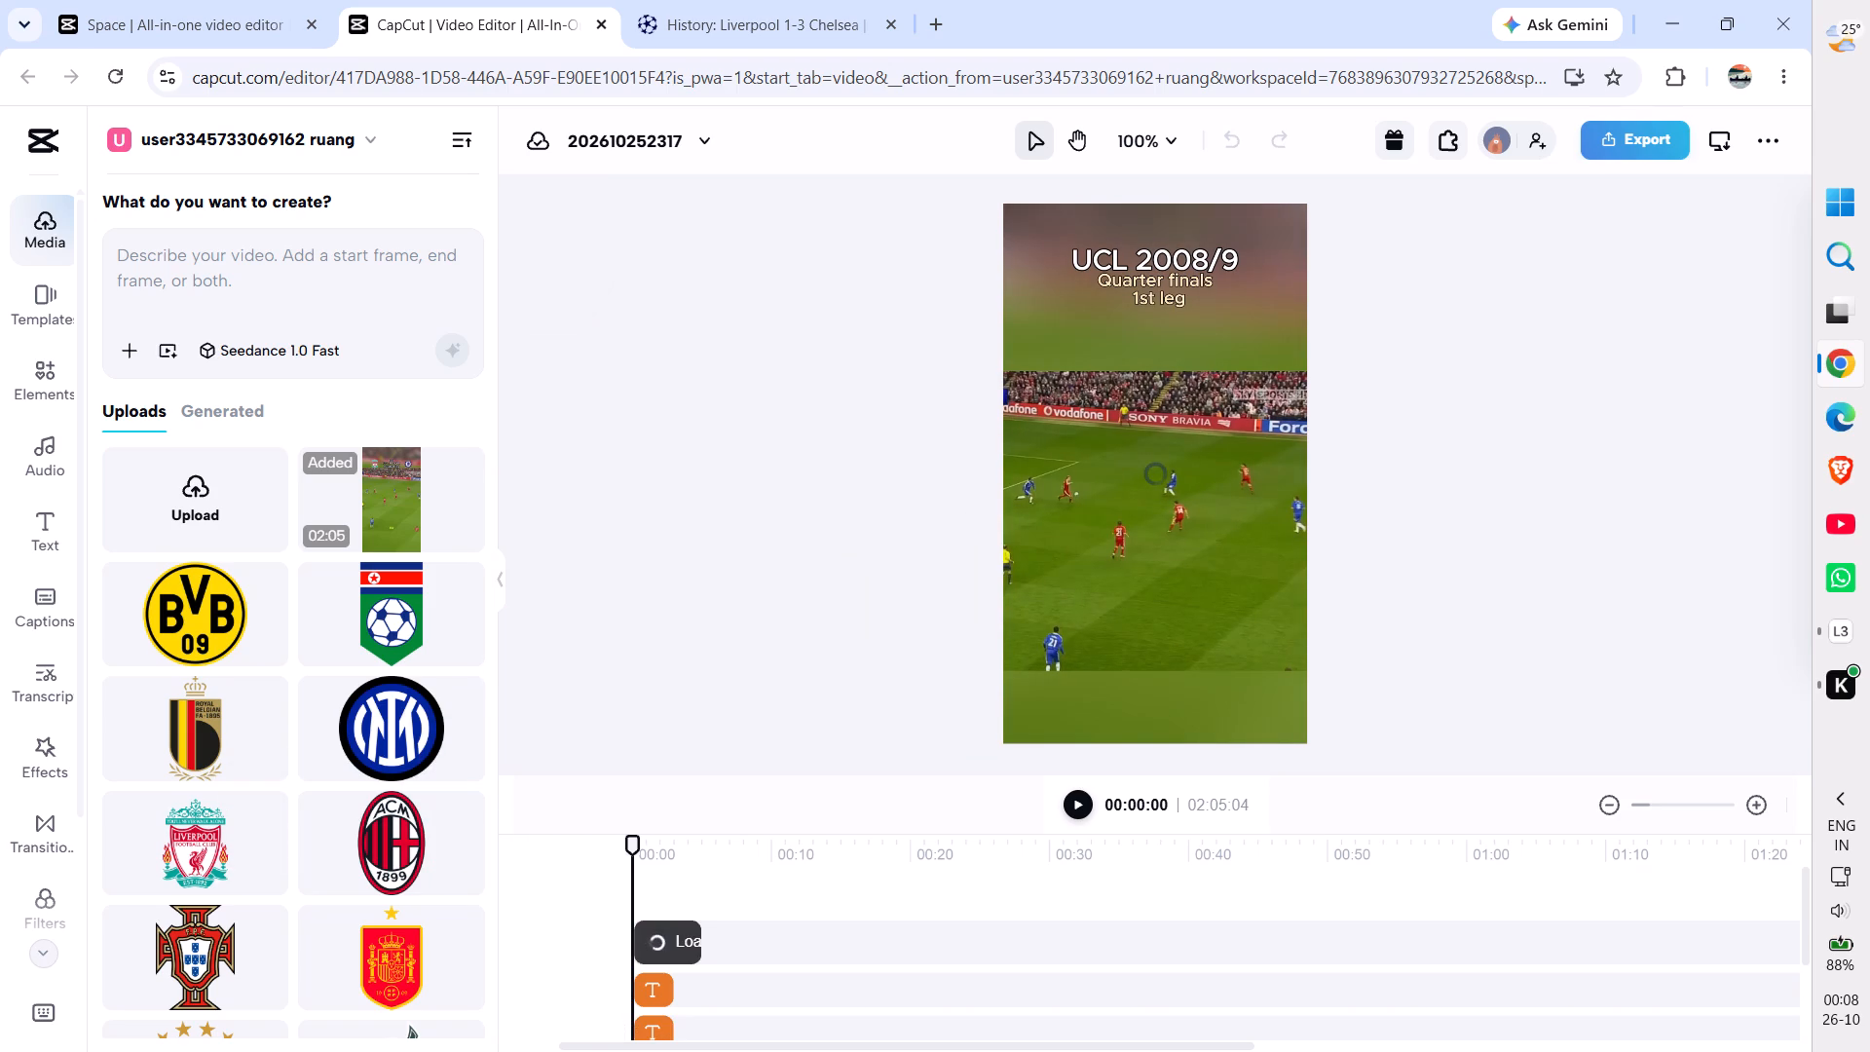
scroll(341, 808, down, 8)
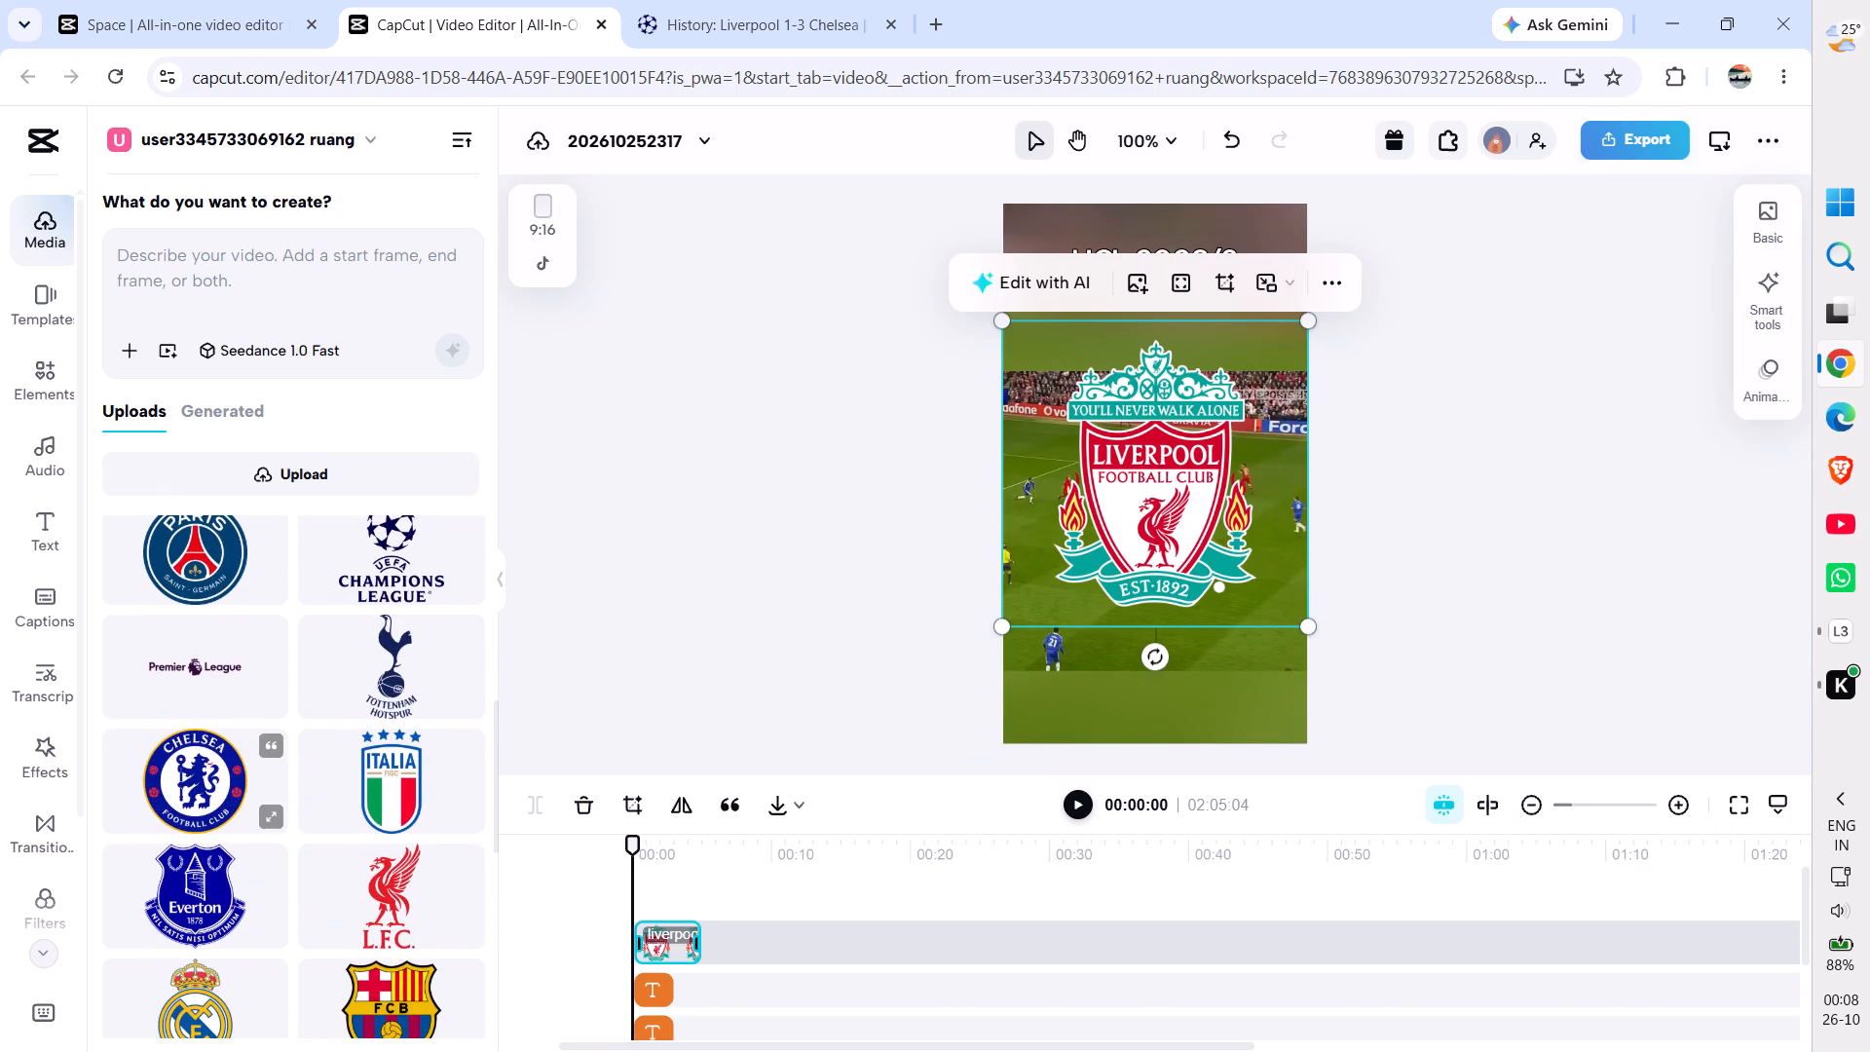
drag(185, 784, 1122, 520)
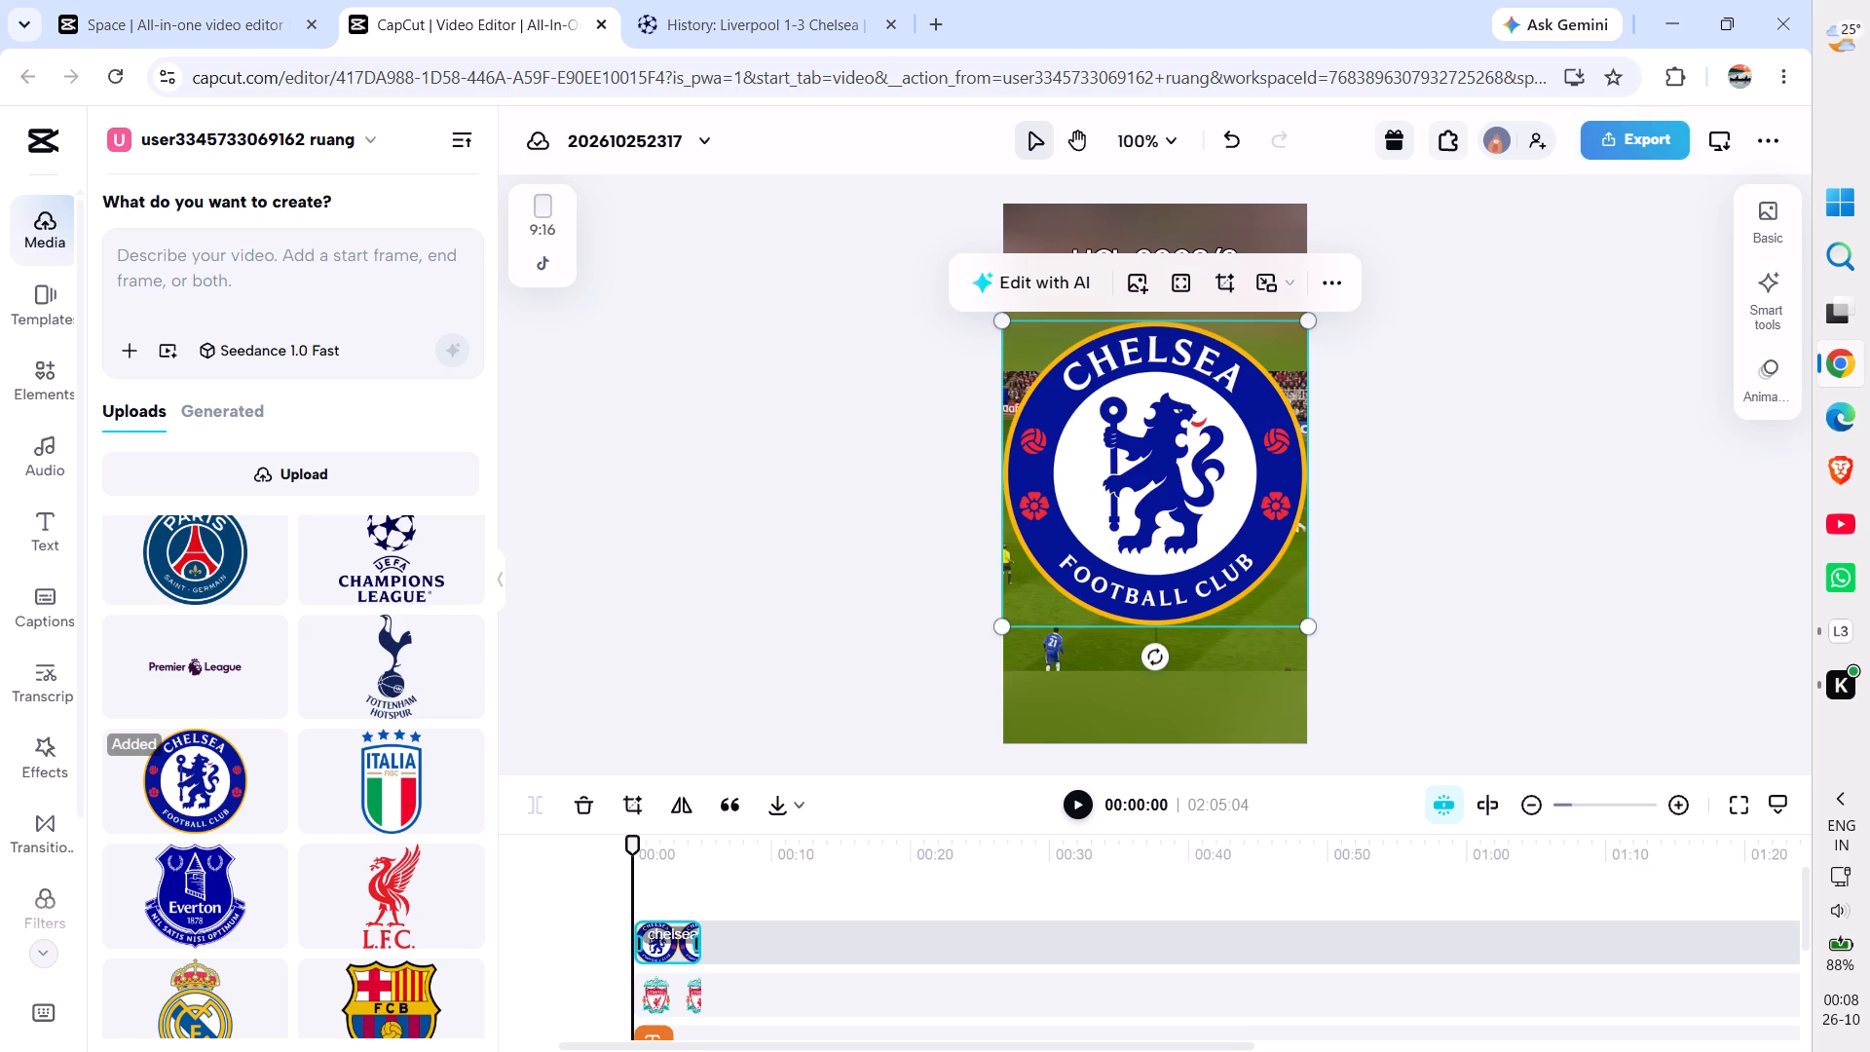
Scale the Chelsea crest to 20% and place it at X 214, Y 317, just above the match footage.
key(ctrl+slash)
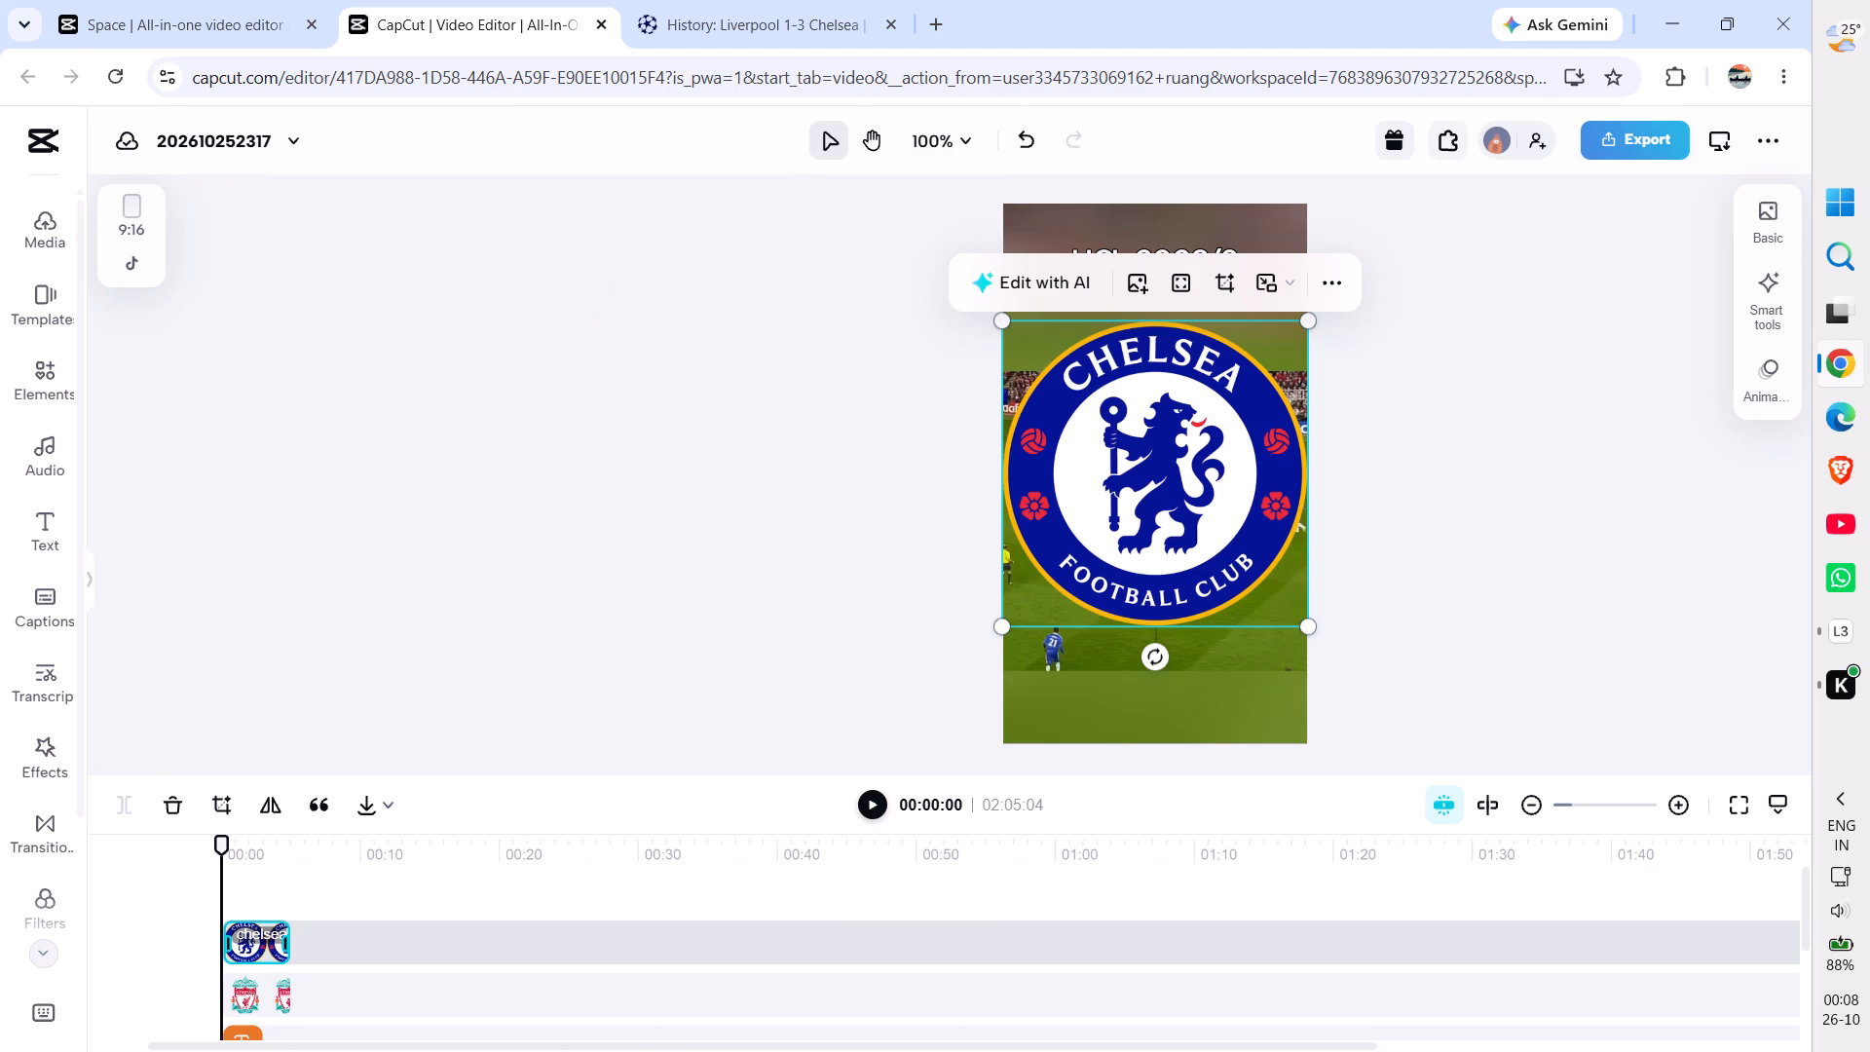
click(930, 457)
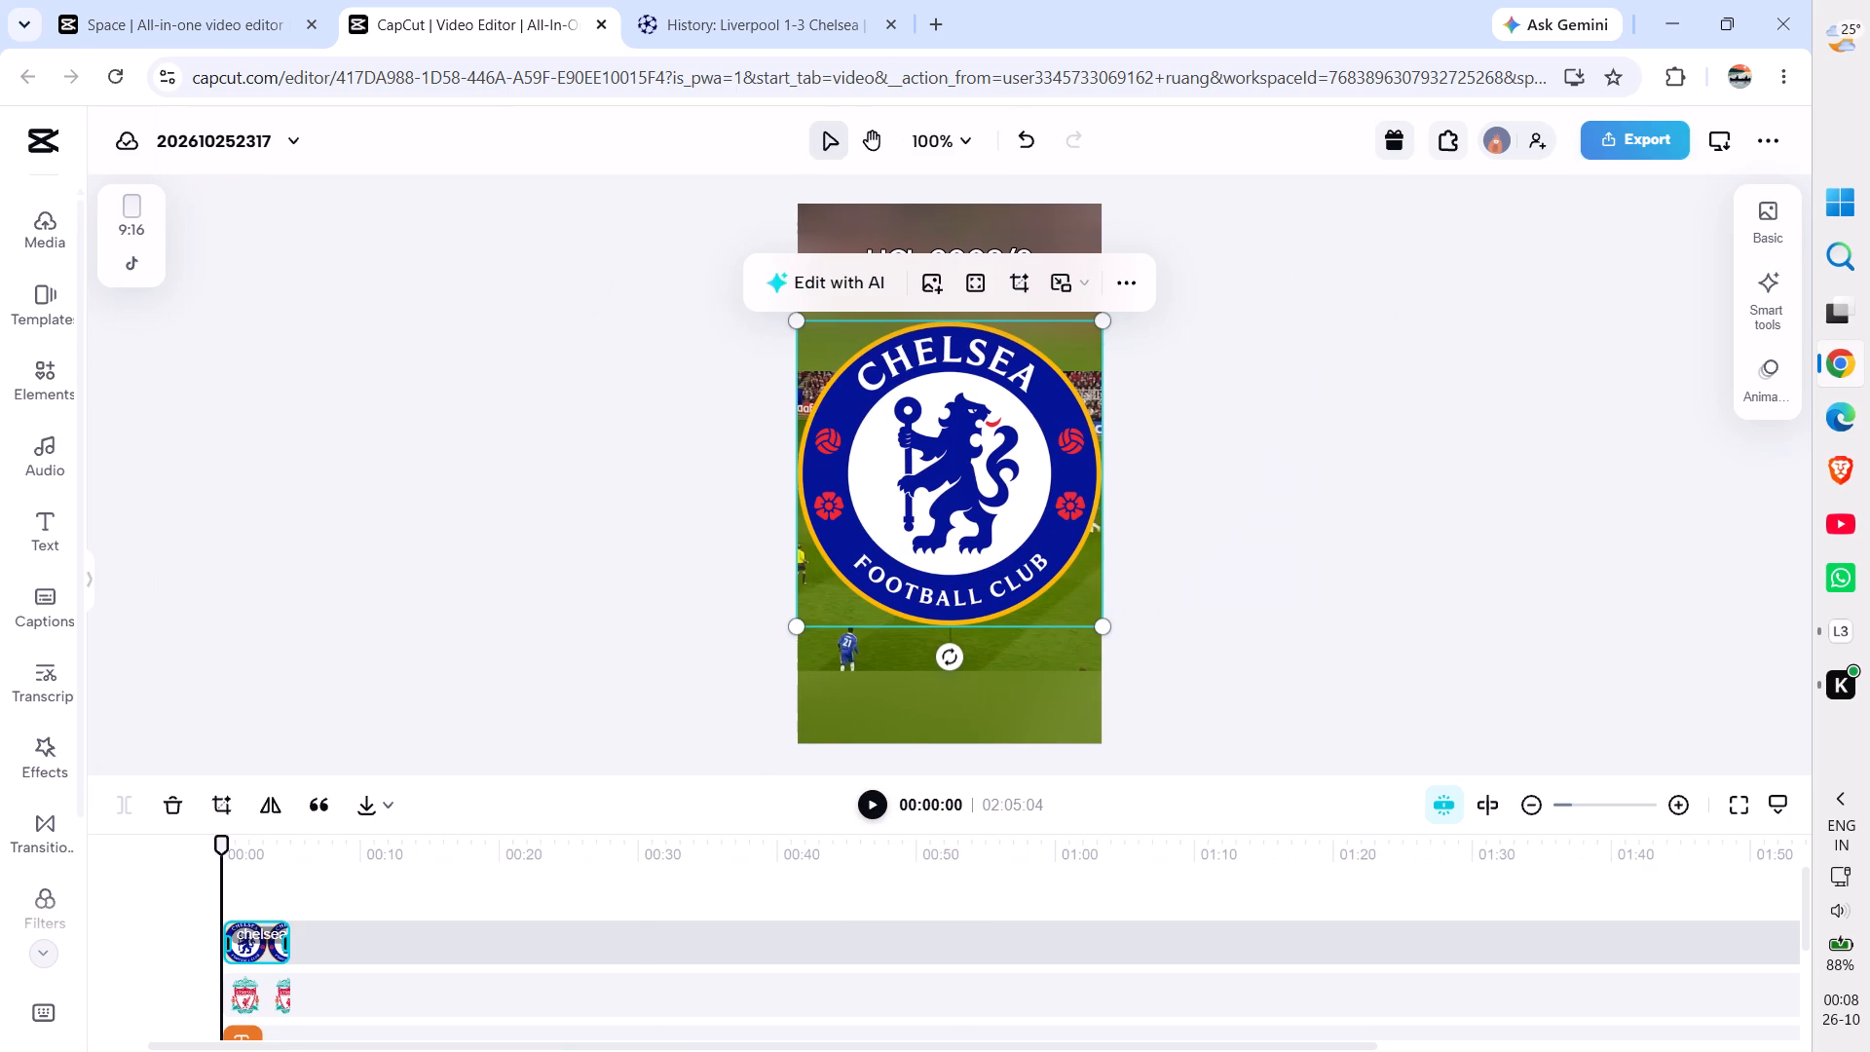
click(1754, 234)
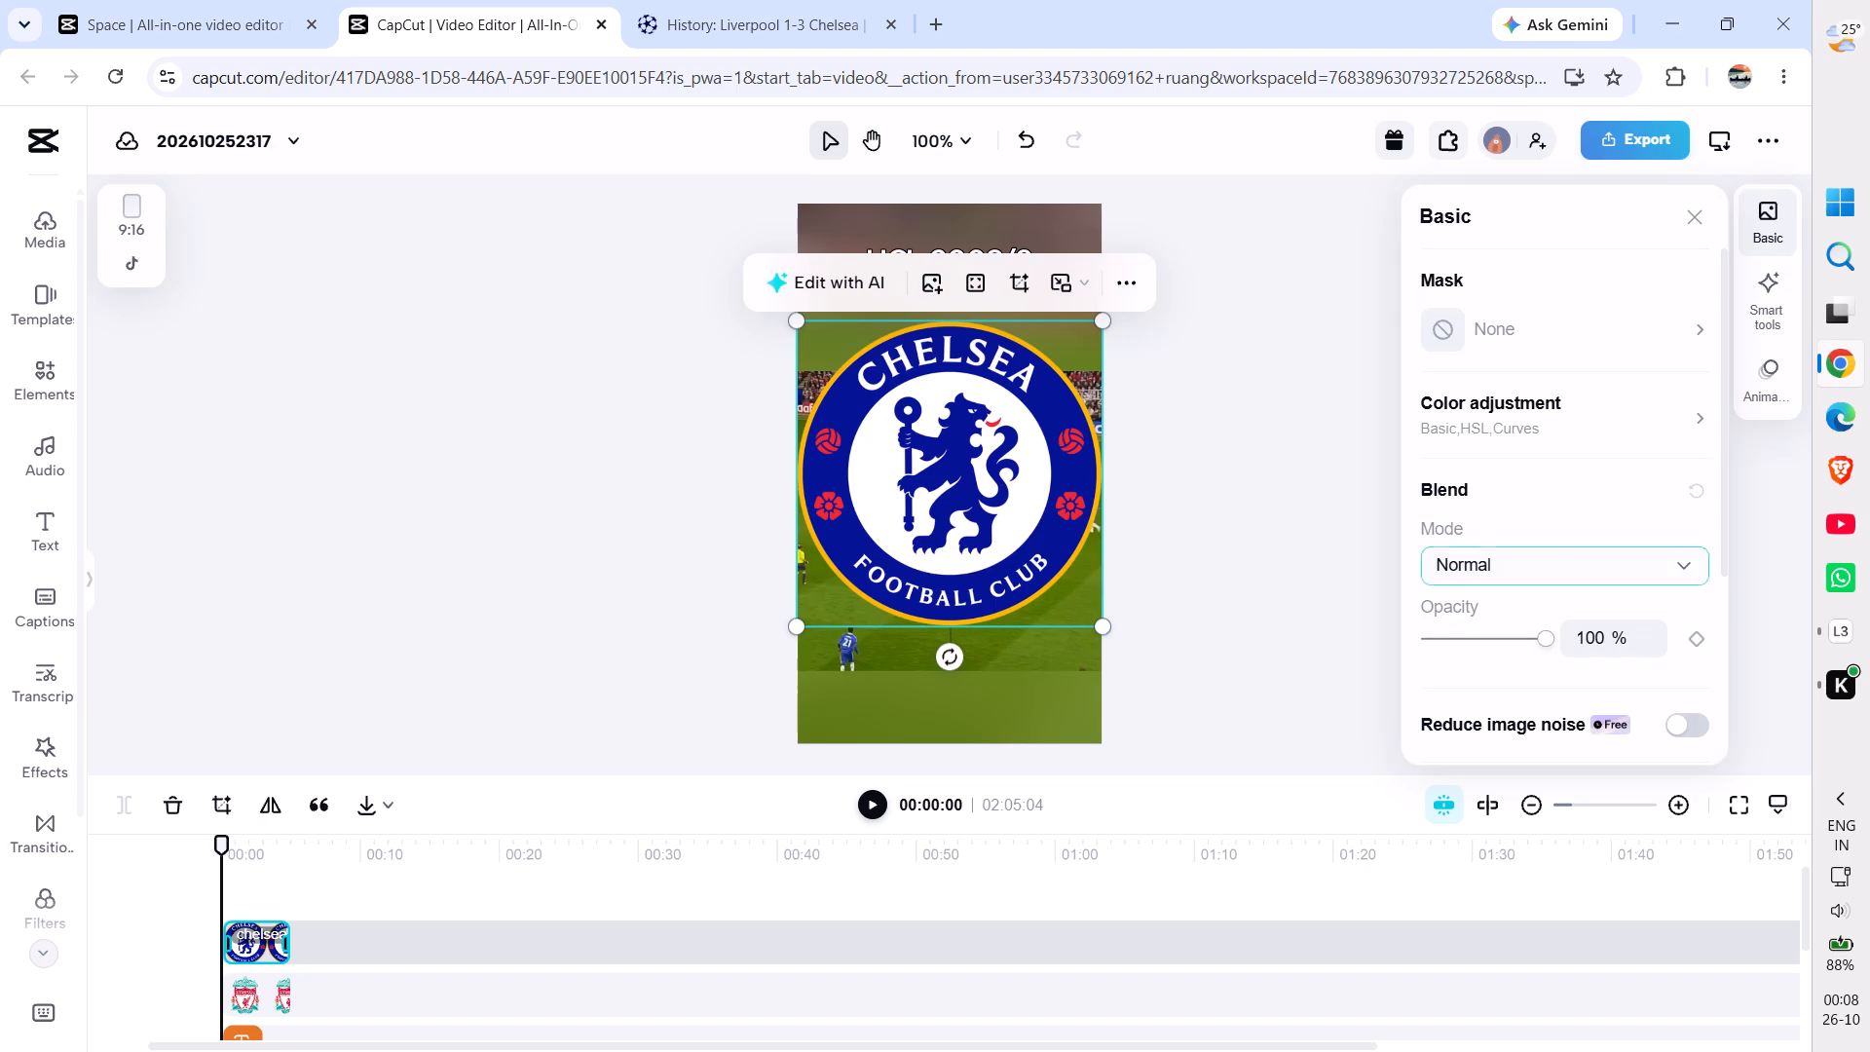
scroll(1536, 560, down, 3)
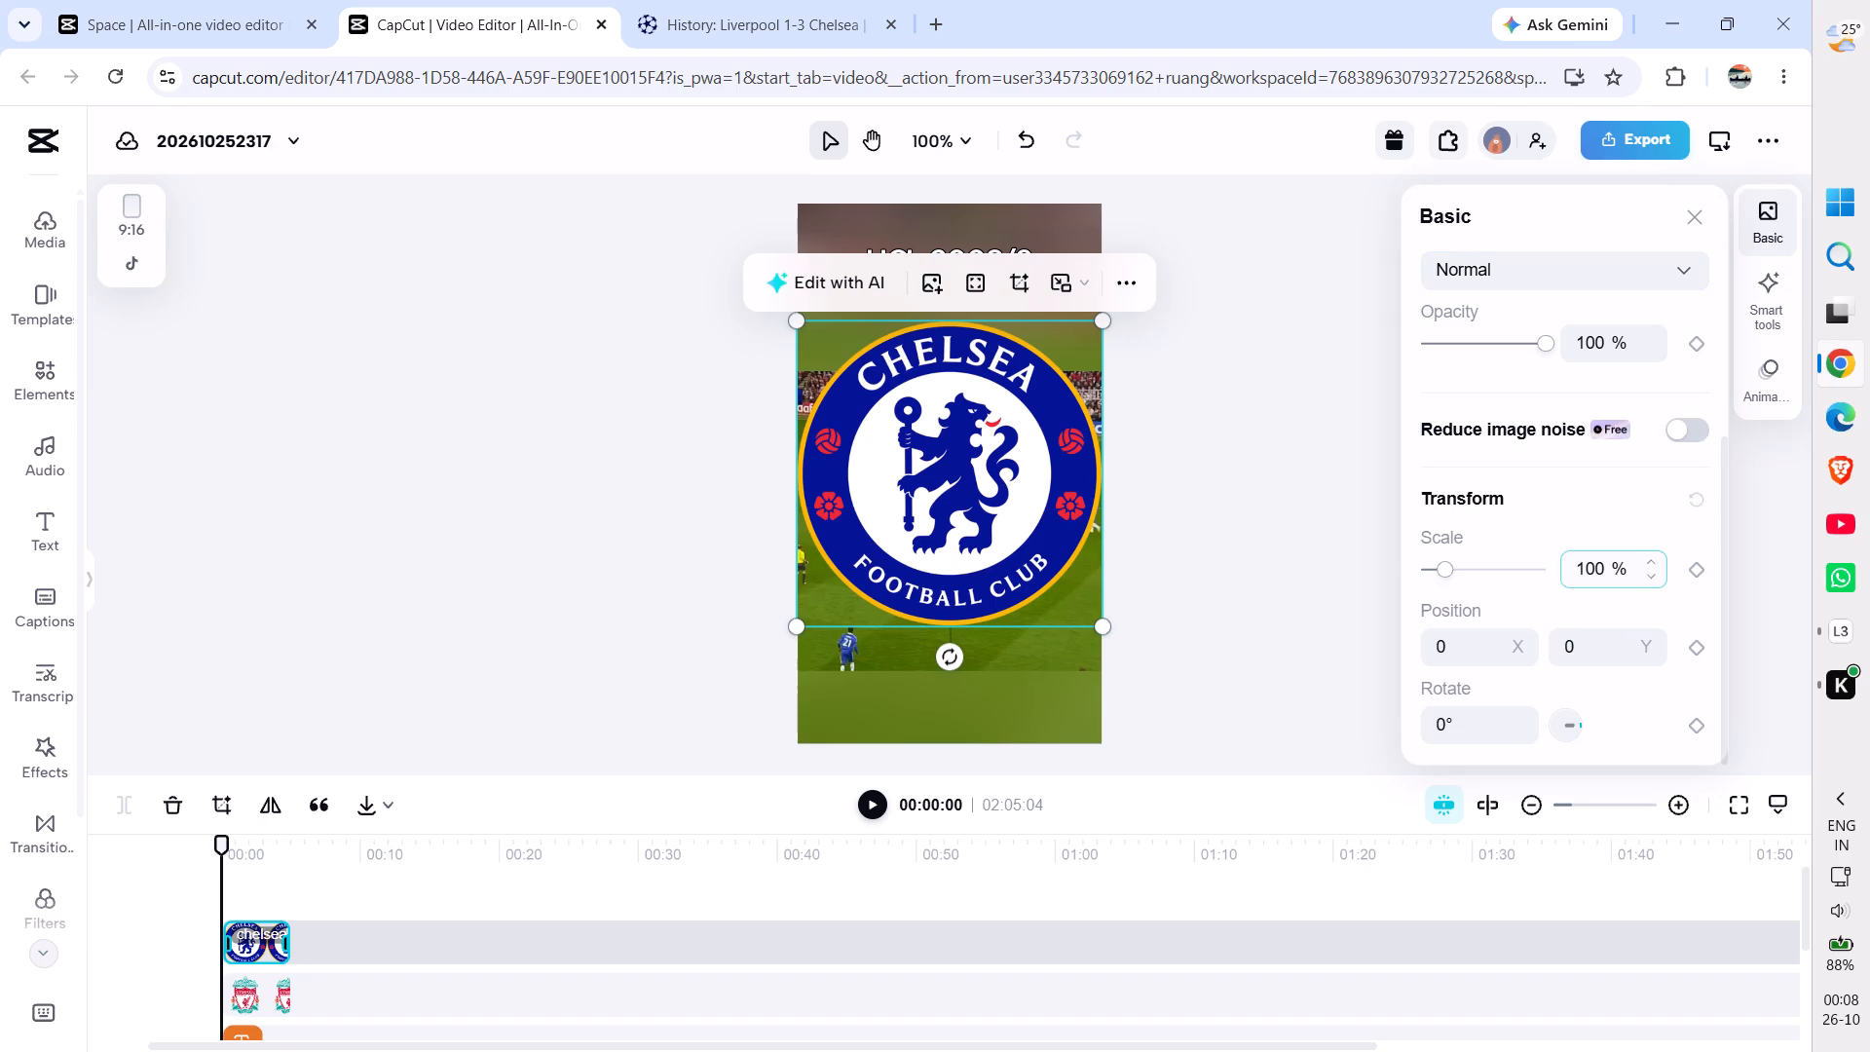
click(1597, 576)
key(BackSpace)
key(BackSpace)
key(2)
key(Return)
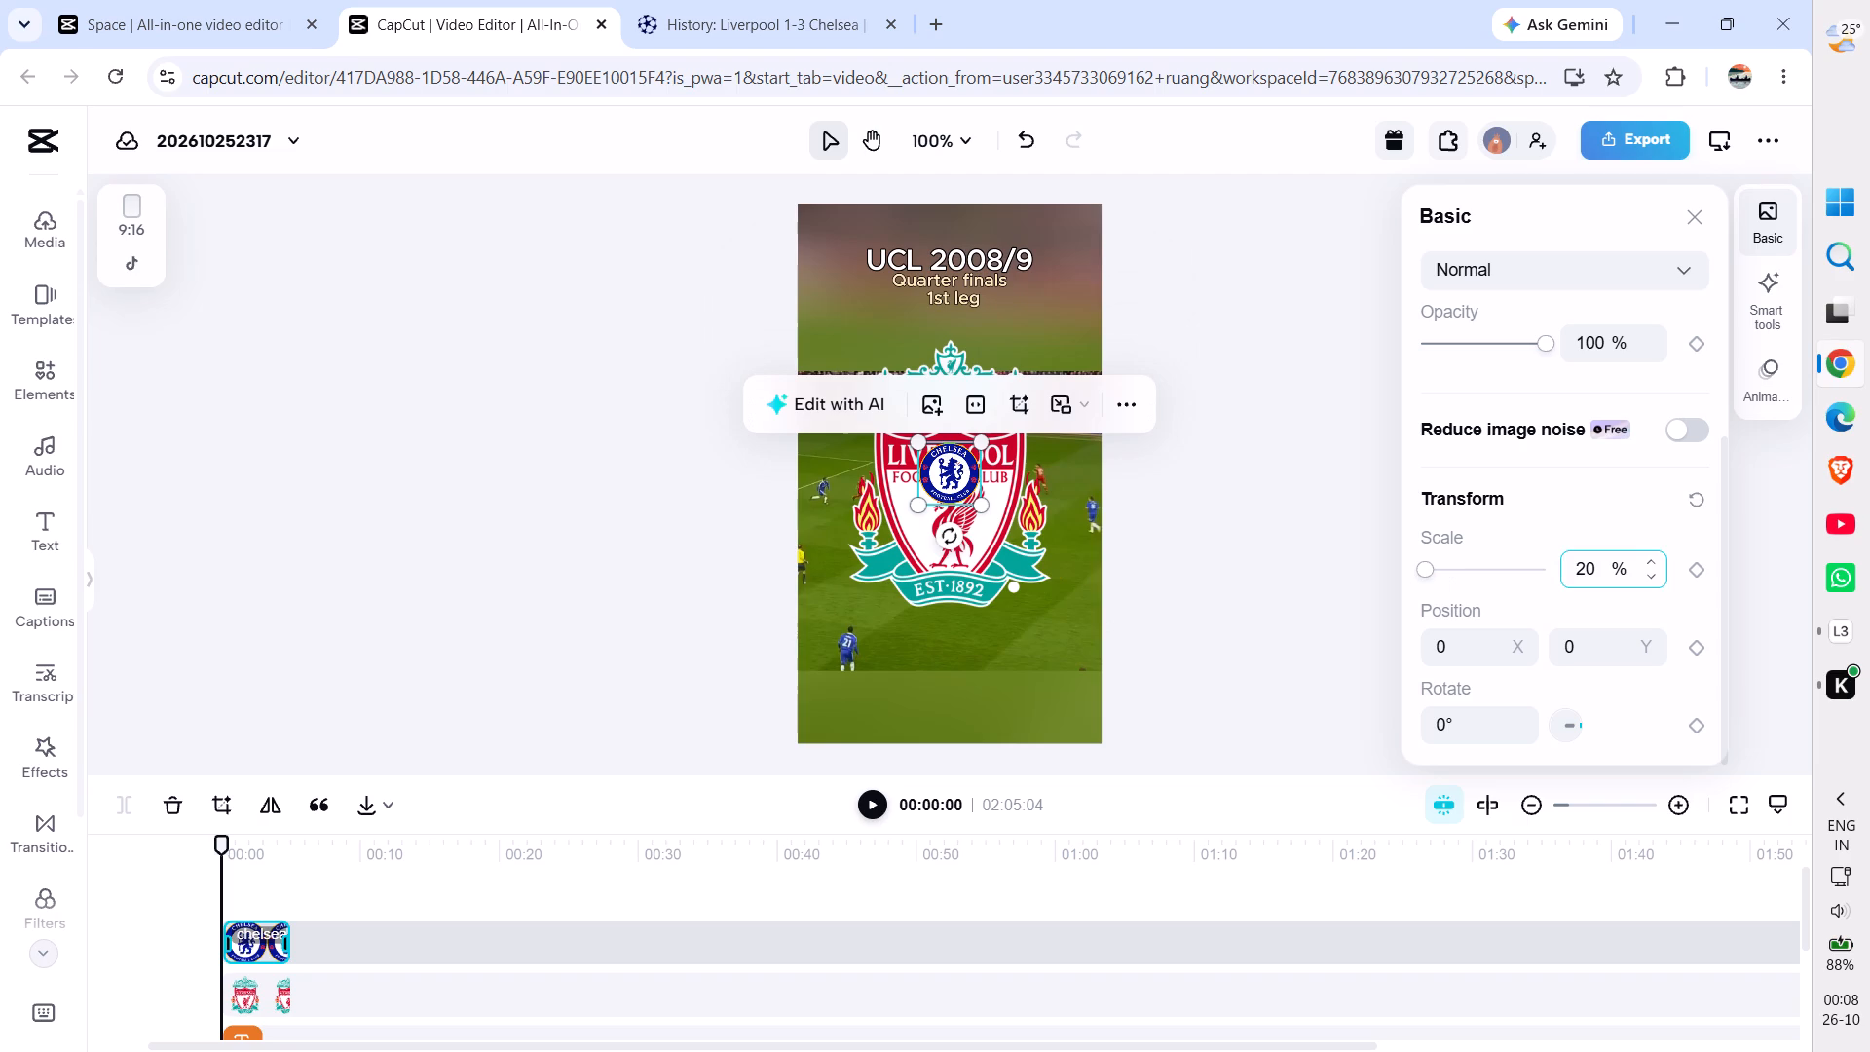
drag(957, 472, 1041, 339)
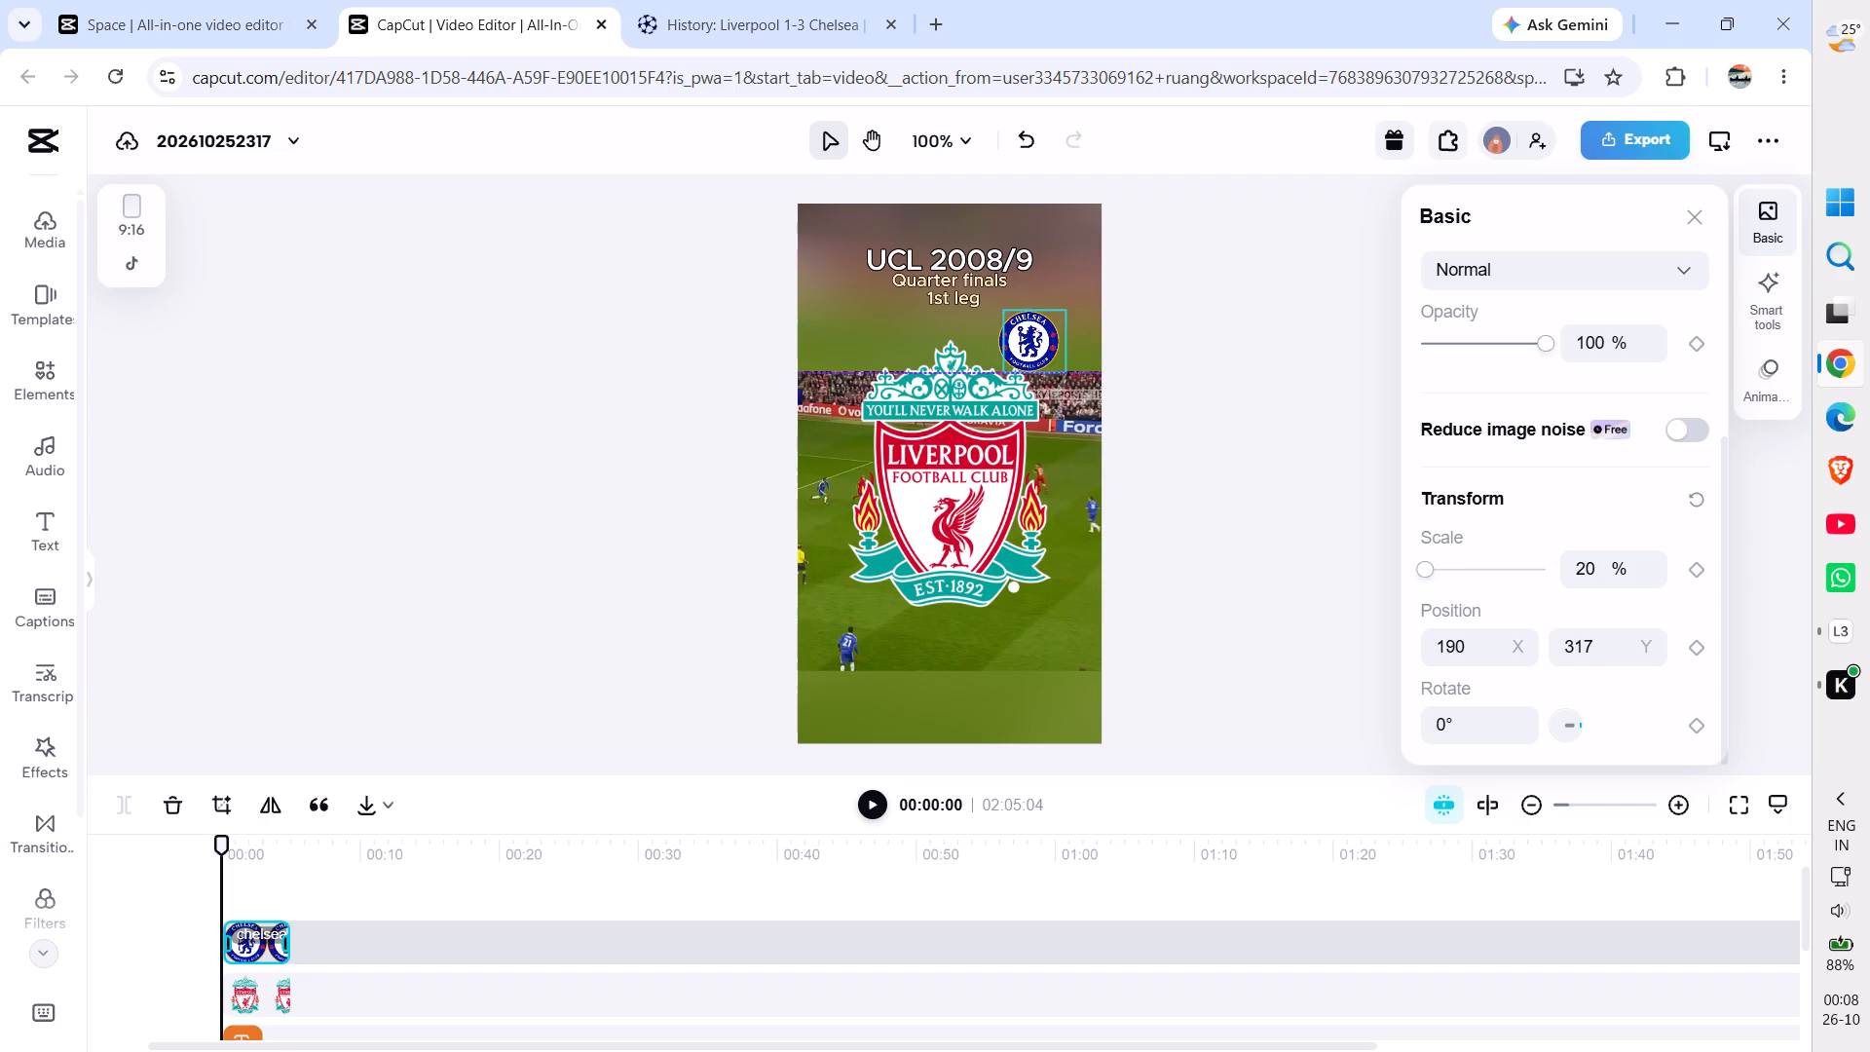
drag(1041, 339, 1053, 338)
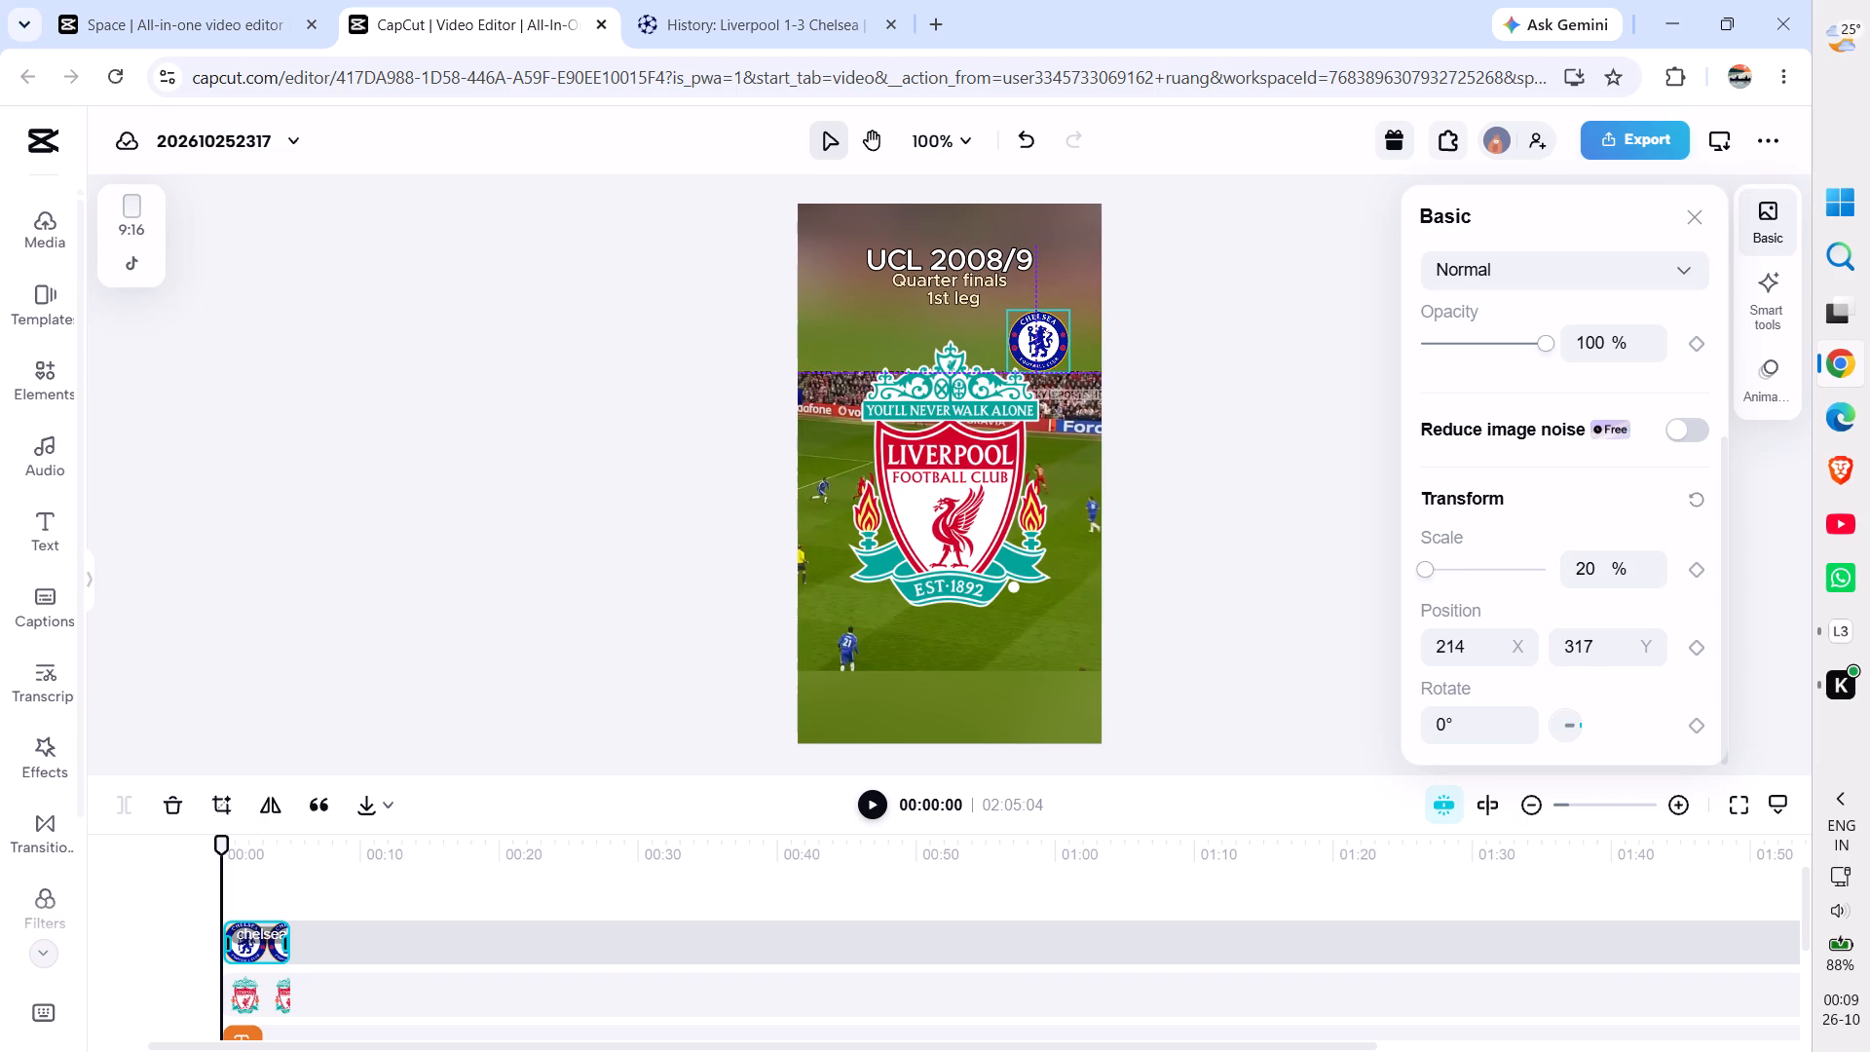
Scale the Liverpool crest to 20% and place it at X -214, Y 317, level with the Chelsea crest.
click(964, 434)
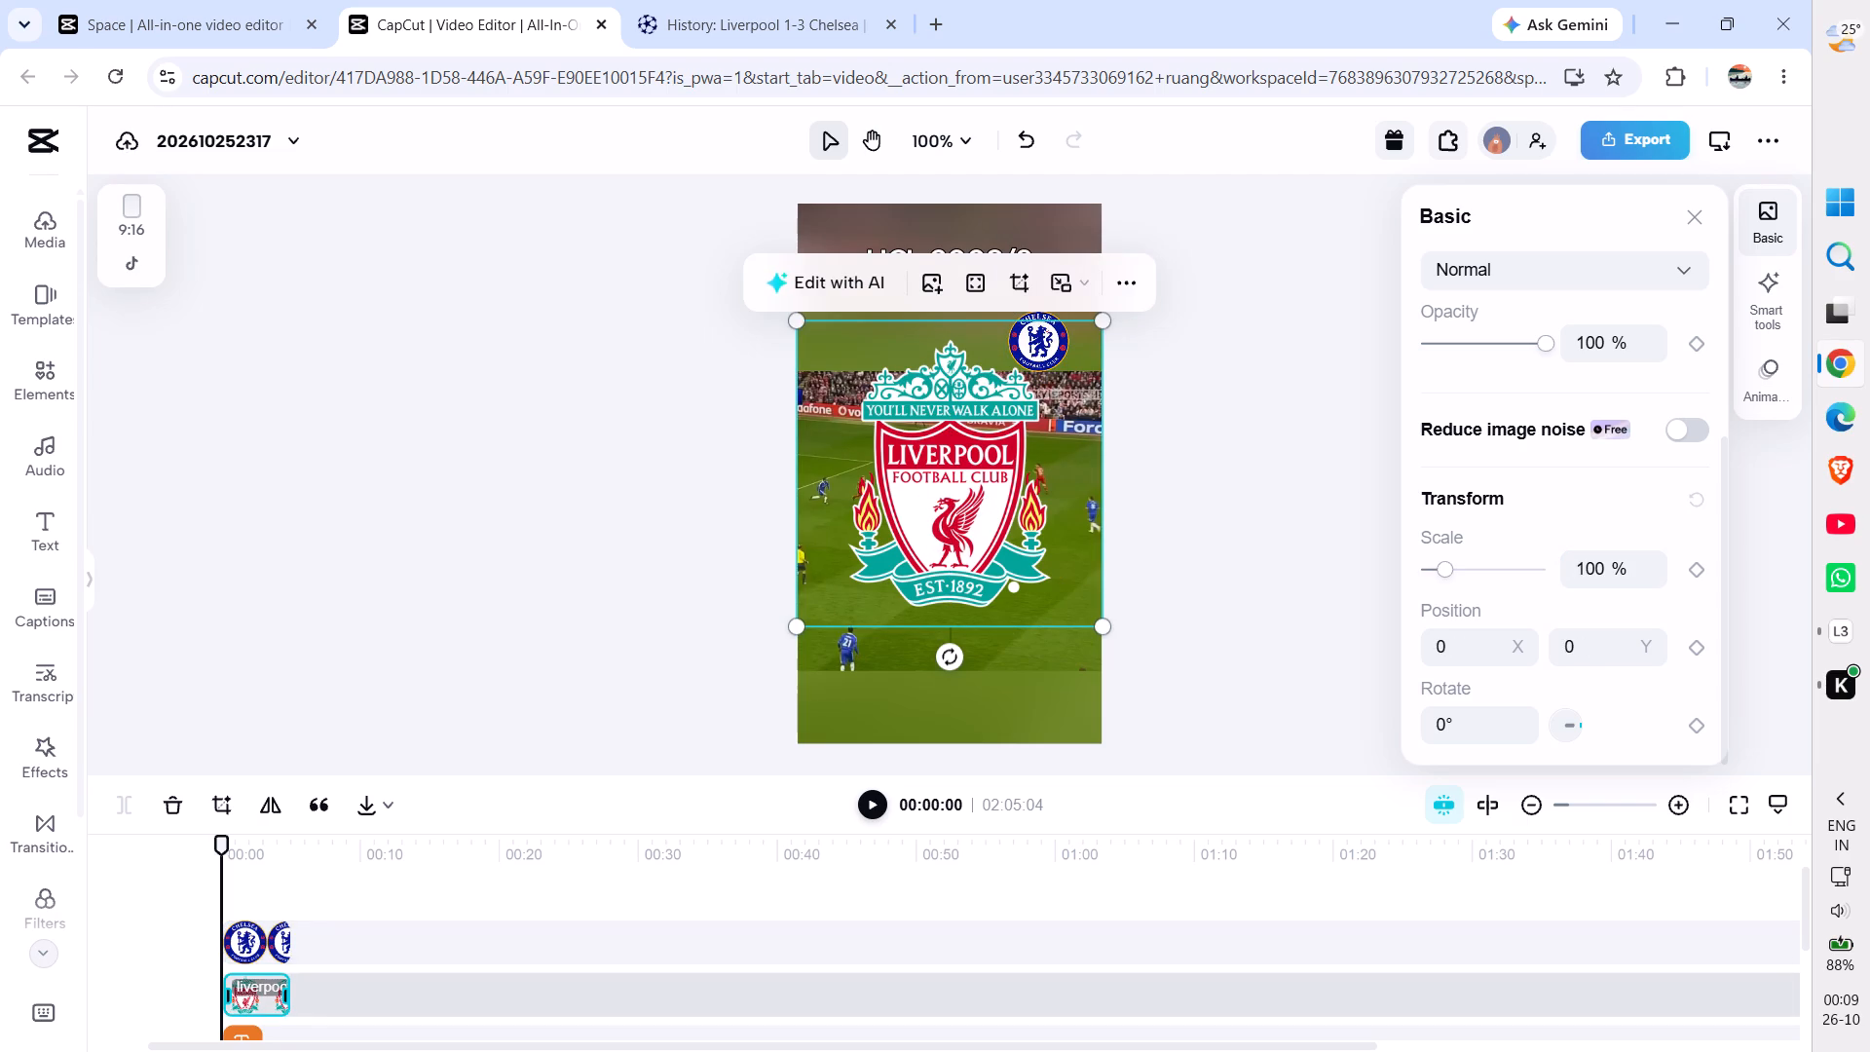
click(1596, 578)
key(BackSpace)
key(BackSpace)
key(BackSpace)
key(2)
key(Return)
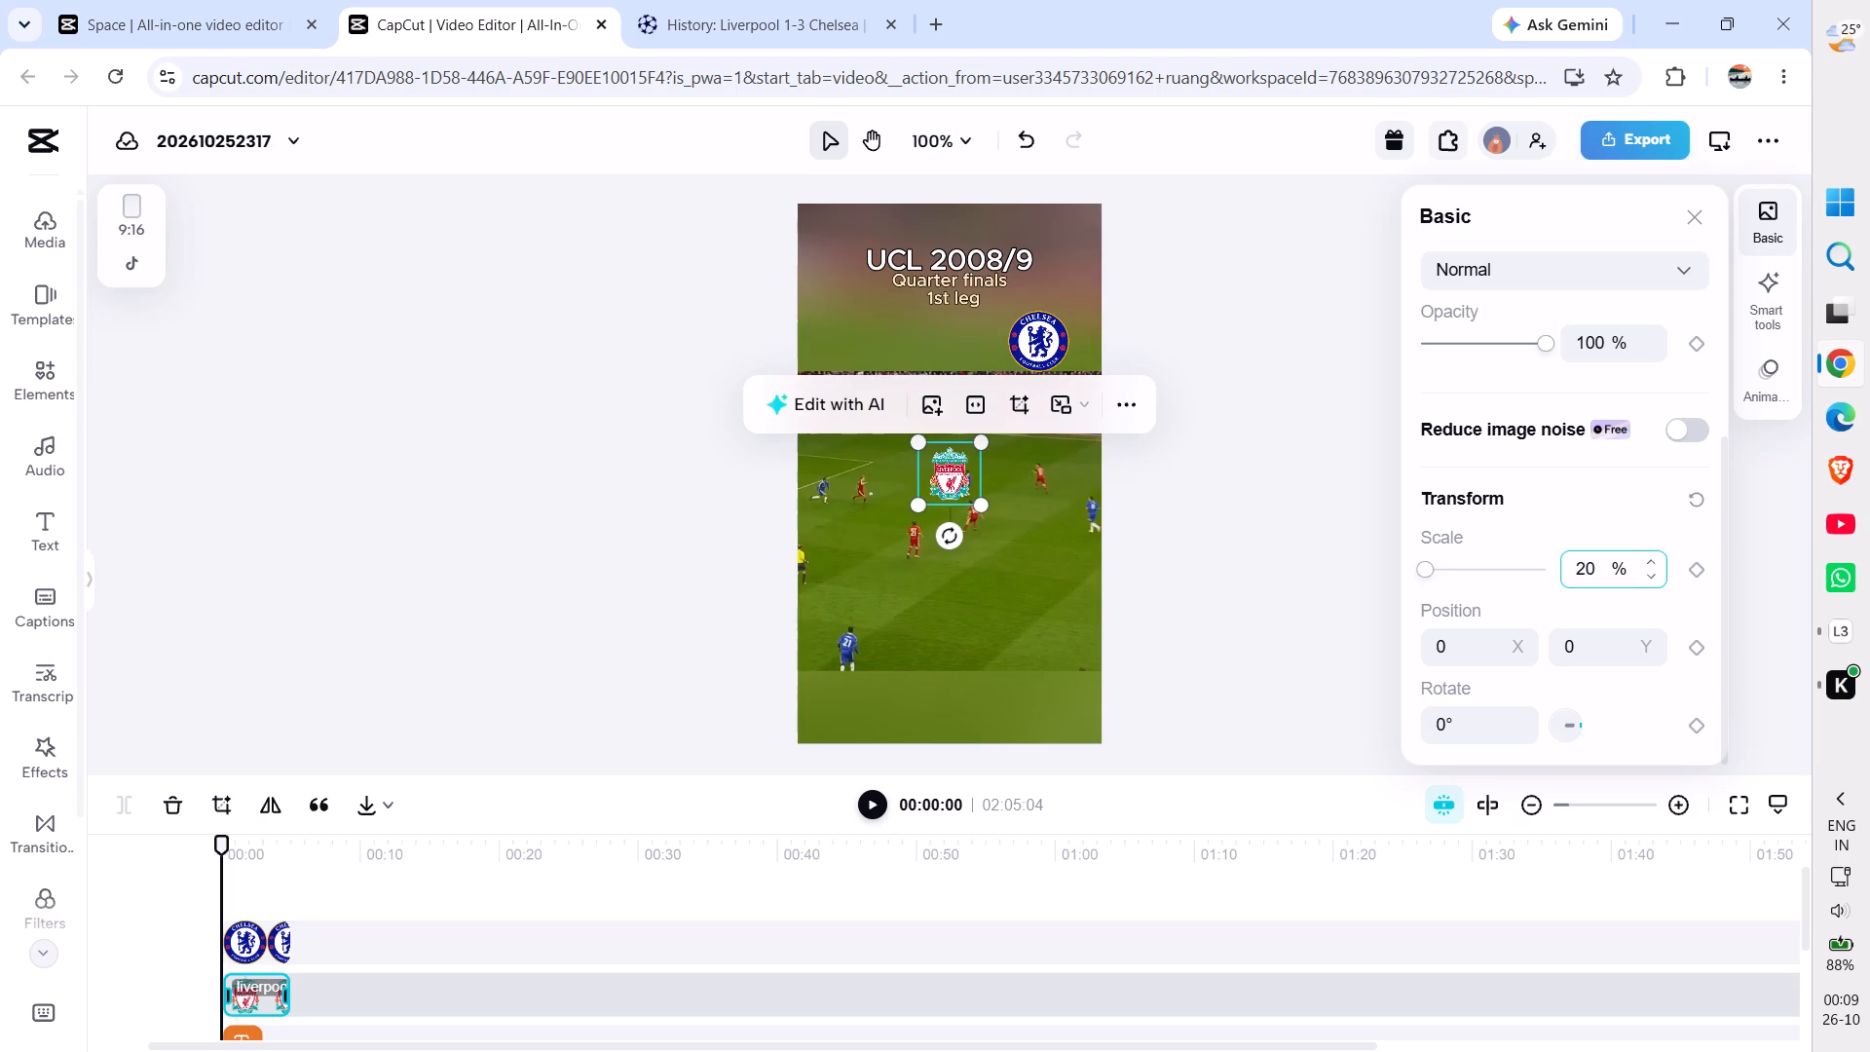
drag(945, 476, 852, 347)
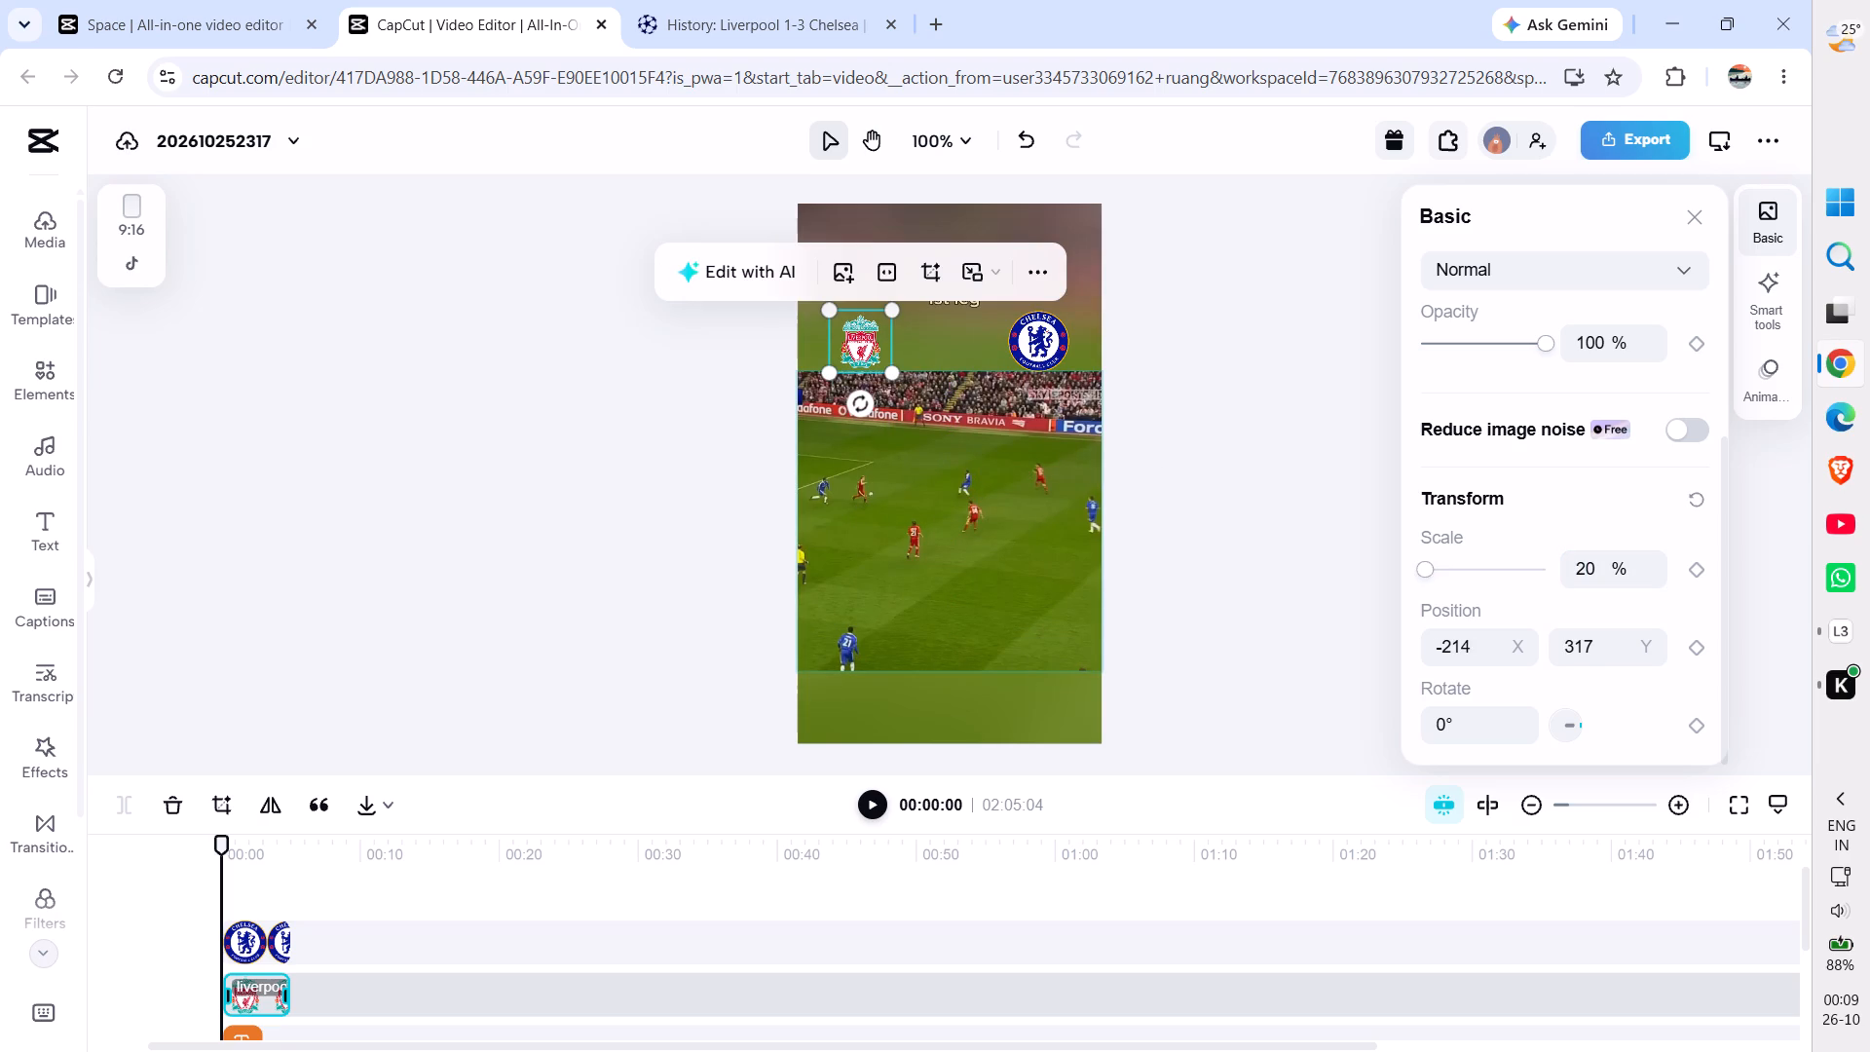
click(1187, 398)
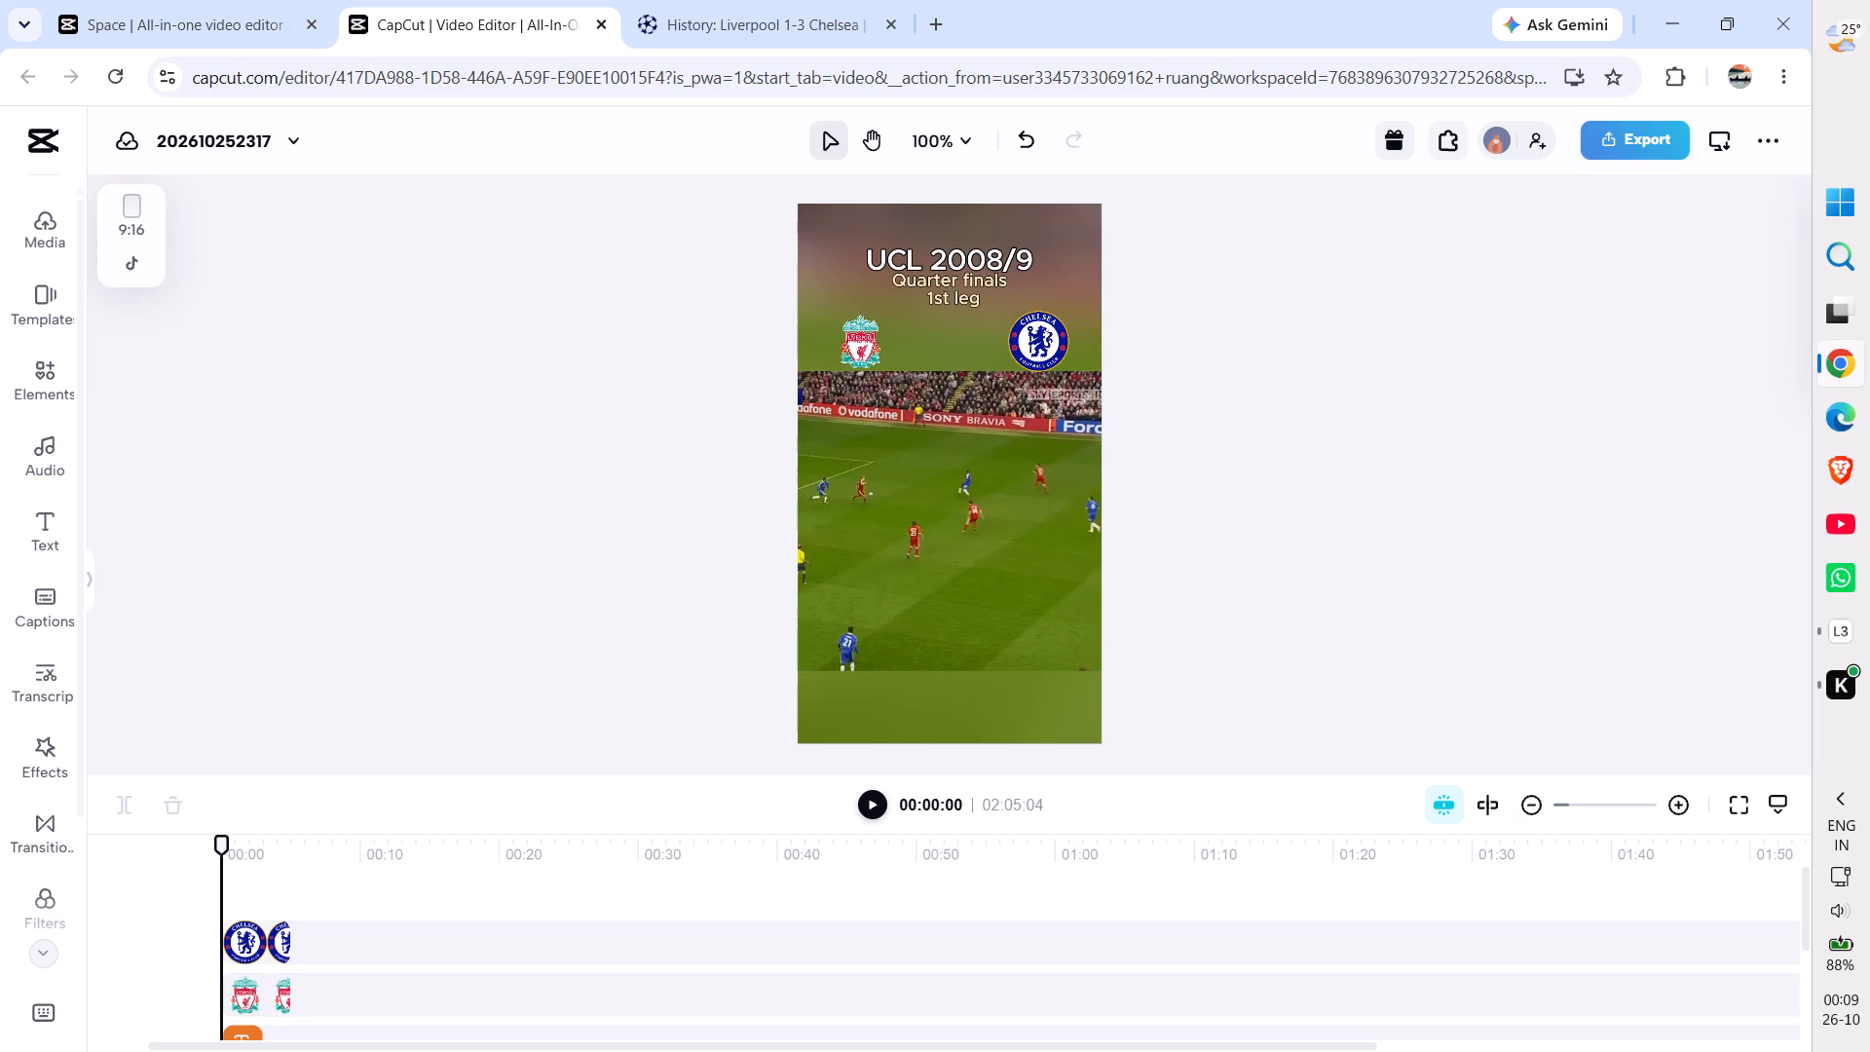
Add a new heading at the start of the video and replace its placeholder text with the score "0 - 0".
click(57, 535)
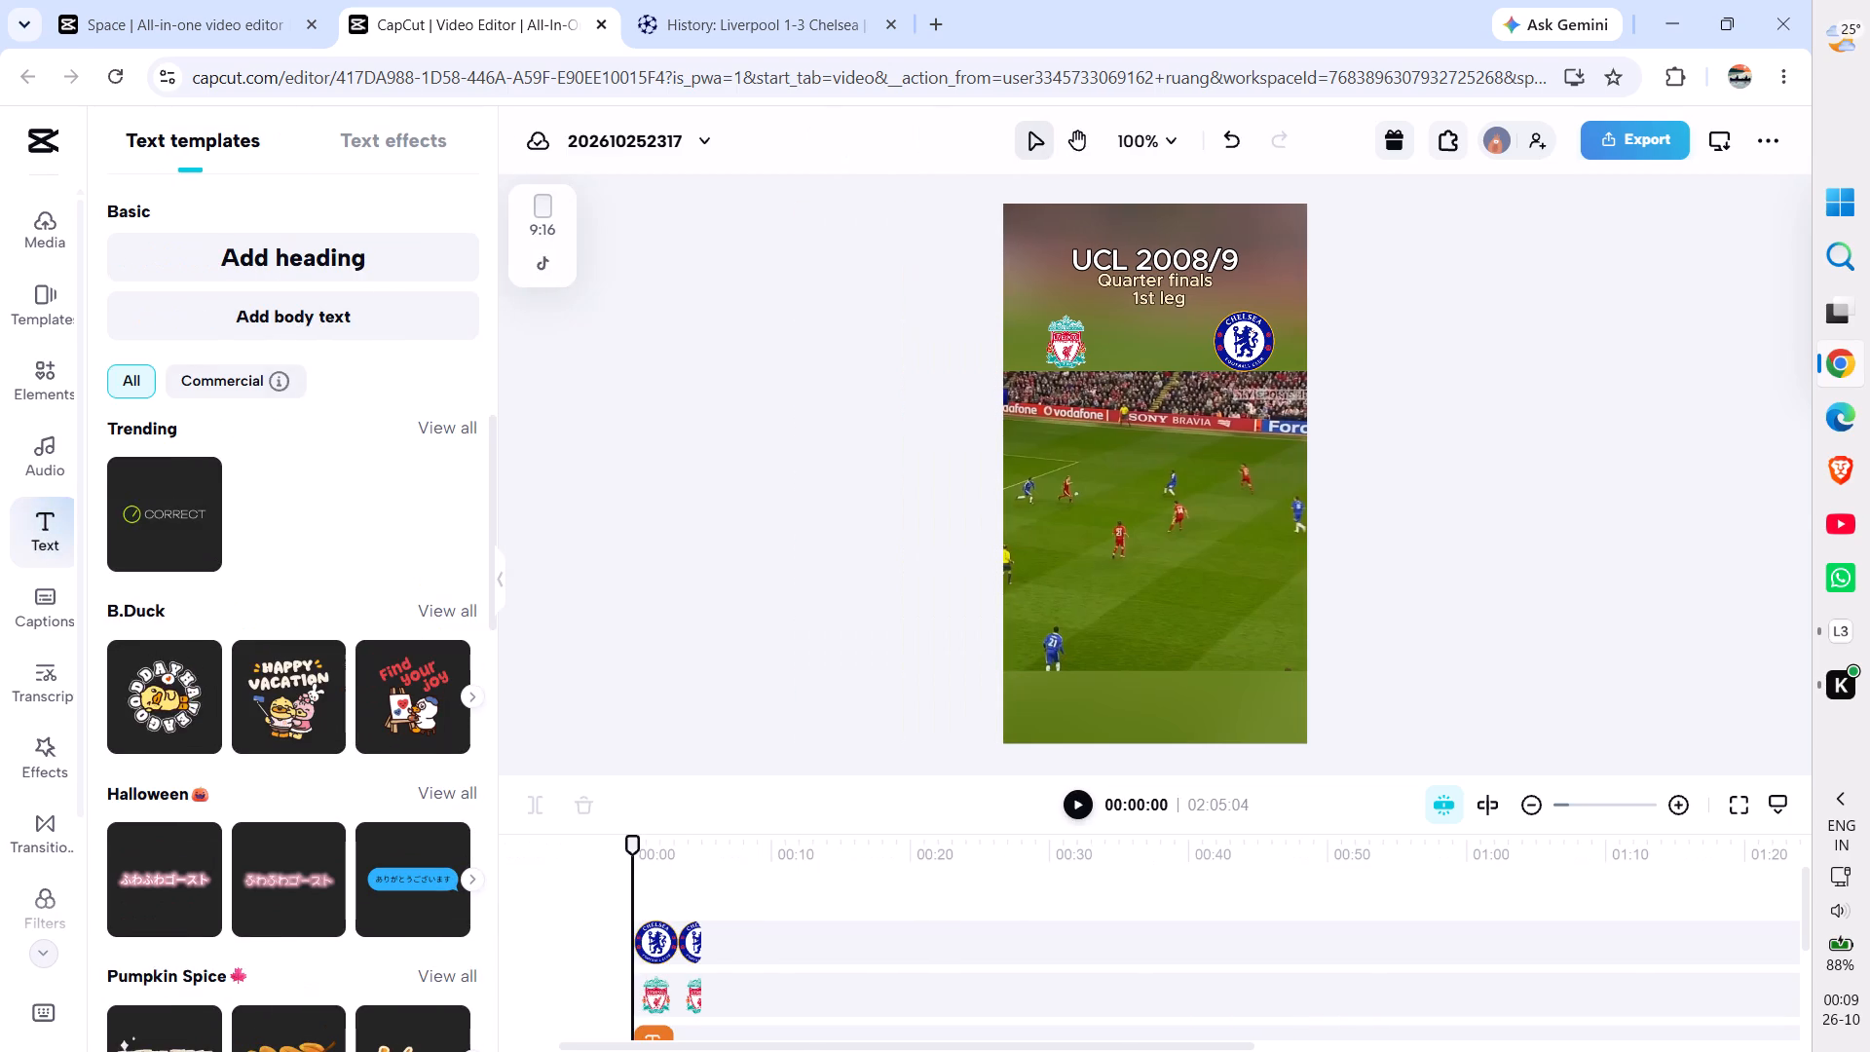
click(274, 267)
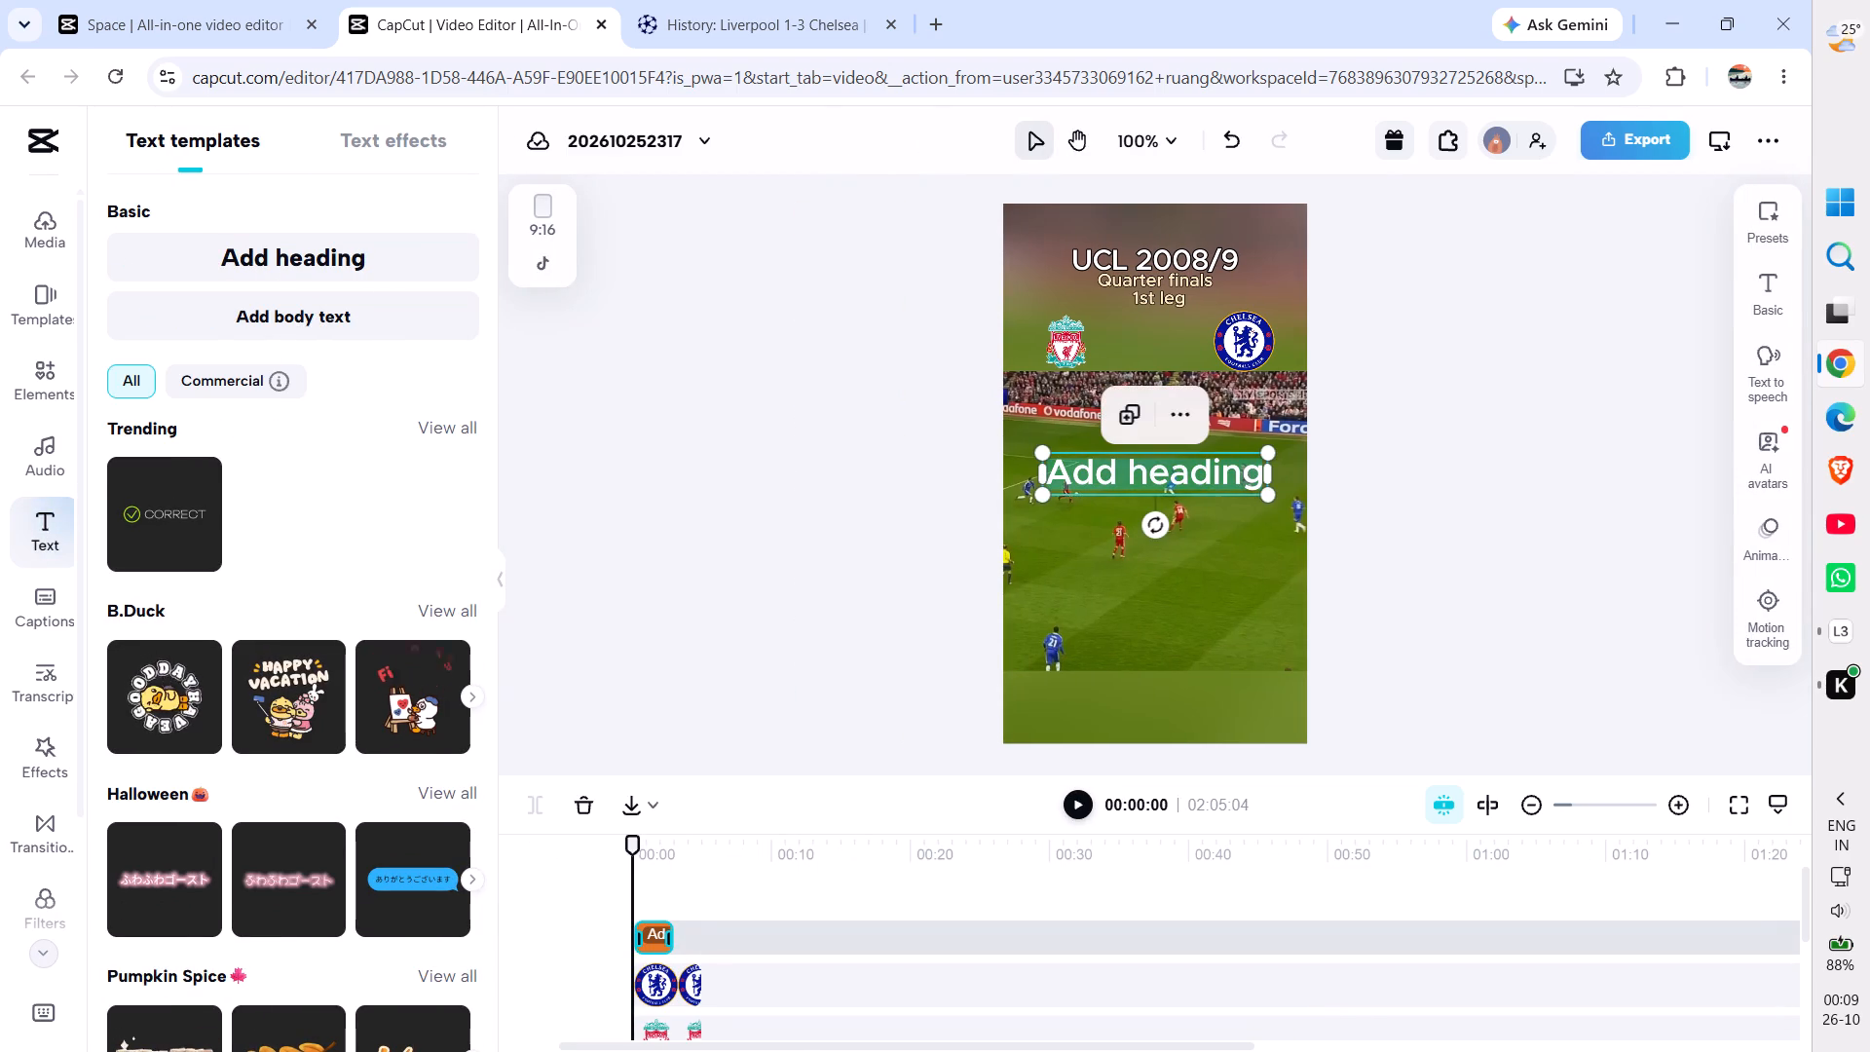
click(1750, 303)
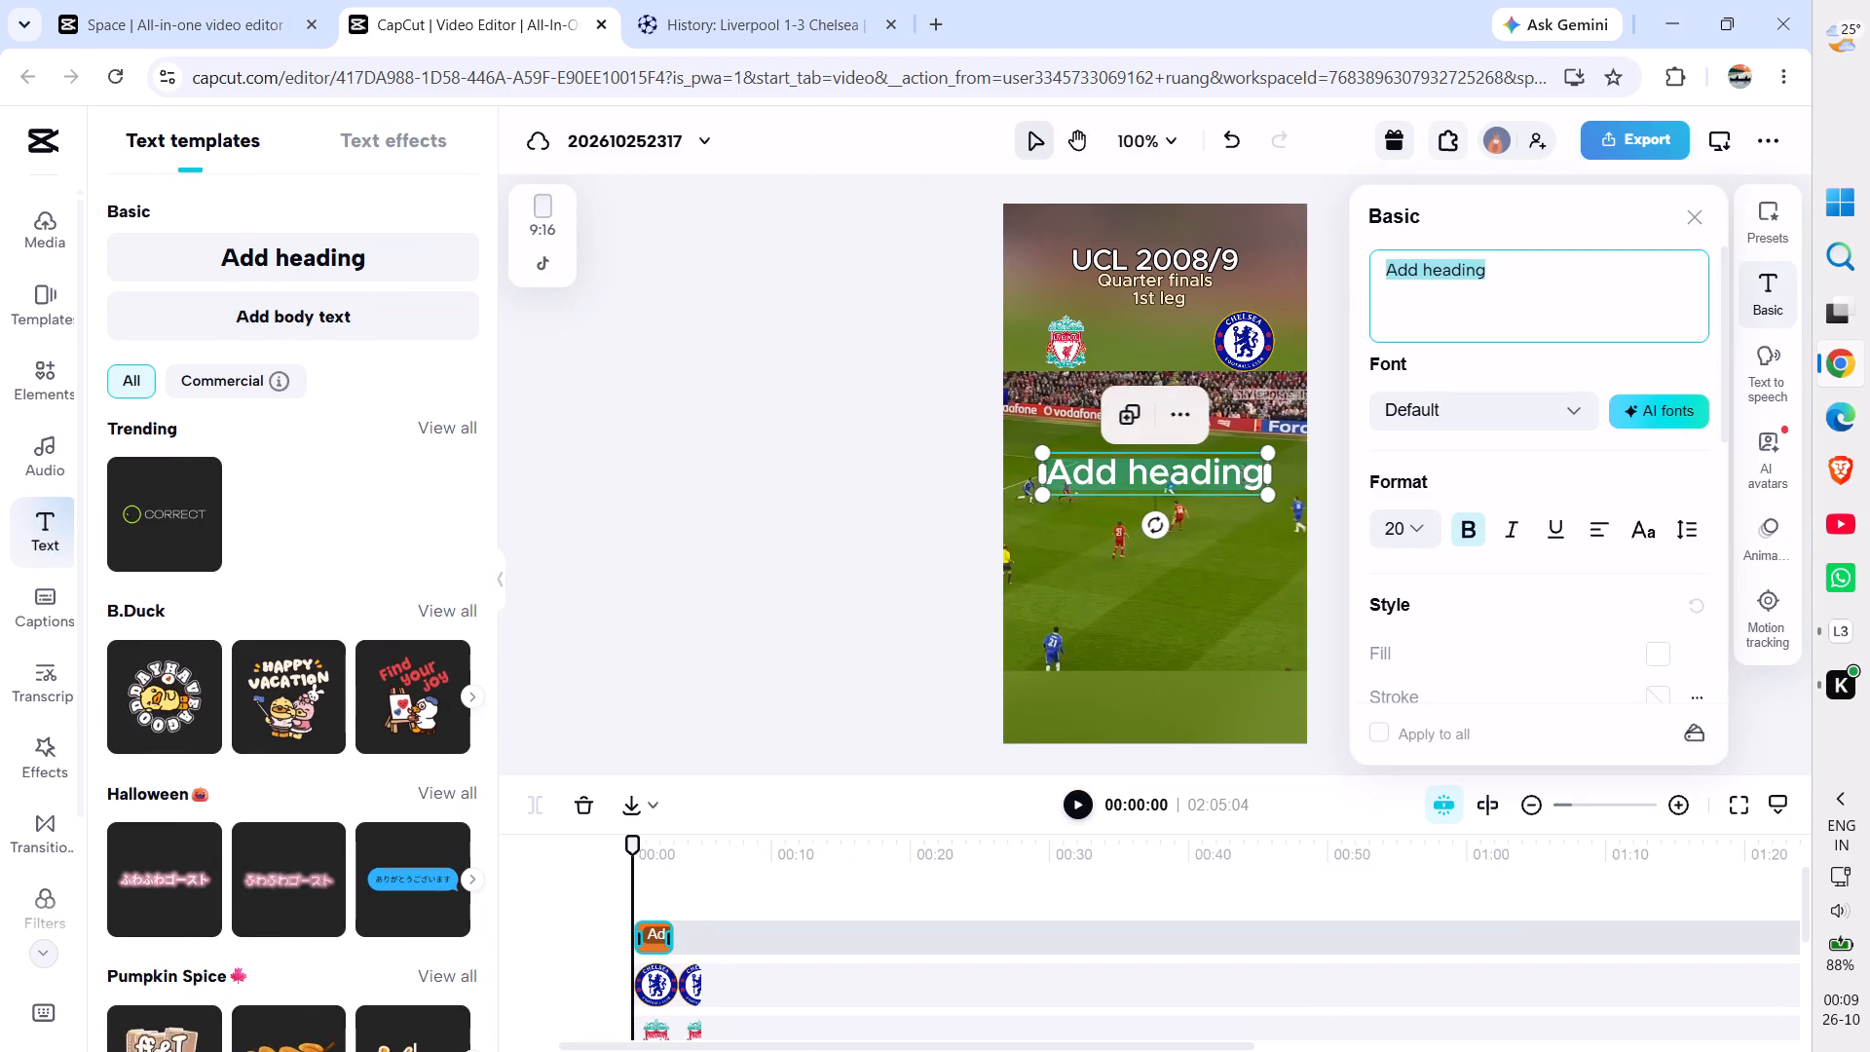
click(1499, 296)
key(BackSpace)
key(BackSpace)
key(BackSpace)
key(BackSpace)
key(BackSpace)
key(BackSpace)
key(BackSpace)
key(BackSpace)
key(BackSpace)
key(BackSpace)
key(BackSpace)
key(BackSpace)
key(BackSpace)
key(BackSpace)
key(BackSpace)
key(BackSpace)
key(BackSpace)
key(BackSpace)
key(BackSpace)
key(BackSpace)
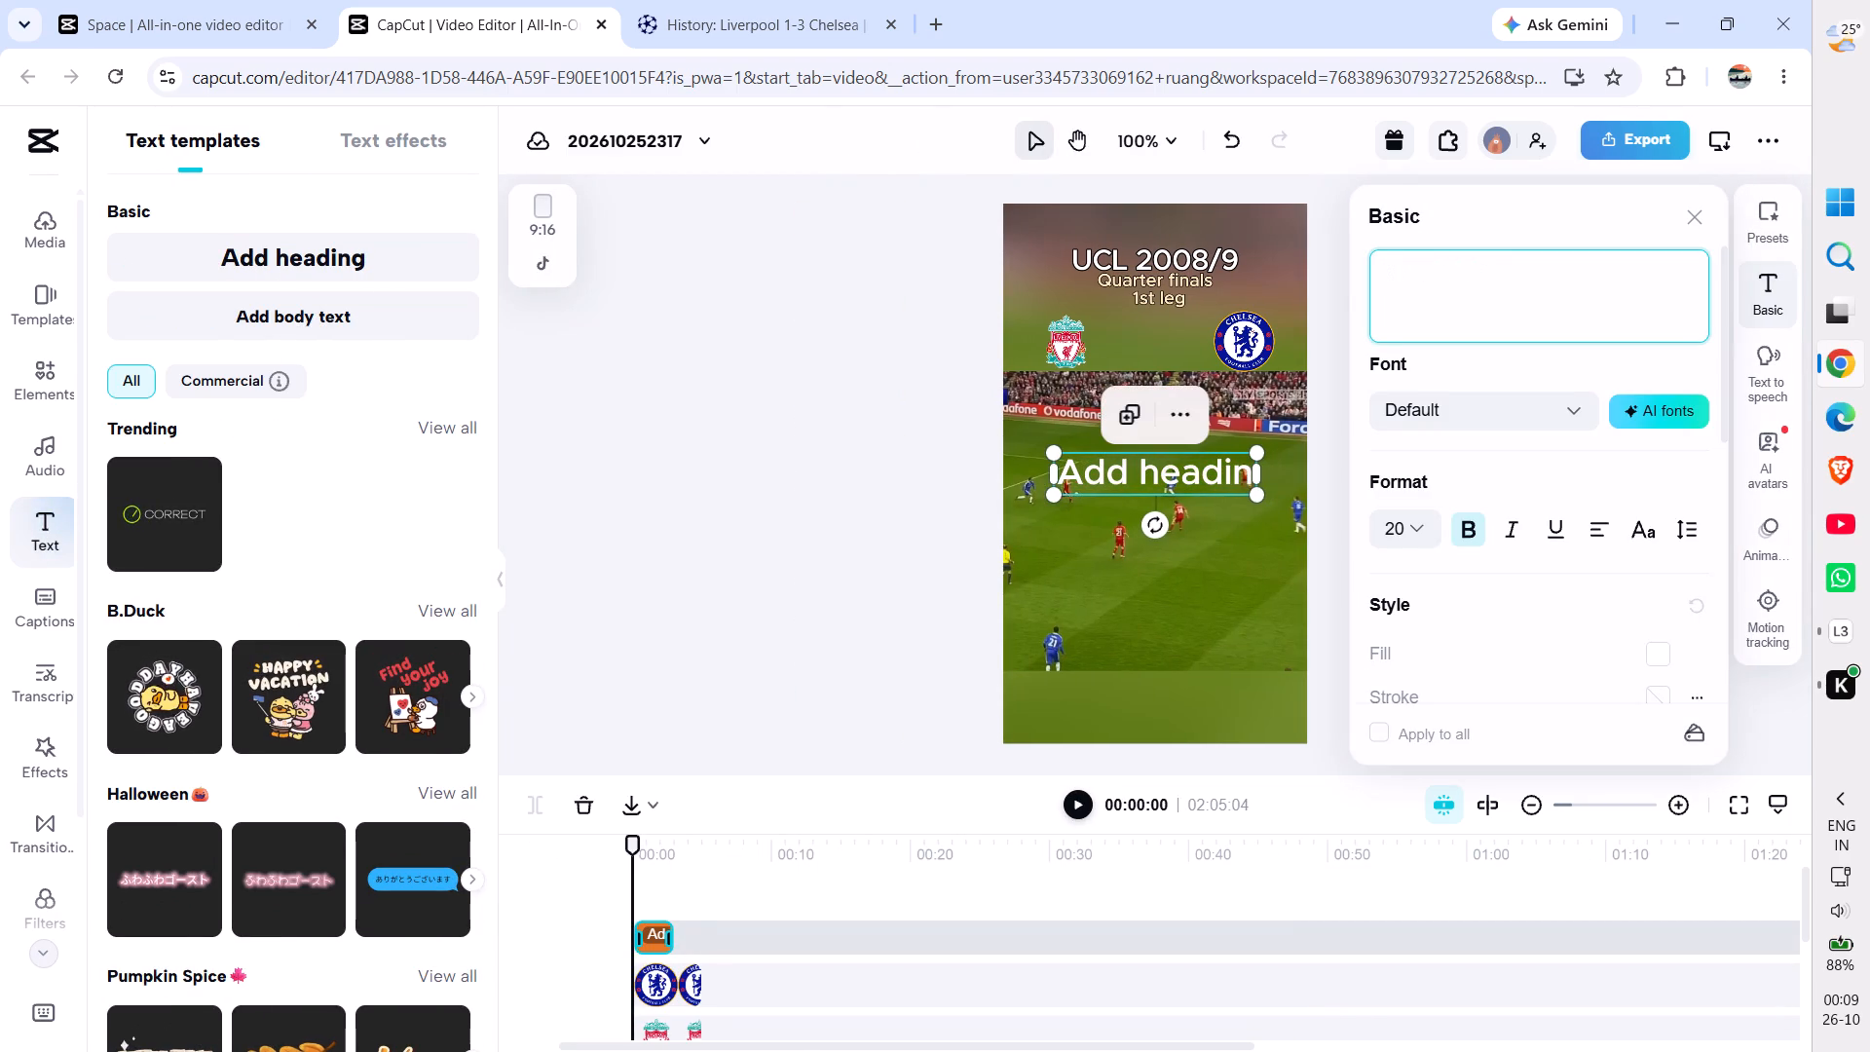
text(0)
key(space)
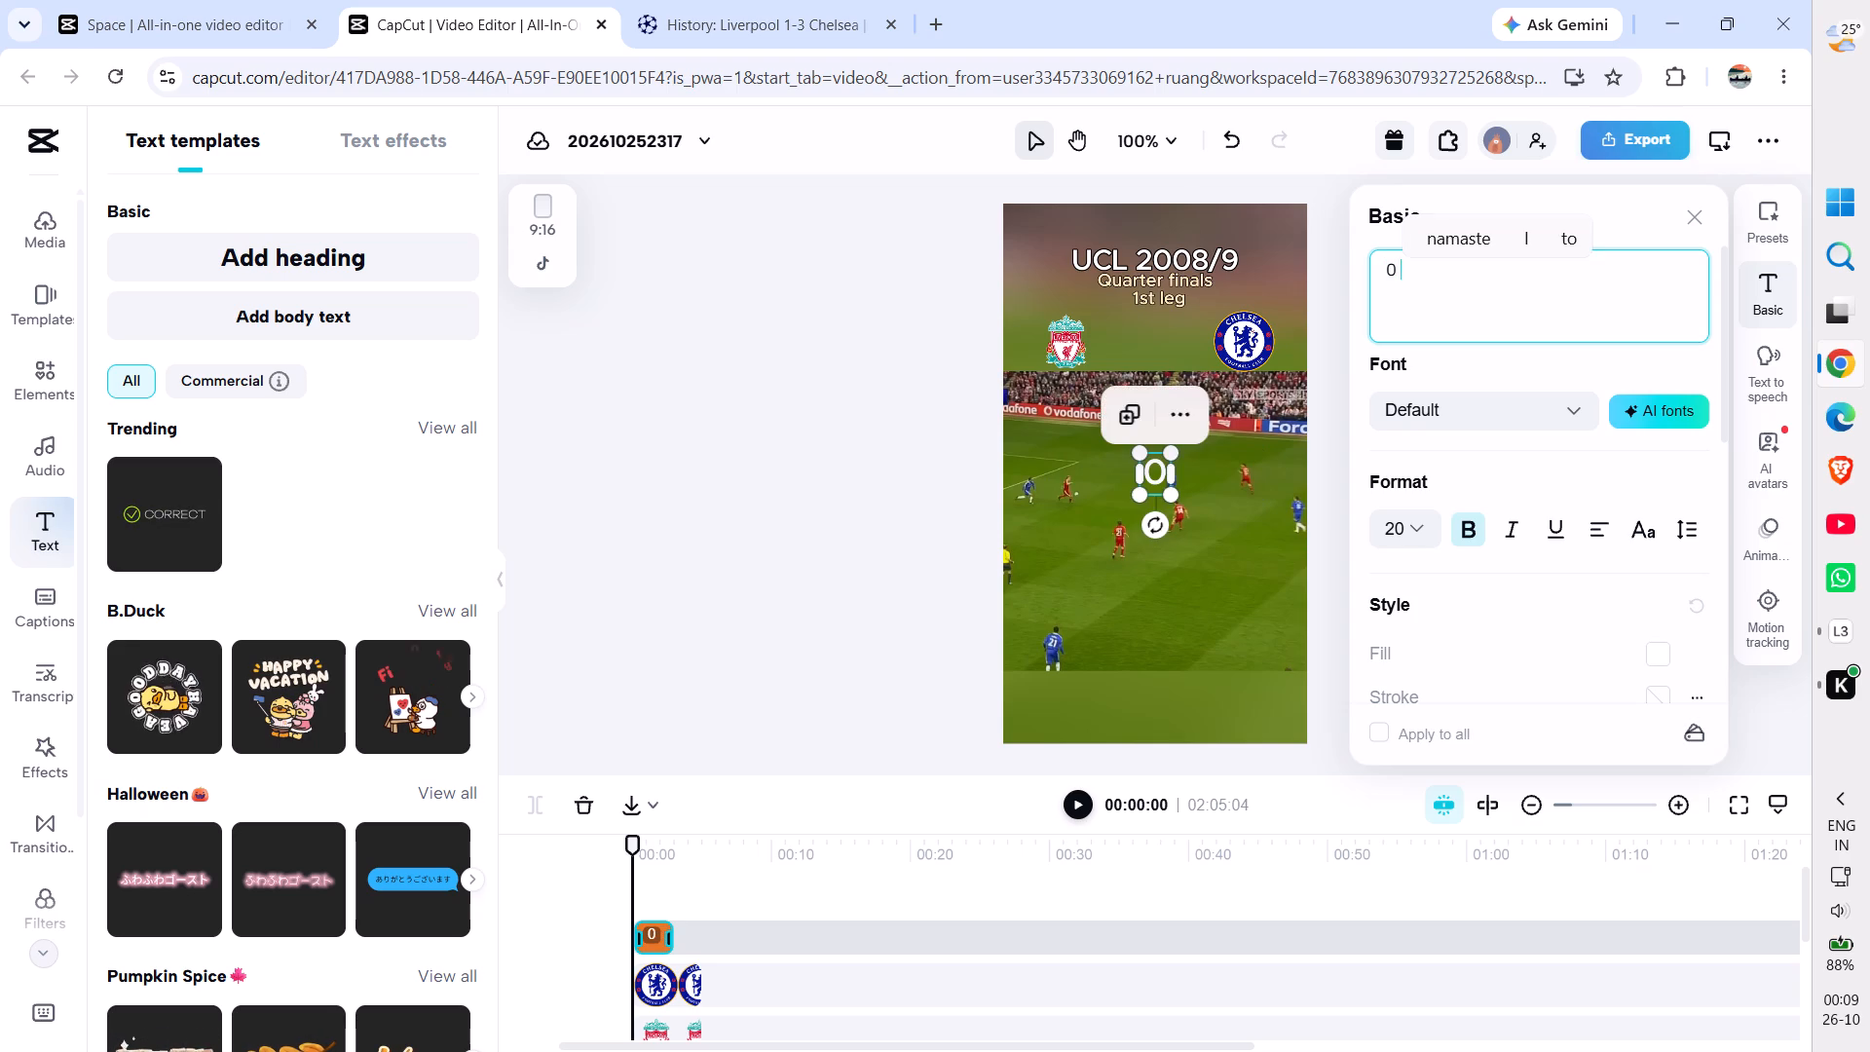
key(minus)
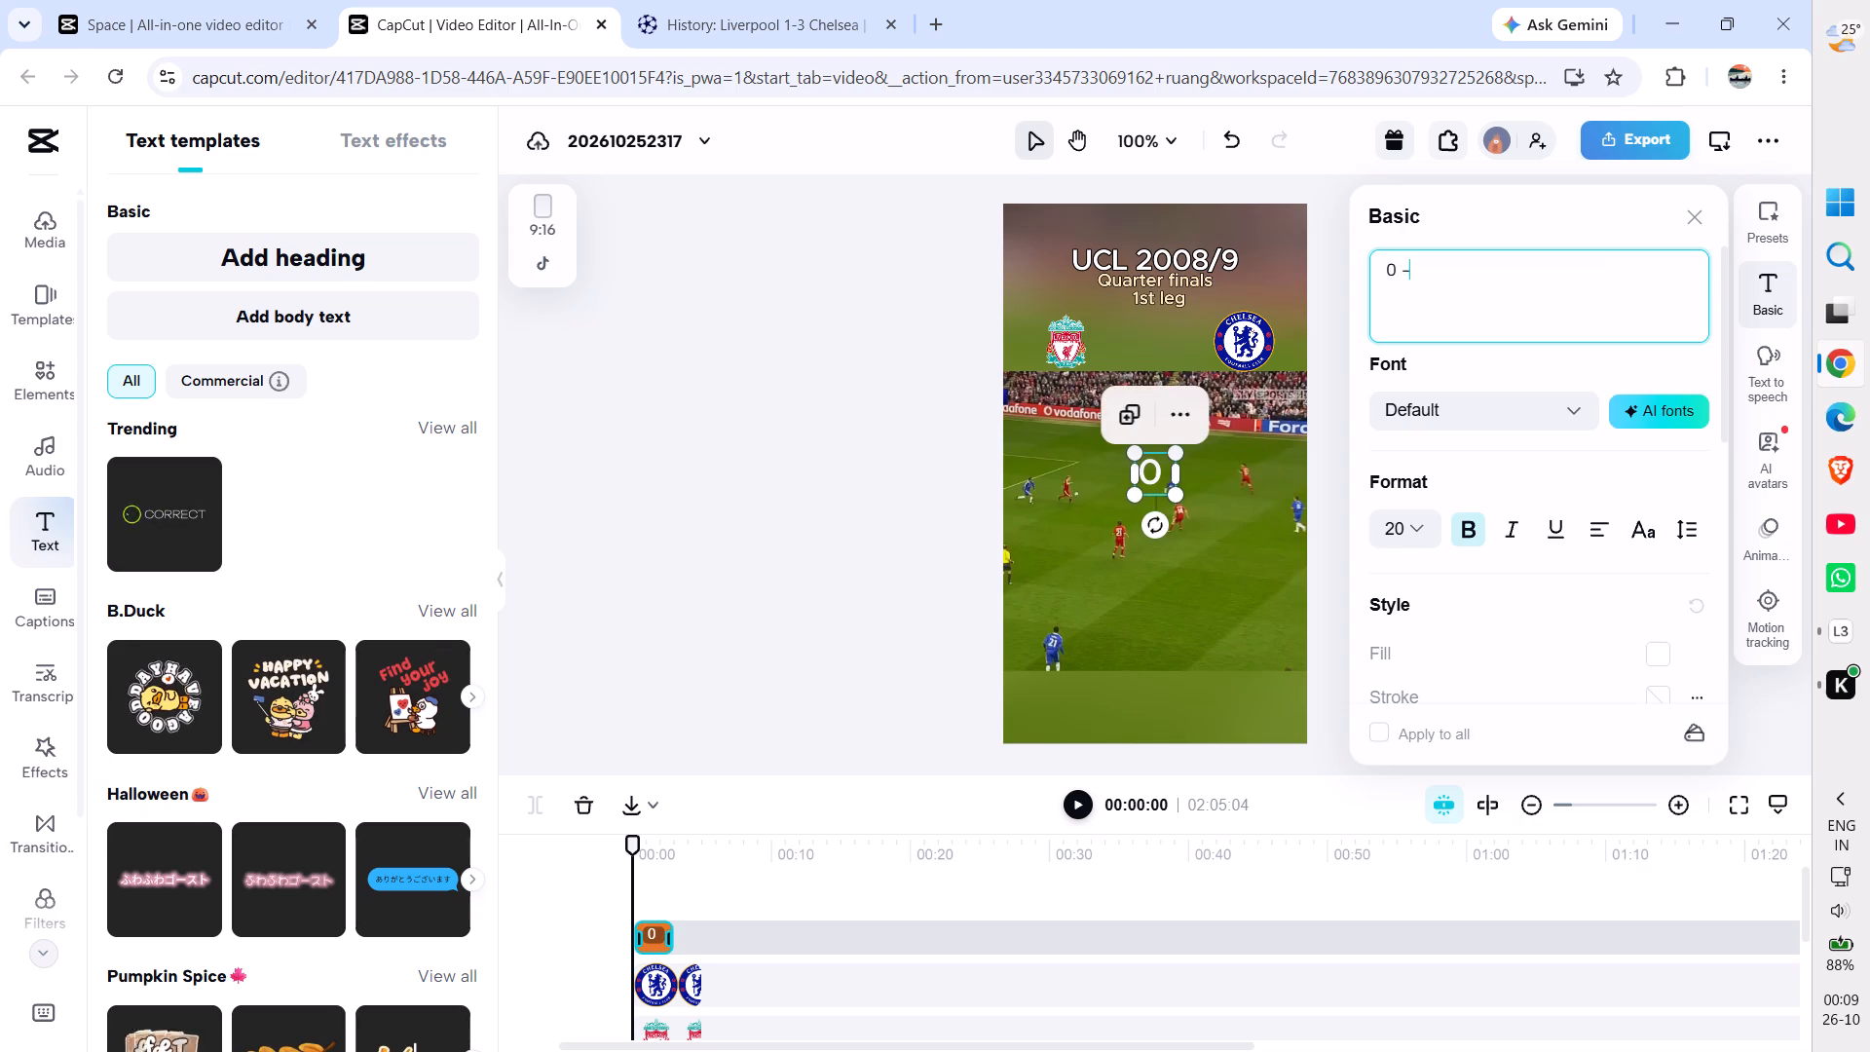
key(space)
text(0)
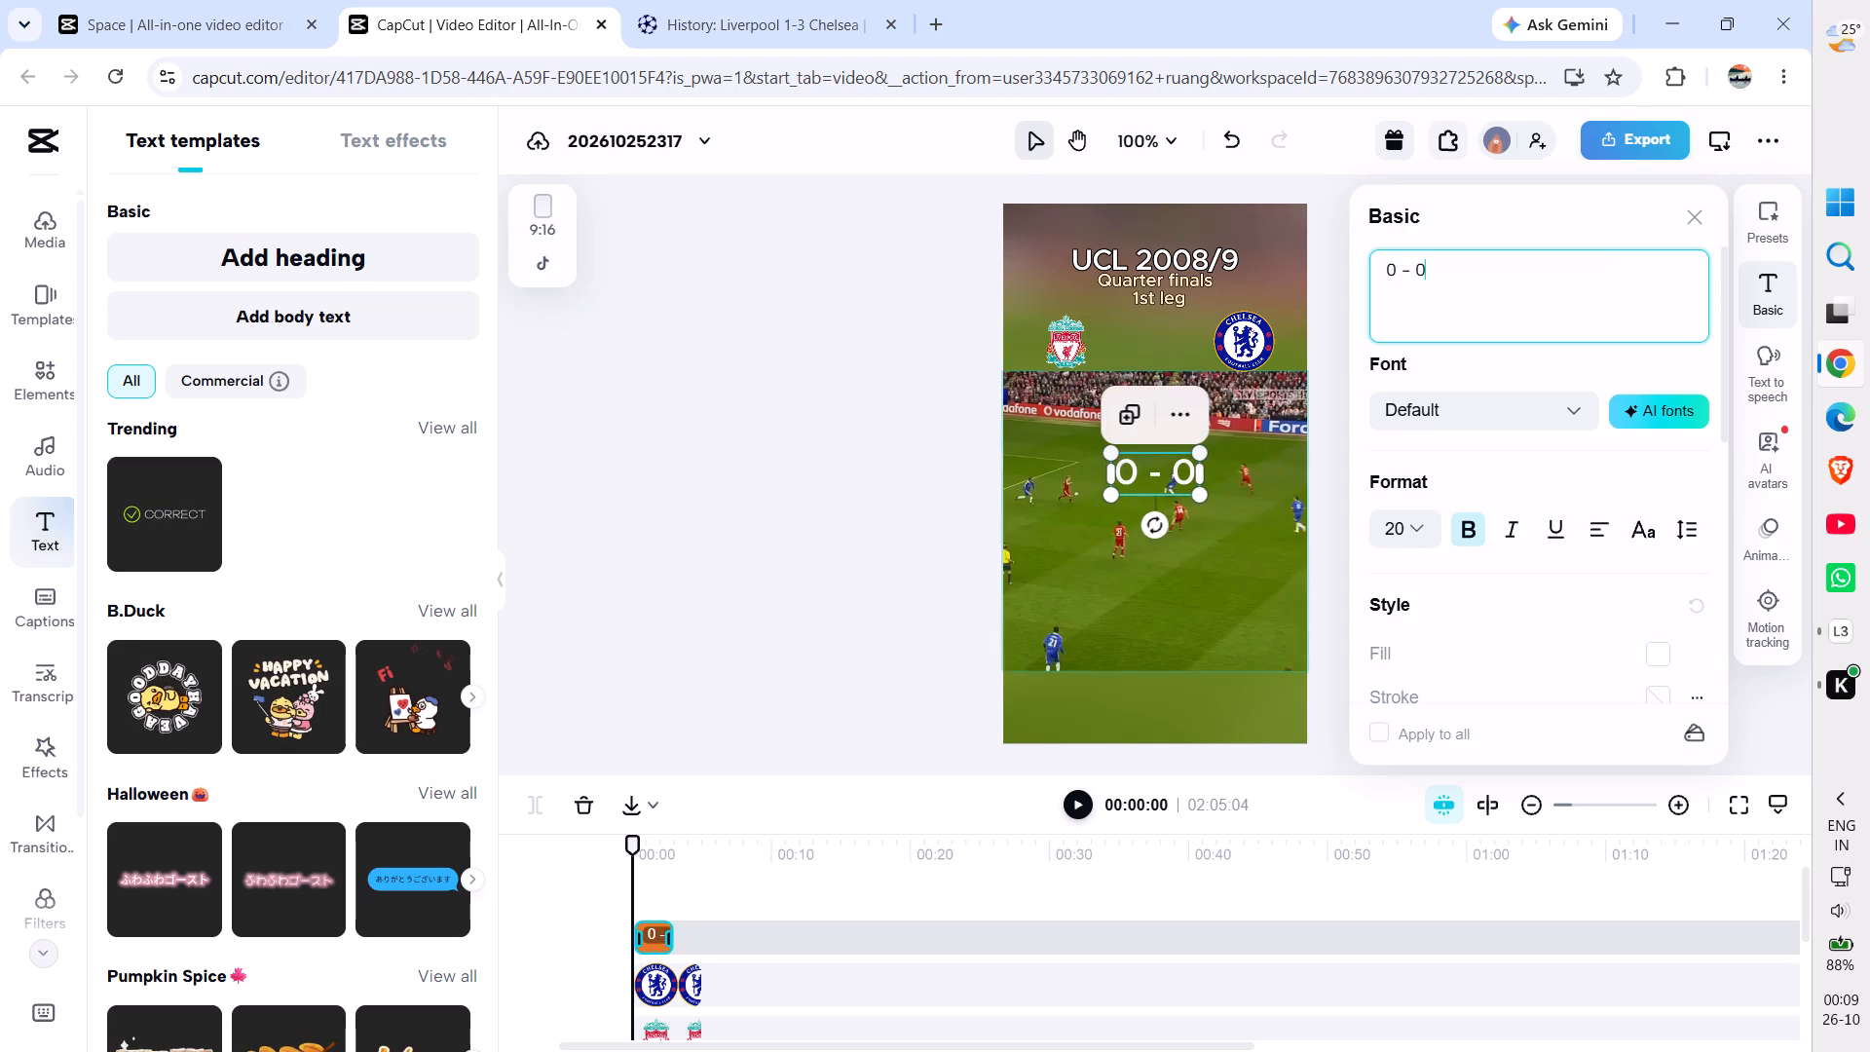
Move the "0 - 0" score up to sit centred between the Liverpool and Chelsea crests, level with them.
drag(1144, 485, 1144, 368)
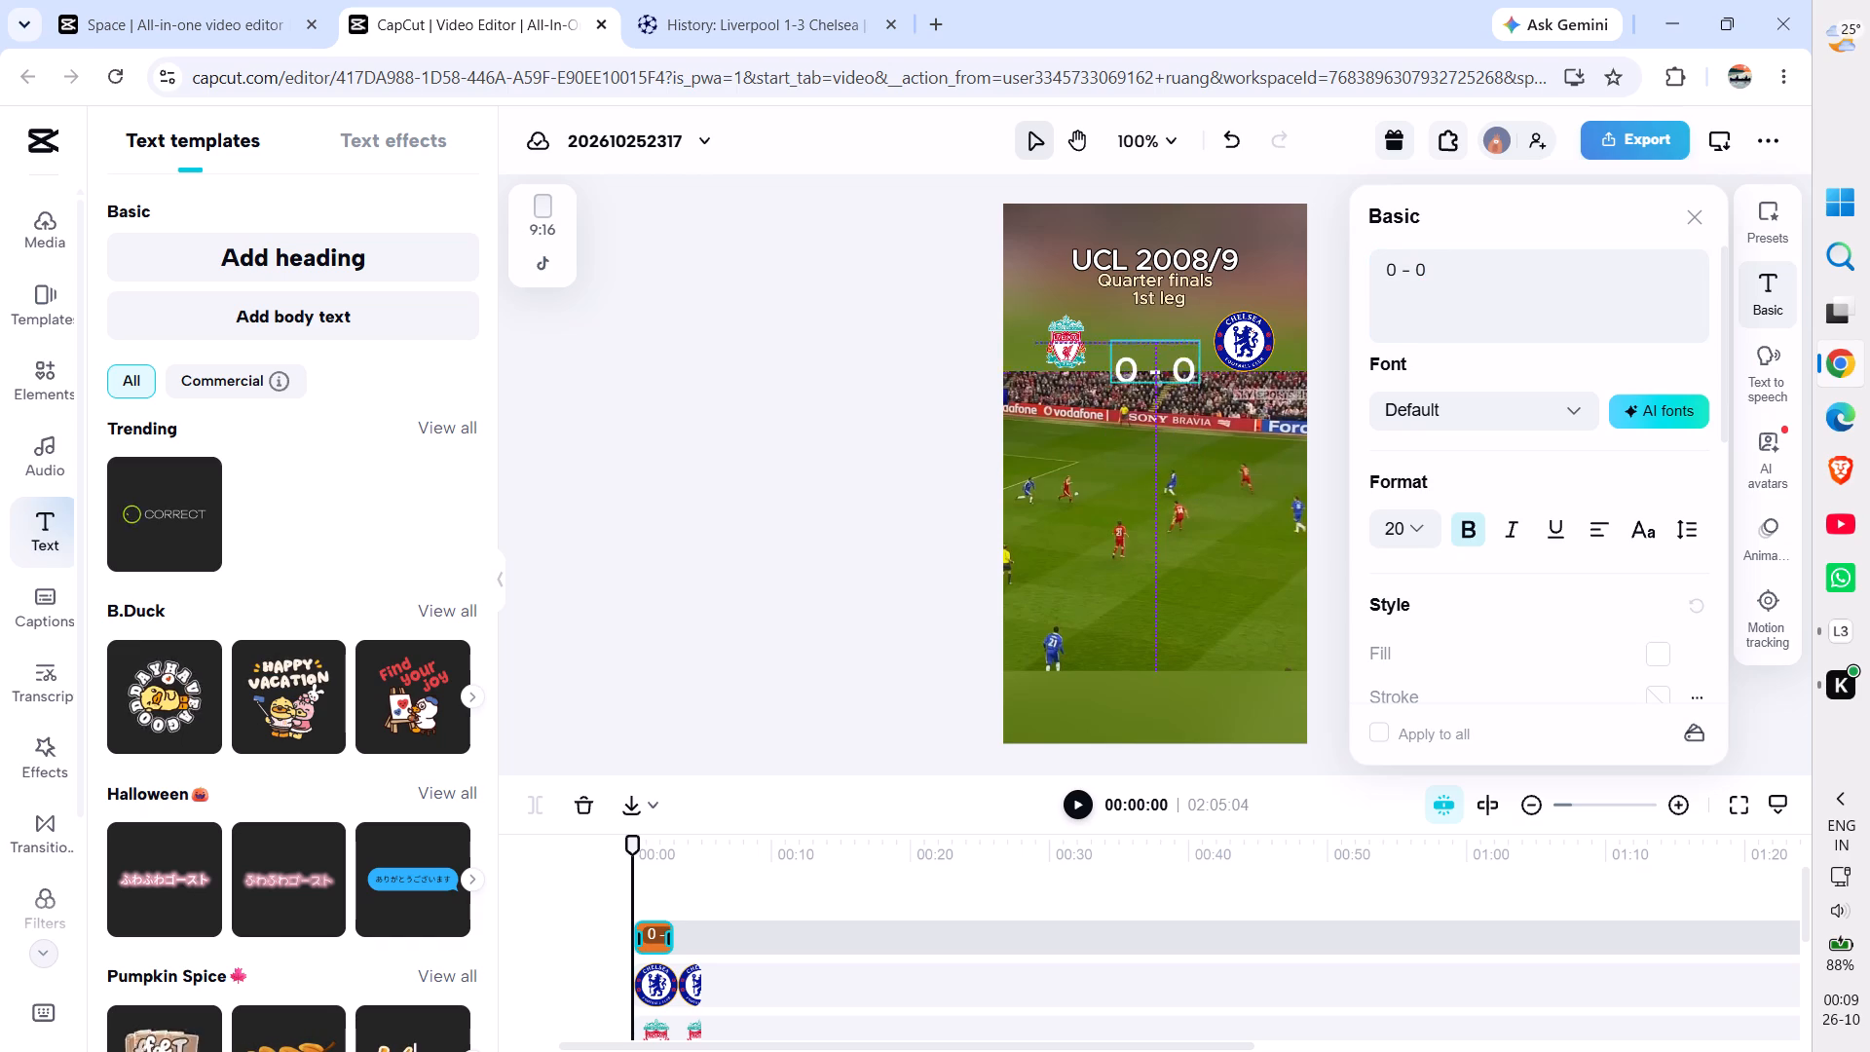
drag(1144, 368, 1145, 348)
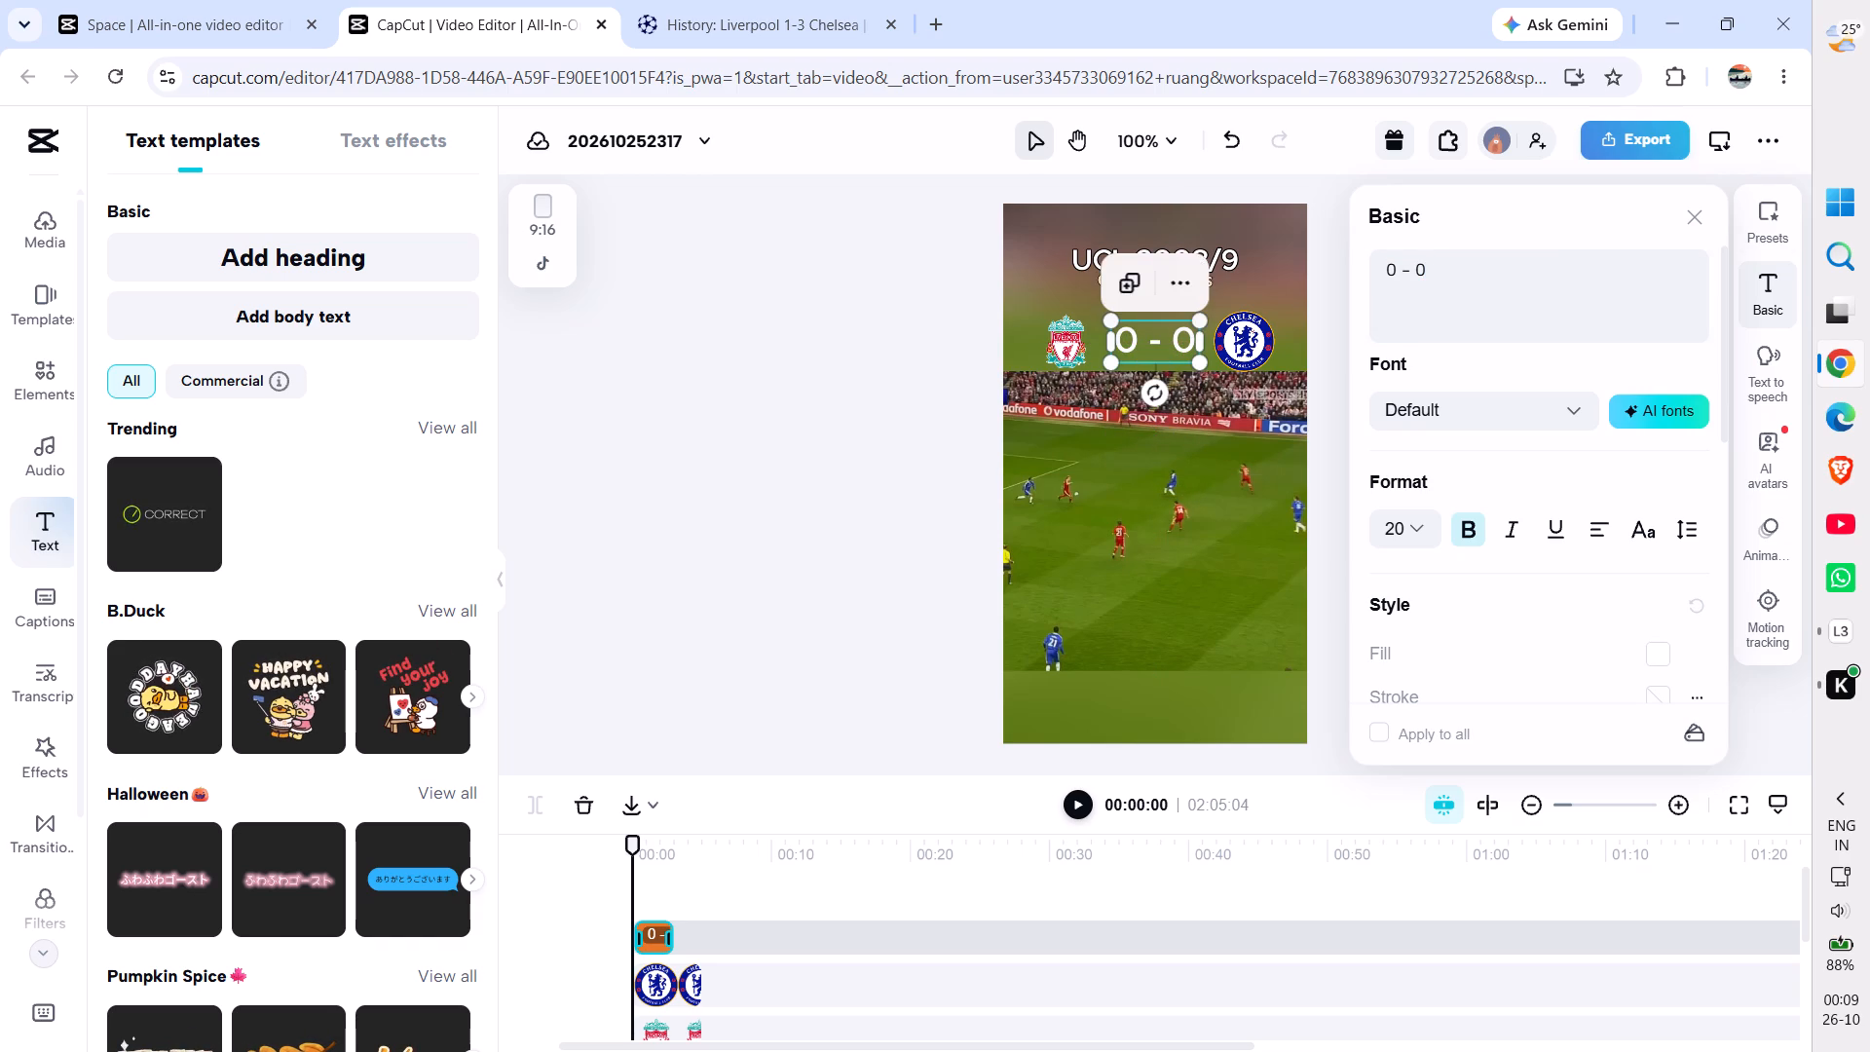
Apply the white text preset with a black outline to the "0 - 0" score and deselect it.
click(1756, 223)
click(1455, 402)
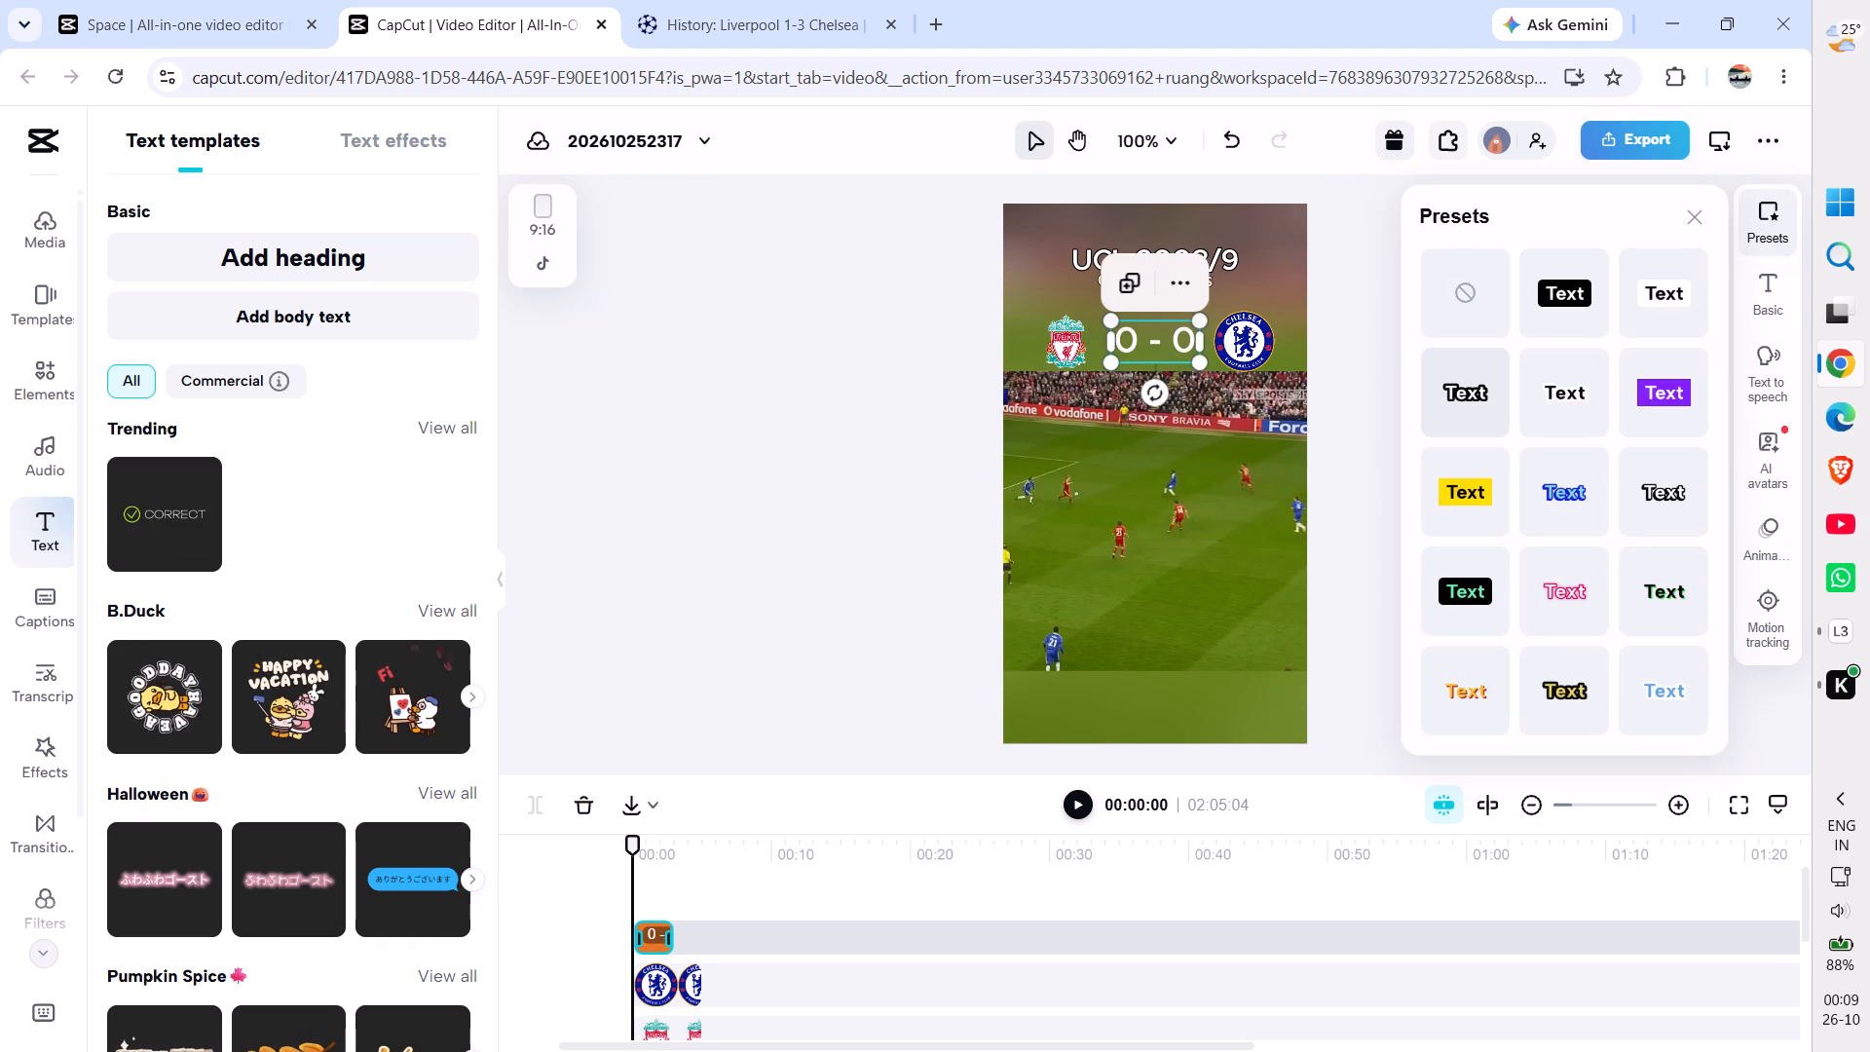
click(771, 560)
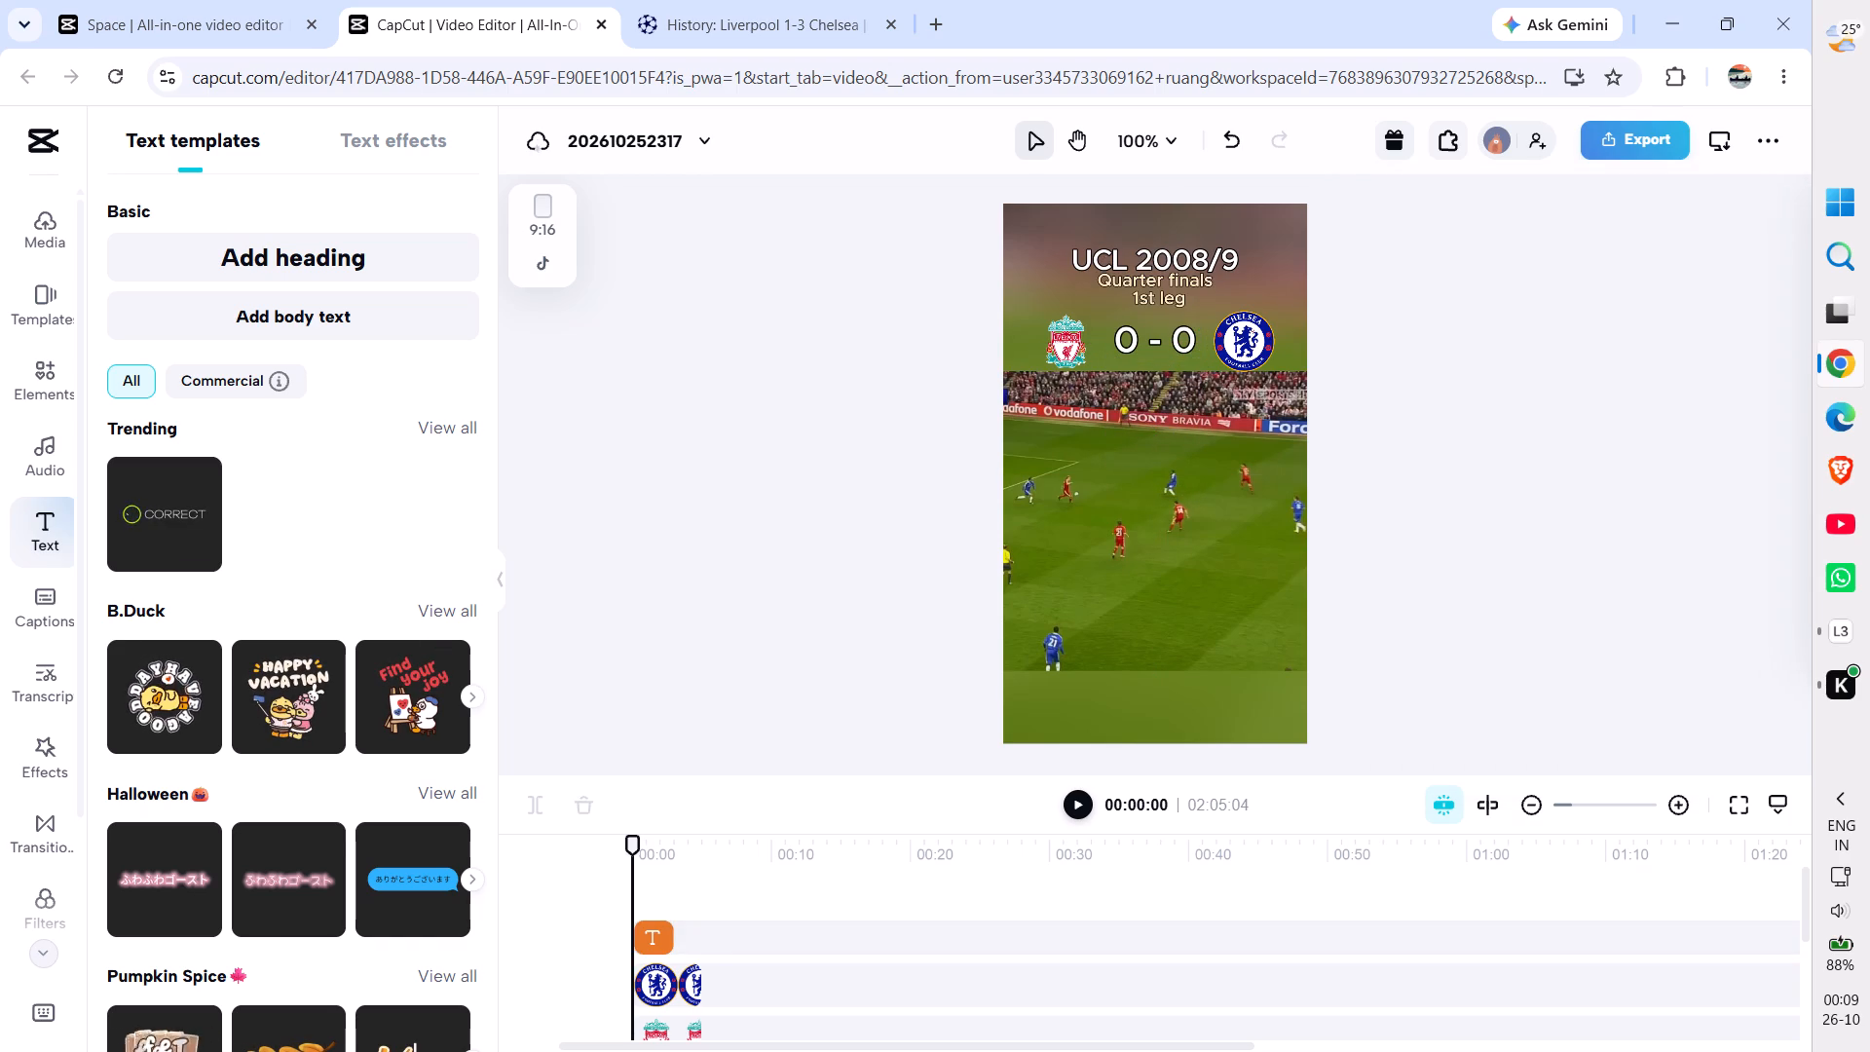
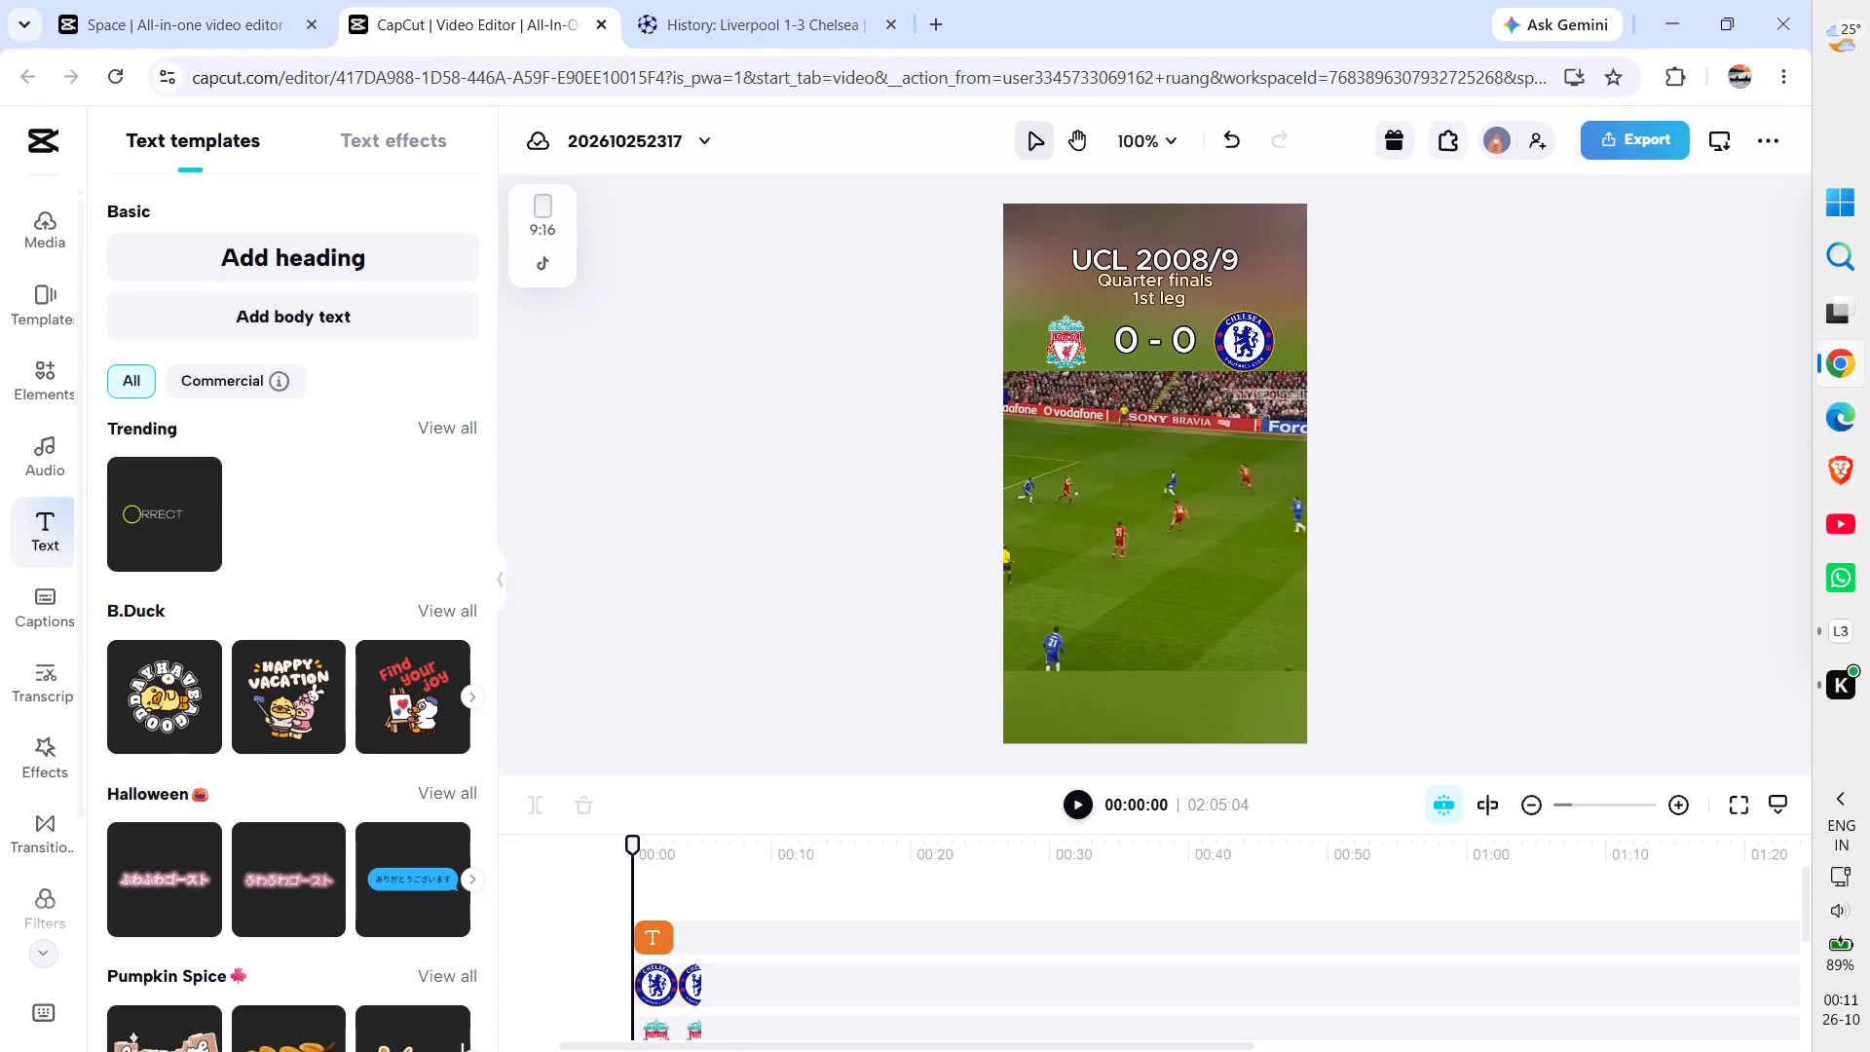
Move the Liverpool crest slightly further away from the "0 - 0" score, to X -241, Y 317.
key(ctrl+slash)
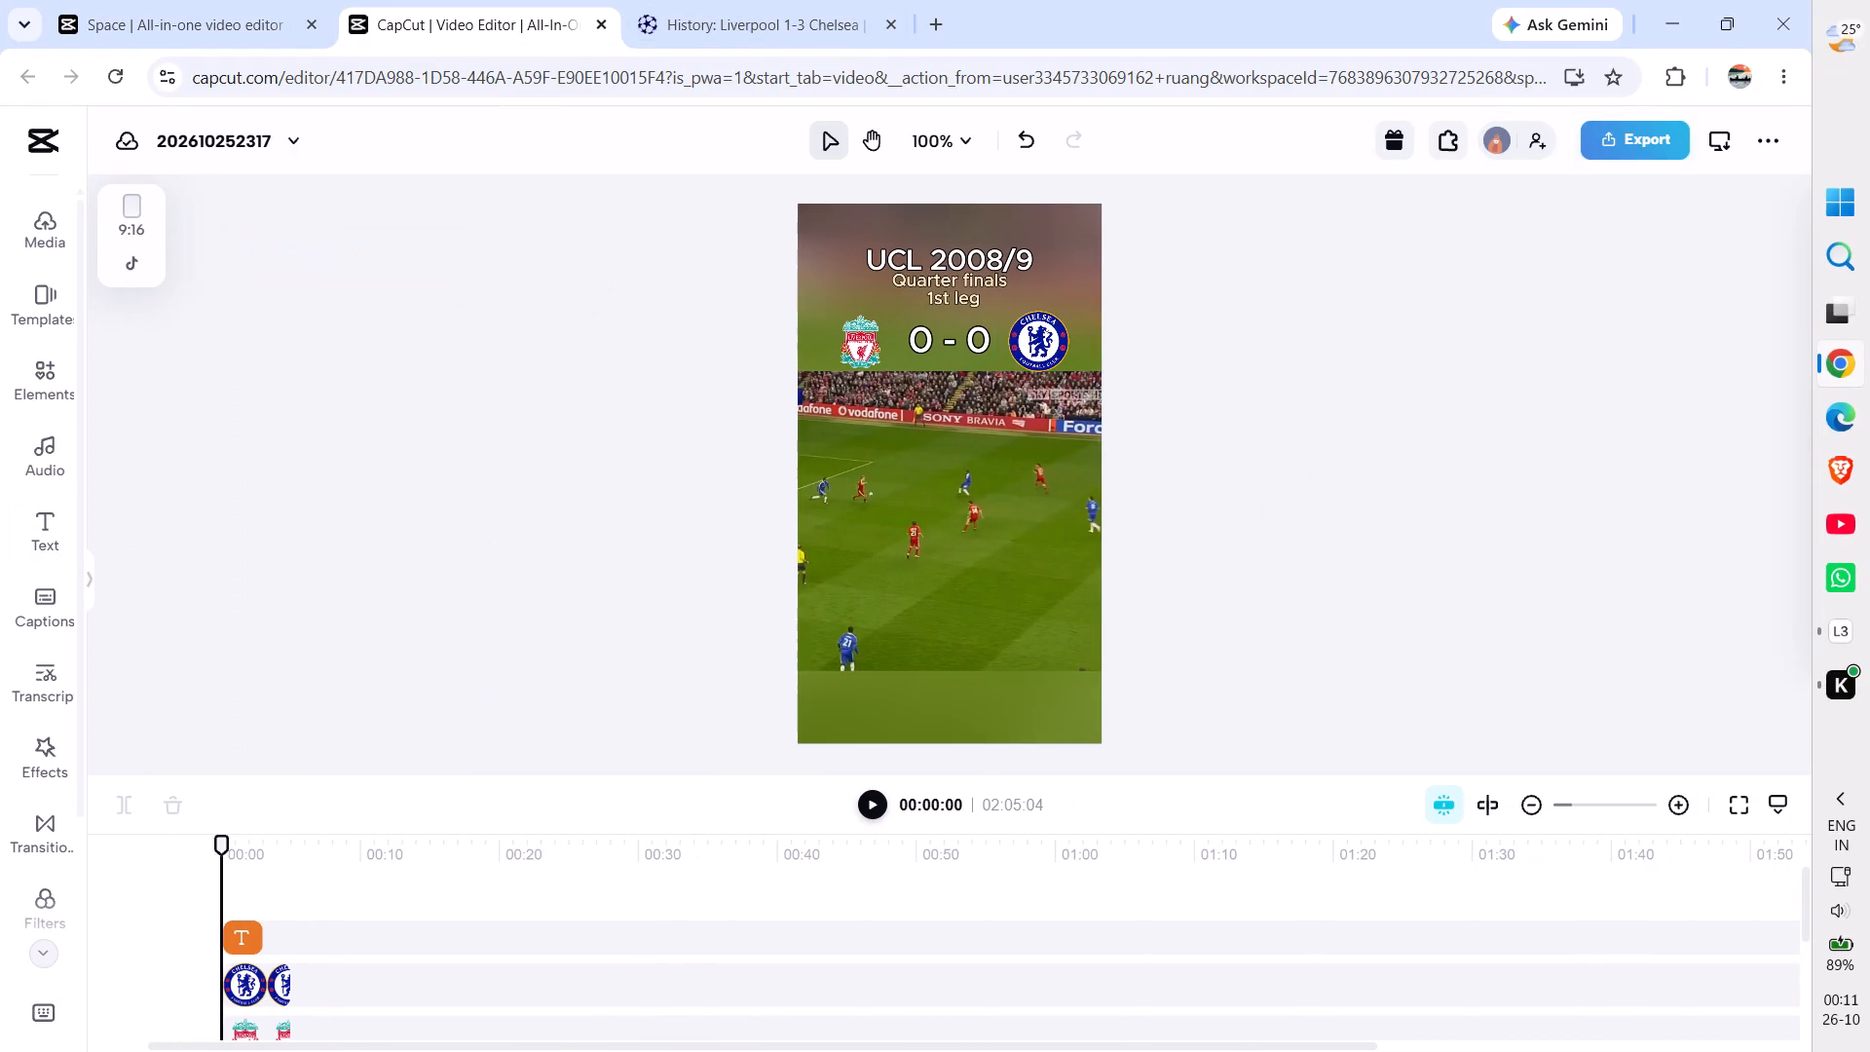
click(940, 147)
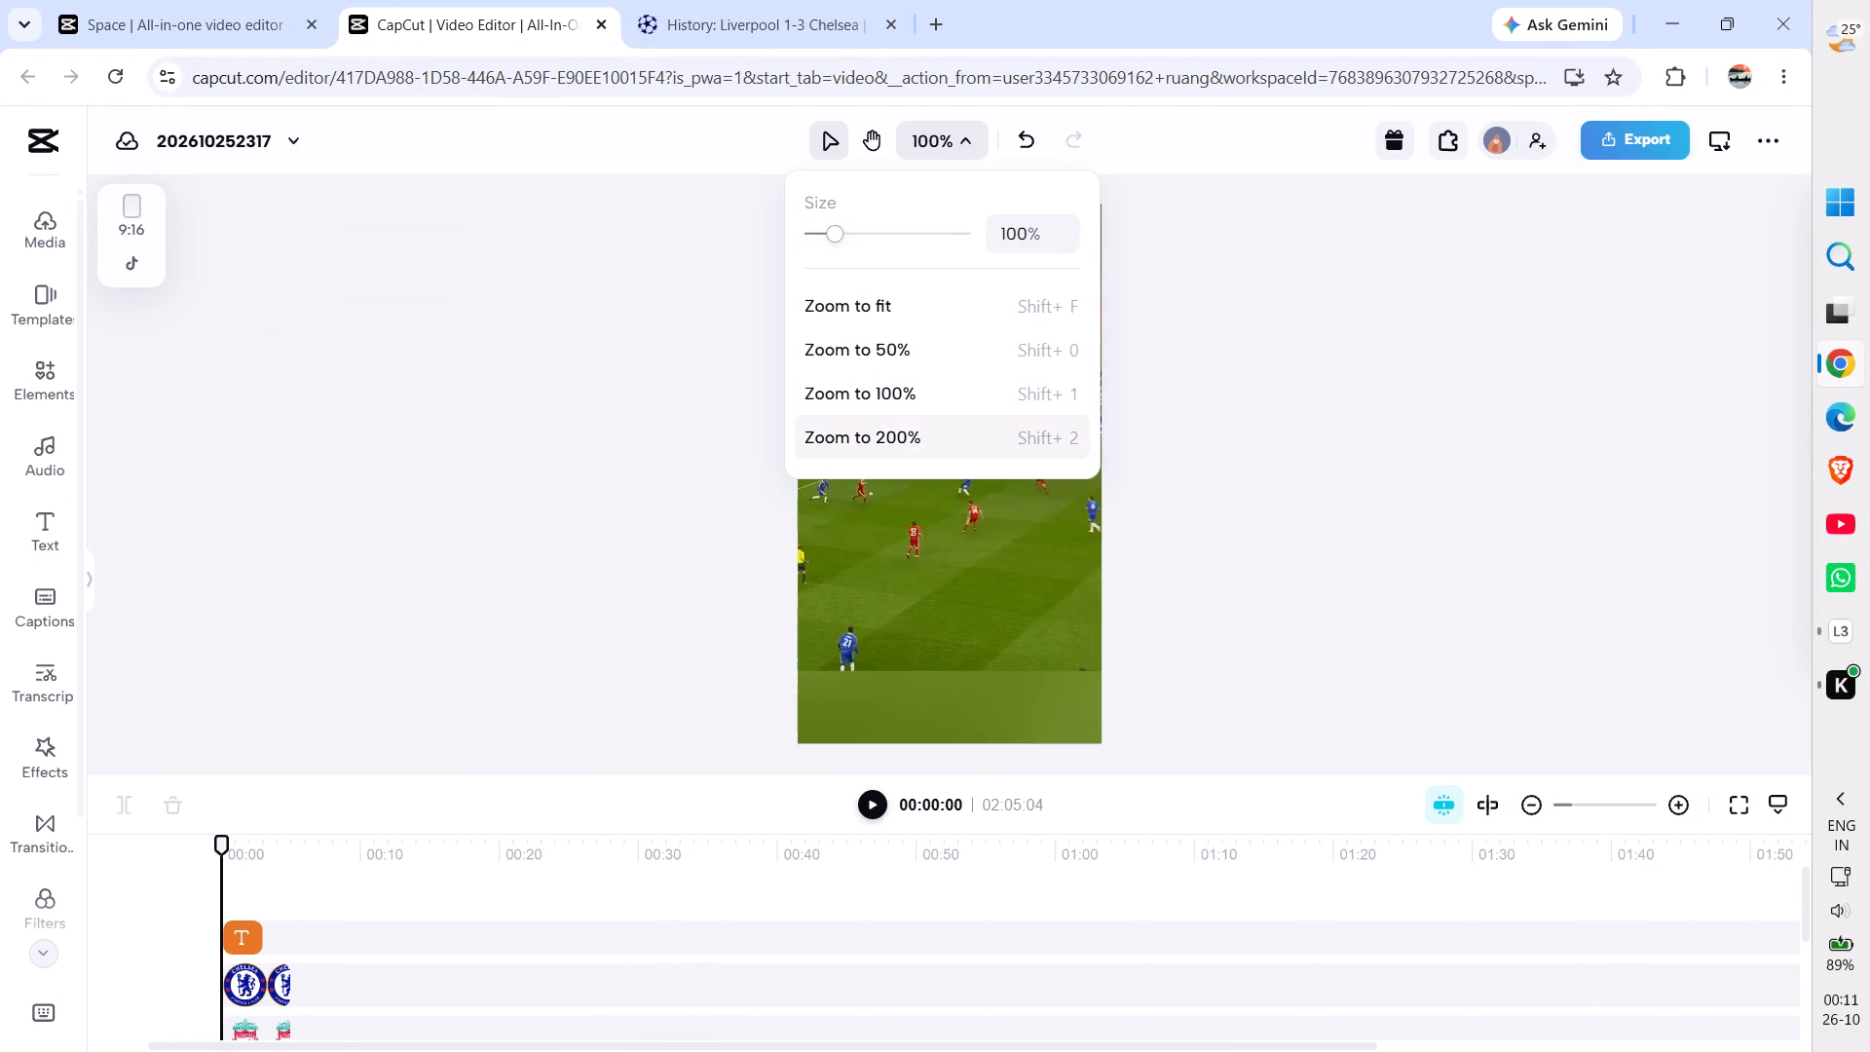
click(876, 442)
click(427, 422)
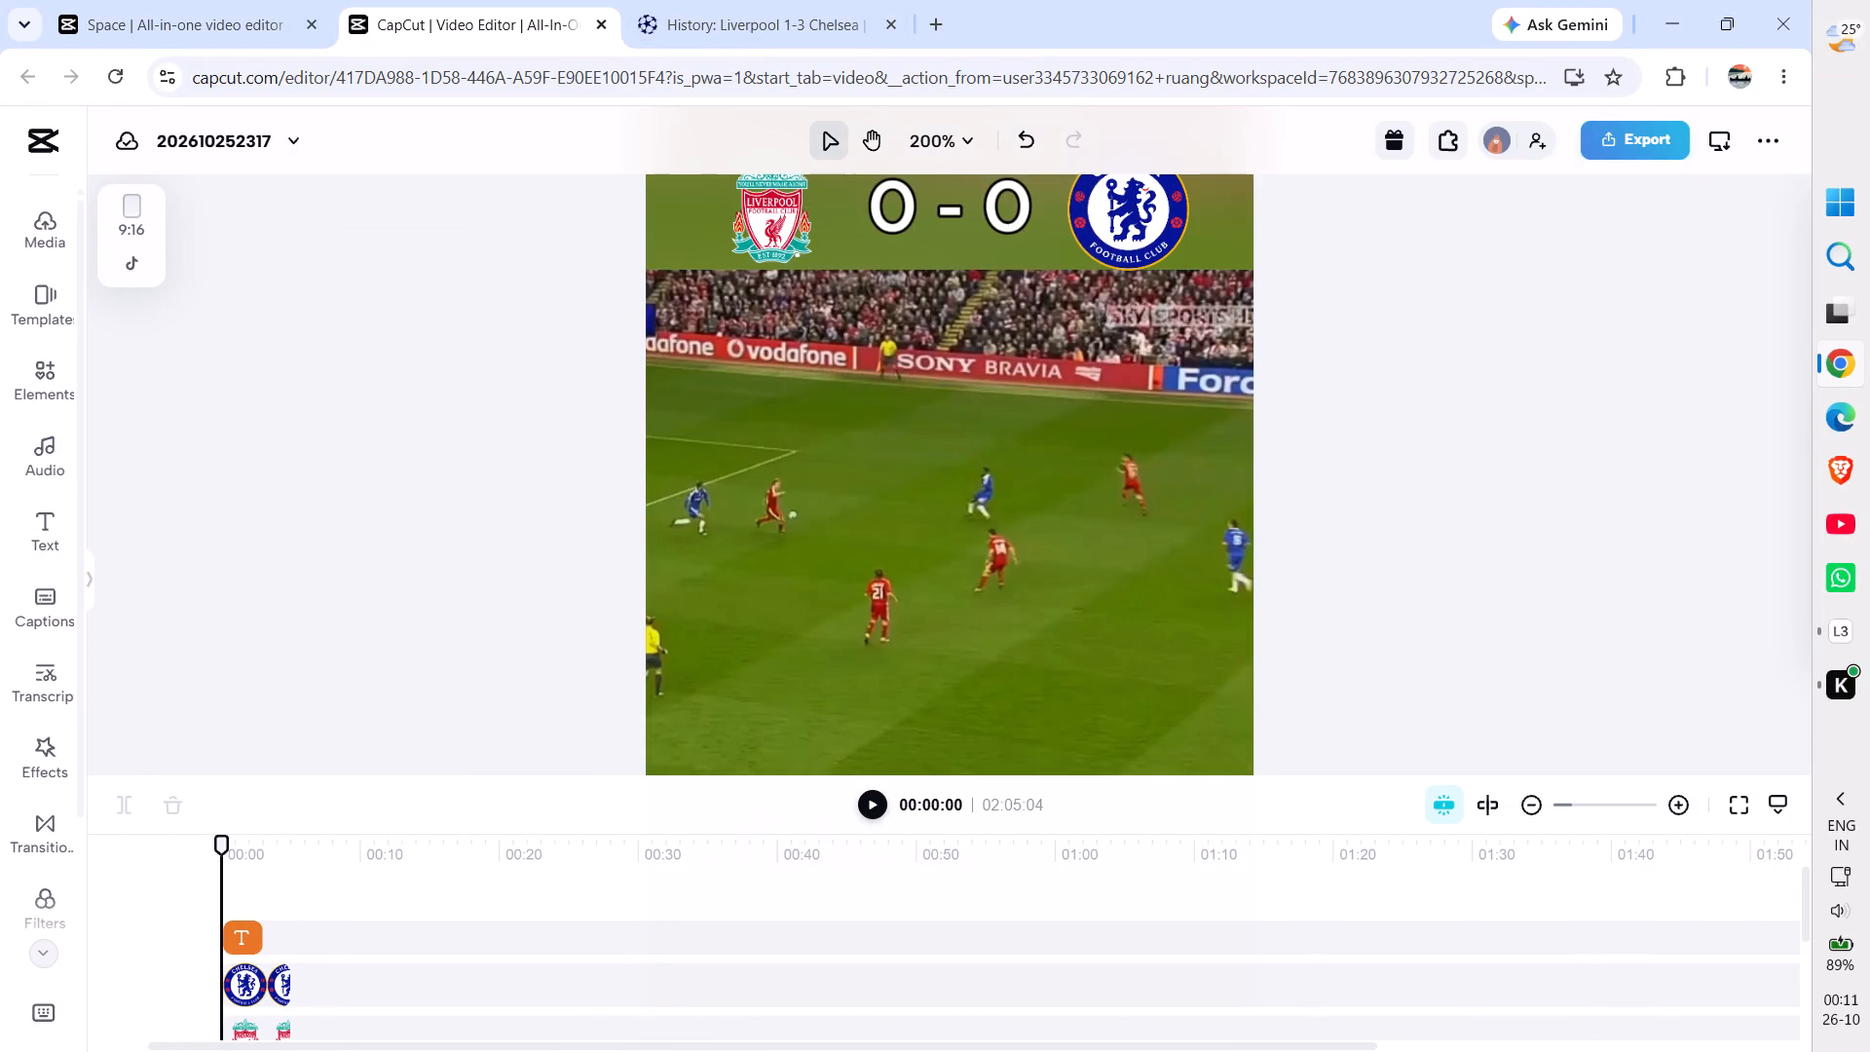
scroll(481, 443, up, 5)
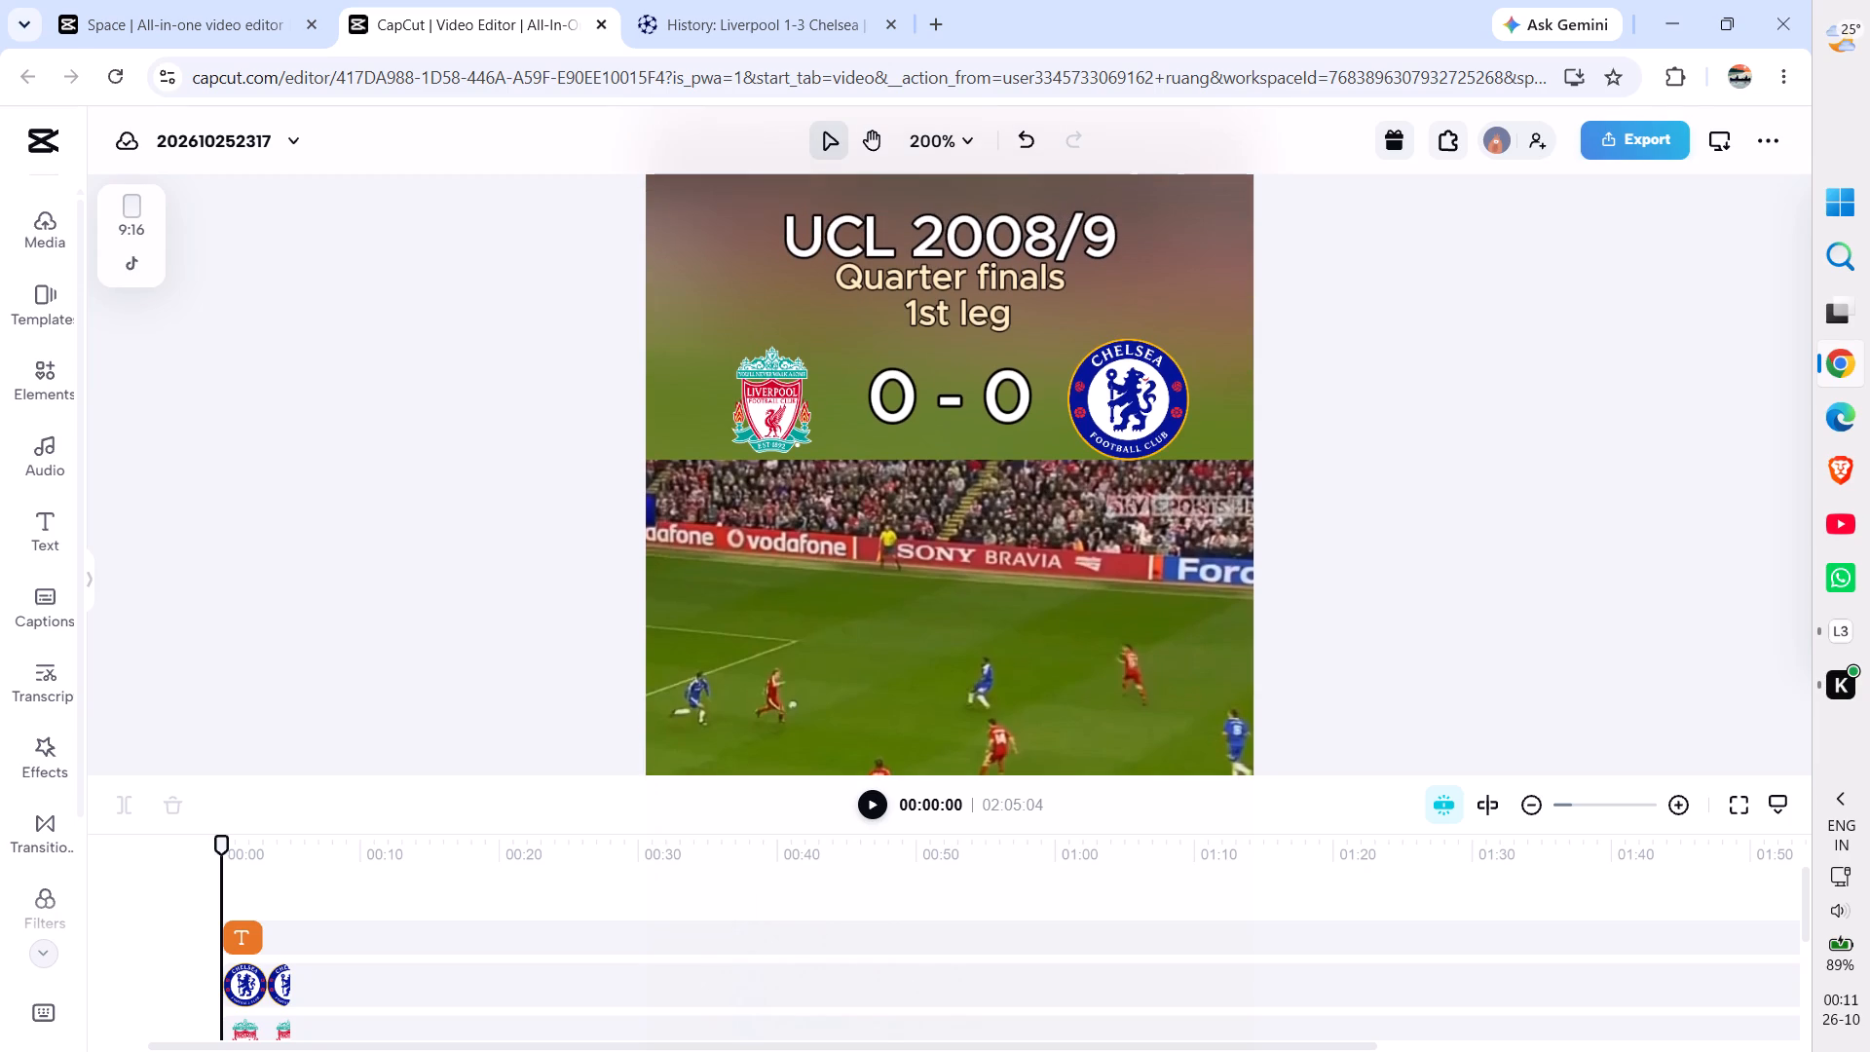
drag(769, 400, 757, 400)
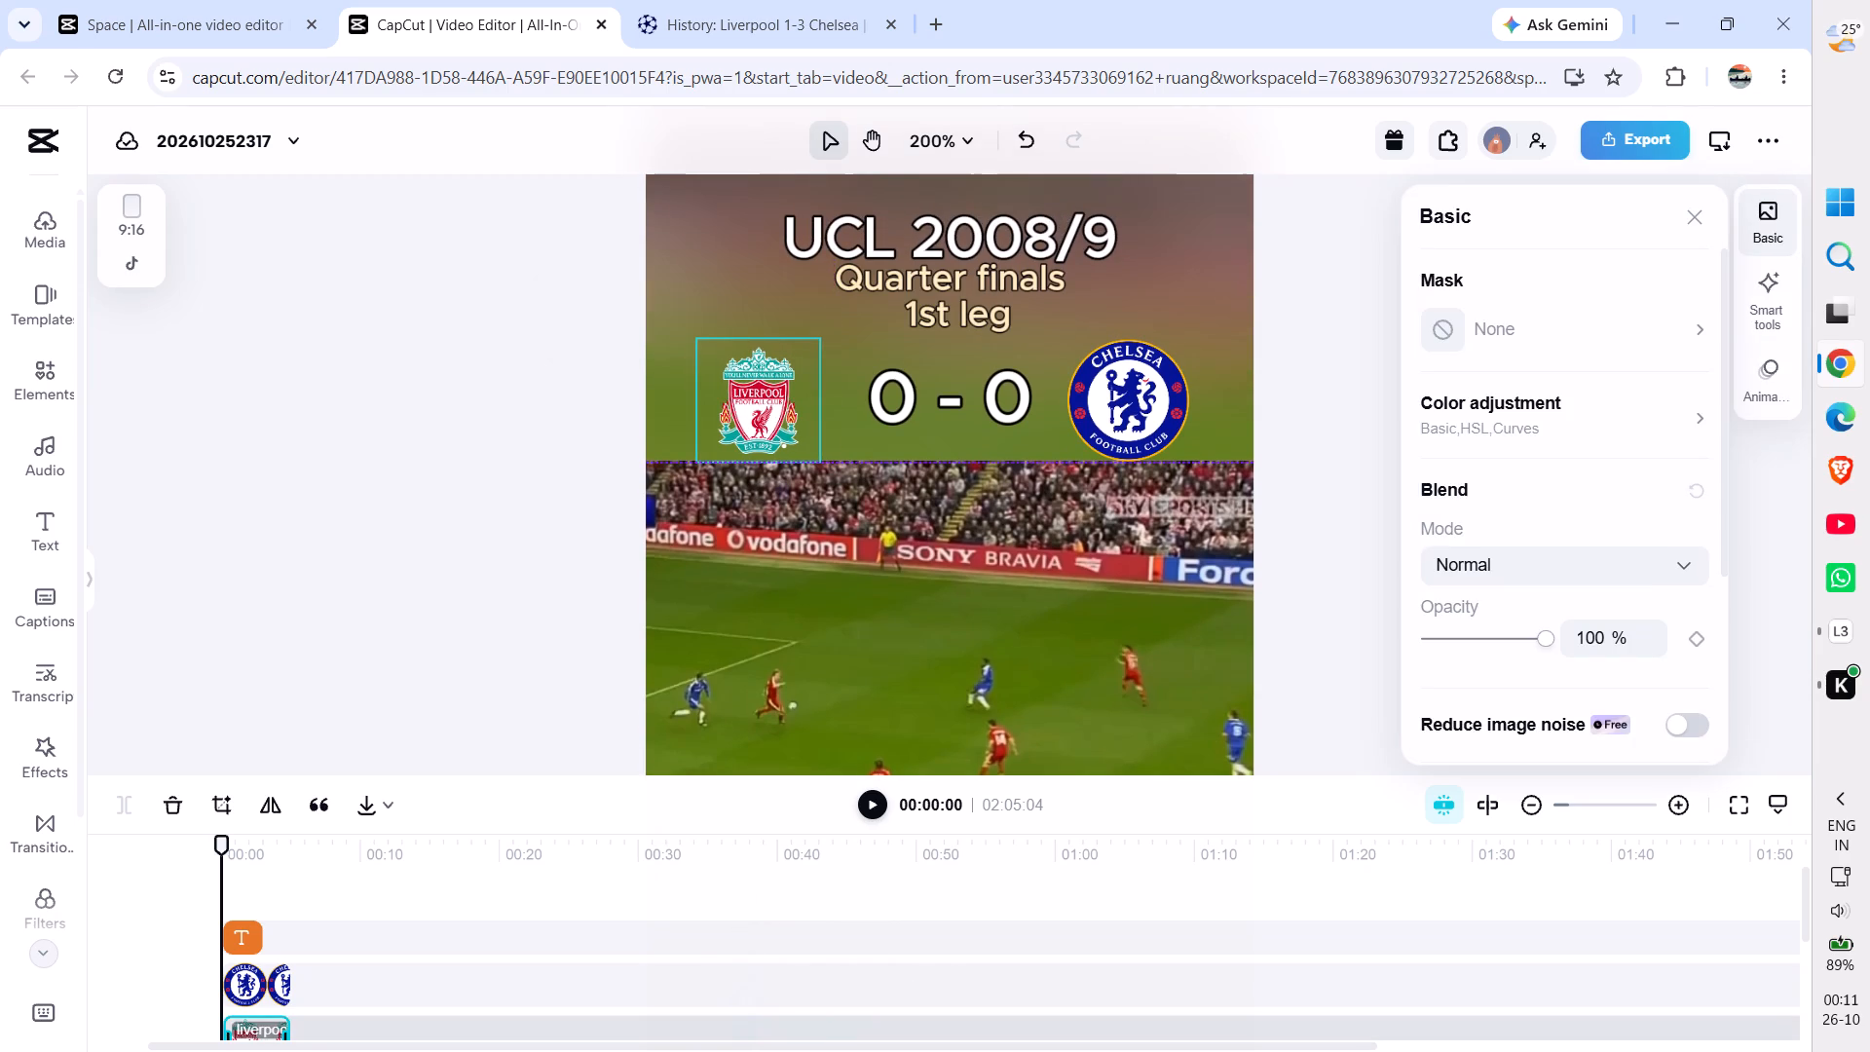
drag(757, 400, 747, 401)
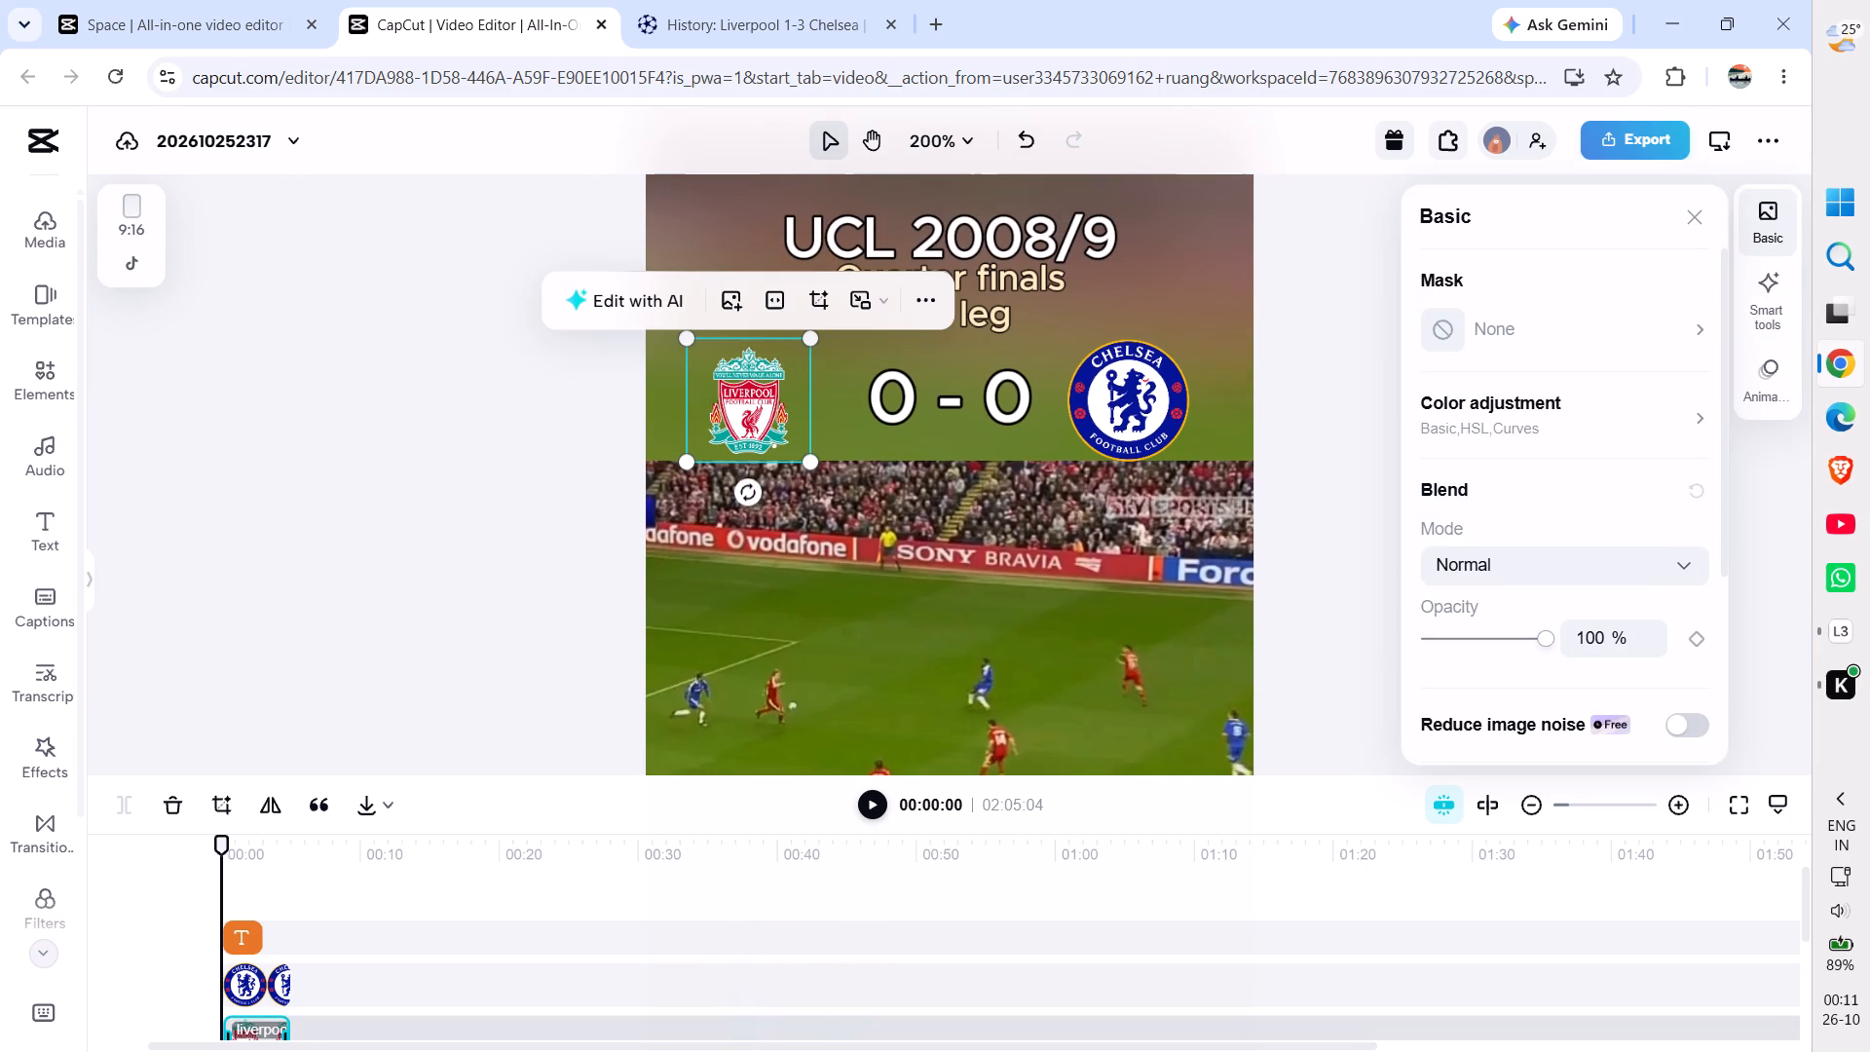
Set the Liverpool crest's scale to 22% and deselect it.
scroll(1522, 531, down, 5)
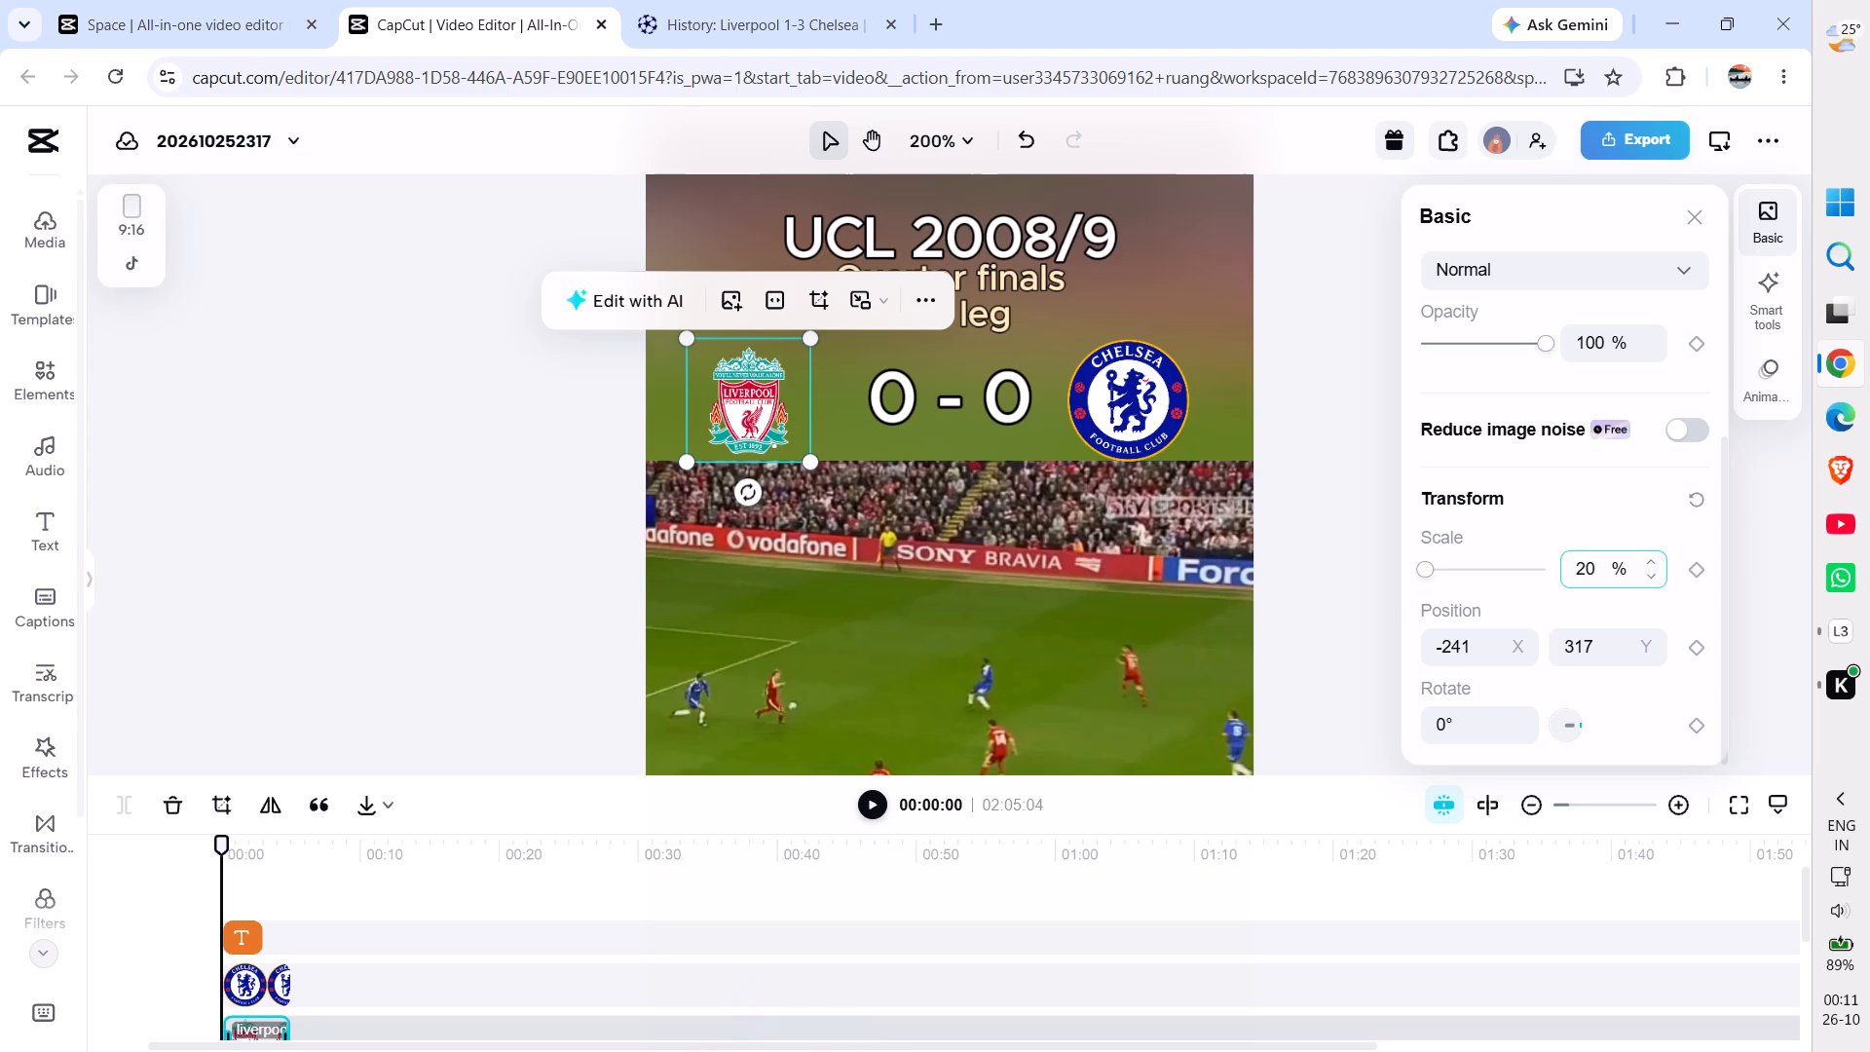
click(1590, 577)
key(BackSpace)
key(2)
key(Return)
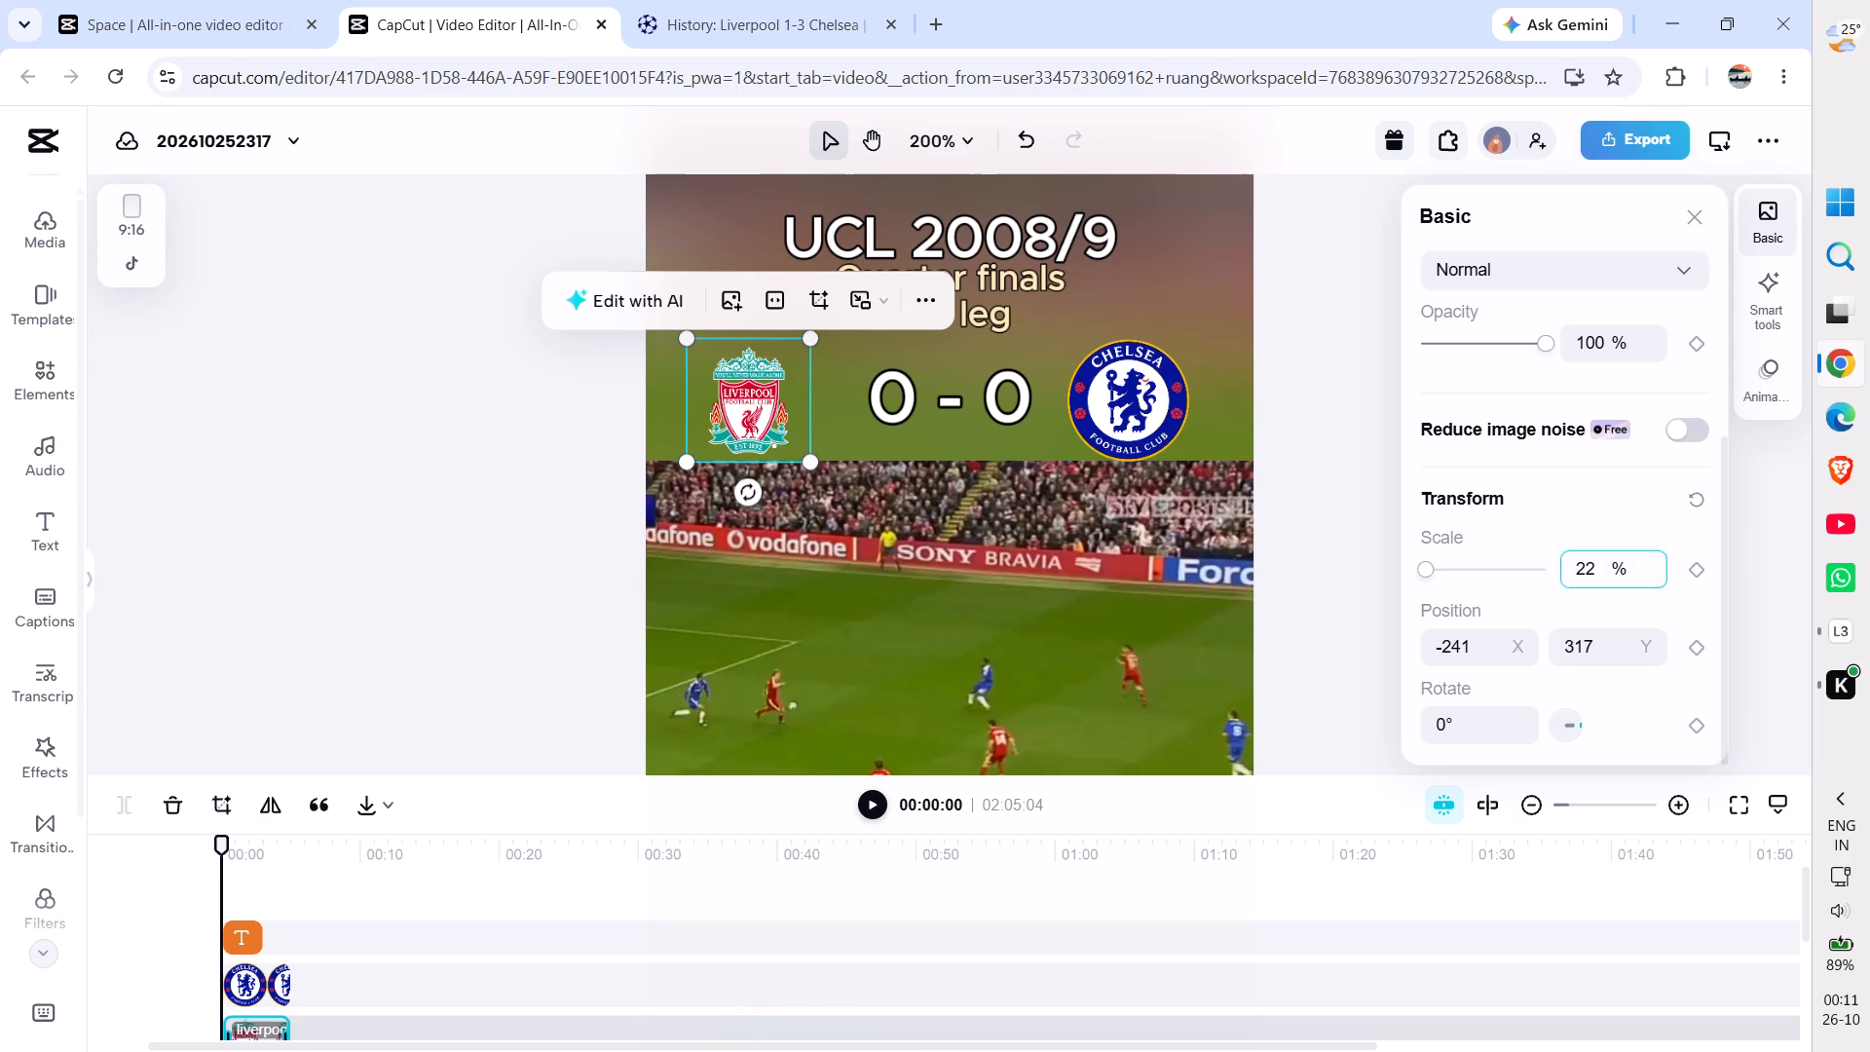
click(460, 544)
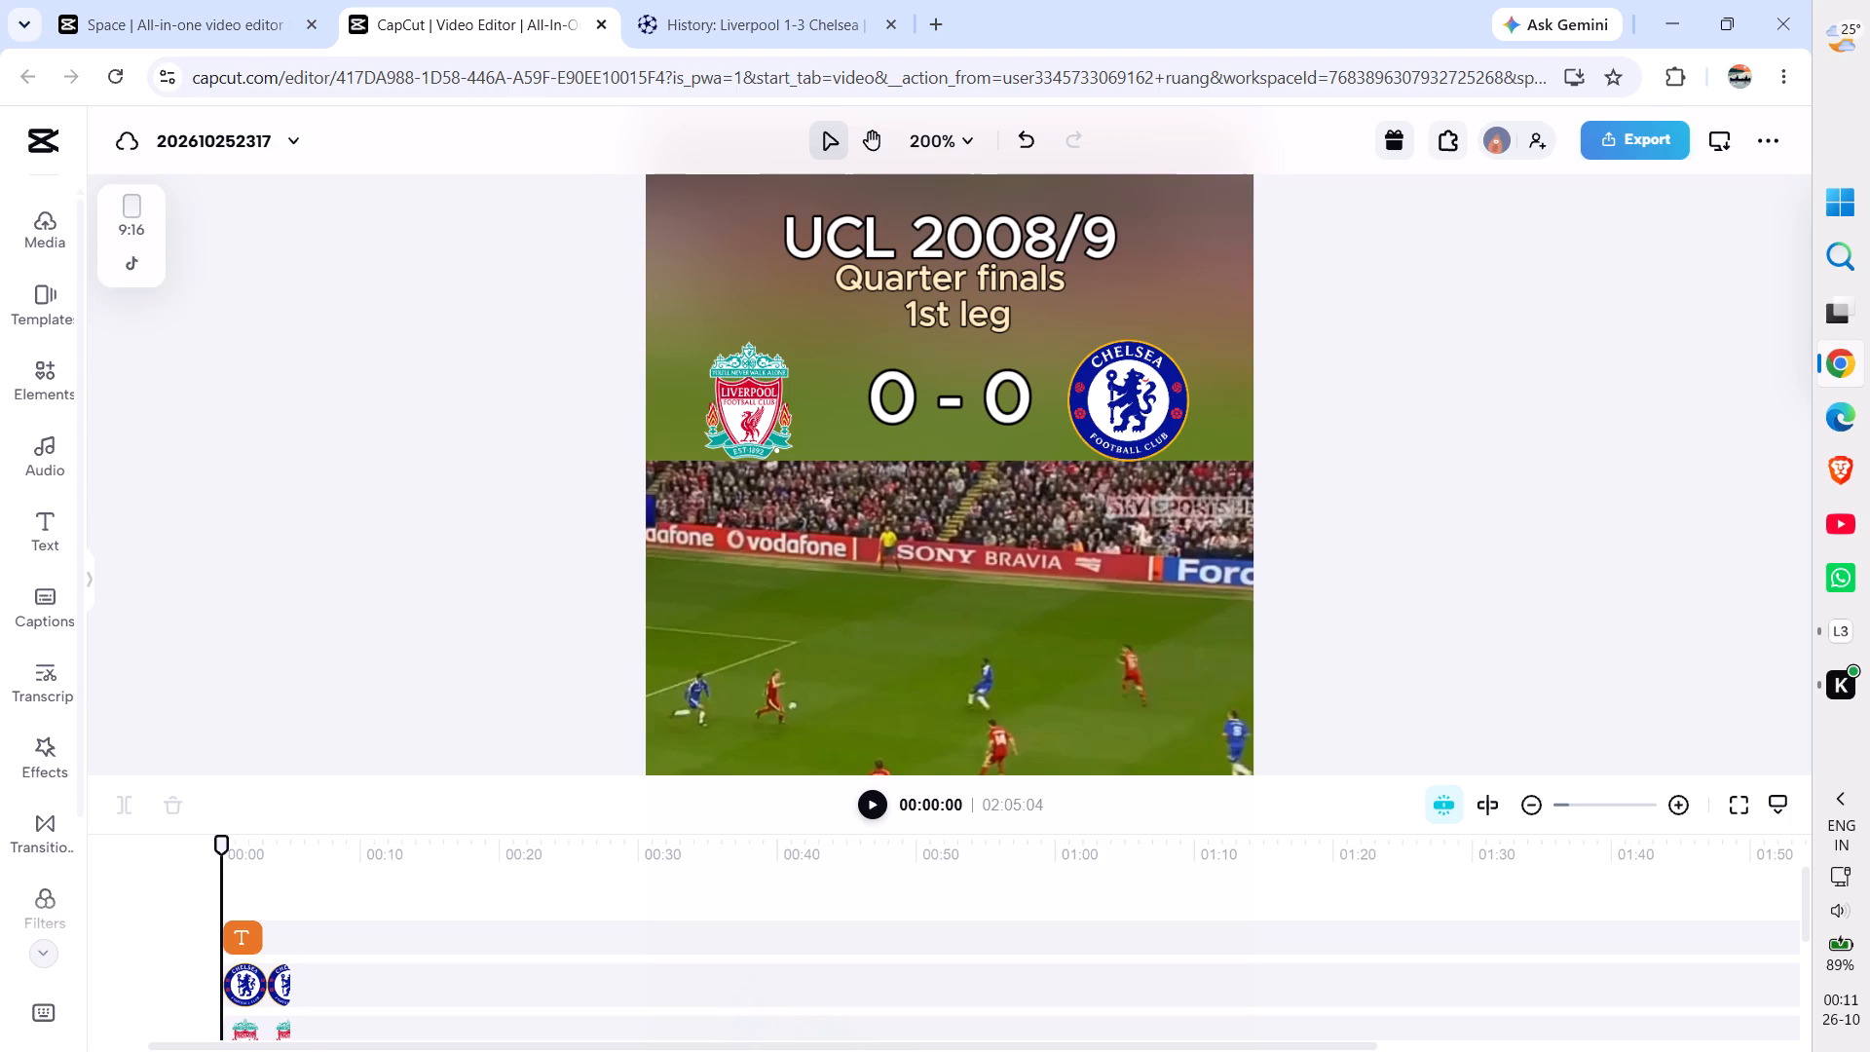
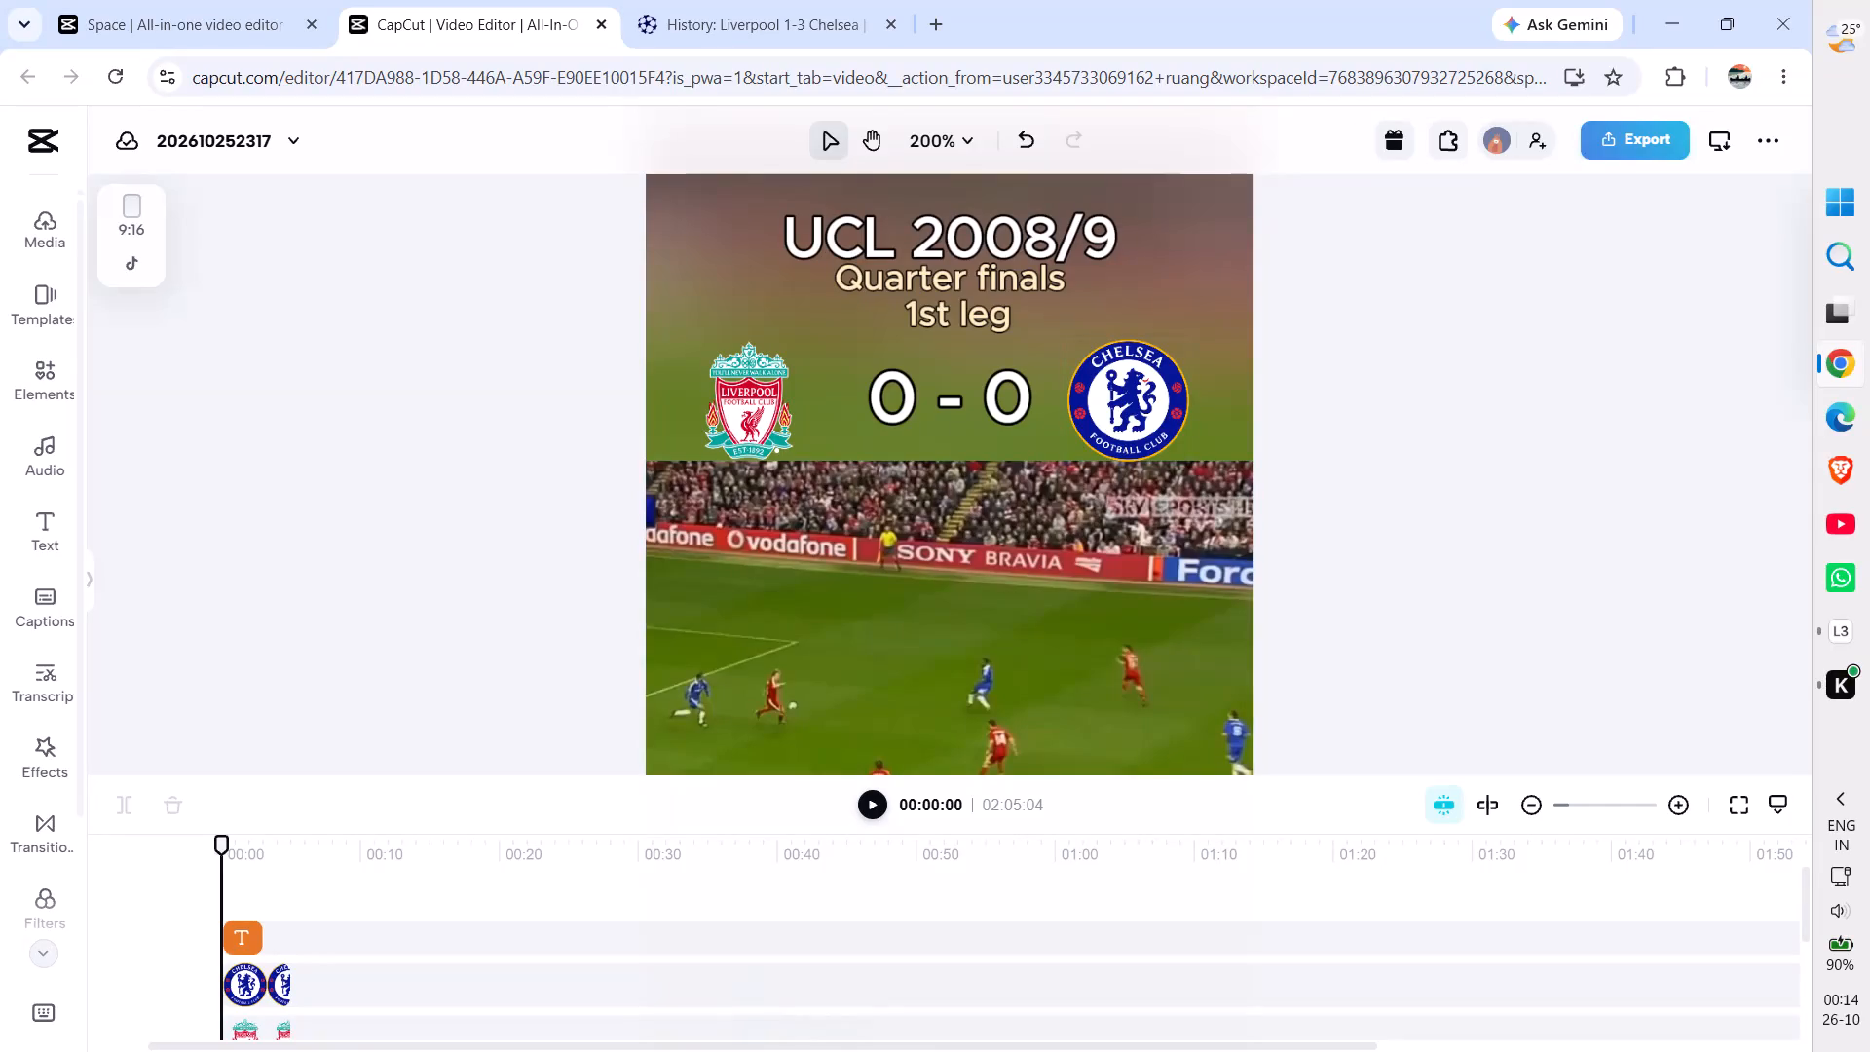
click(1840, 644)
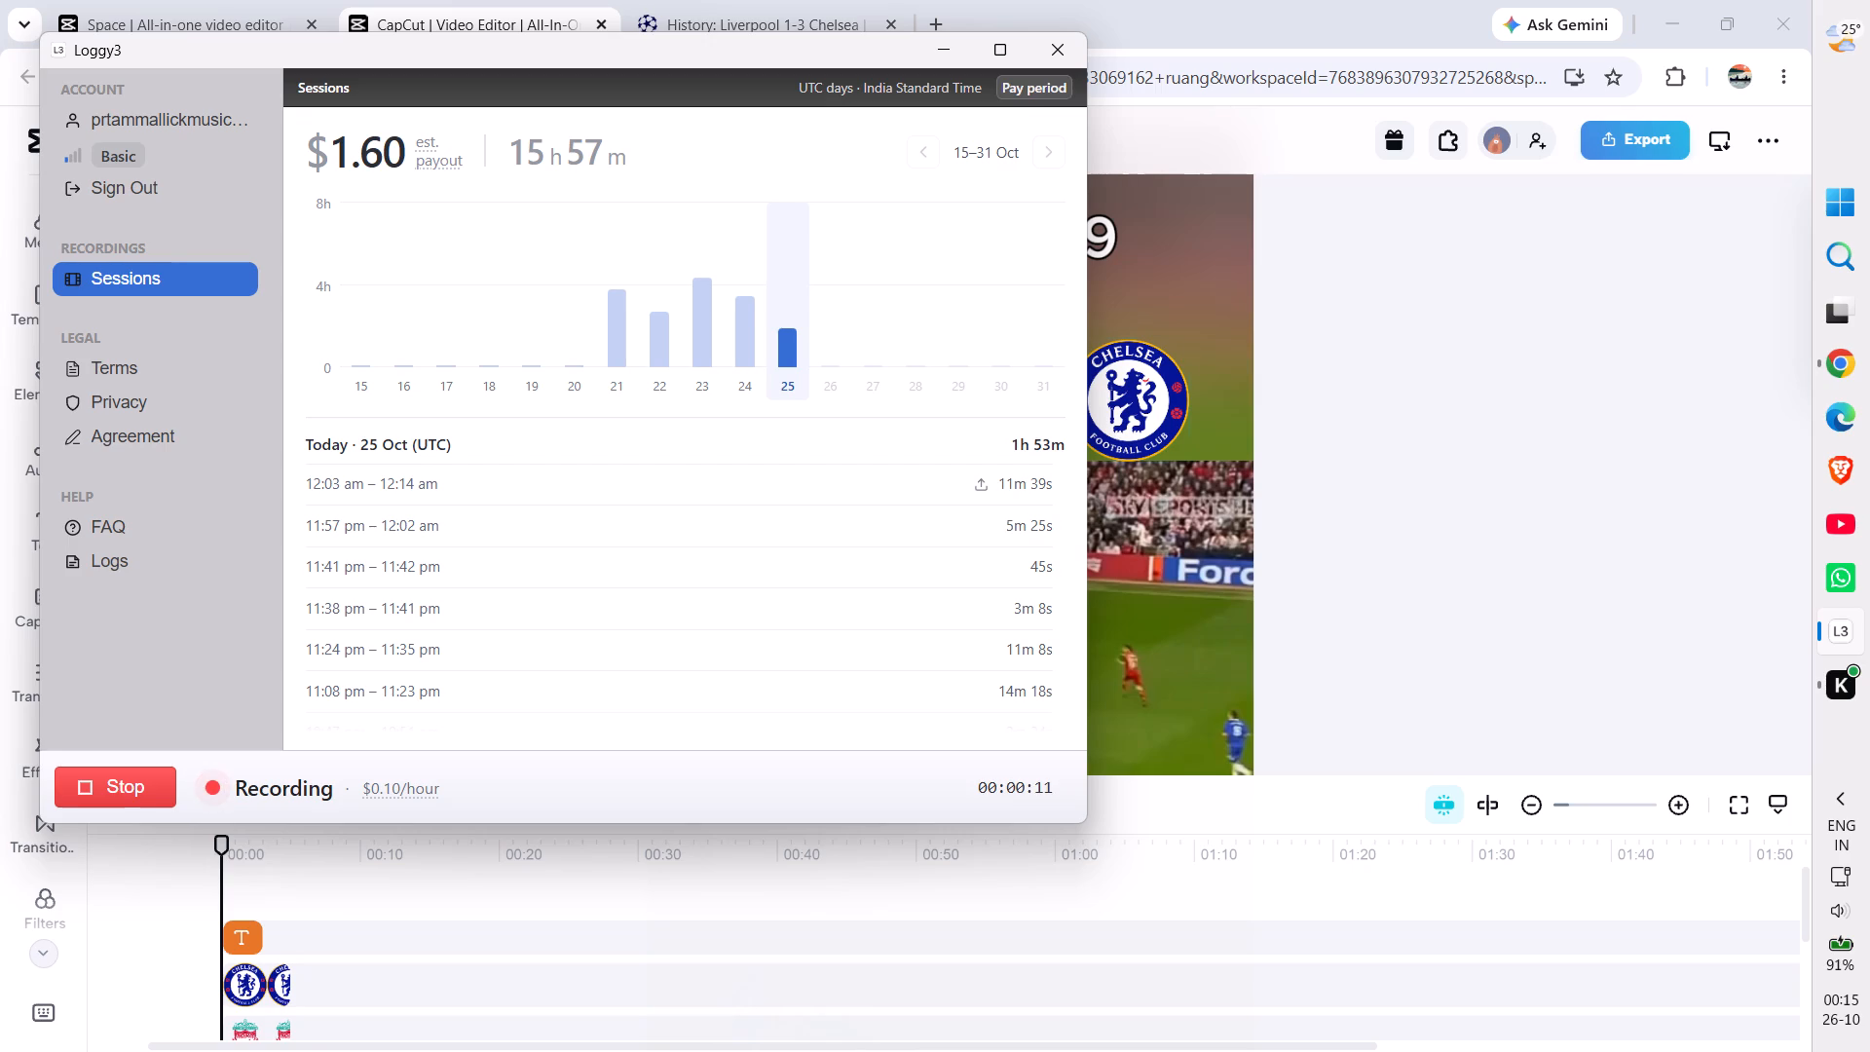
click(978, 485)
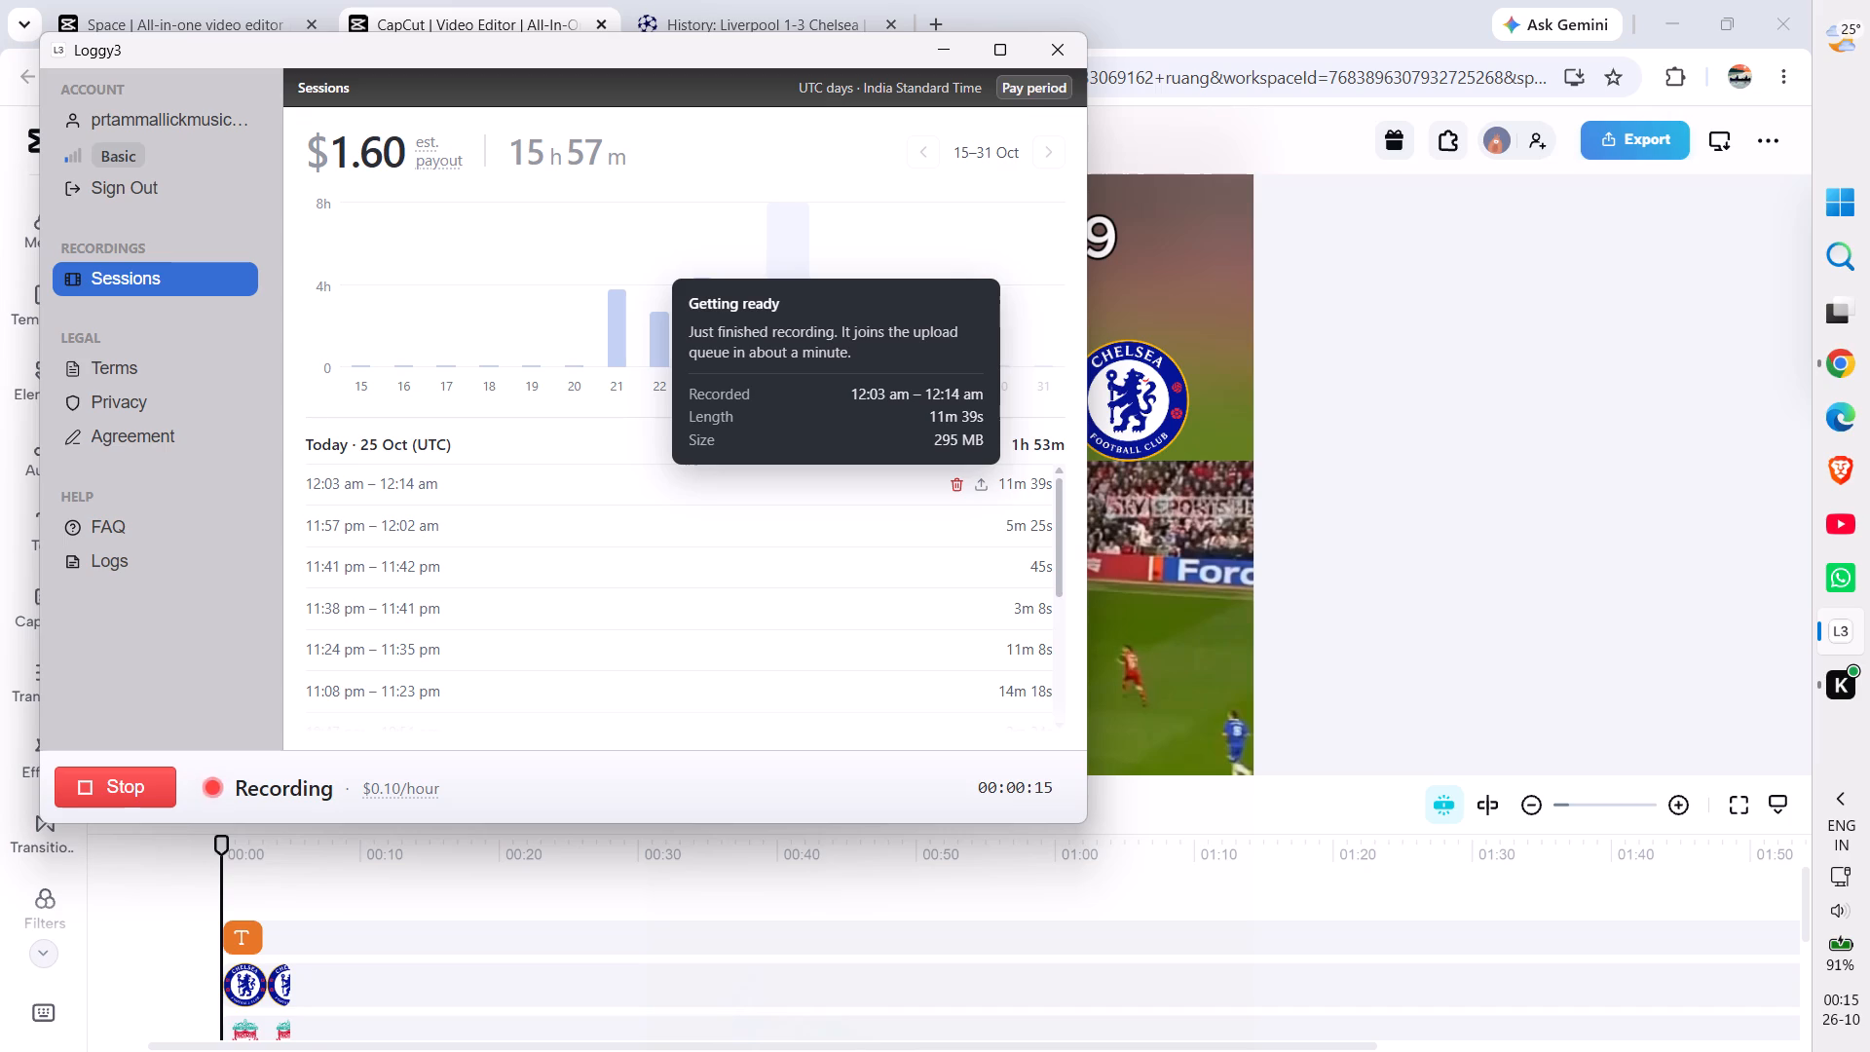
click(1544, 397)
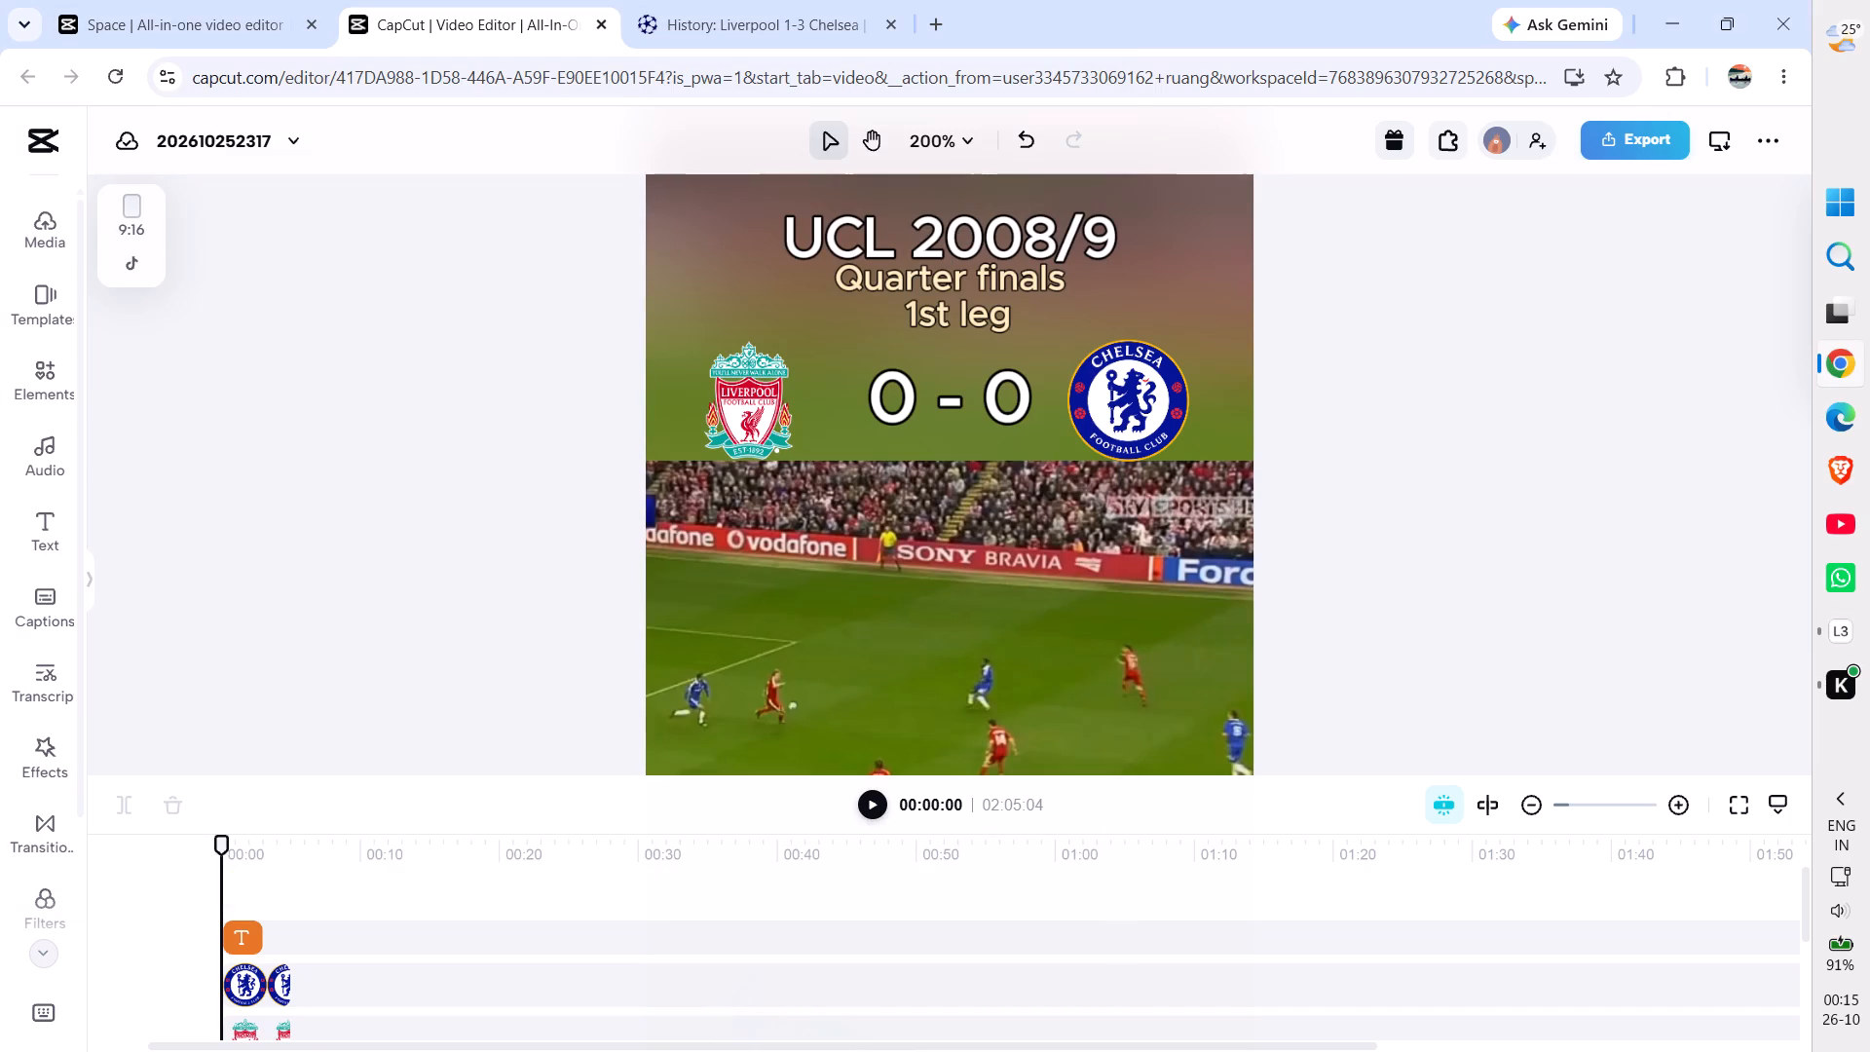
Extend the "UCL 2008/9" title clip on the timeline so it ends with the main video at 02:05:04.
scroll(850, 882, down, 1)
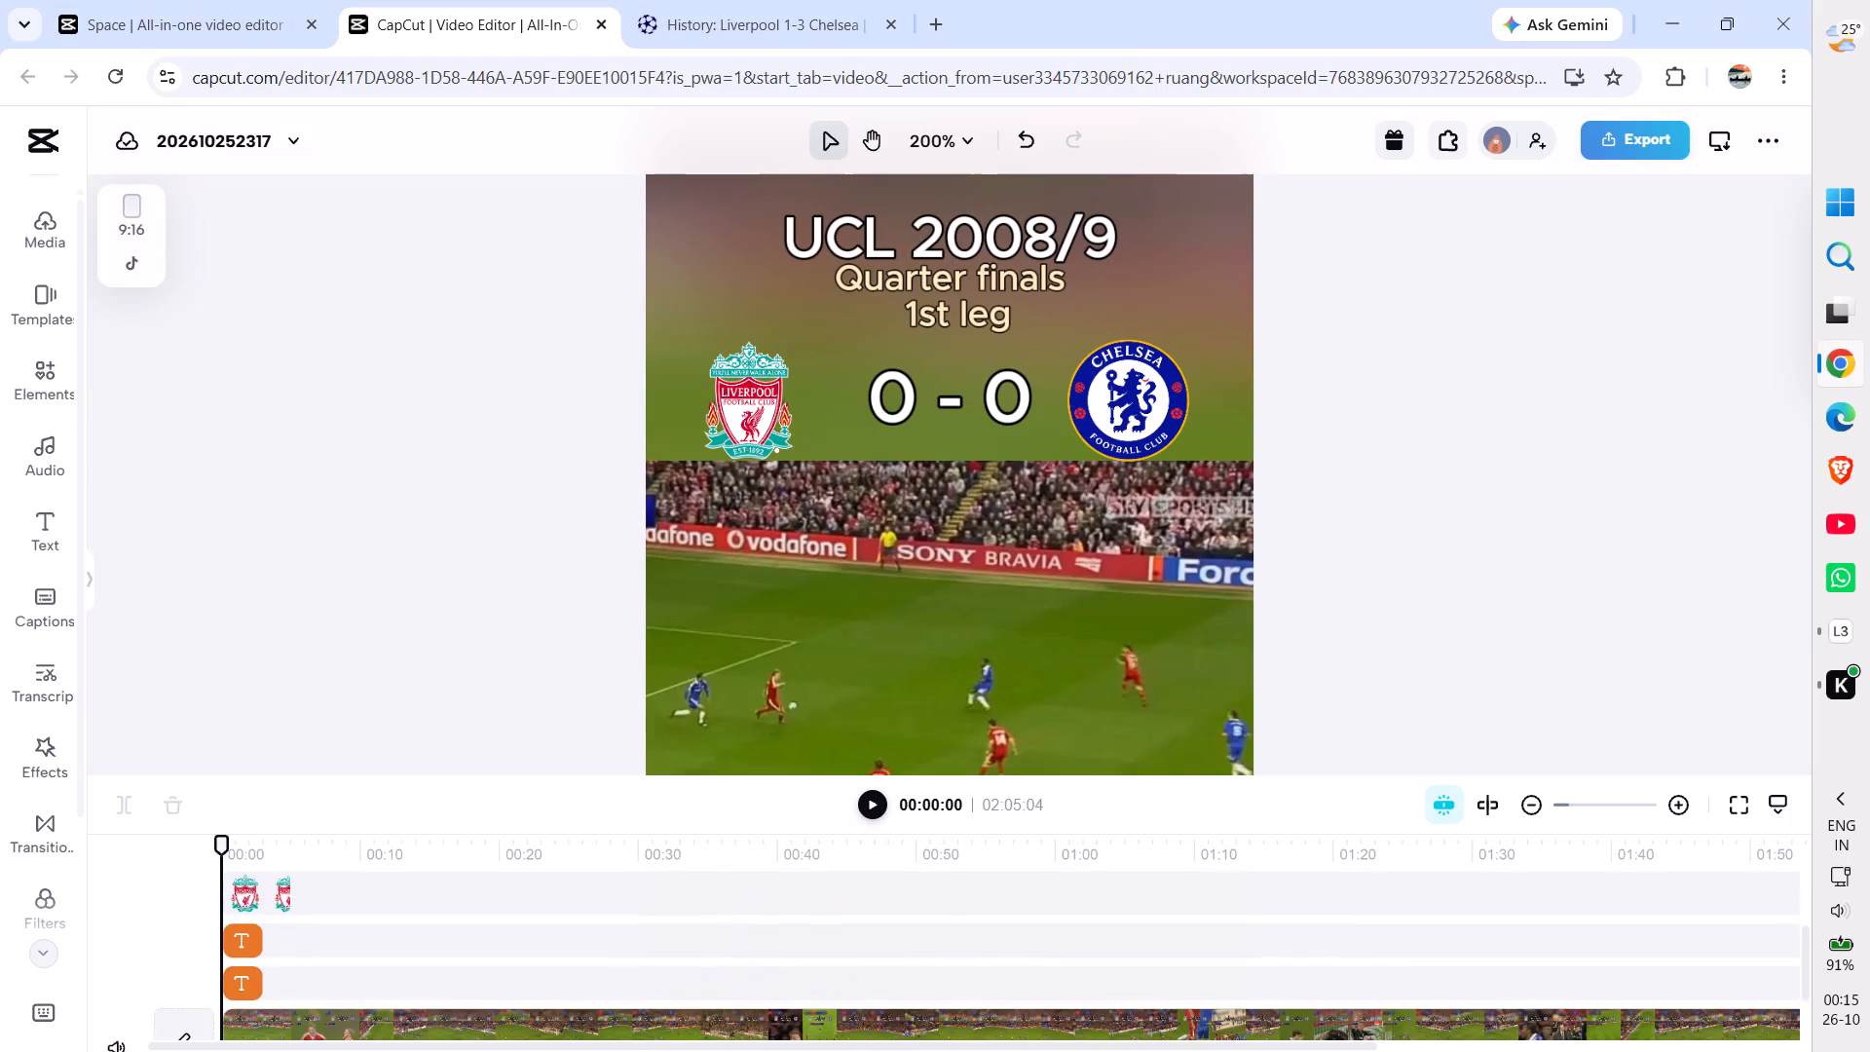
scroll(850, 882, down, 1)
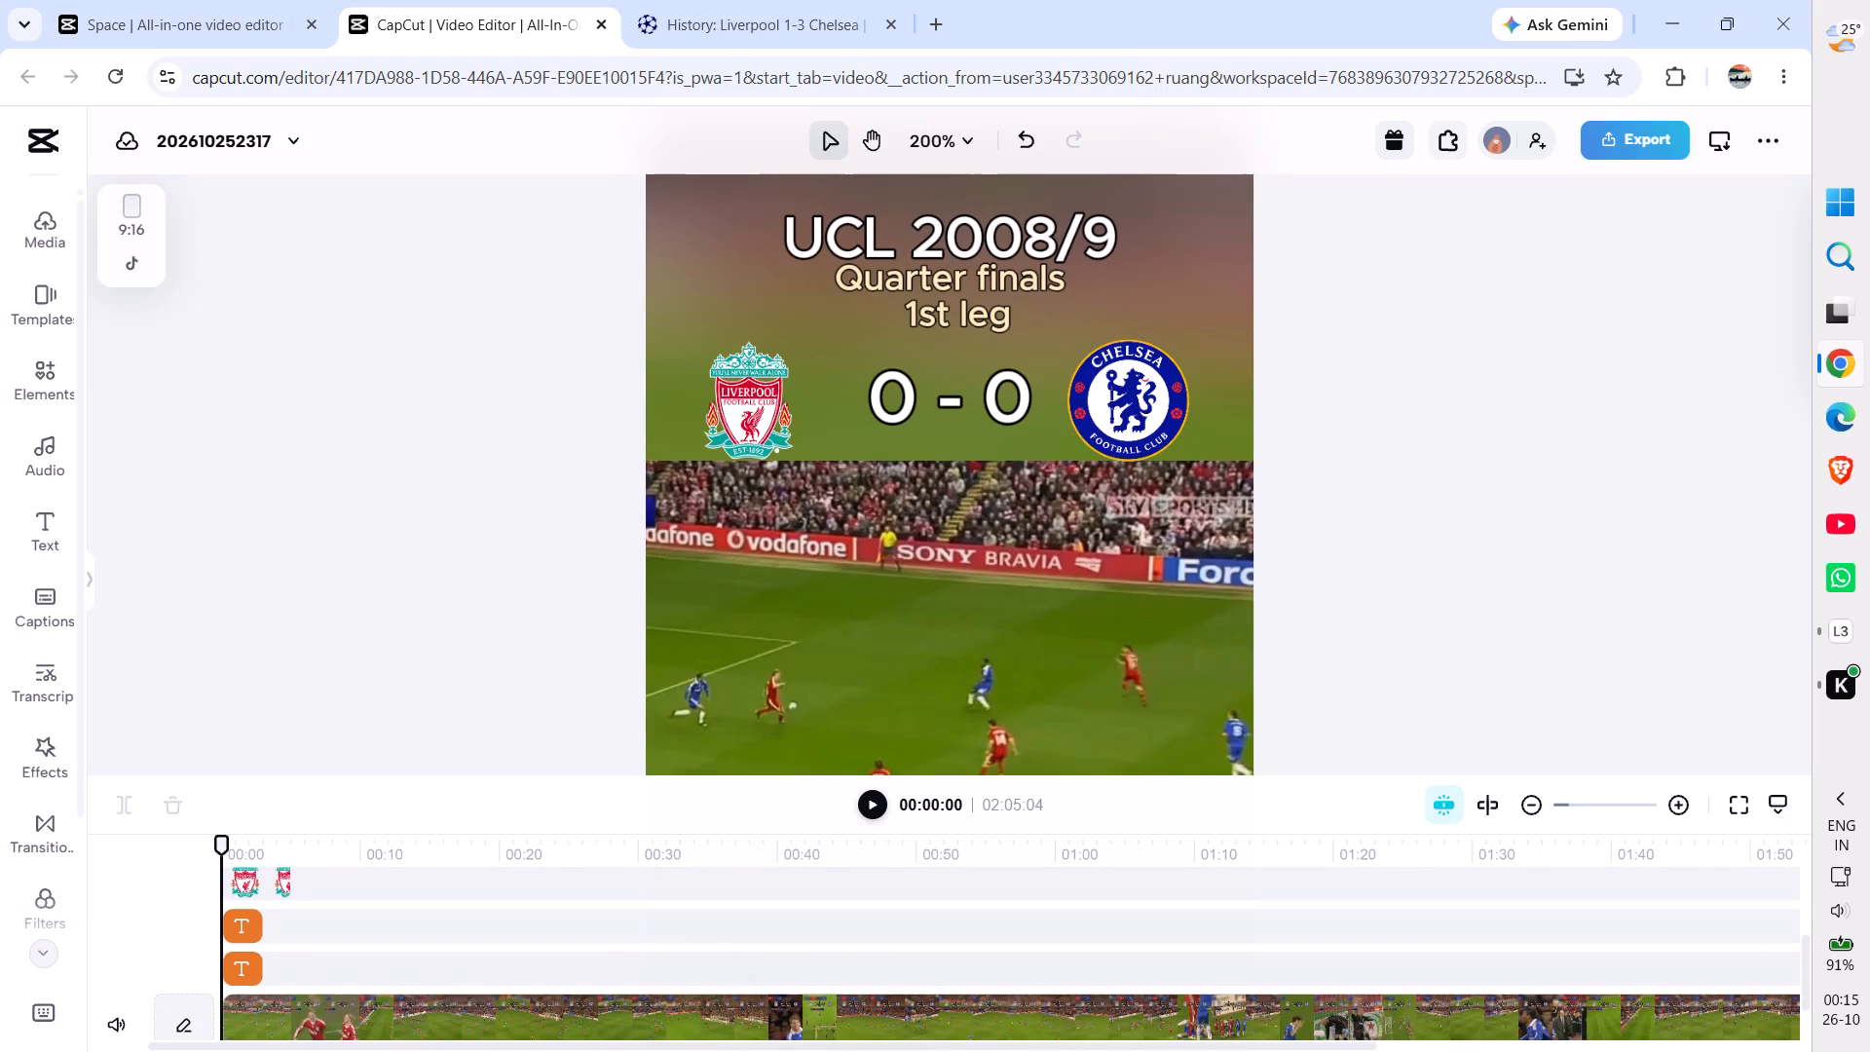
click(242, 963)
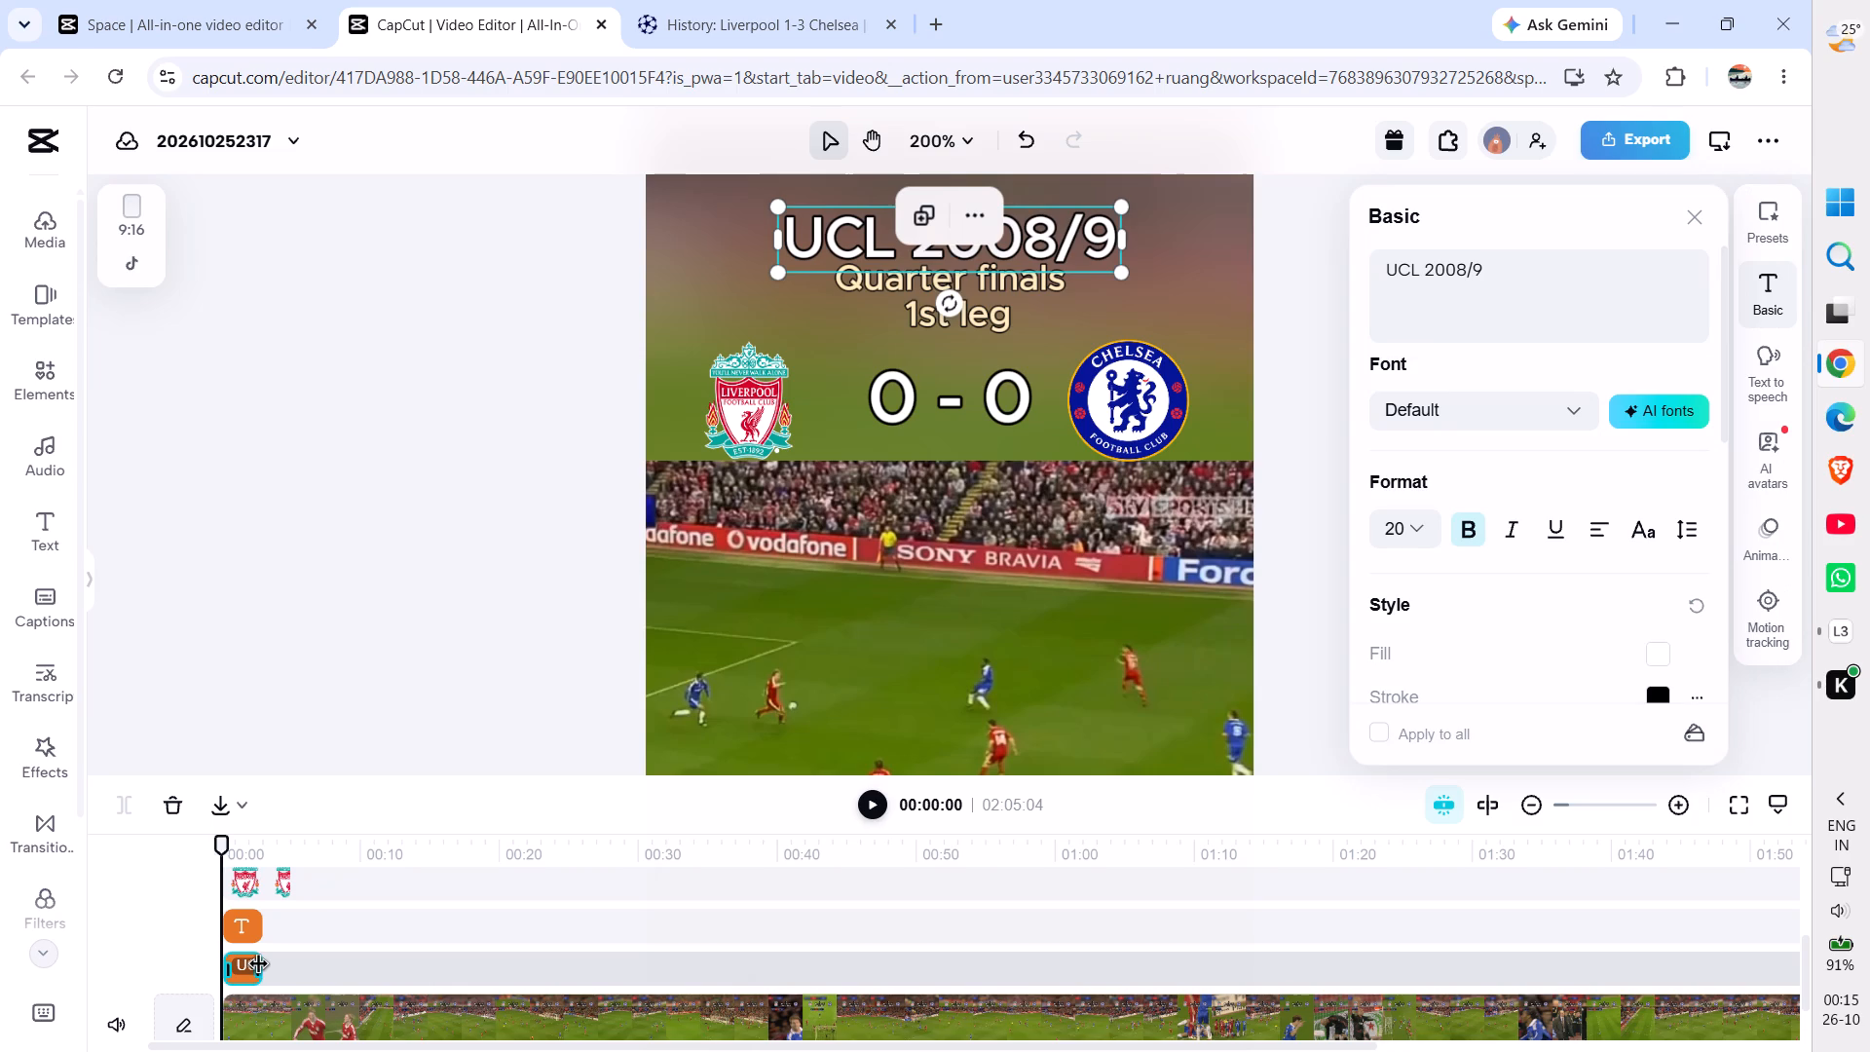
drag(259, 966, 1335, 939)
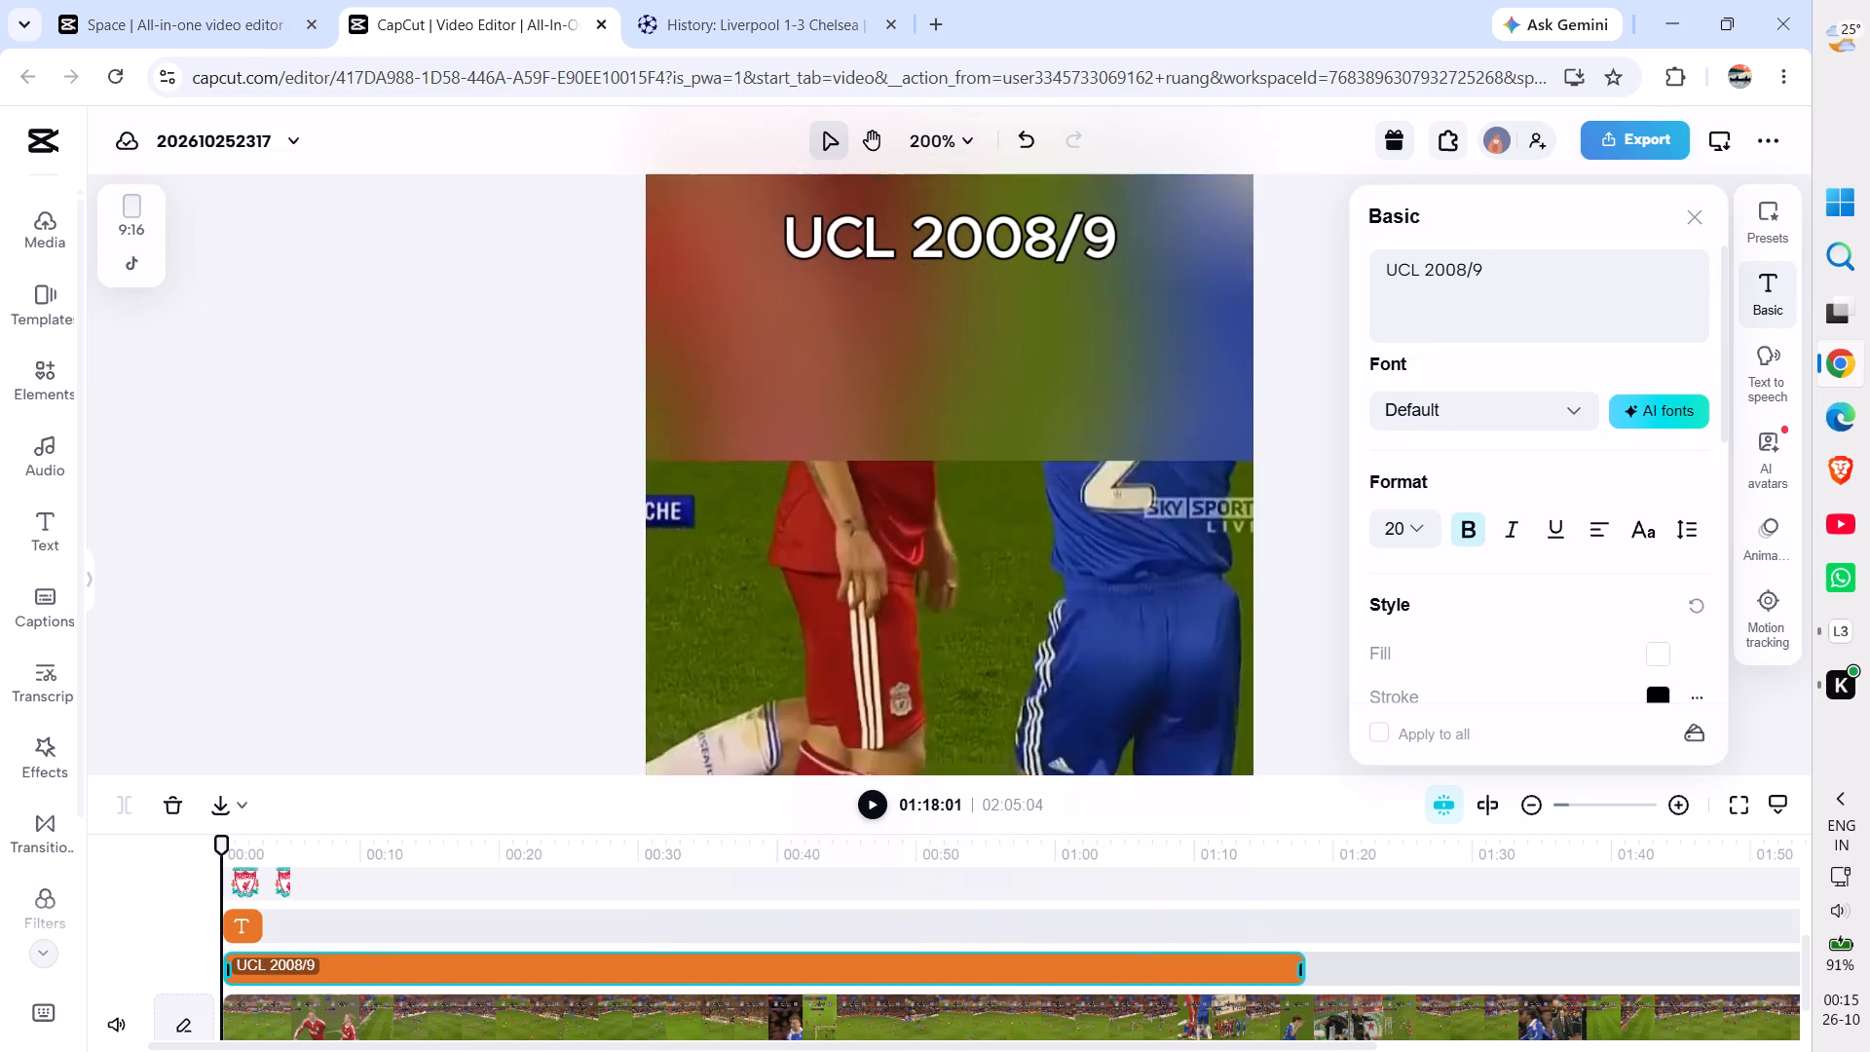
drag(1335, 939, 1841, 974)
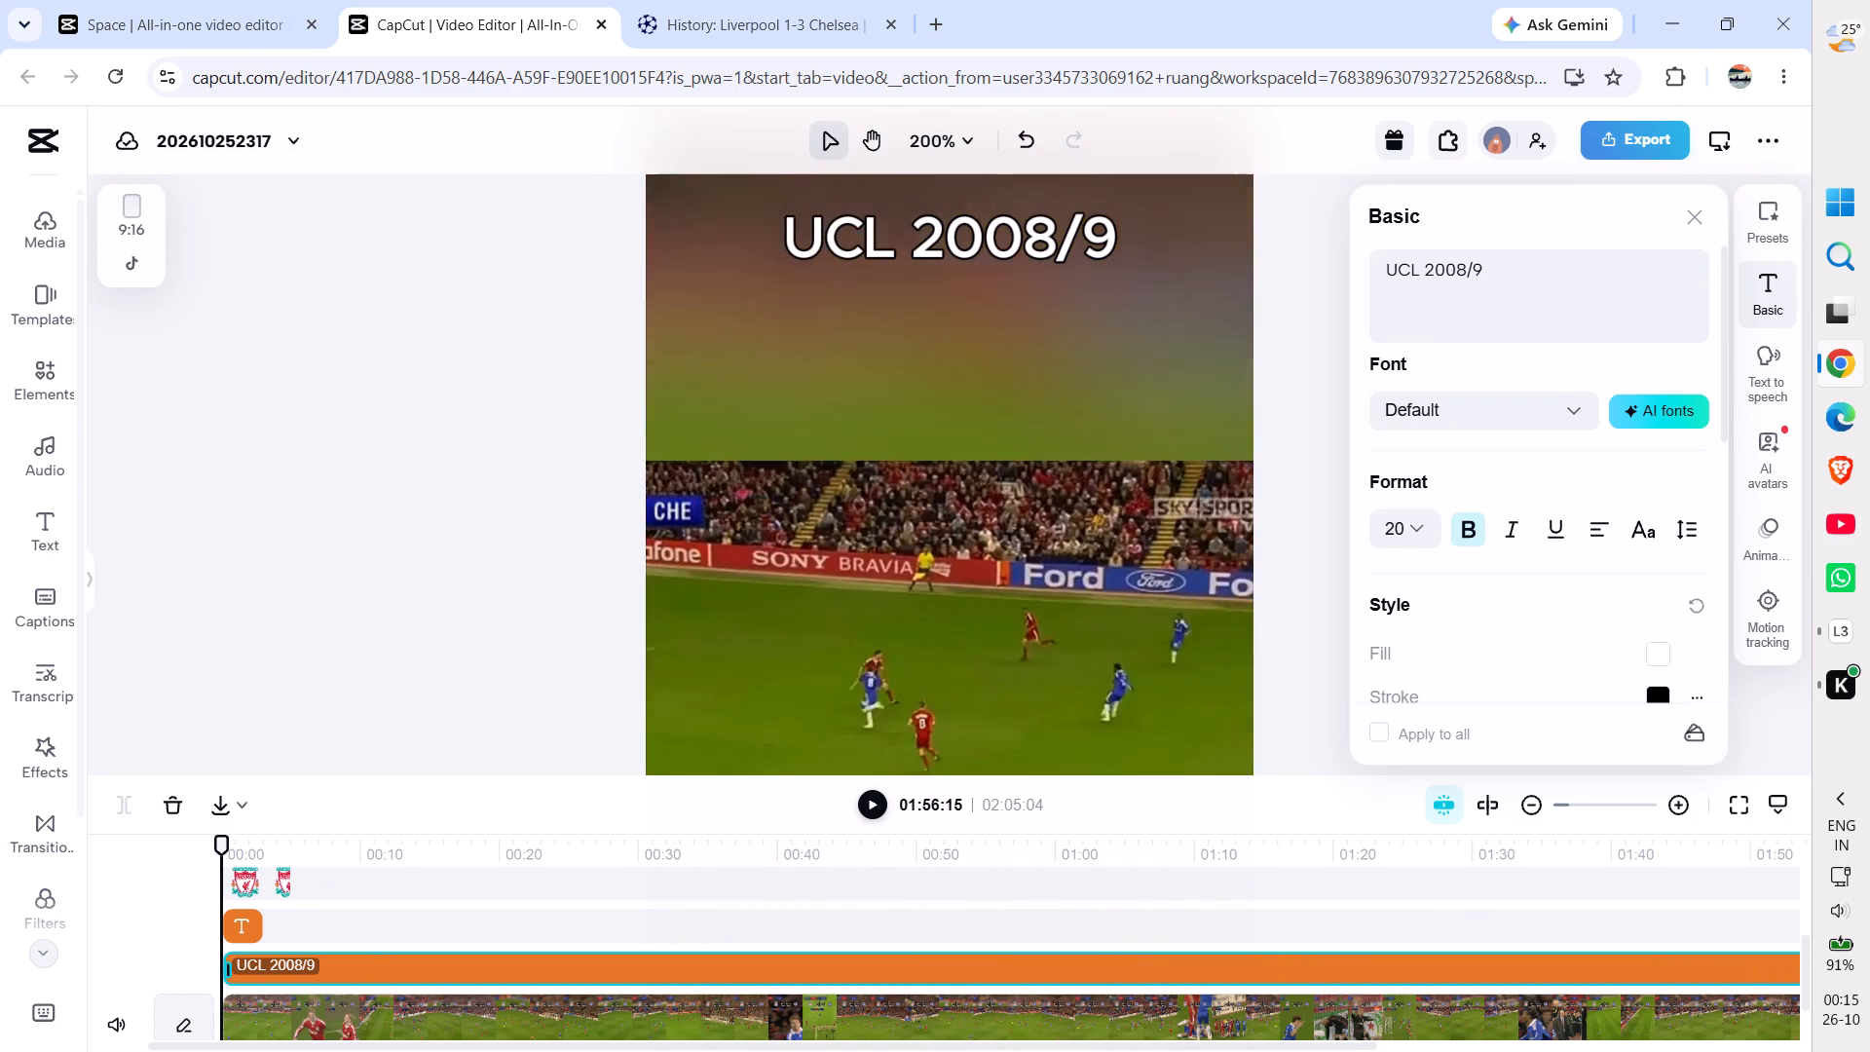
scroll(1578, 980, left, 4)
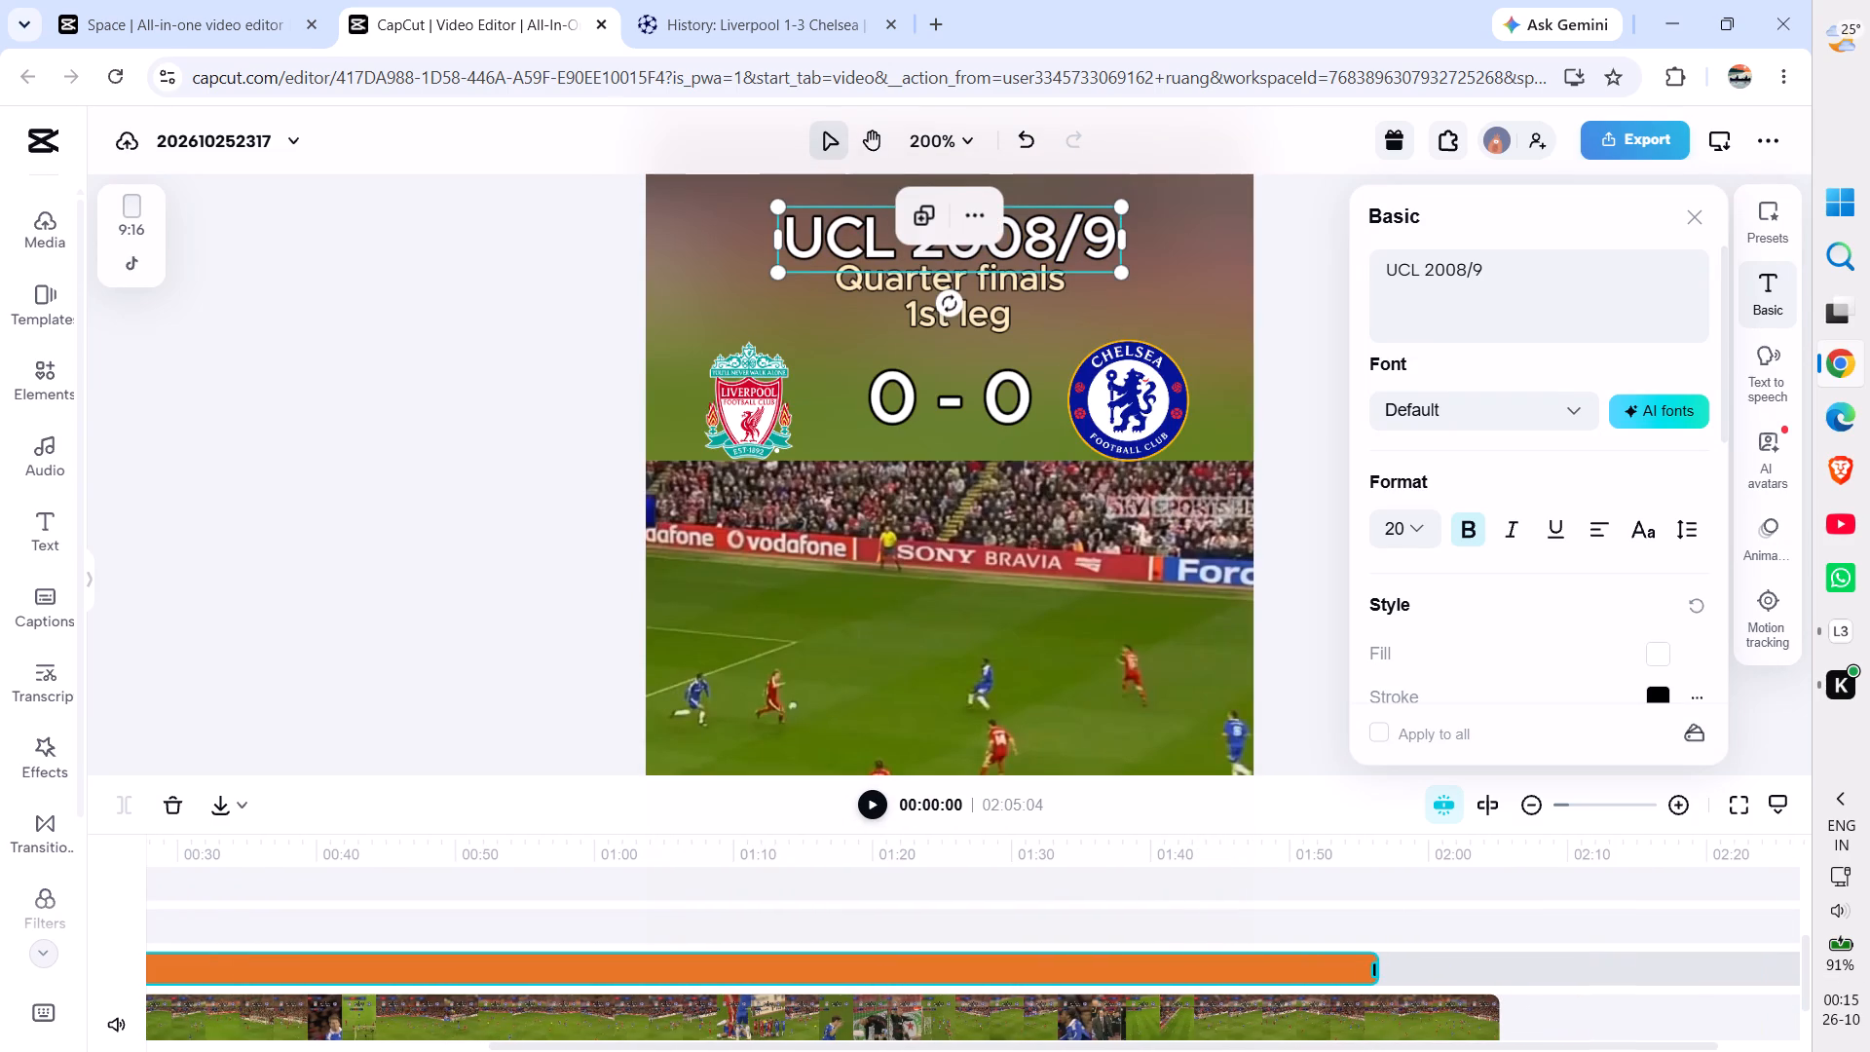
drag(1374, 969, 1493, 959)
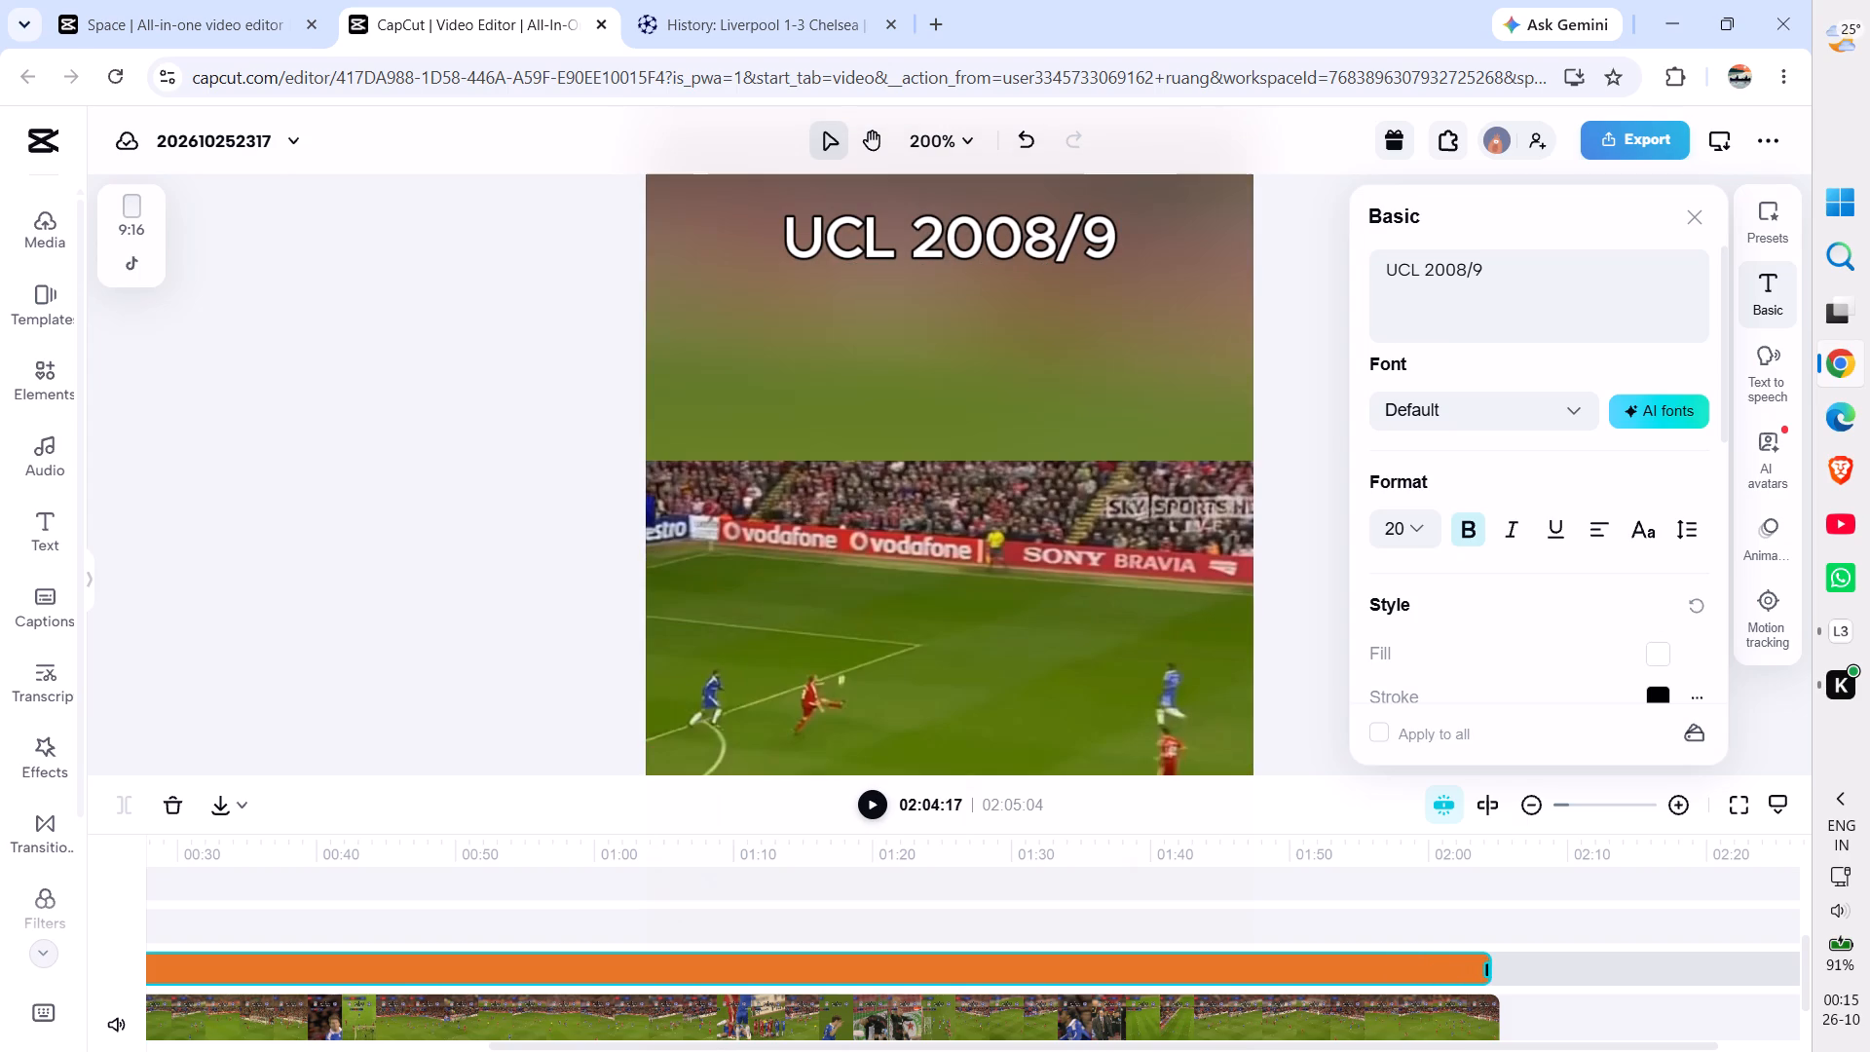
drag(1493, 959, 1499, 959)
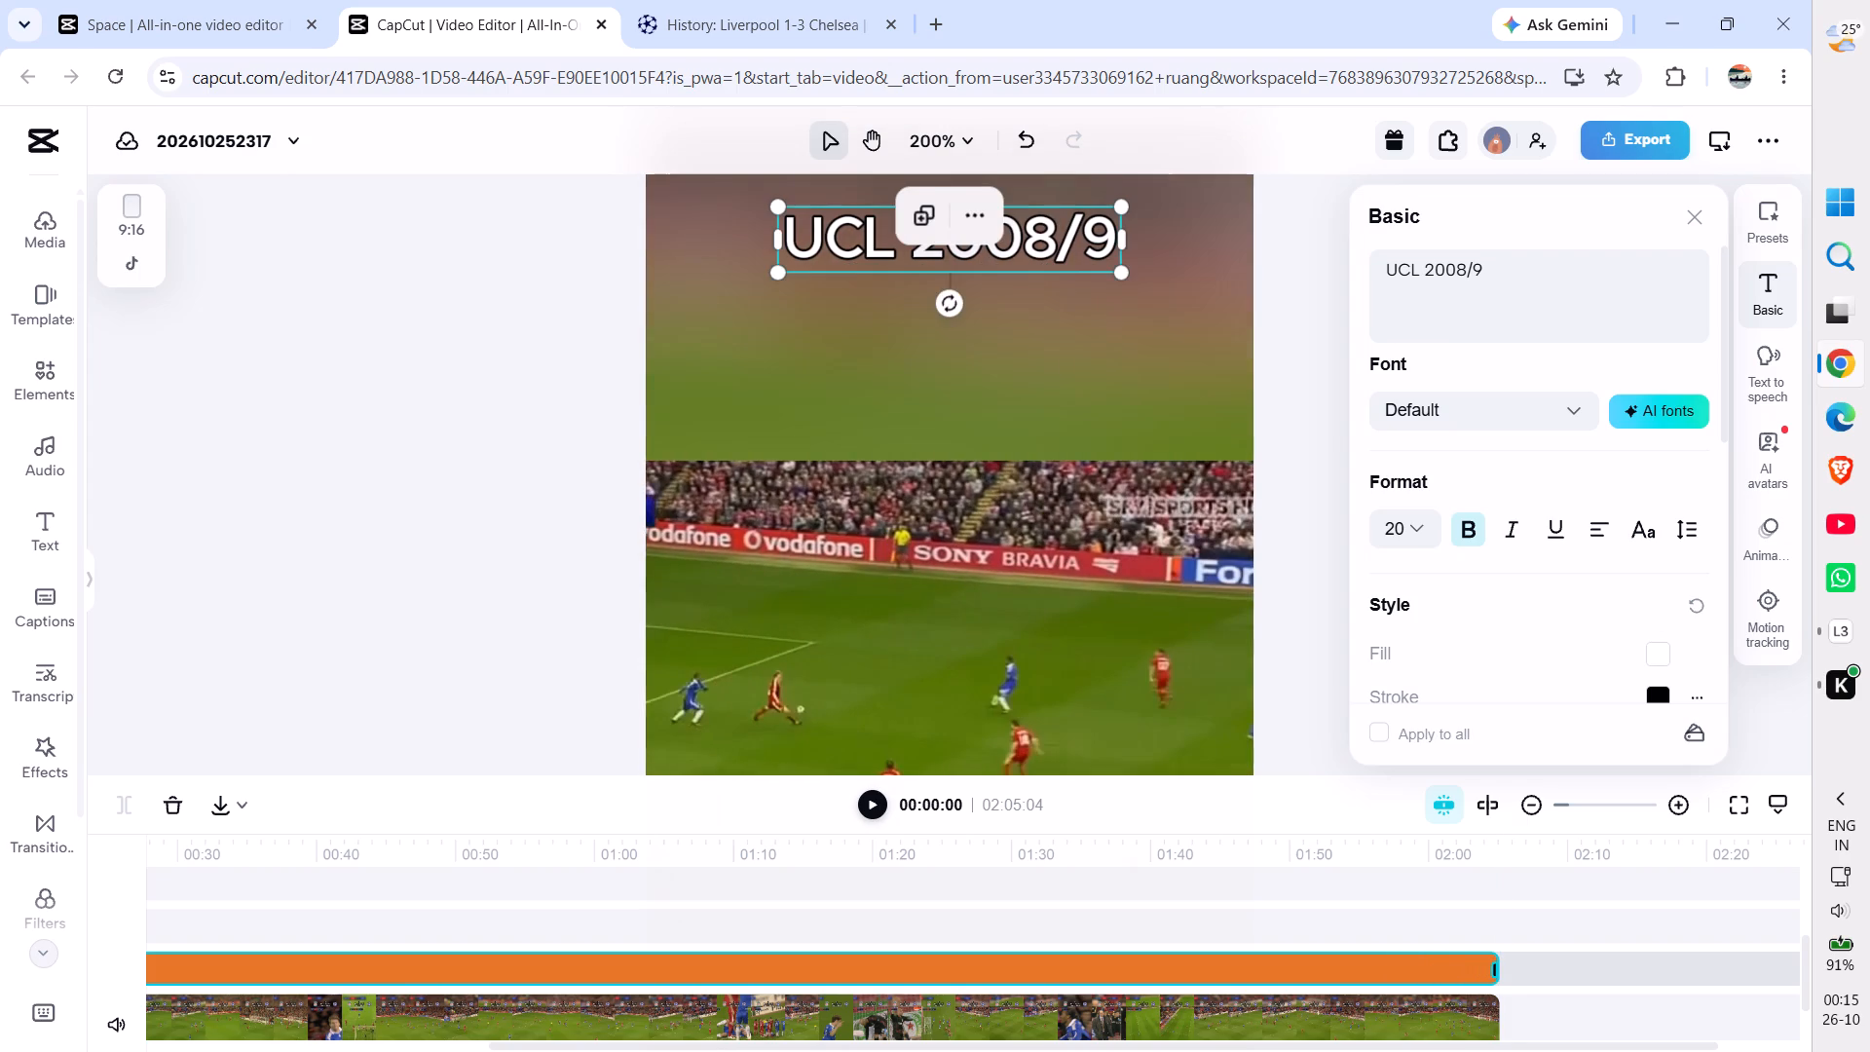
Extend the "Quarter finals 1st leg" text clip to the end of the main video, matching the title clip.
scroll(1136, 929, right, 5)
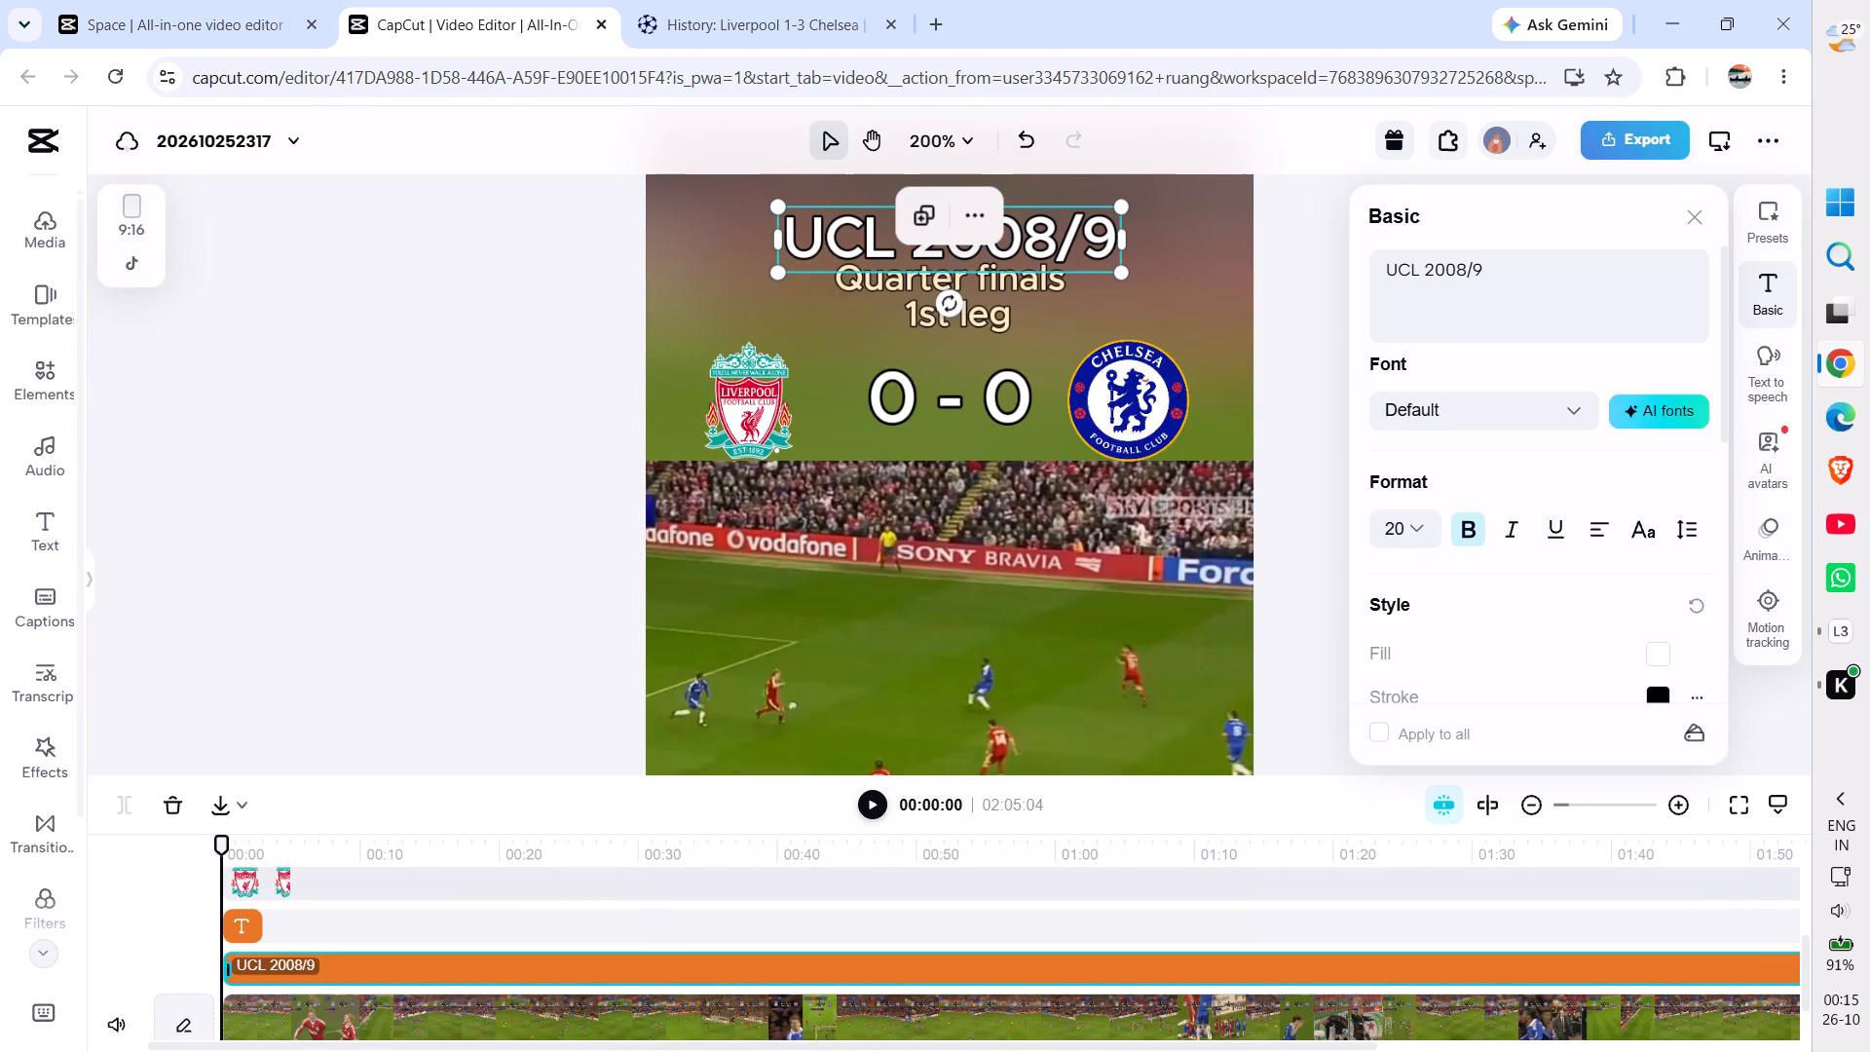
key(ctrl+minus)
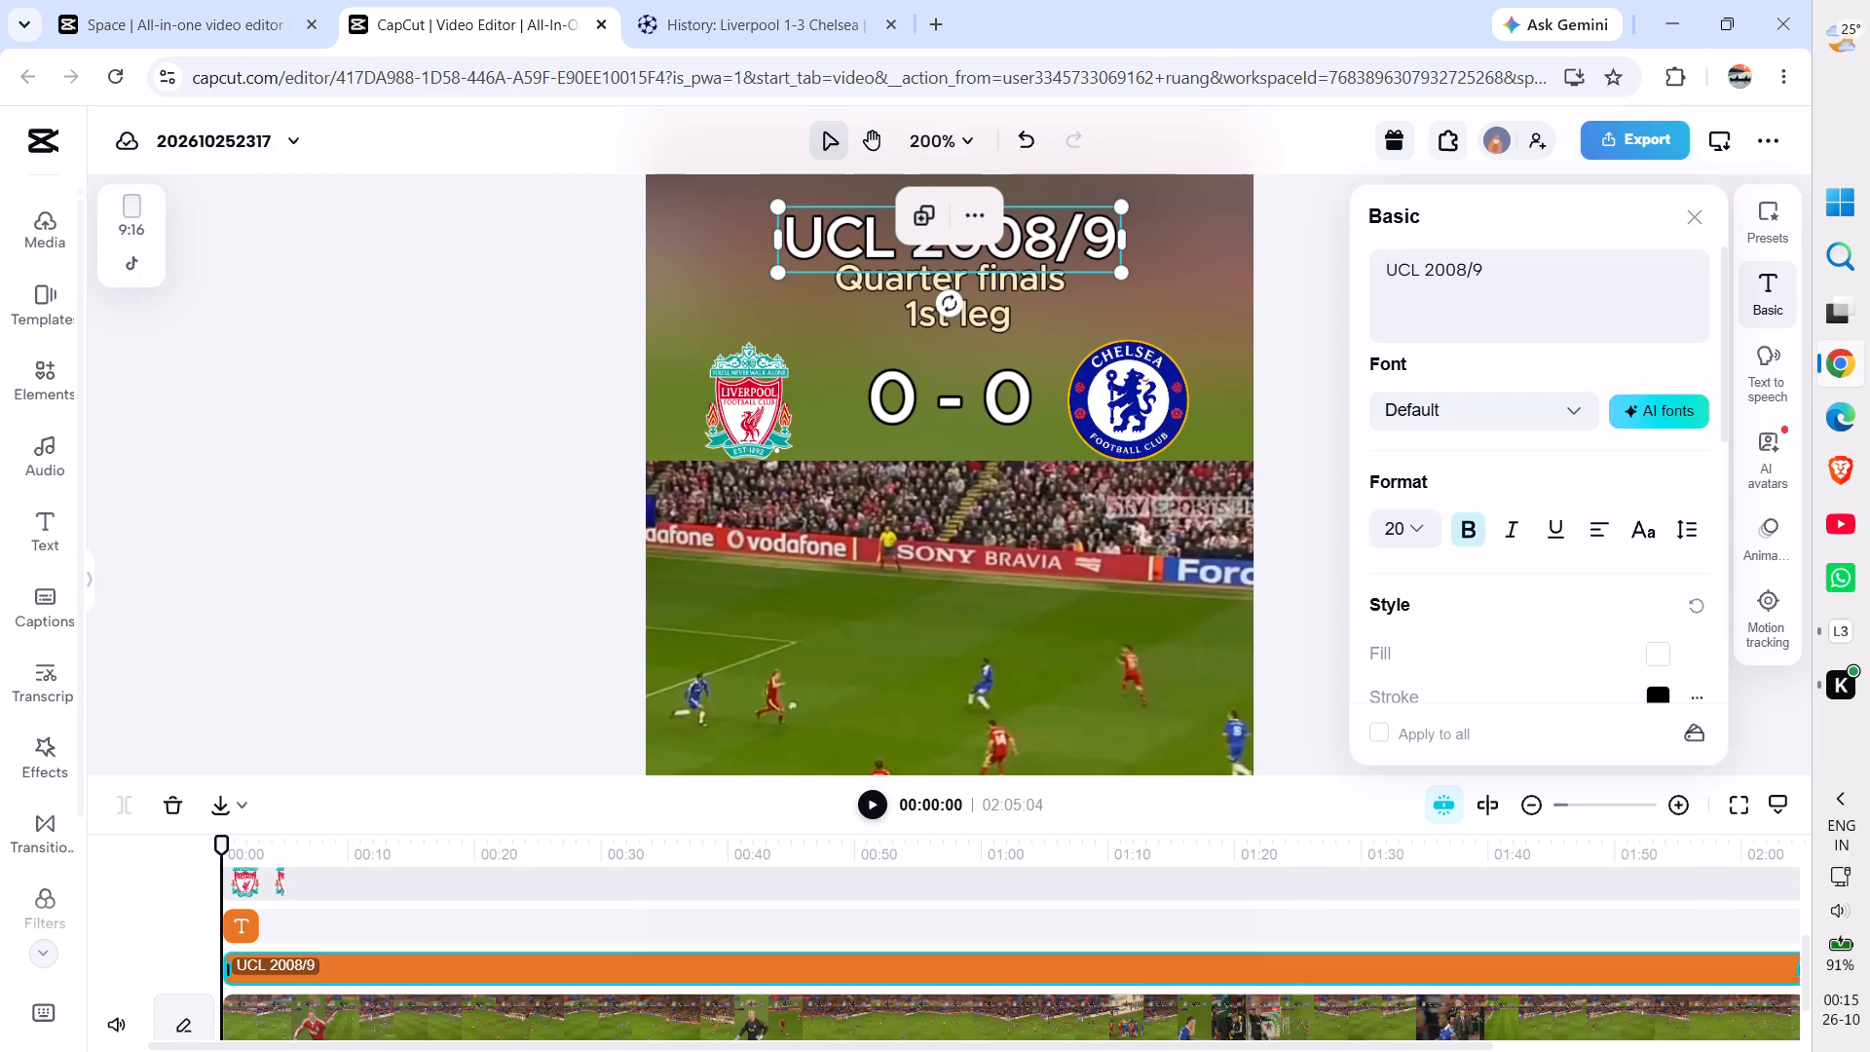
key(ctrl+minus)
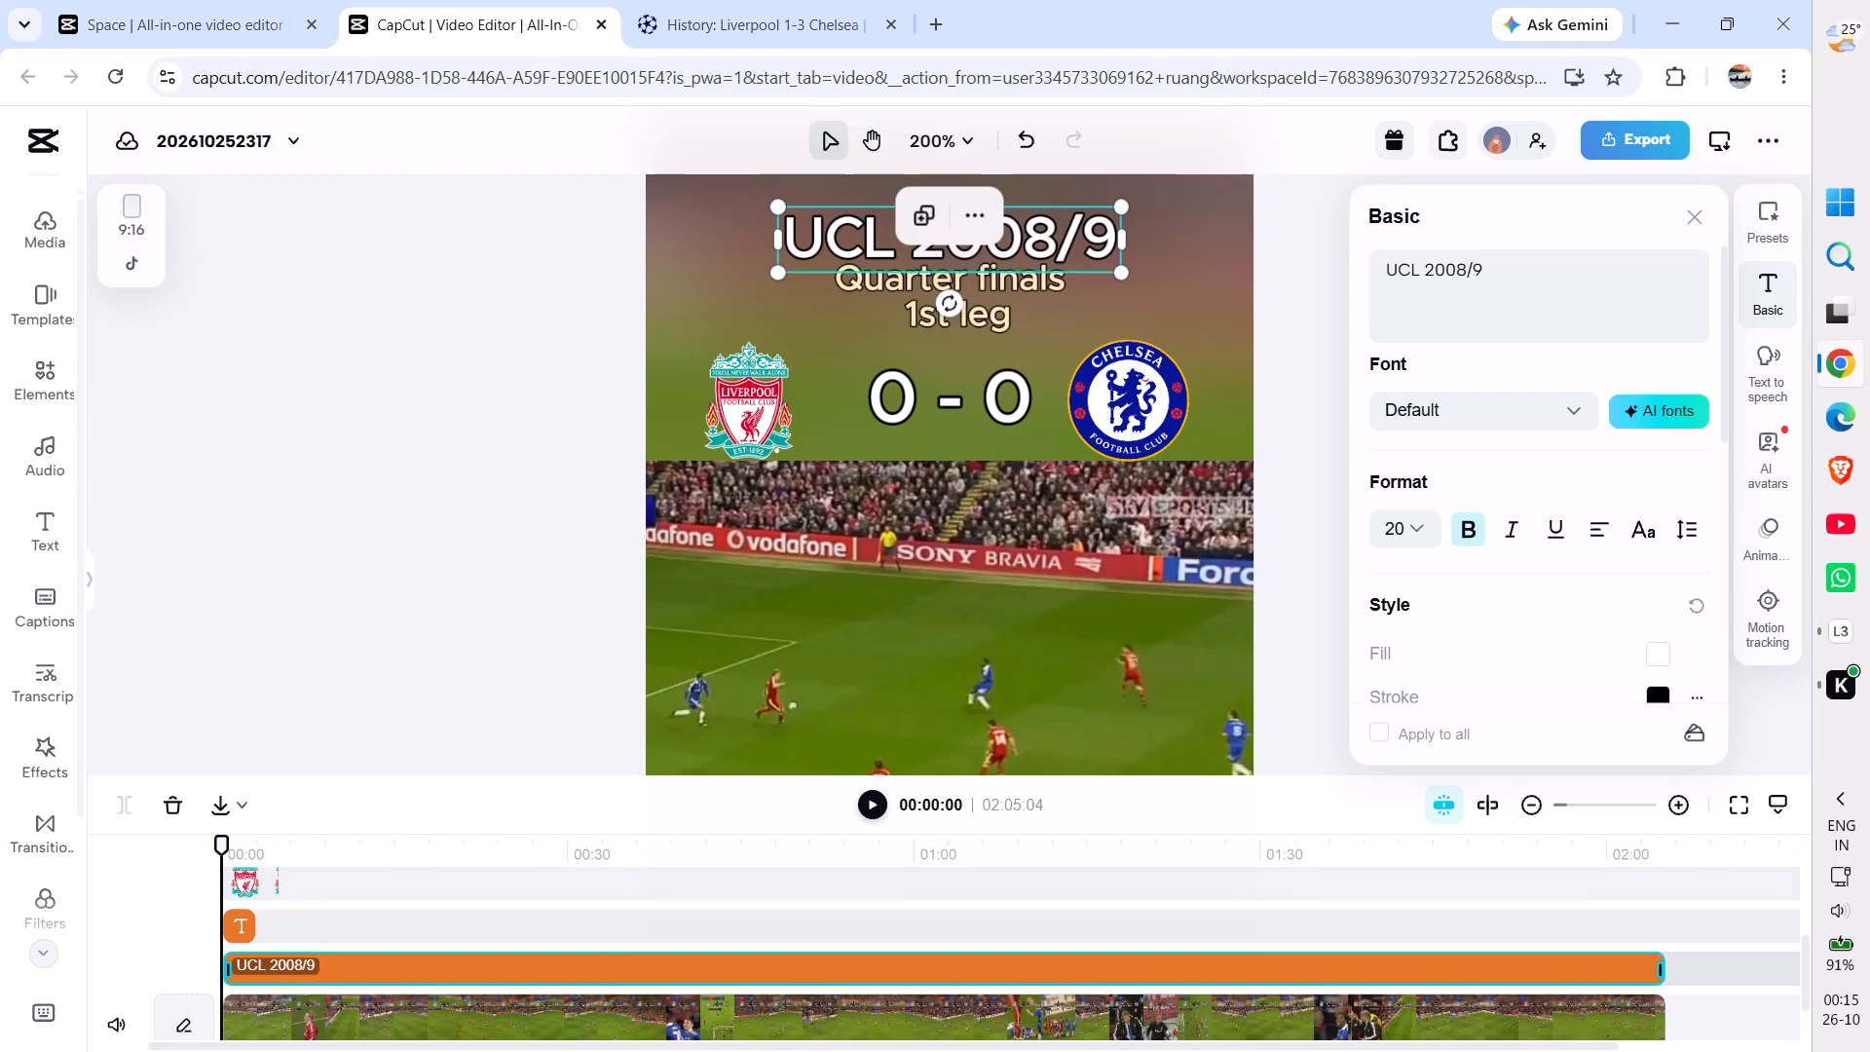
click(243, 929)
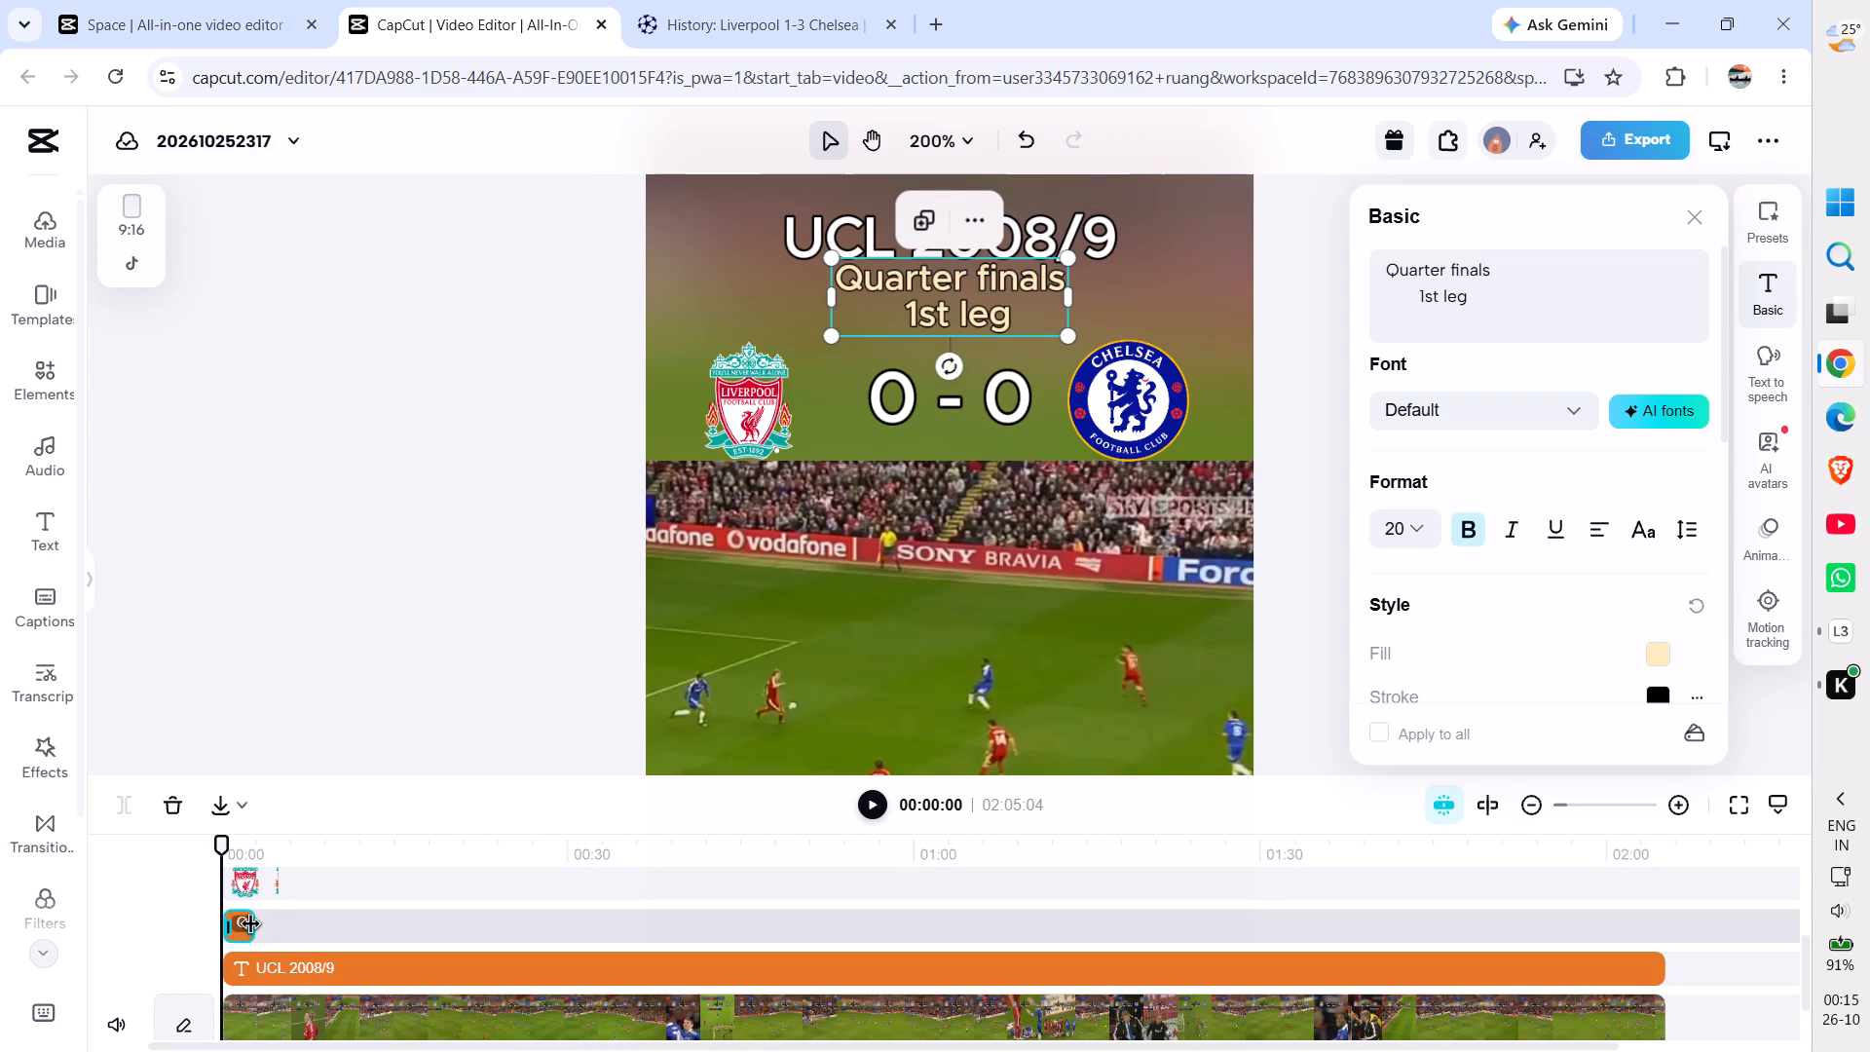
drag(251, 926, 1301, 938)
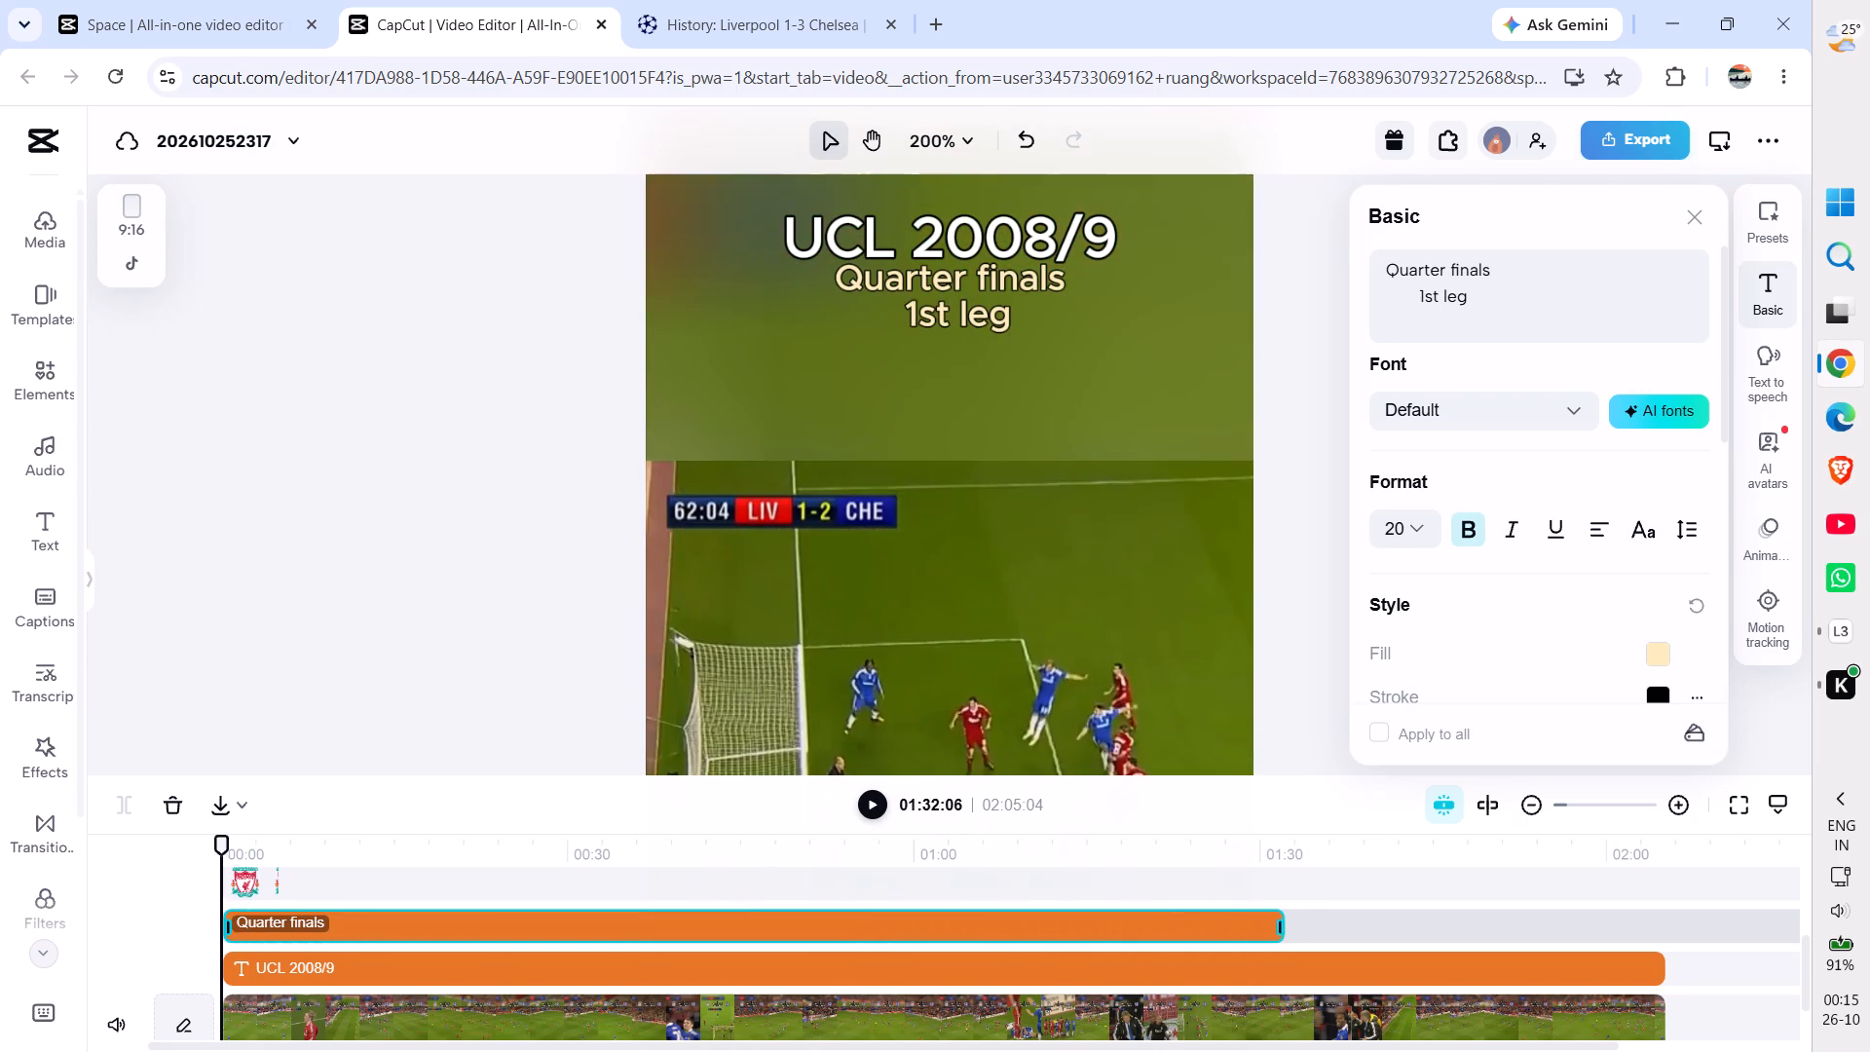
drag(1301, 938, 1684, 924)
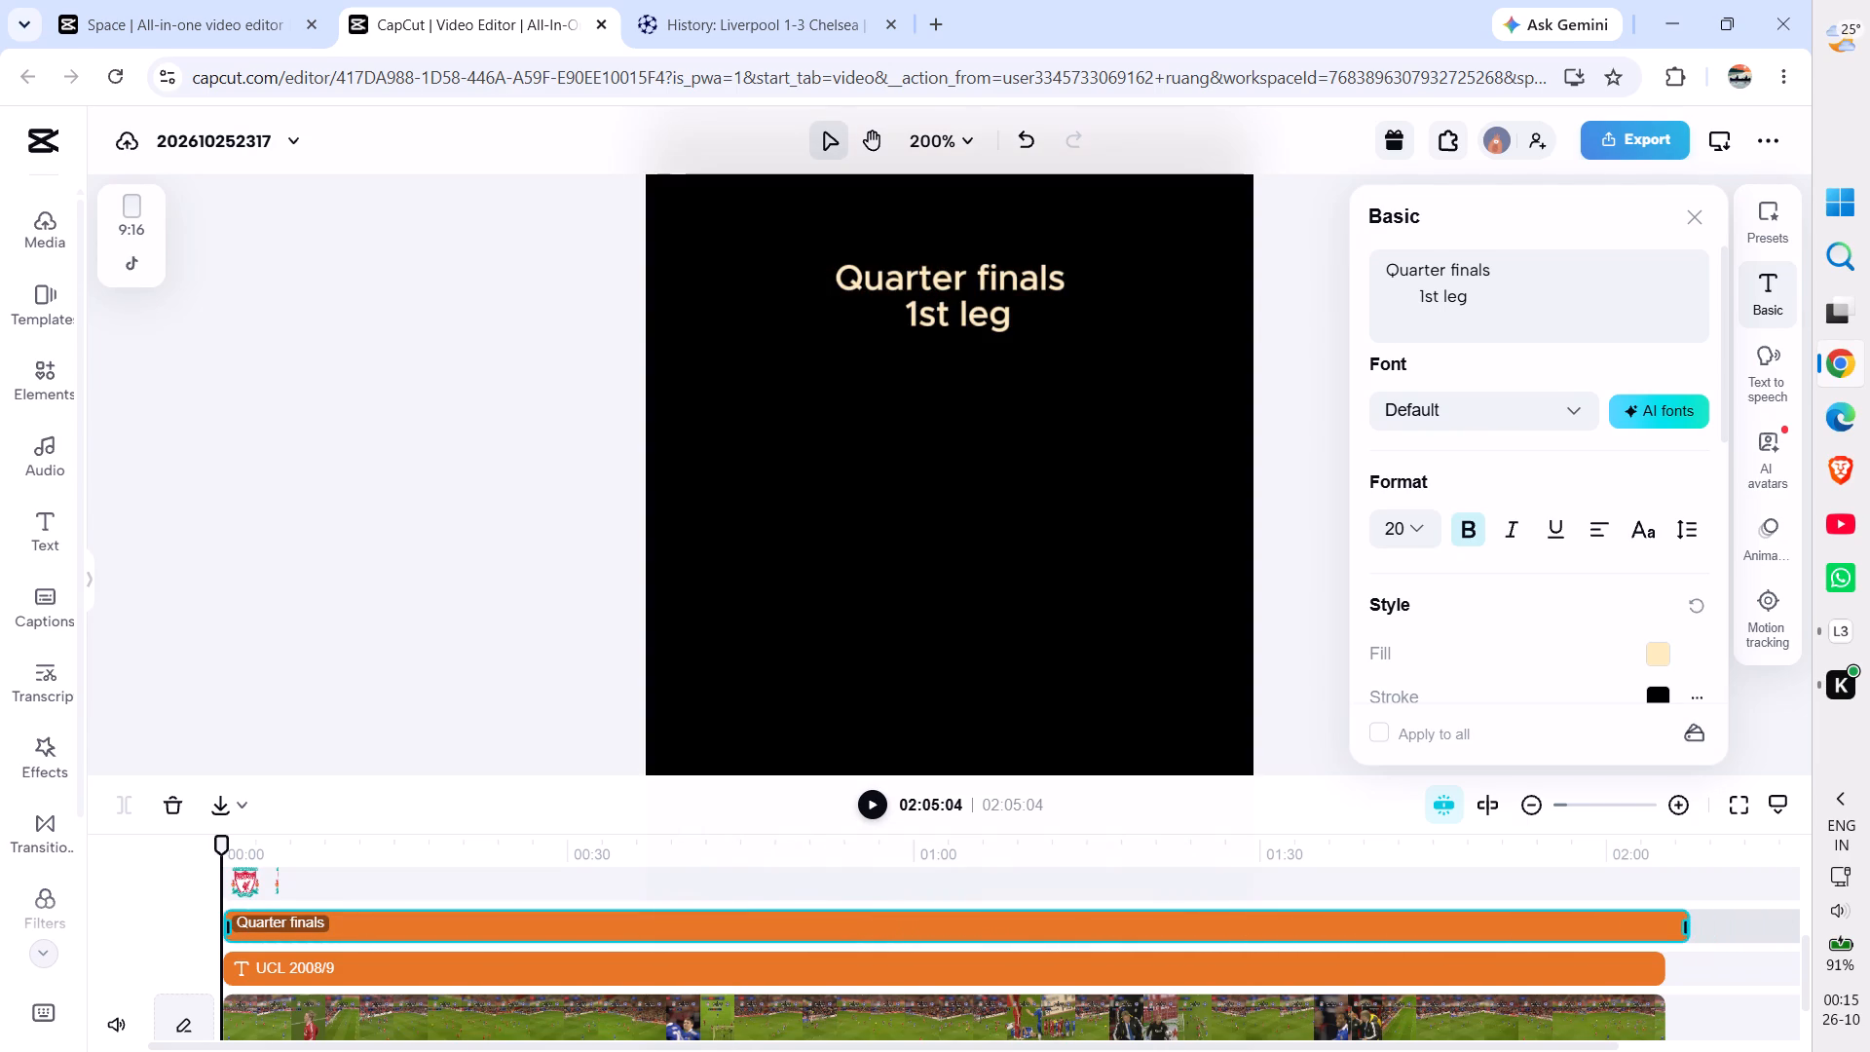
drag(1684, 924, 1664, 925)
Extend the Liverpool crest clip to a duration of 02:05:04, ending level with the text clips.
scroll(1288, 931, up, 1)
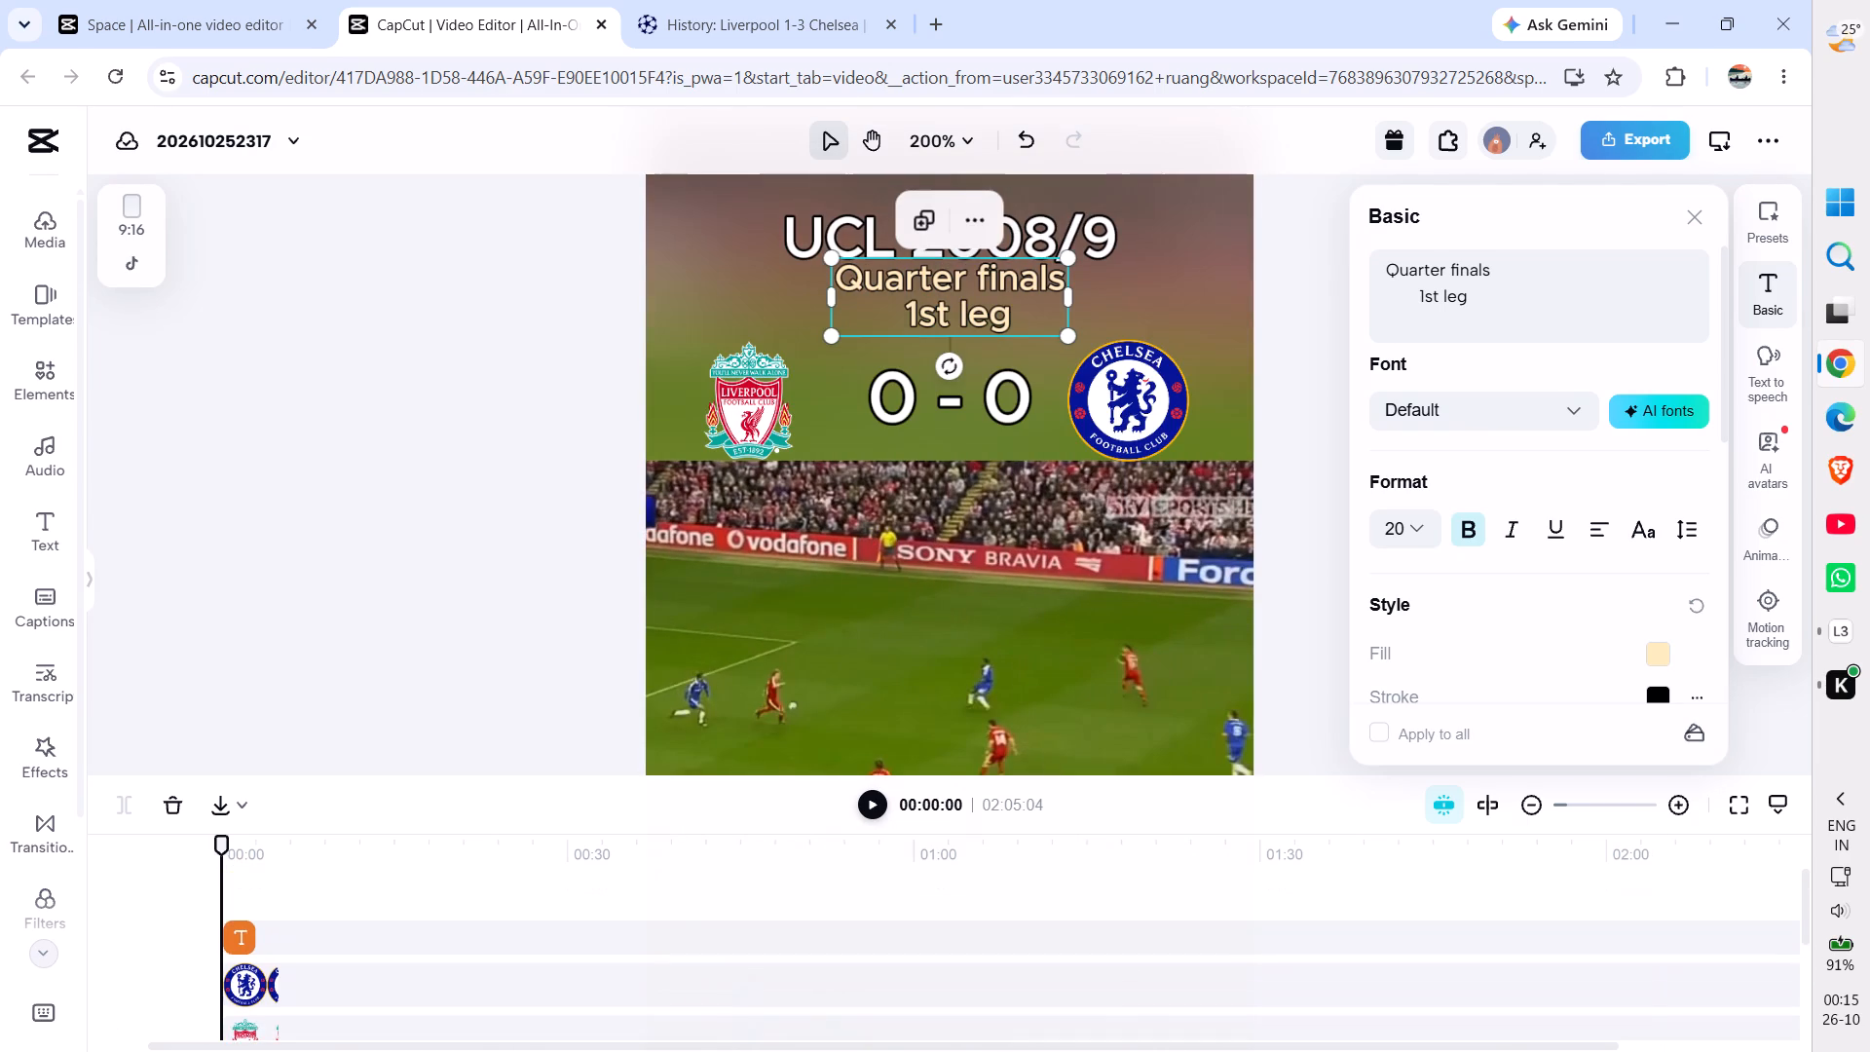
scroll(692, 921, left, 1)
scroll(781, 907, down, 1)
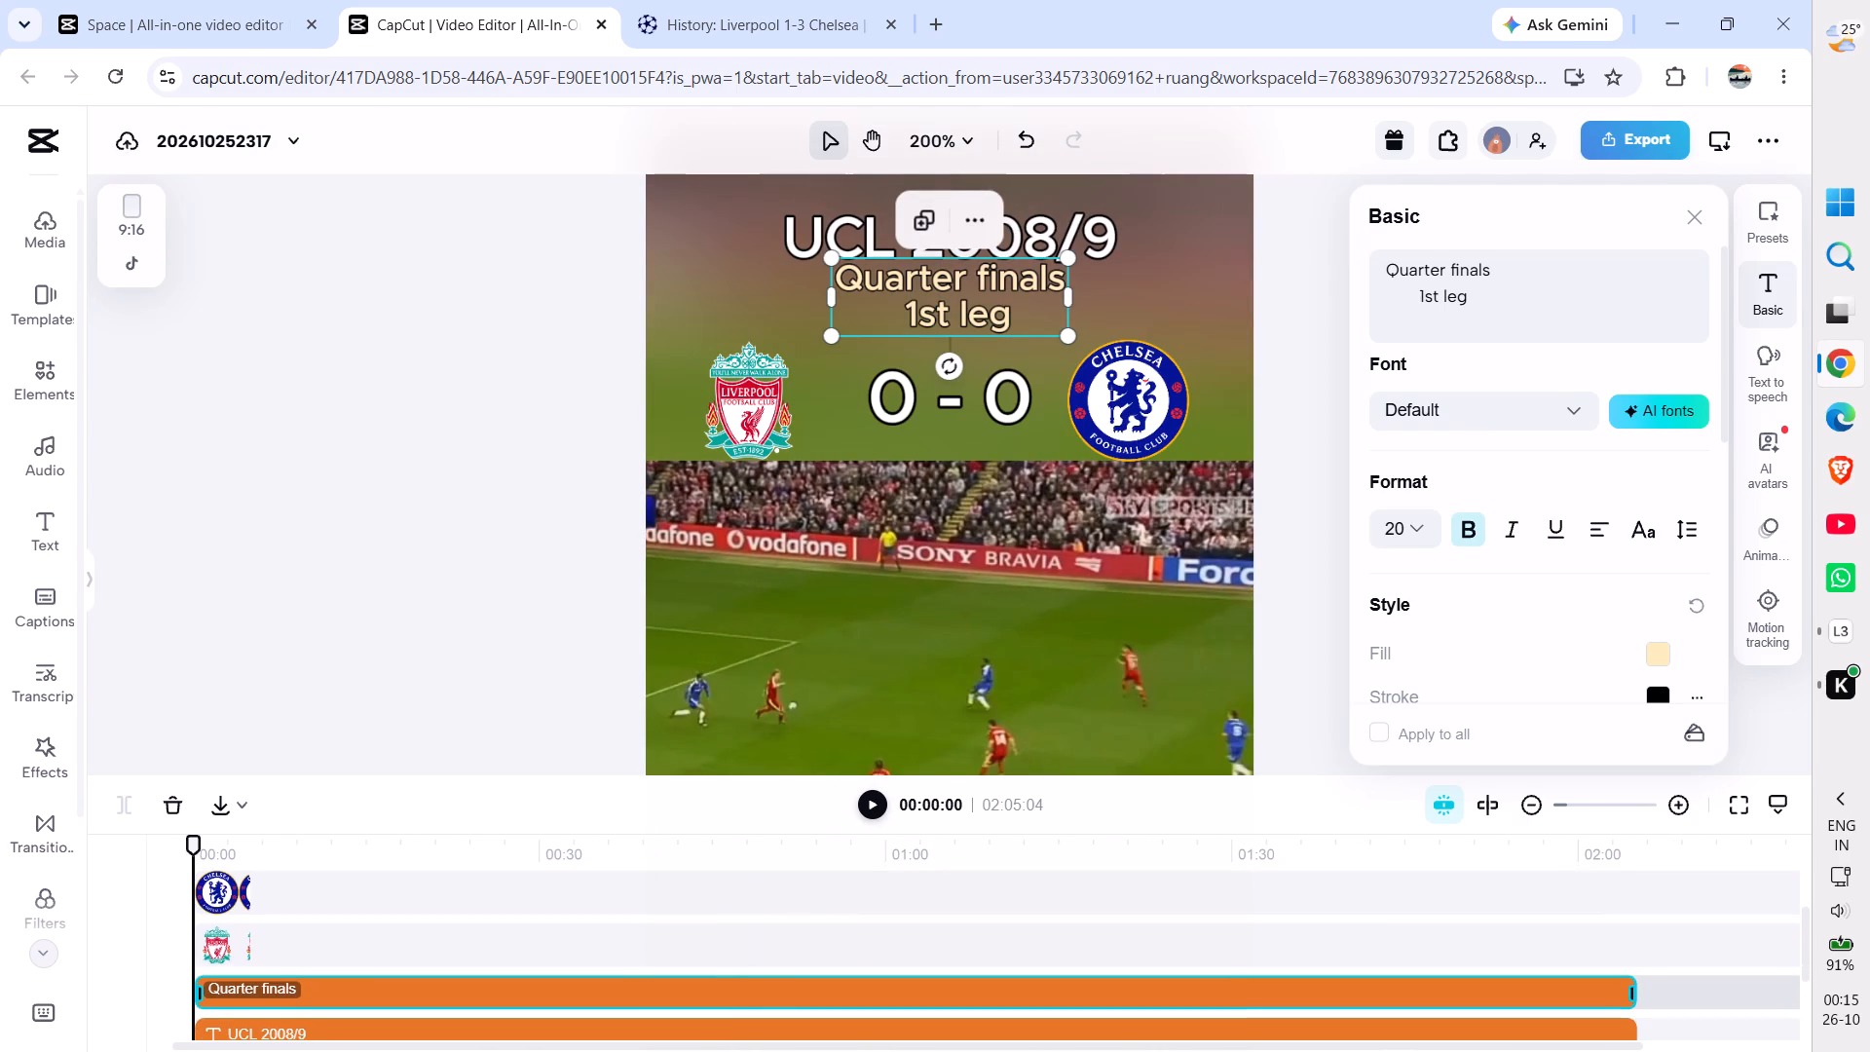
click(231, 936)
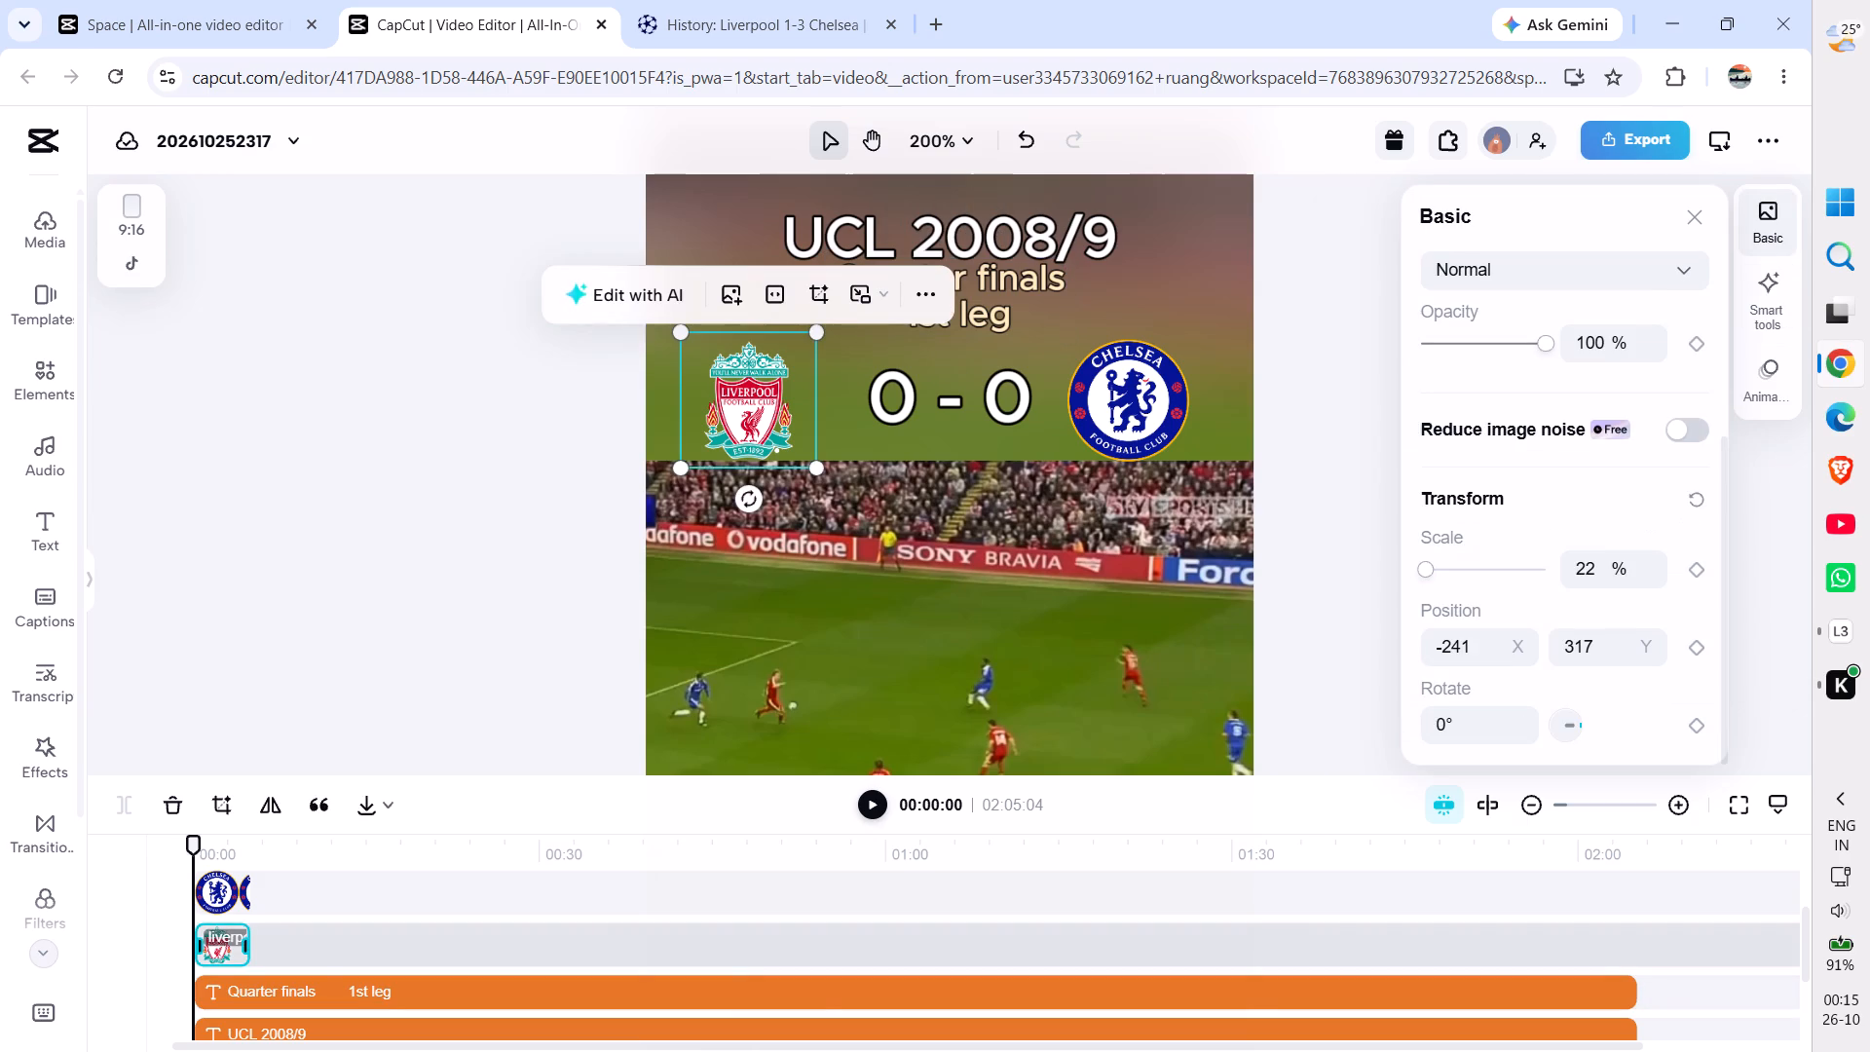
drag(244, 942, 1280, 917)
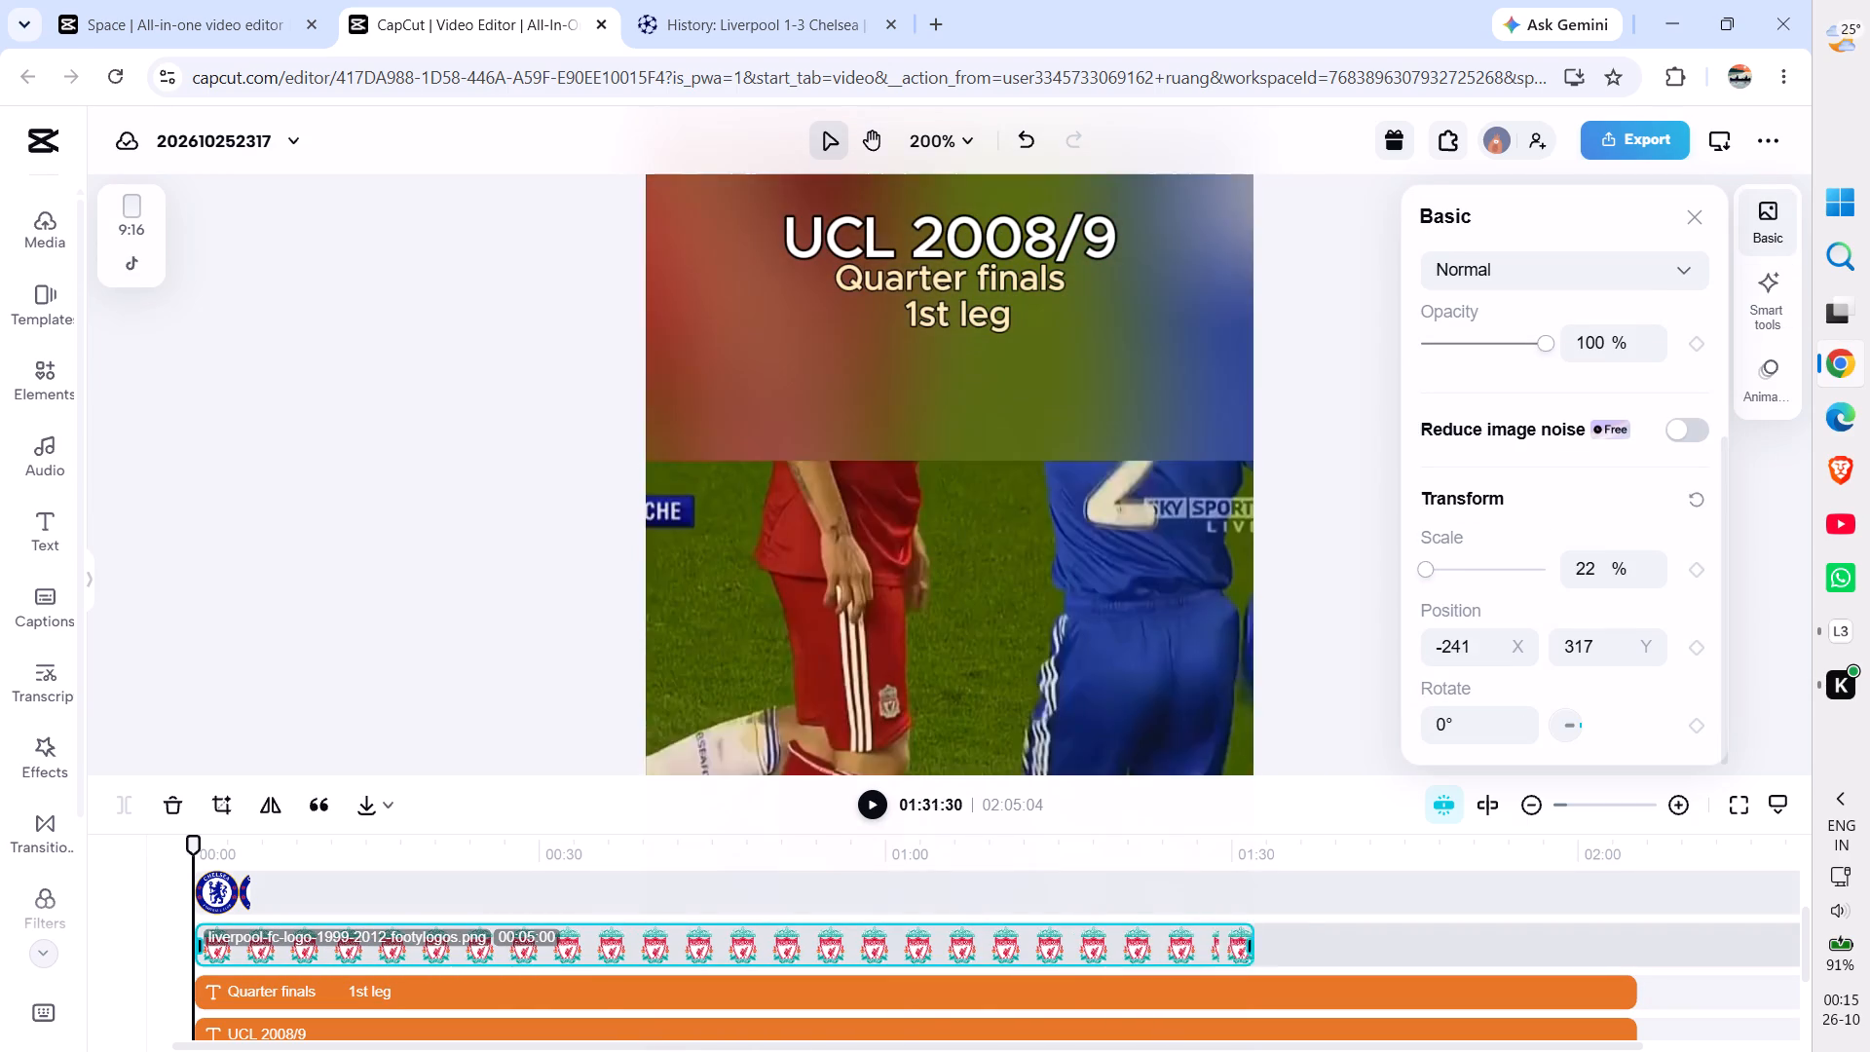
drag(1280, 917, 1645, 936)
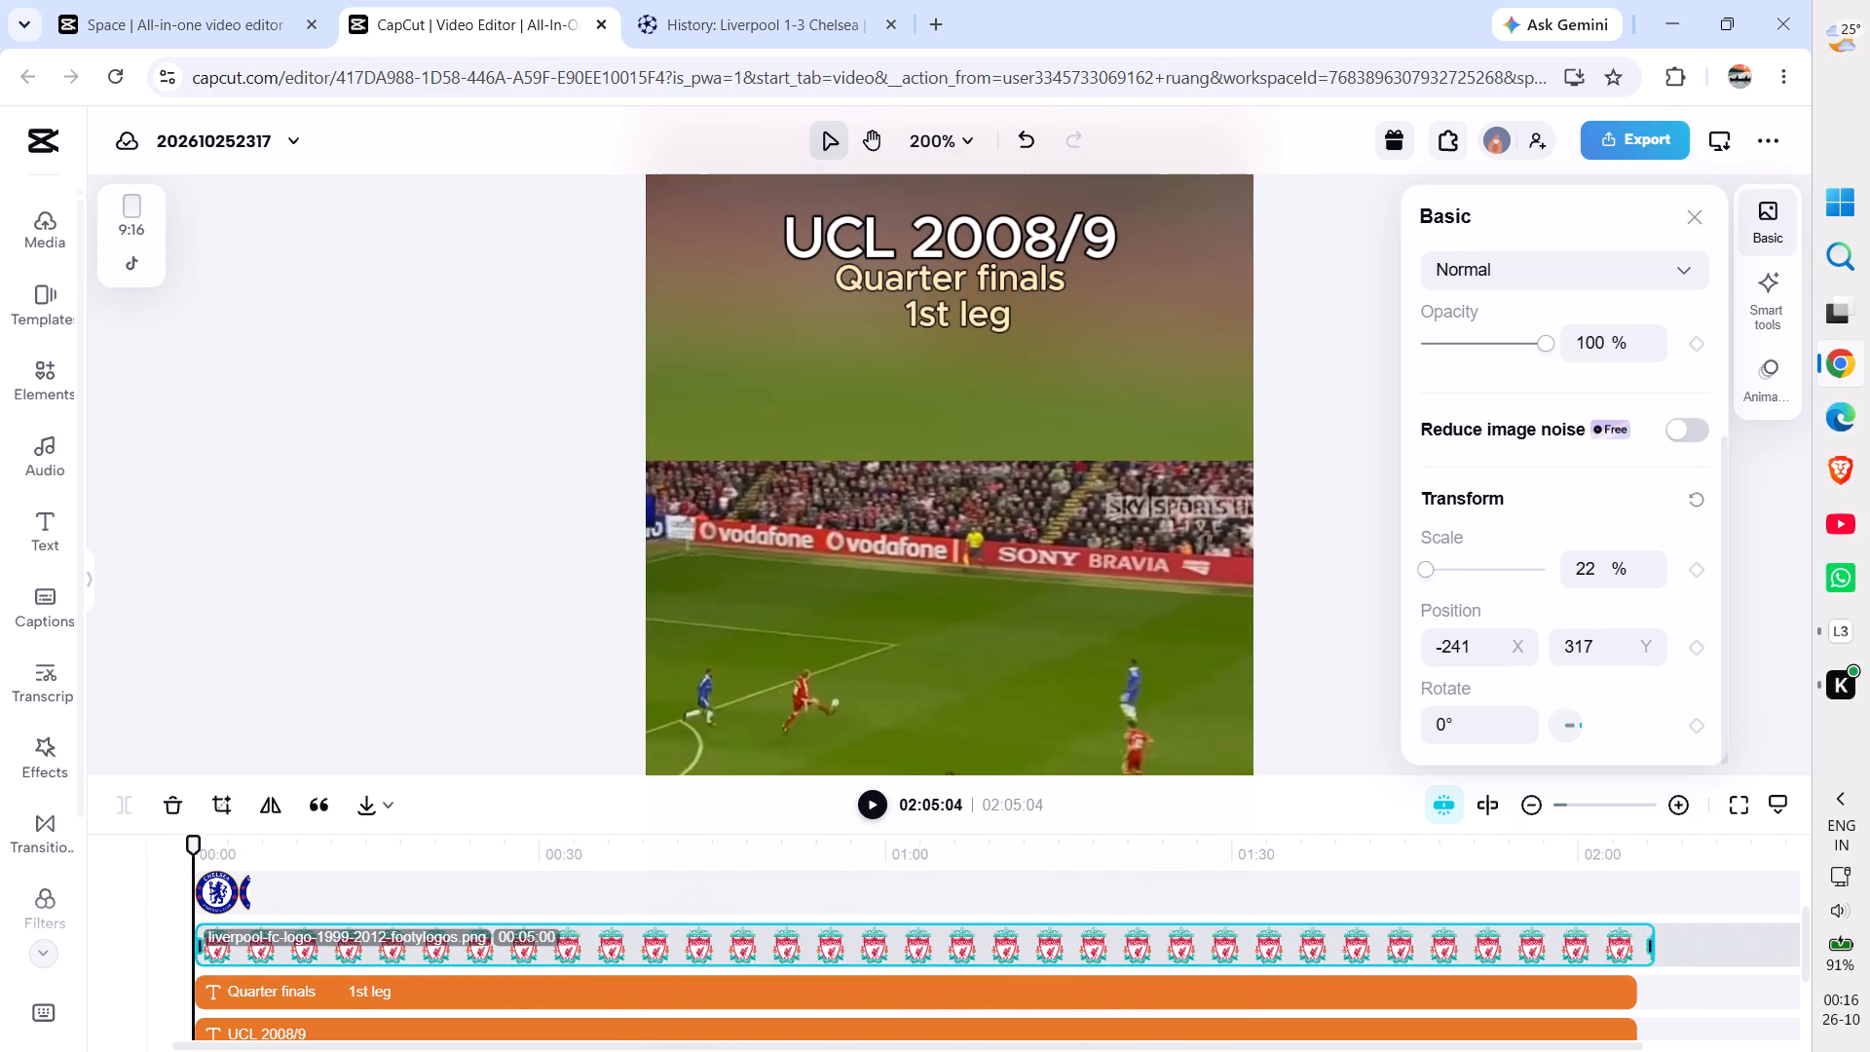
drag(1645, 936, 1634, 936)
Extend the Chelsea crest clip to a duration of 02:05:04, ending level with the Liverpool crest clip.
scroll(1258, 922, up, 1)
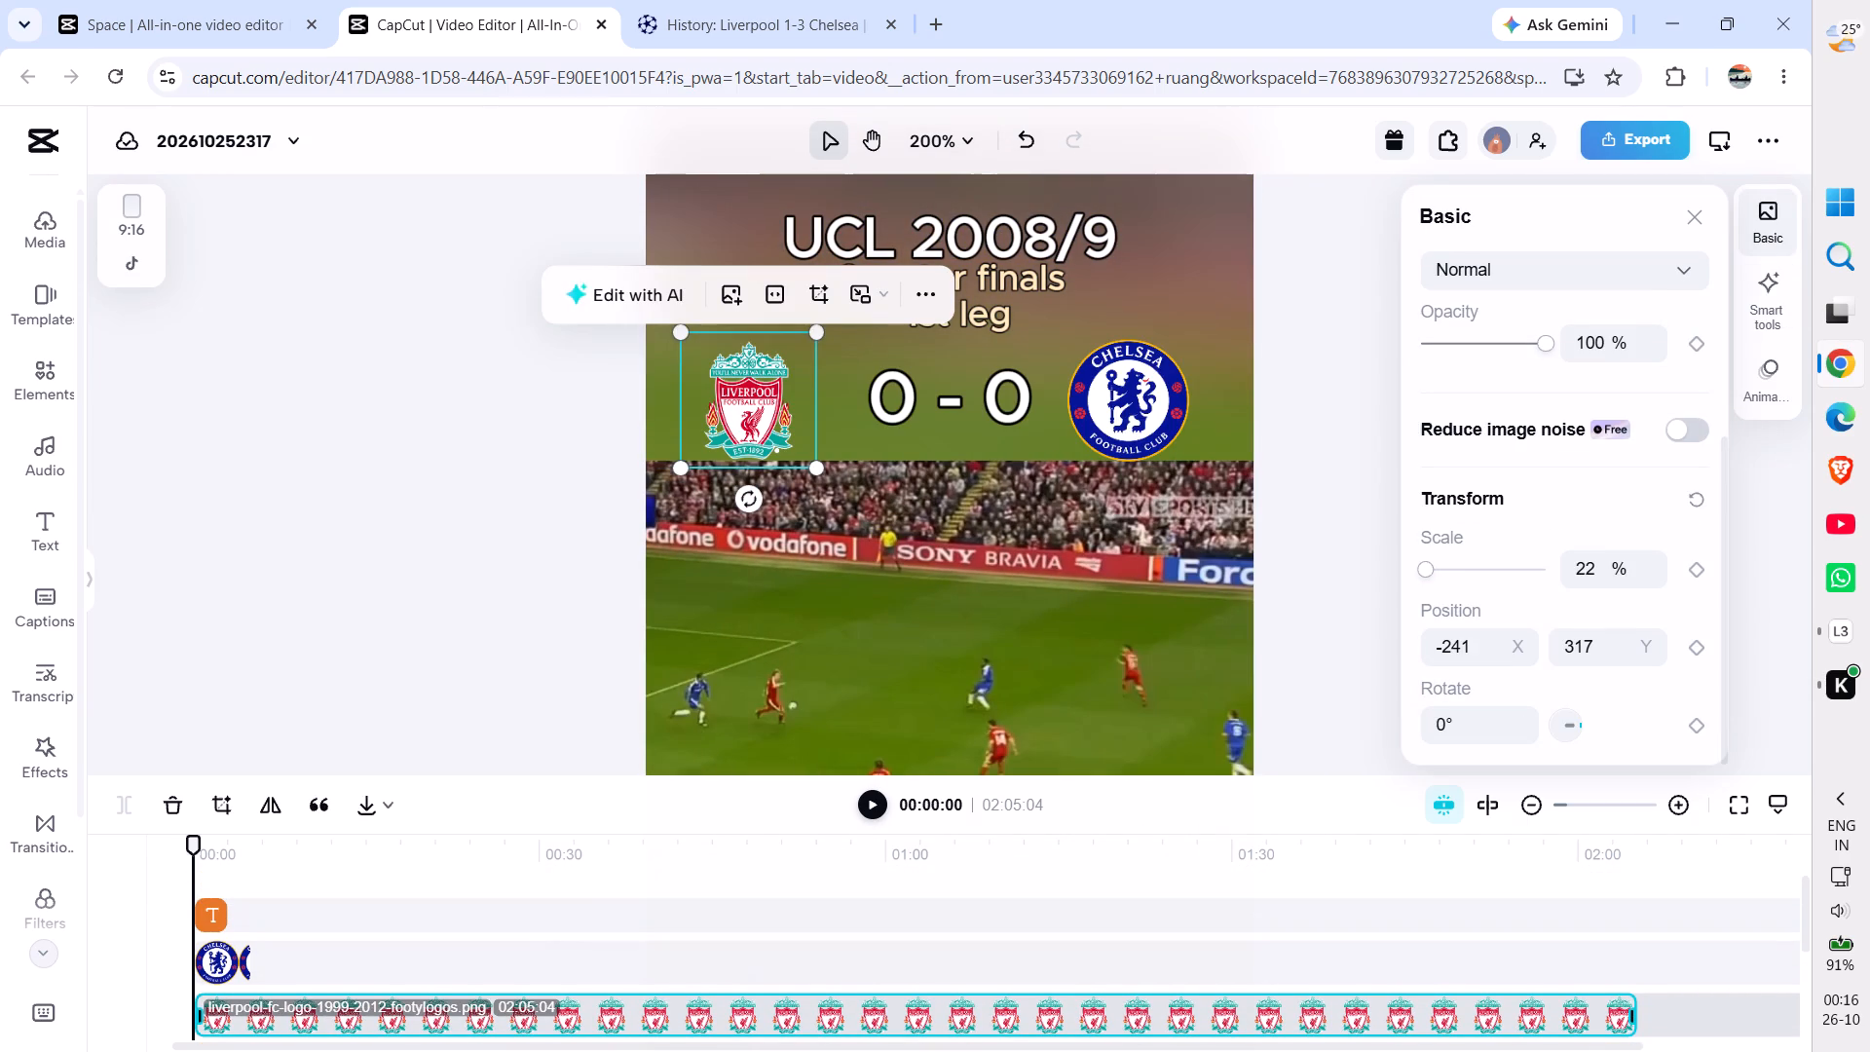
click(204, 959)
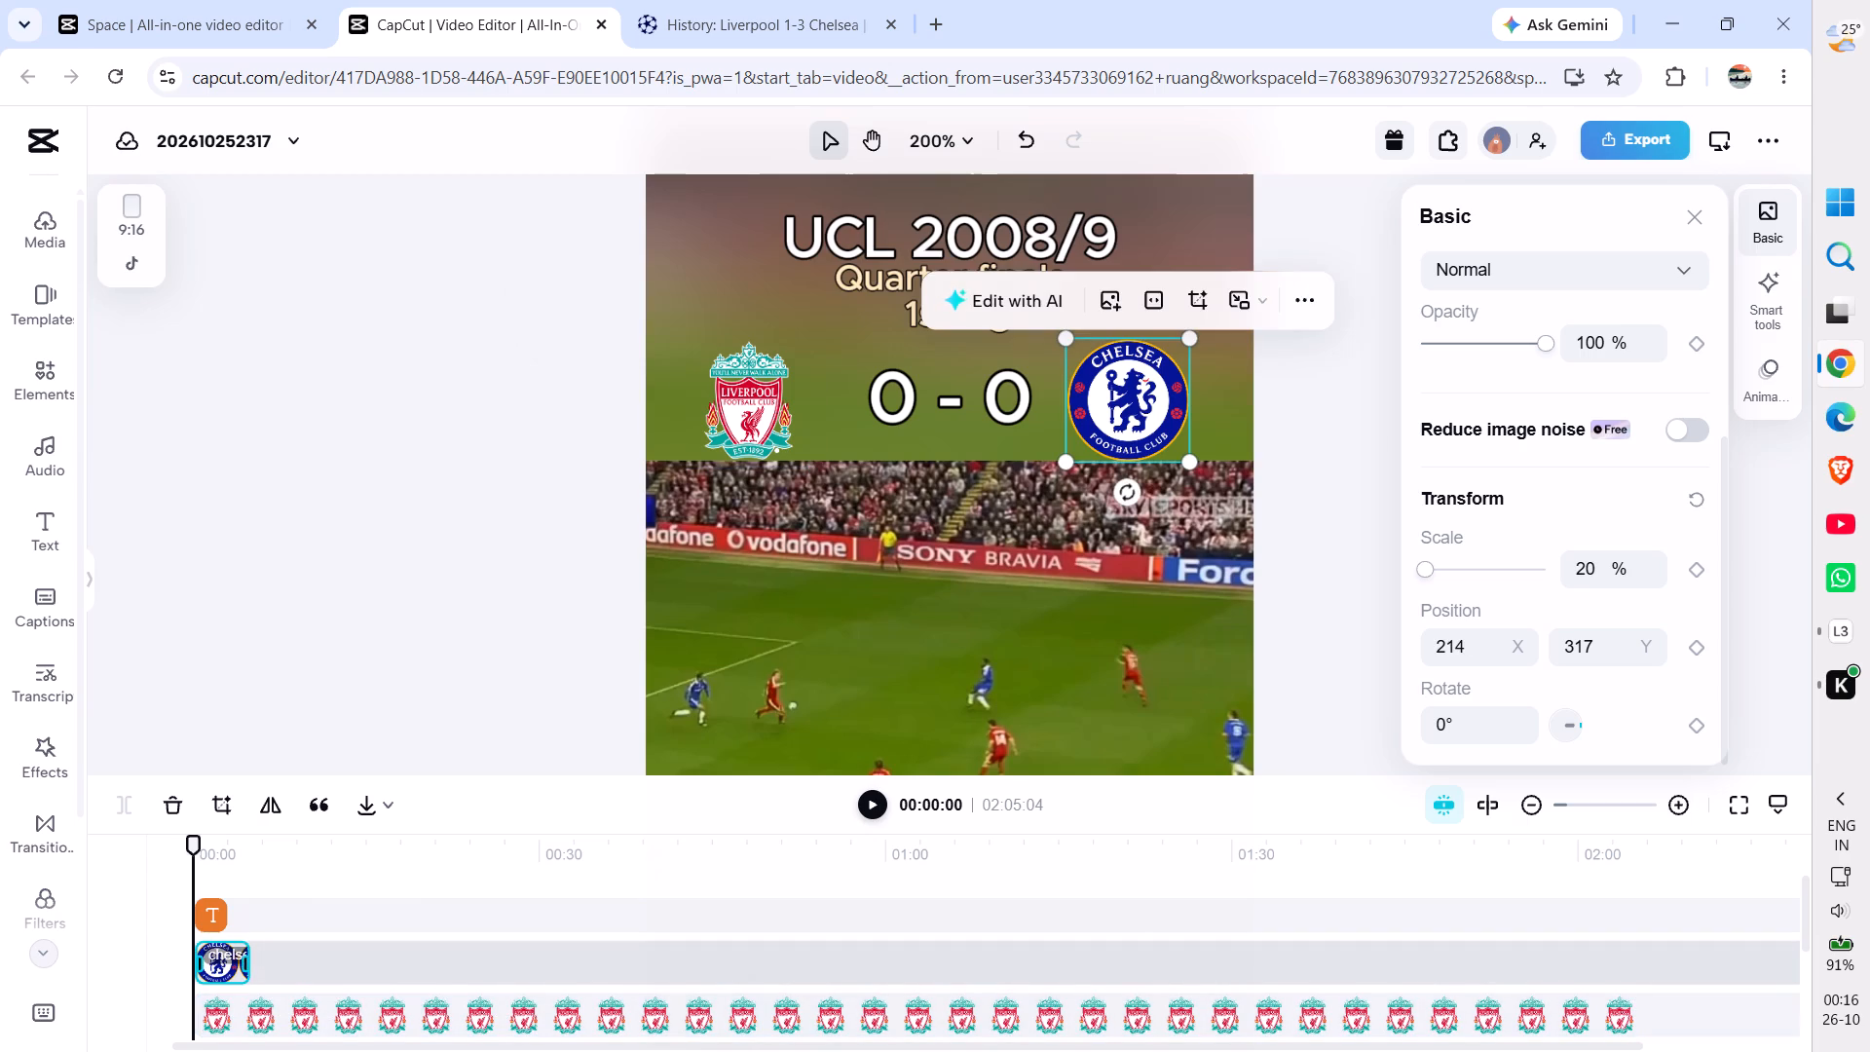
drag(247, 962, 589, 960)
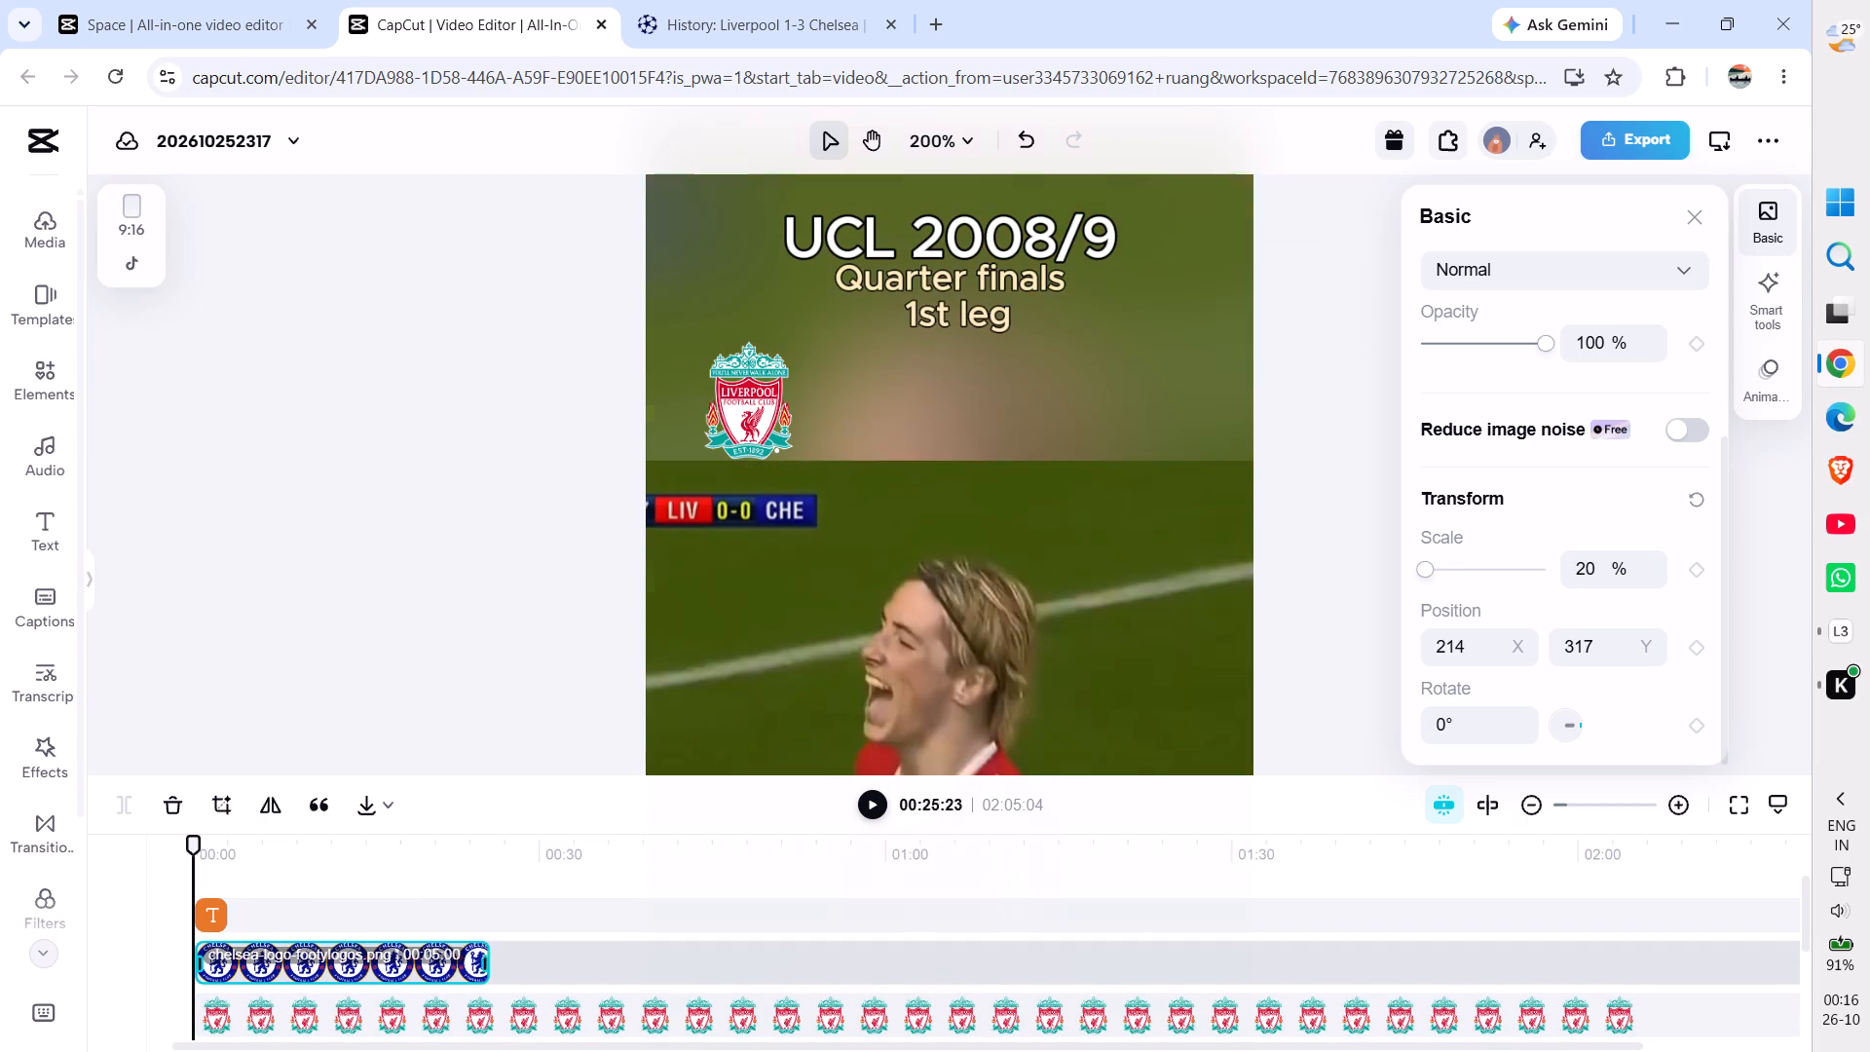
drag(589, 960, 1678, 947)
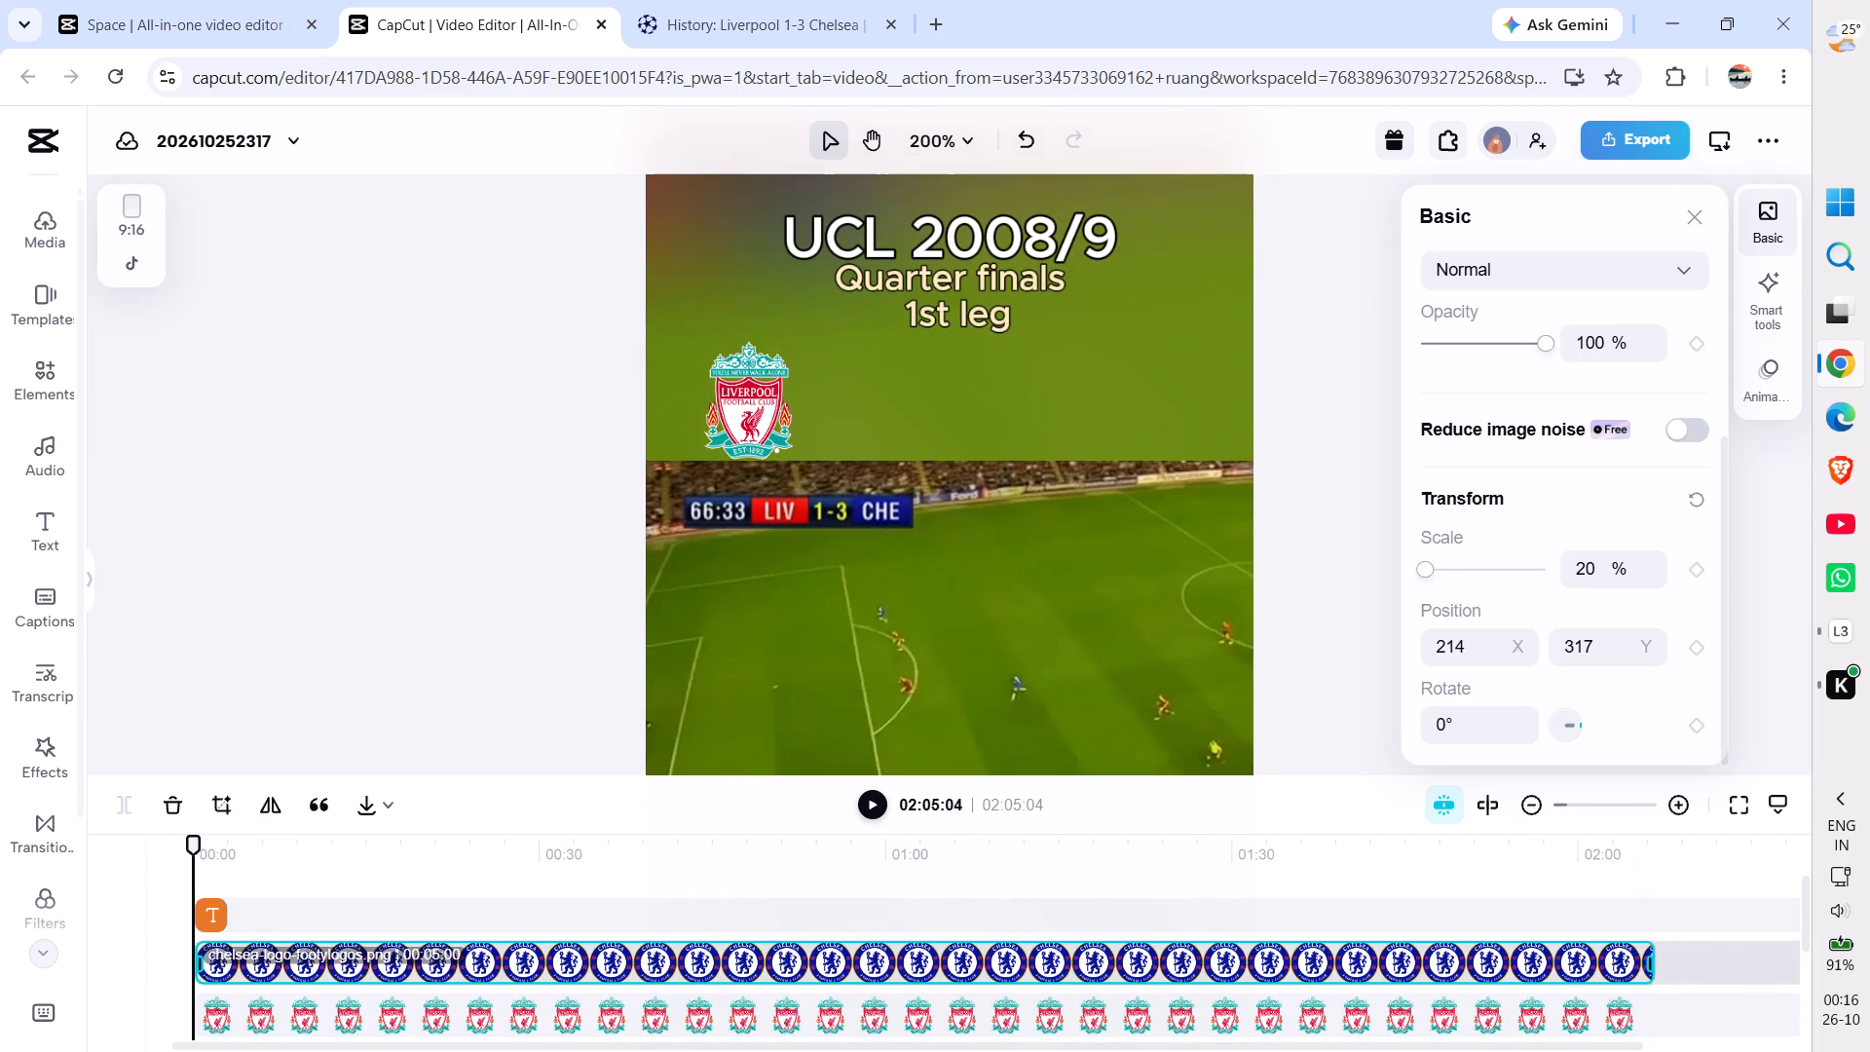
drag(1678, 947, 1632, 963)
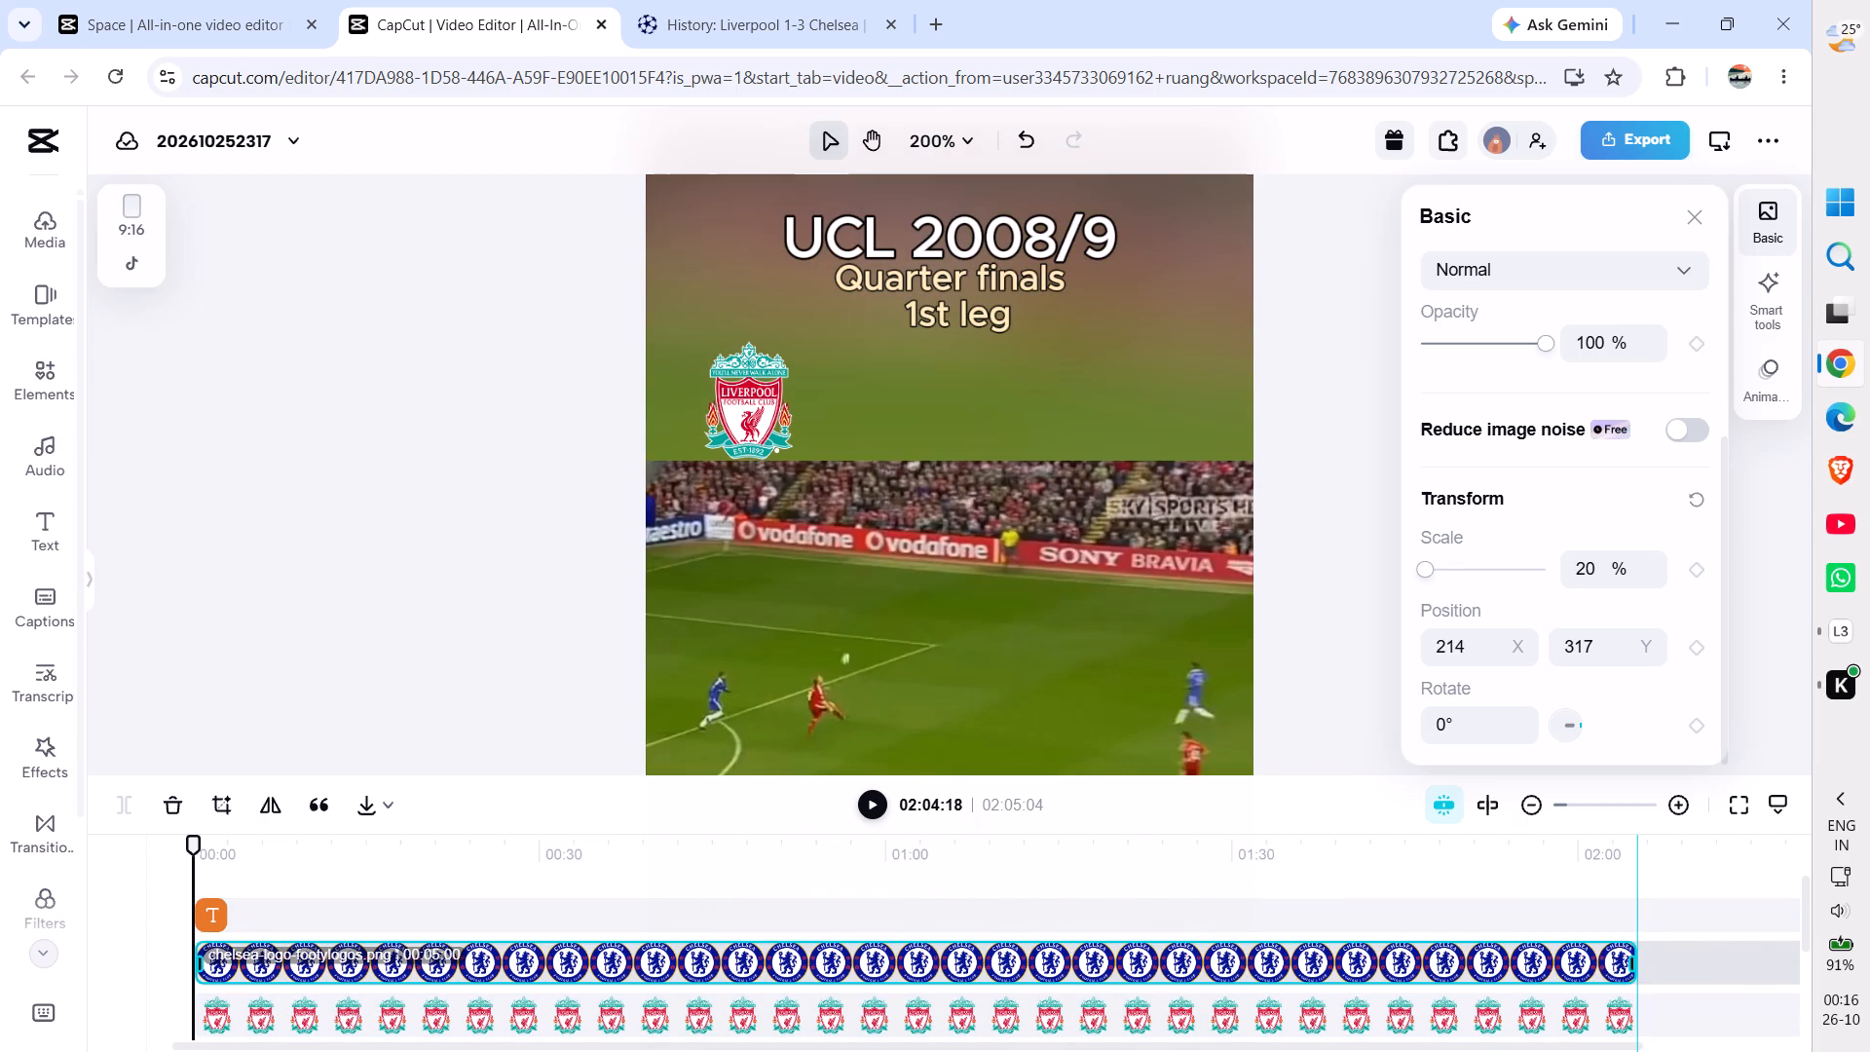
drag(1632, 963, 1630, 963)
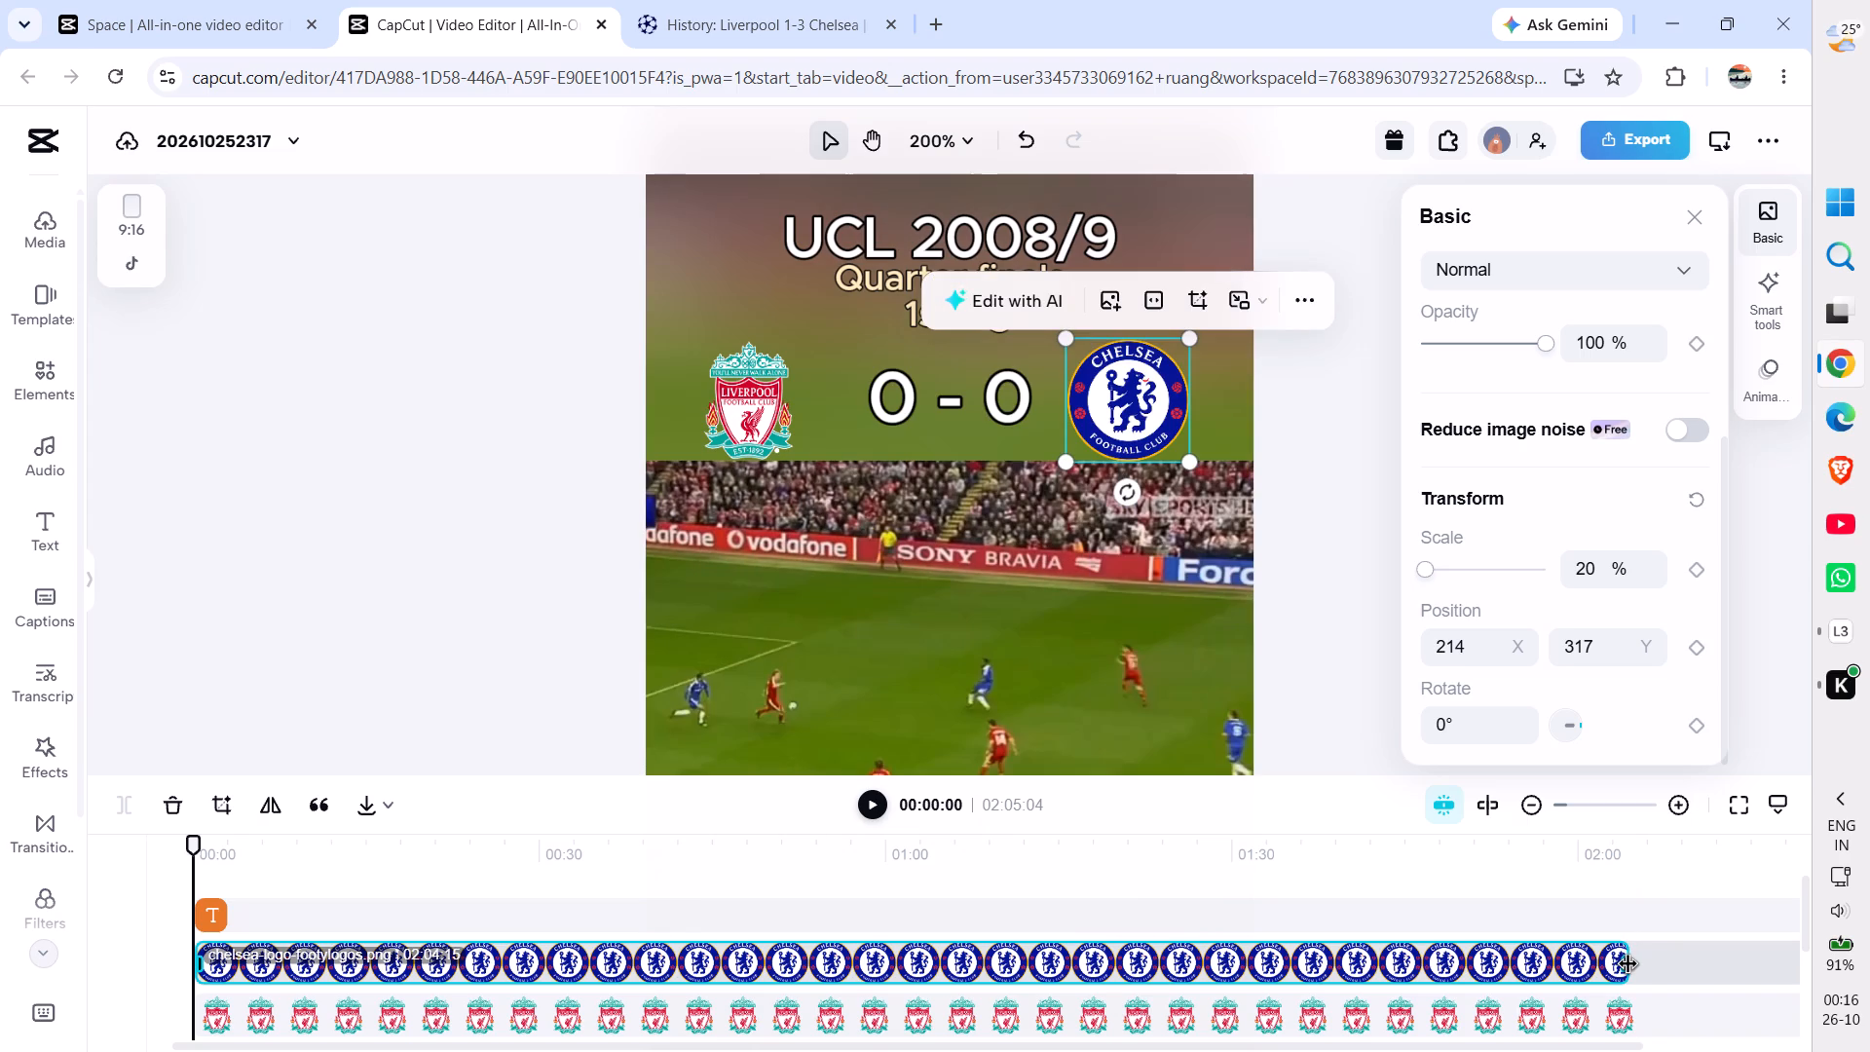
drag(1628, 966, 1641, 966)
Extend the "0 - 0" score text clip to the end of the video, level with the Chelsea crest clip.
scroll(1226, 931, up, 1)
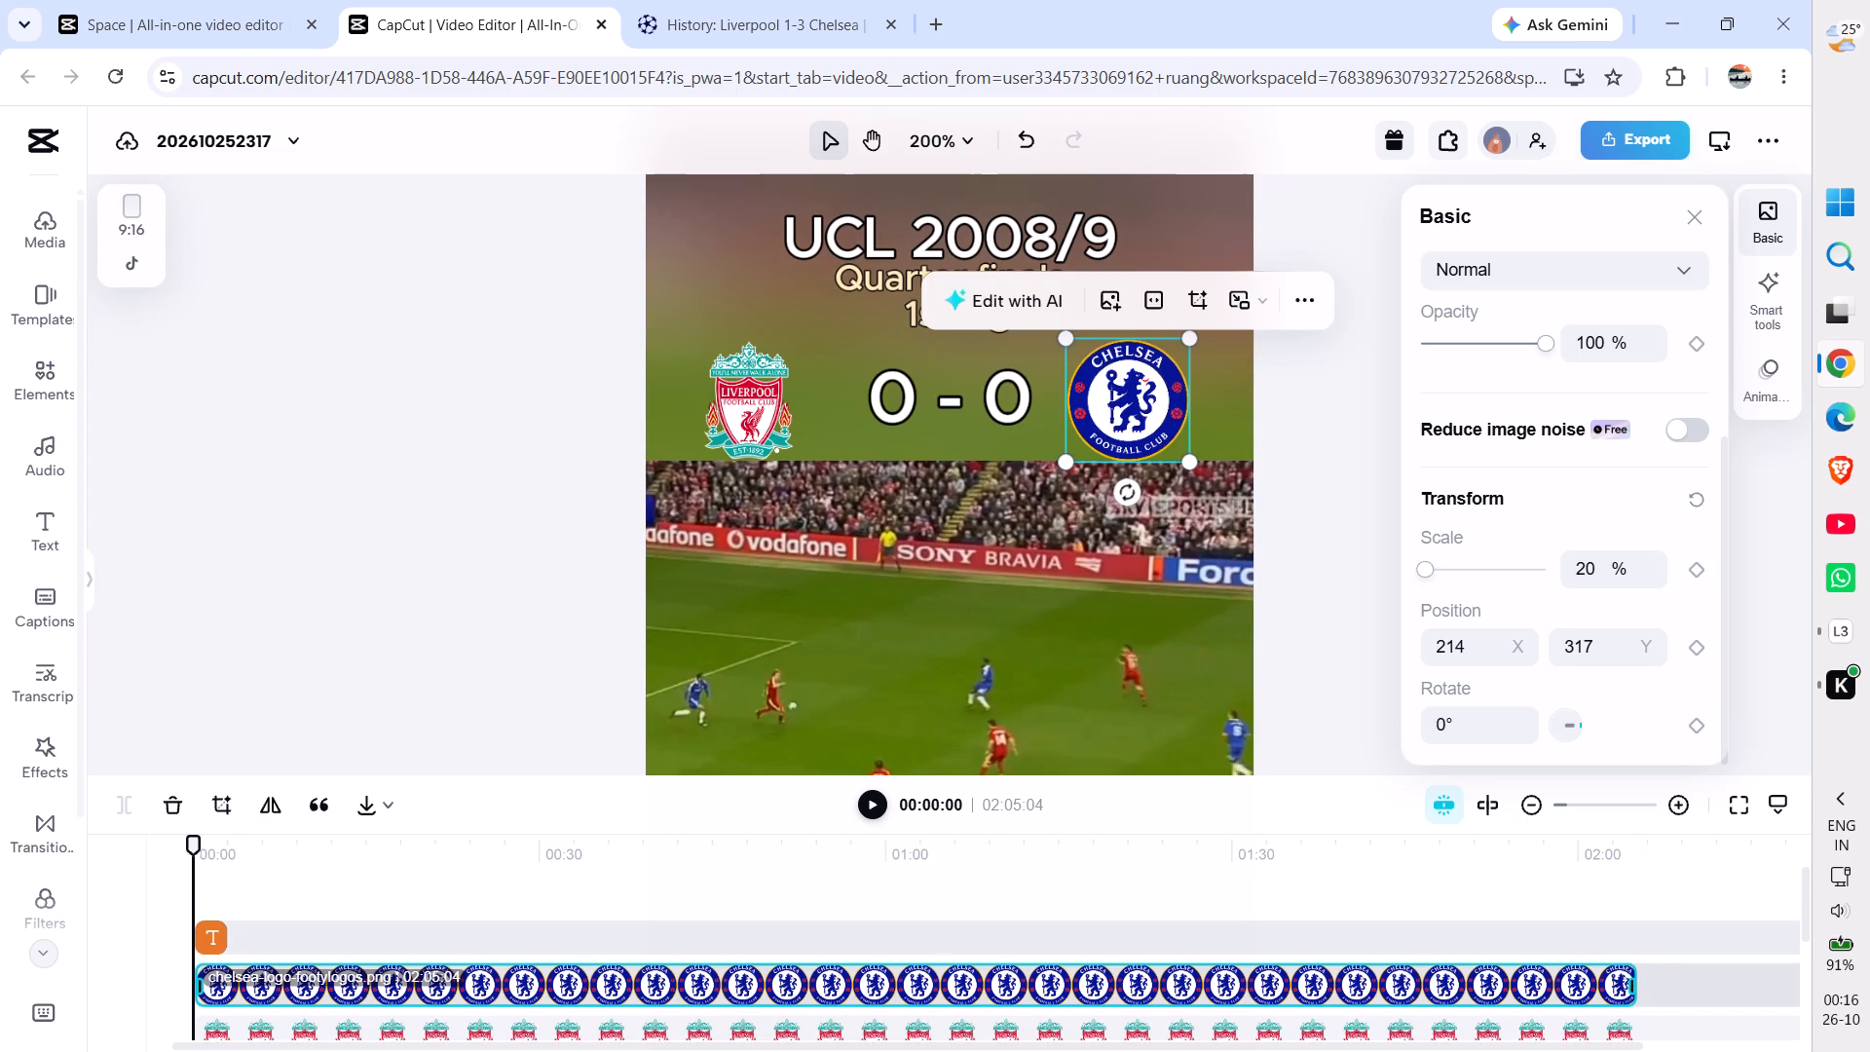
click(209, 933)
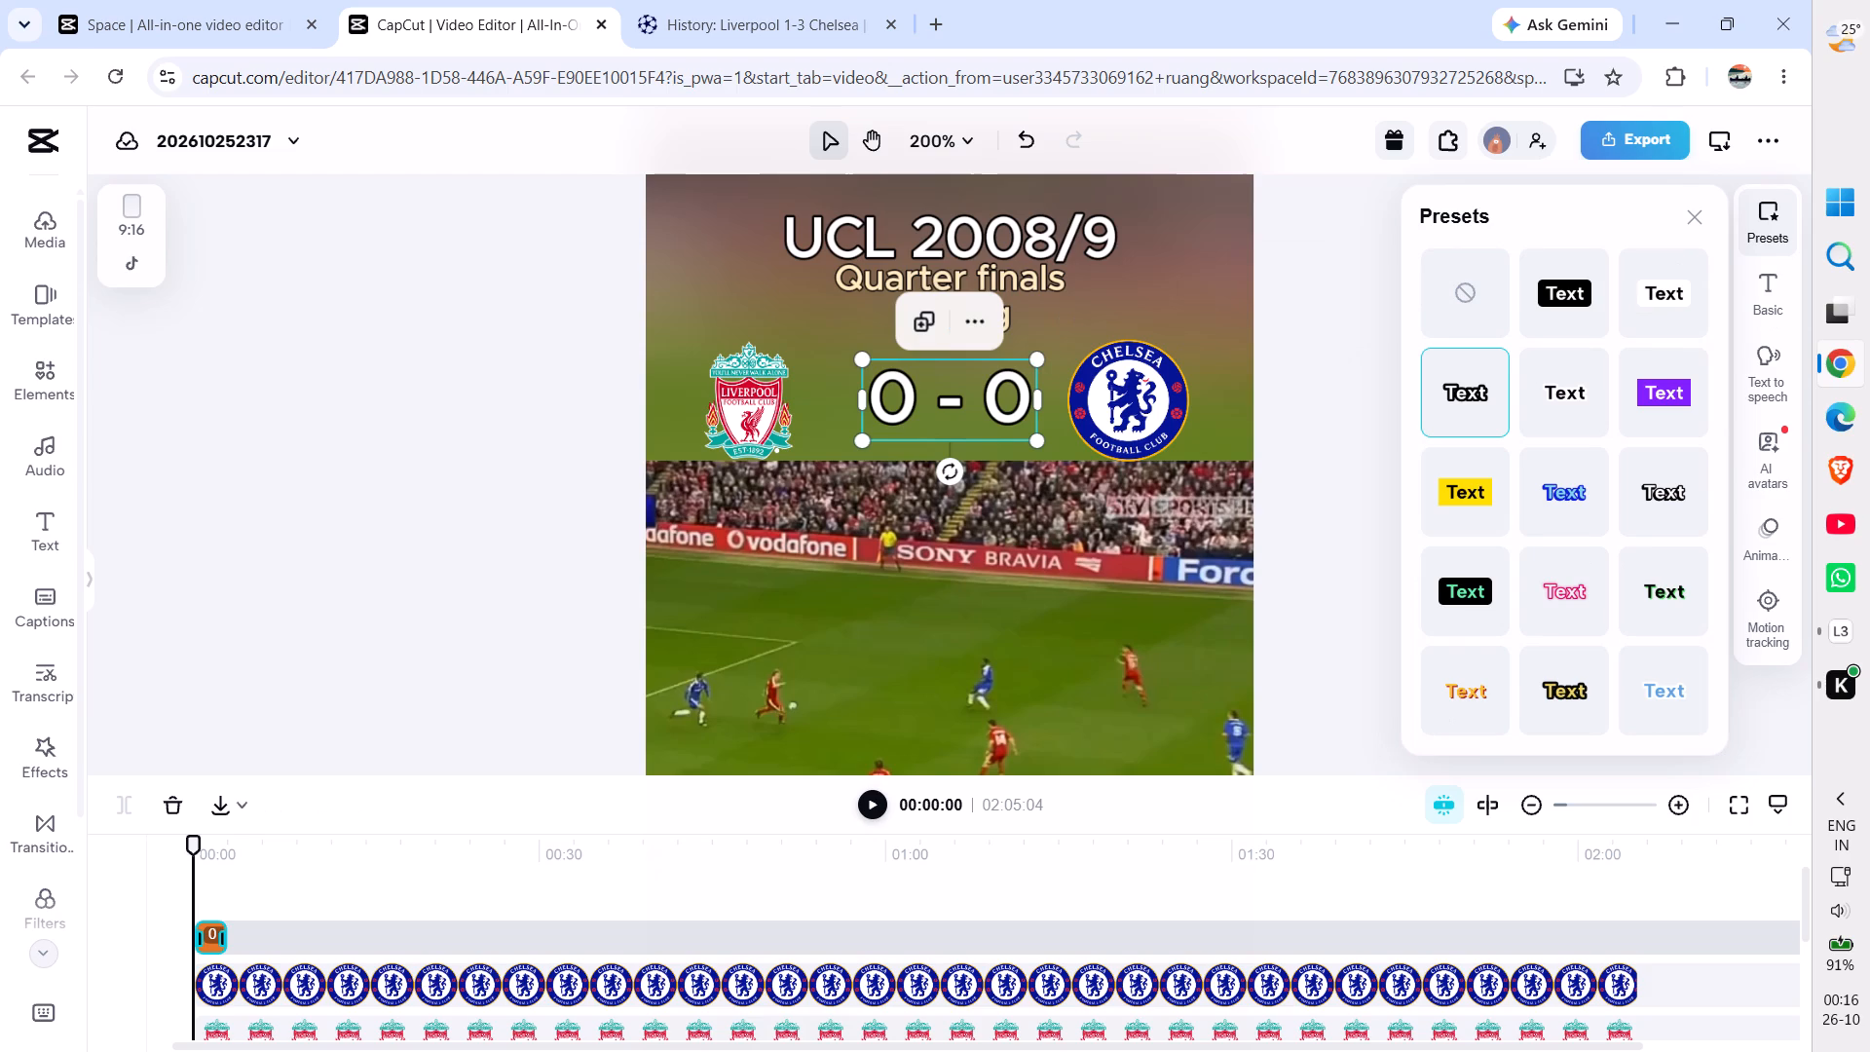
drag(222, 935, 1435, 924)
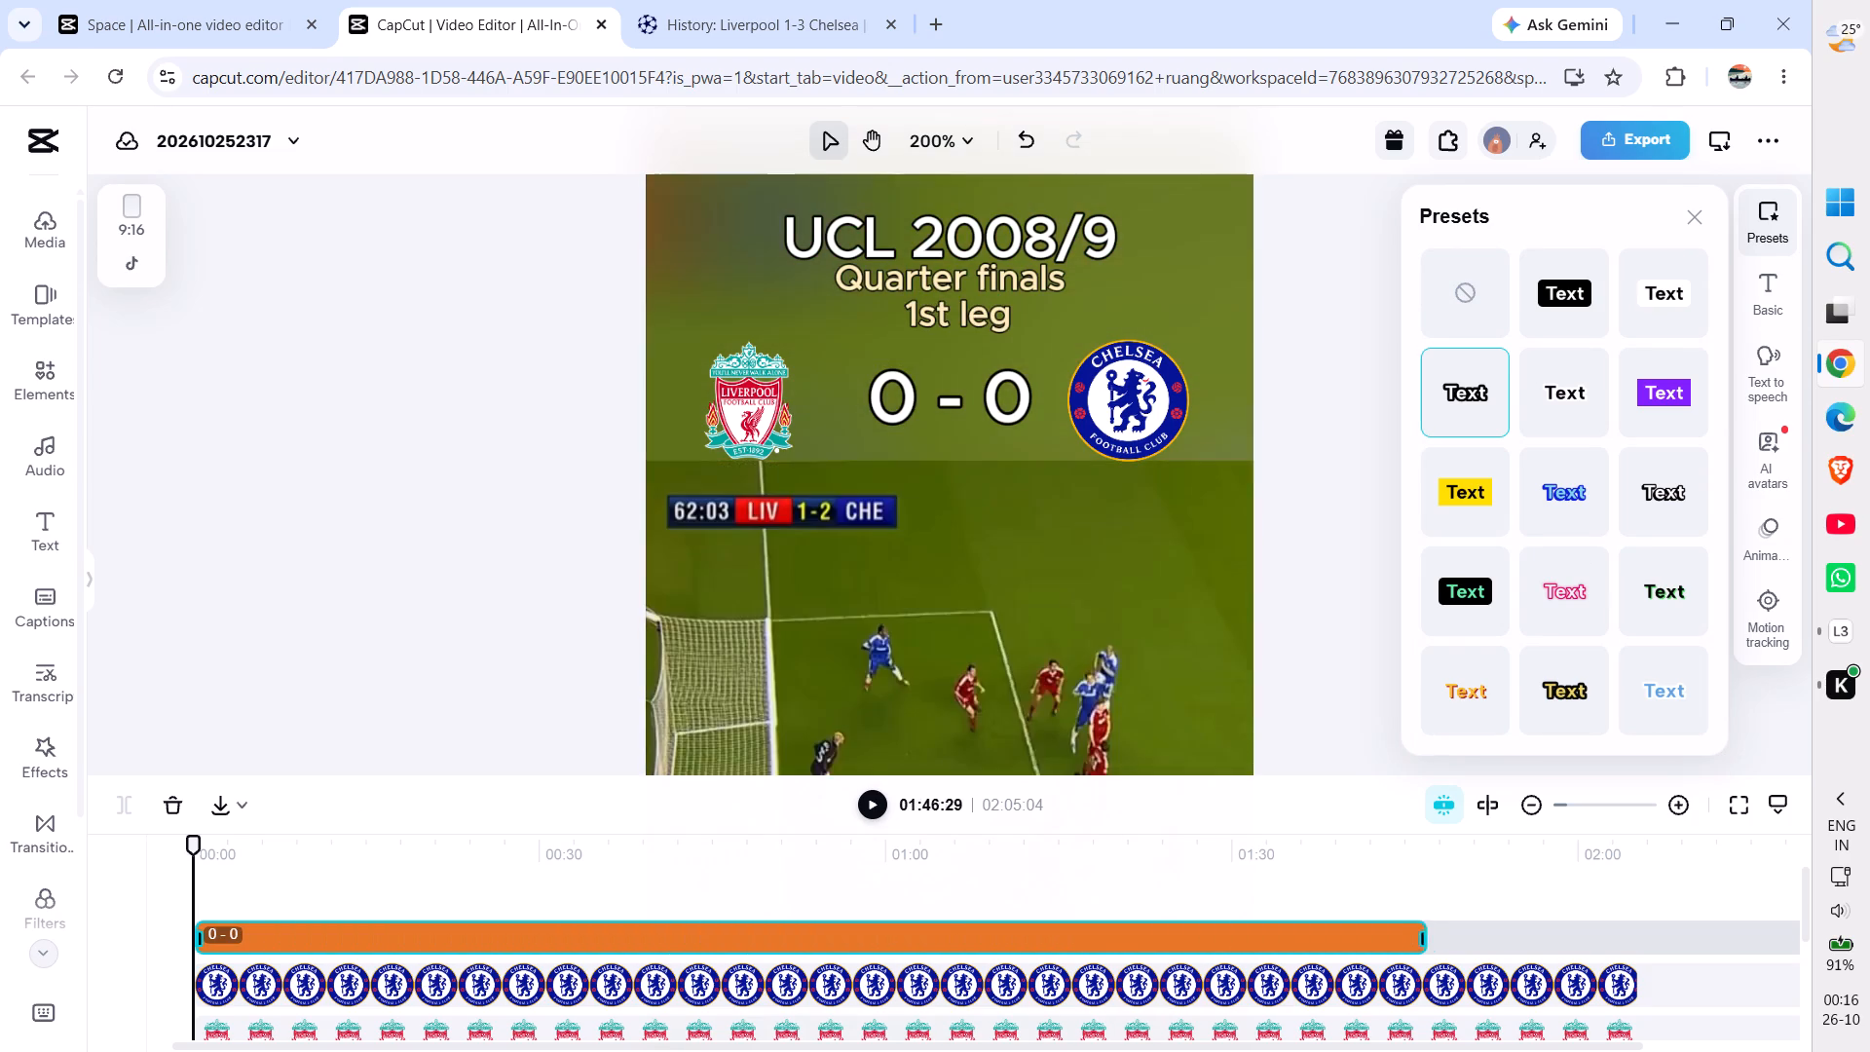
drag(1435, 924, 1692, 930)
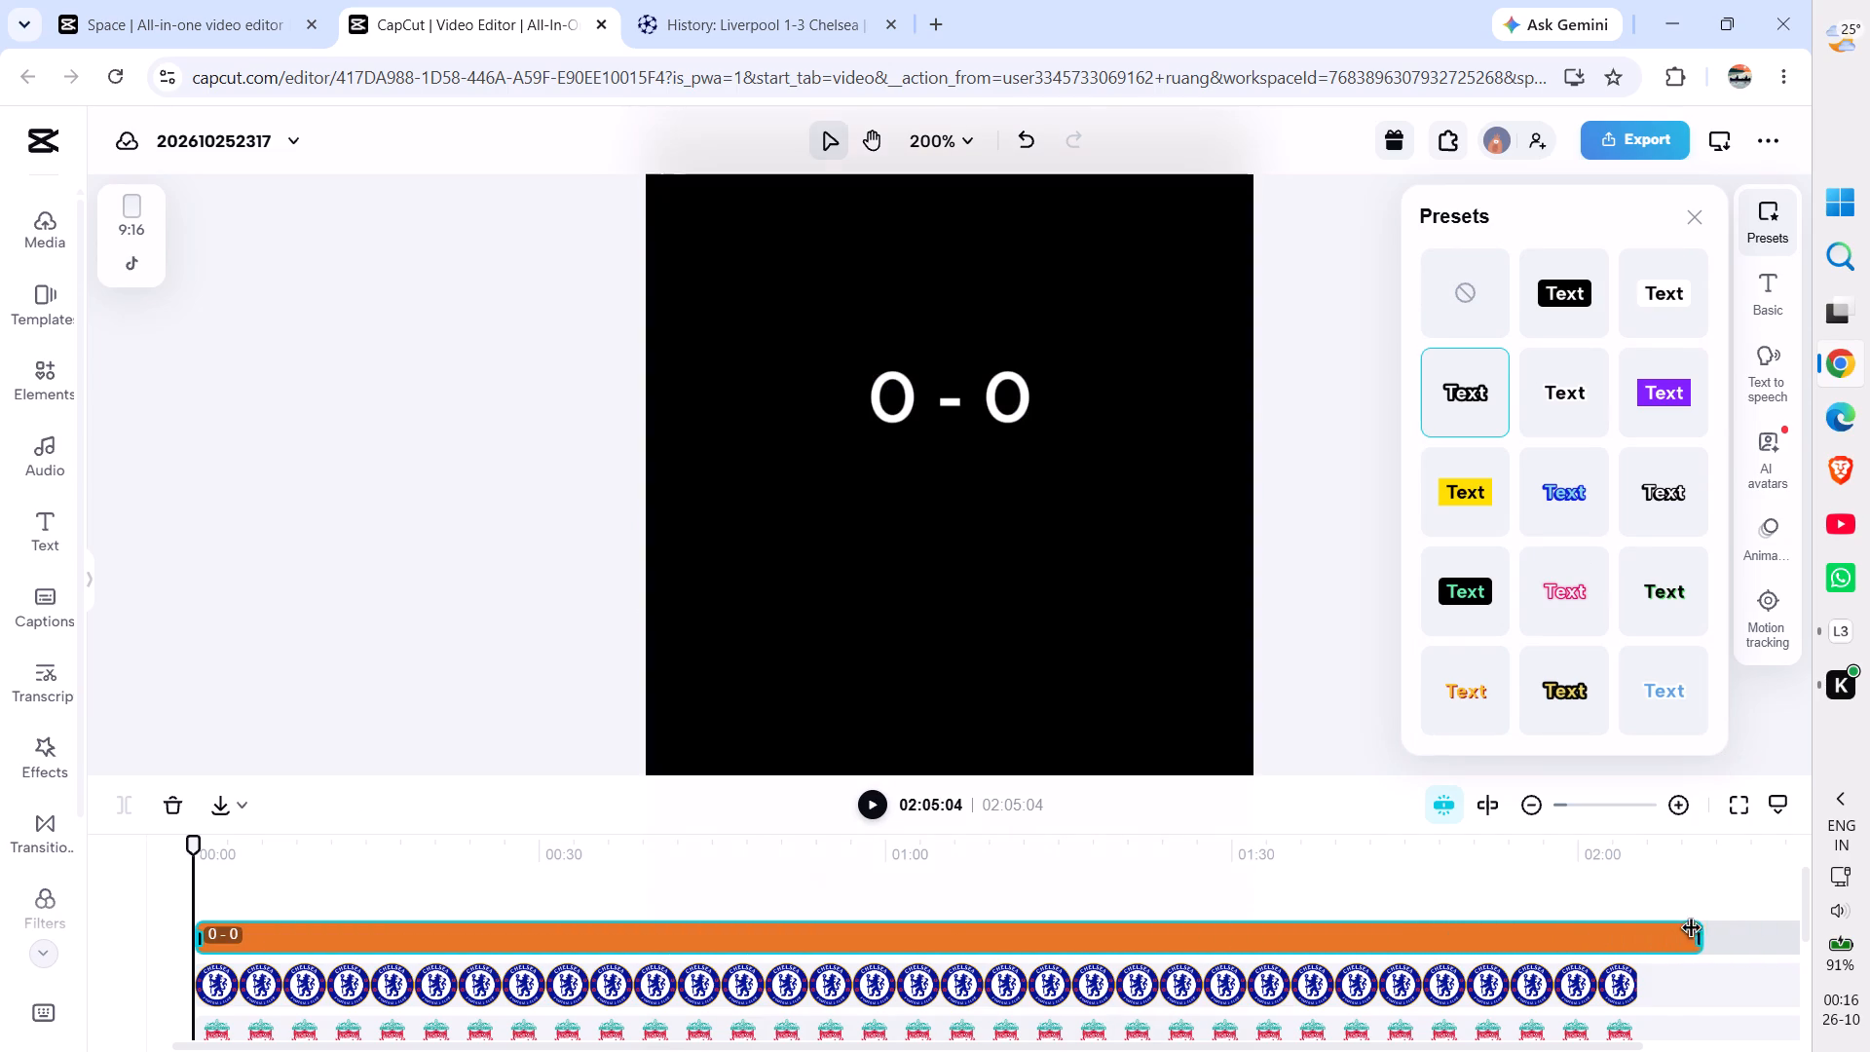
drag(1692, 930, 1643, 936)
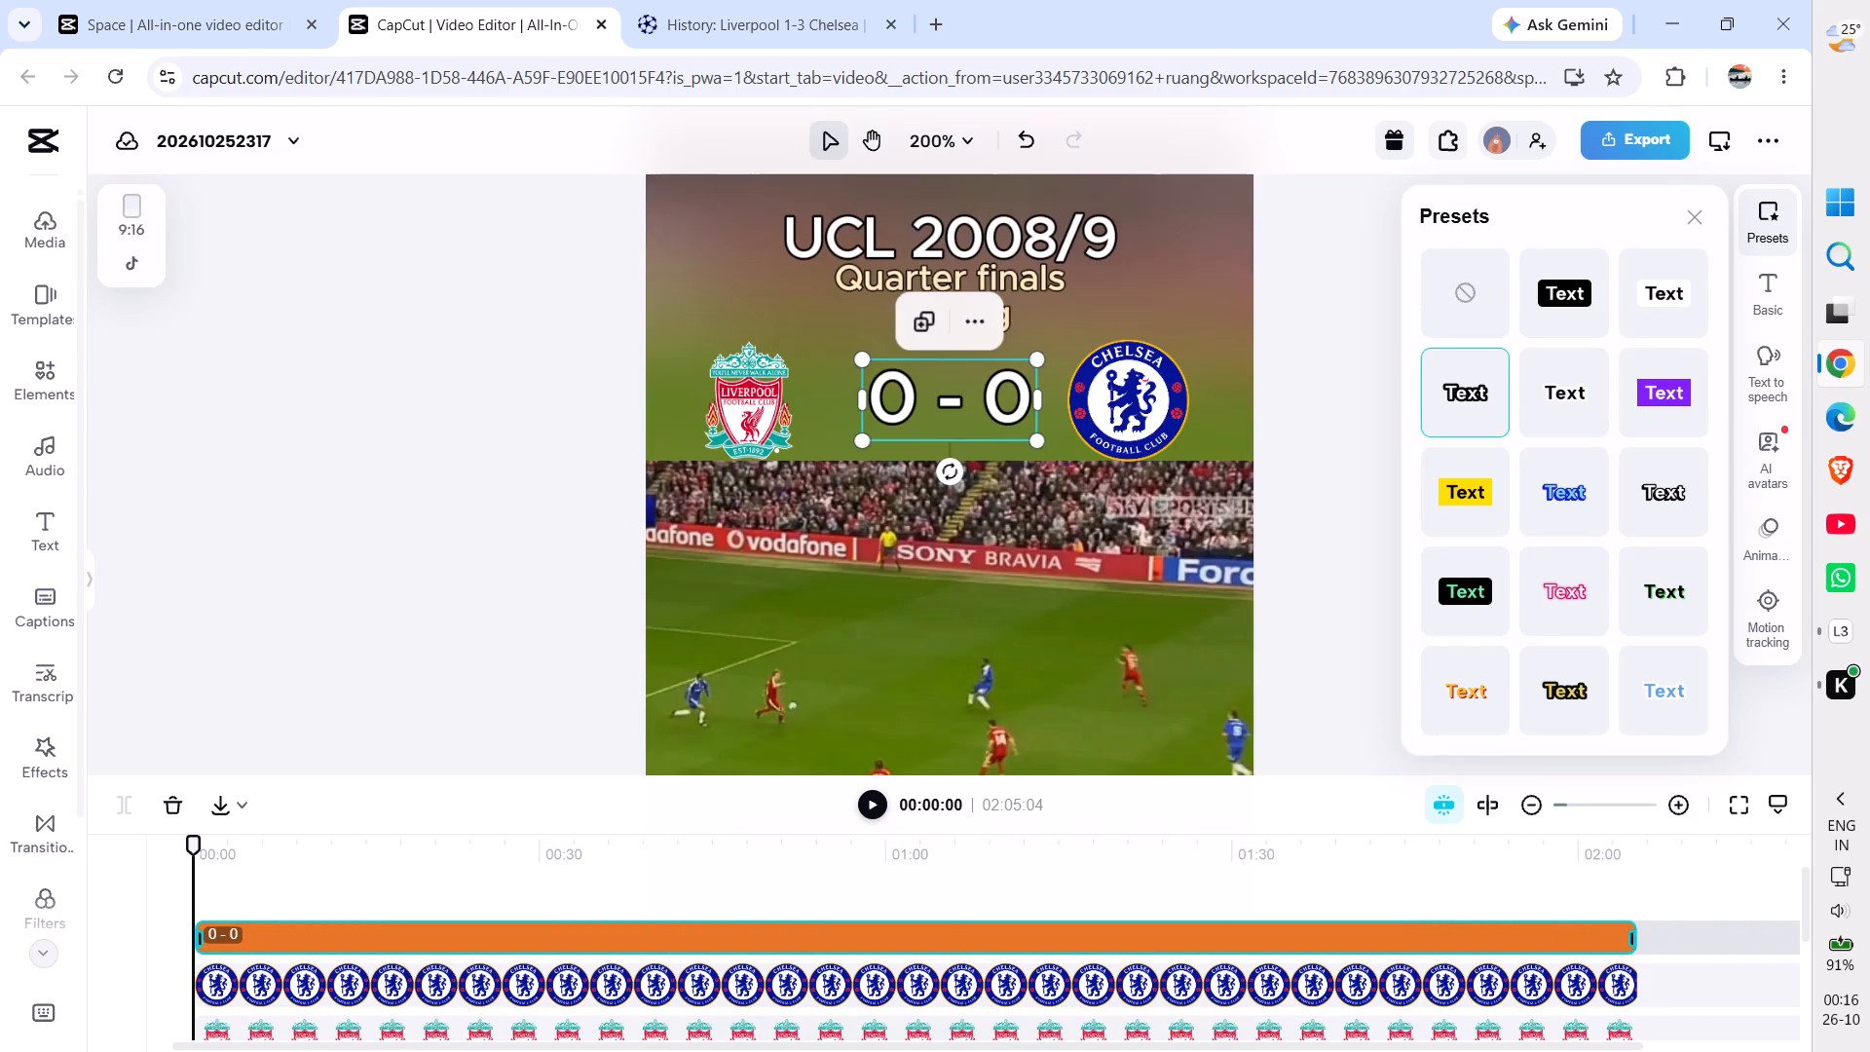
Set the scale of the "0 - 0" score text to 110%.
scroll(1207, 890, up, 1)
click(1769, 311)
scroll(1599, 550, down, 3)
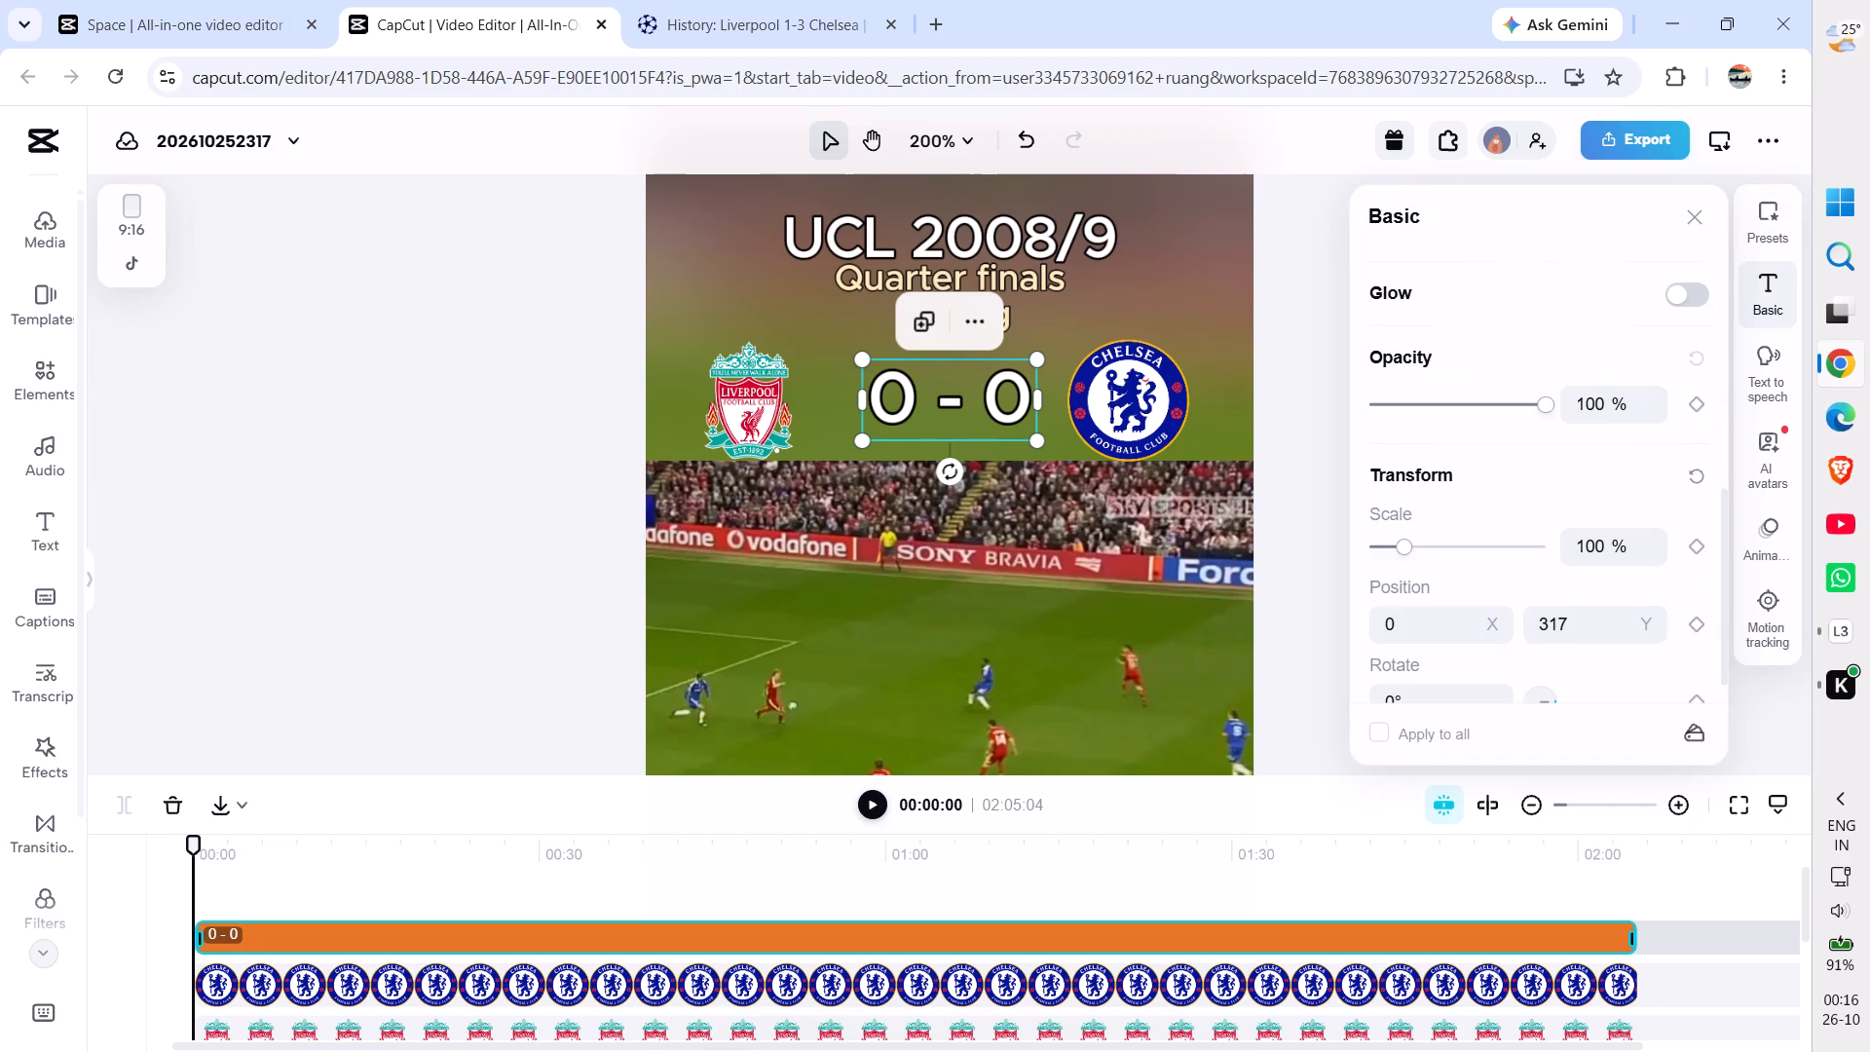
click(1589, 516)
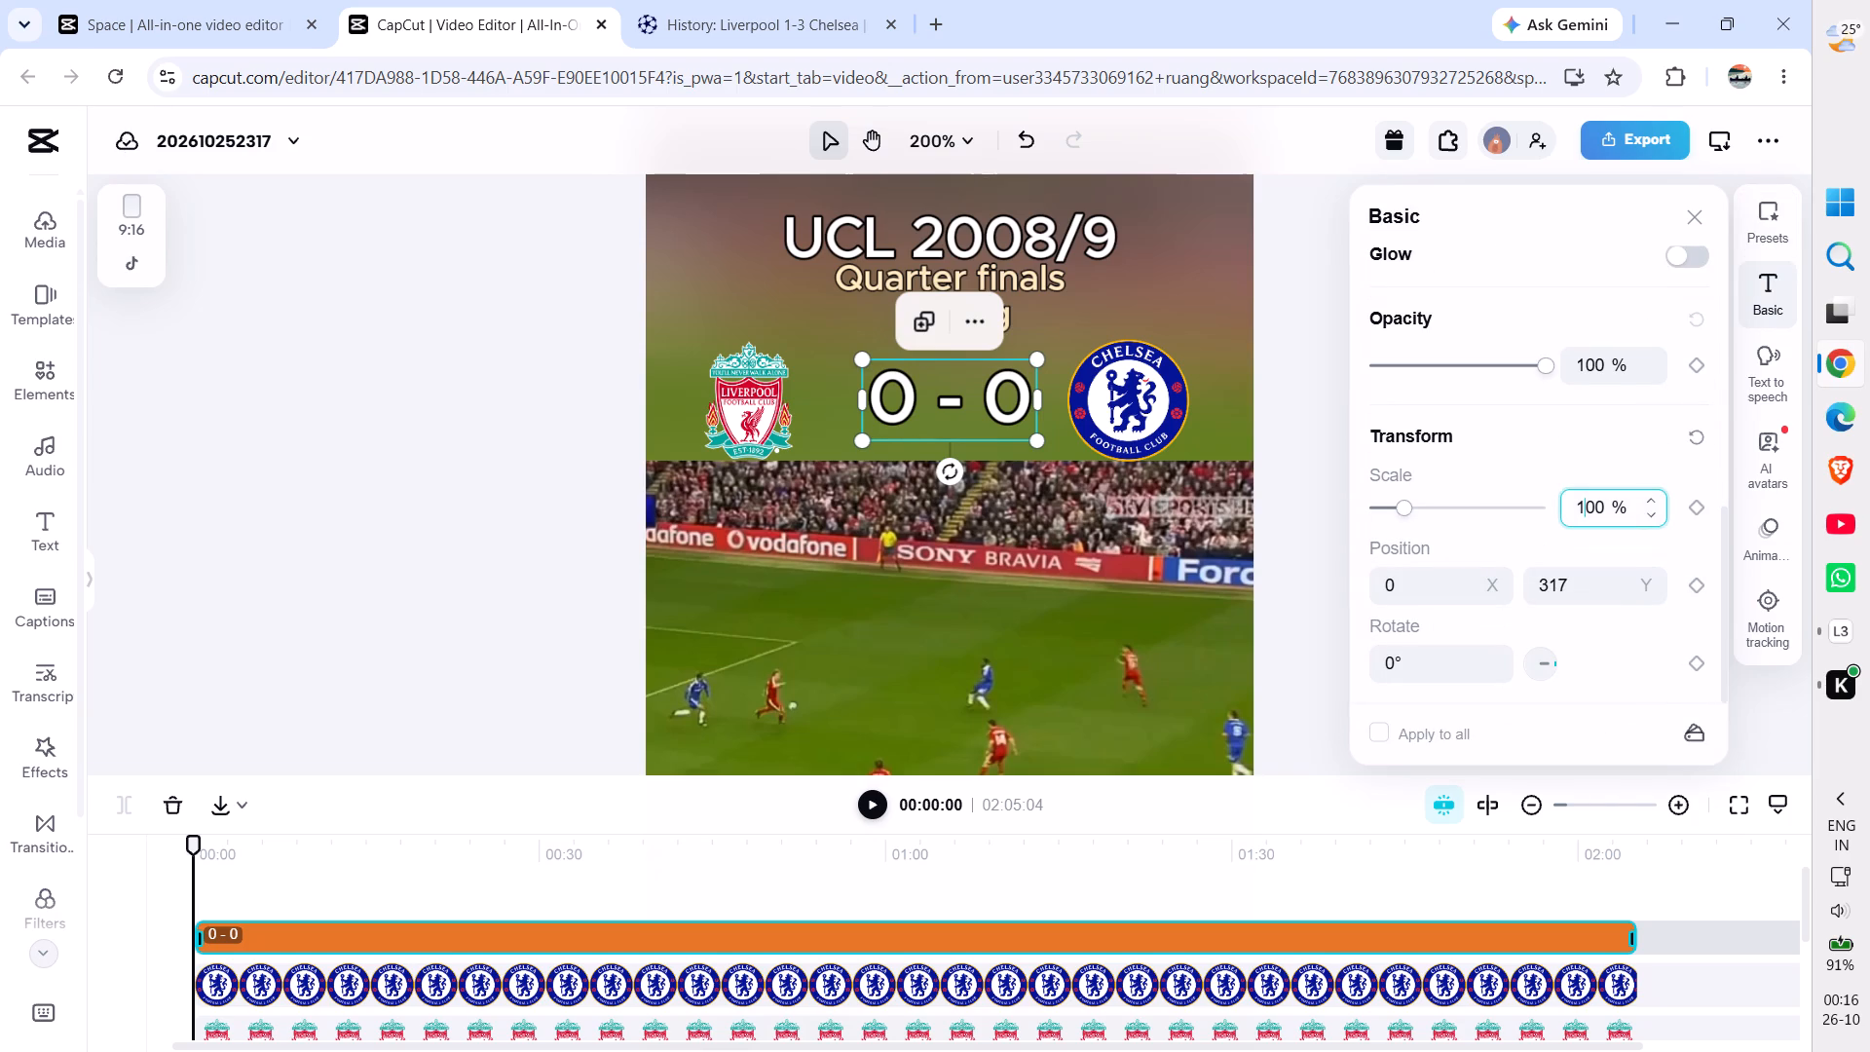
click(1593, 516)
key(BackSpace)
key(1)
key(Return)
click(1283, 521)
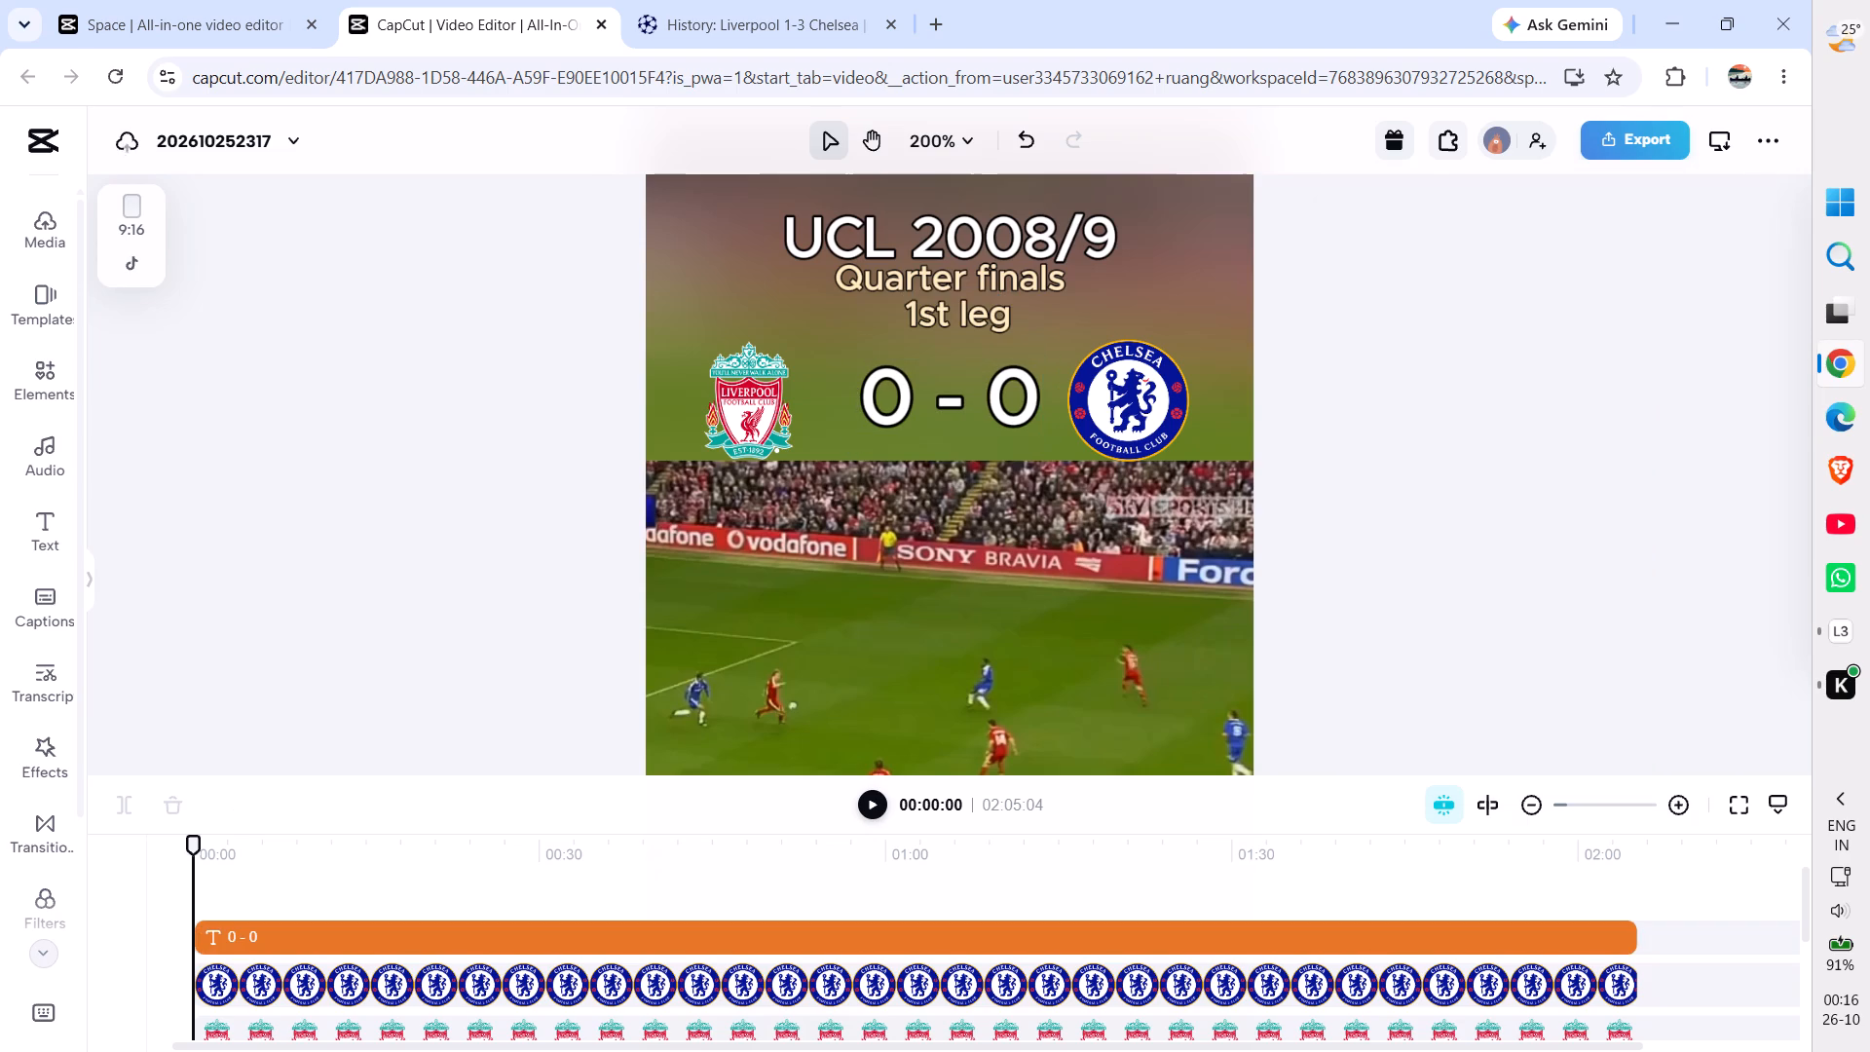
Move the Chelsea crest slightly outward, away from the "0 - 0" score text.
click(928, 402)
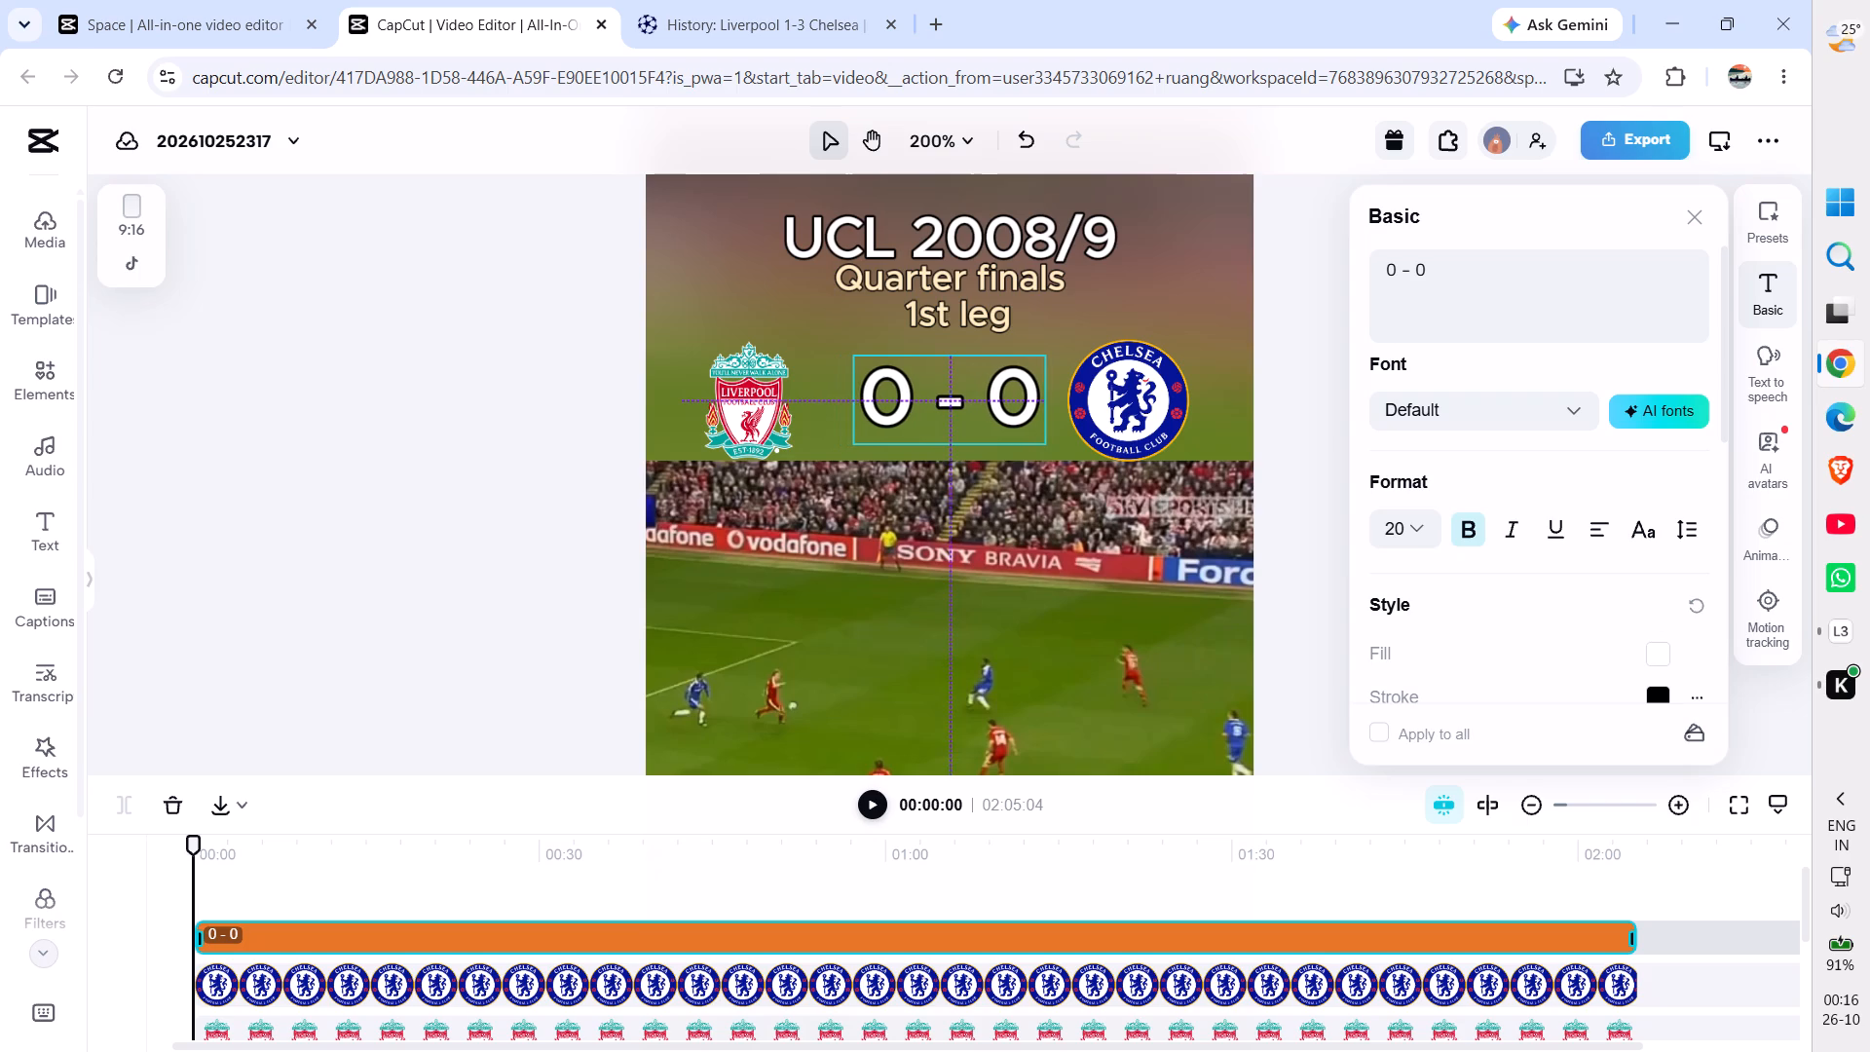
drag(1102, 415, 1135, 413)
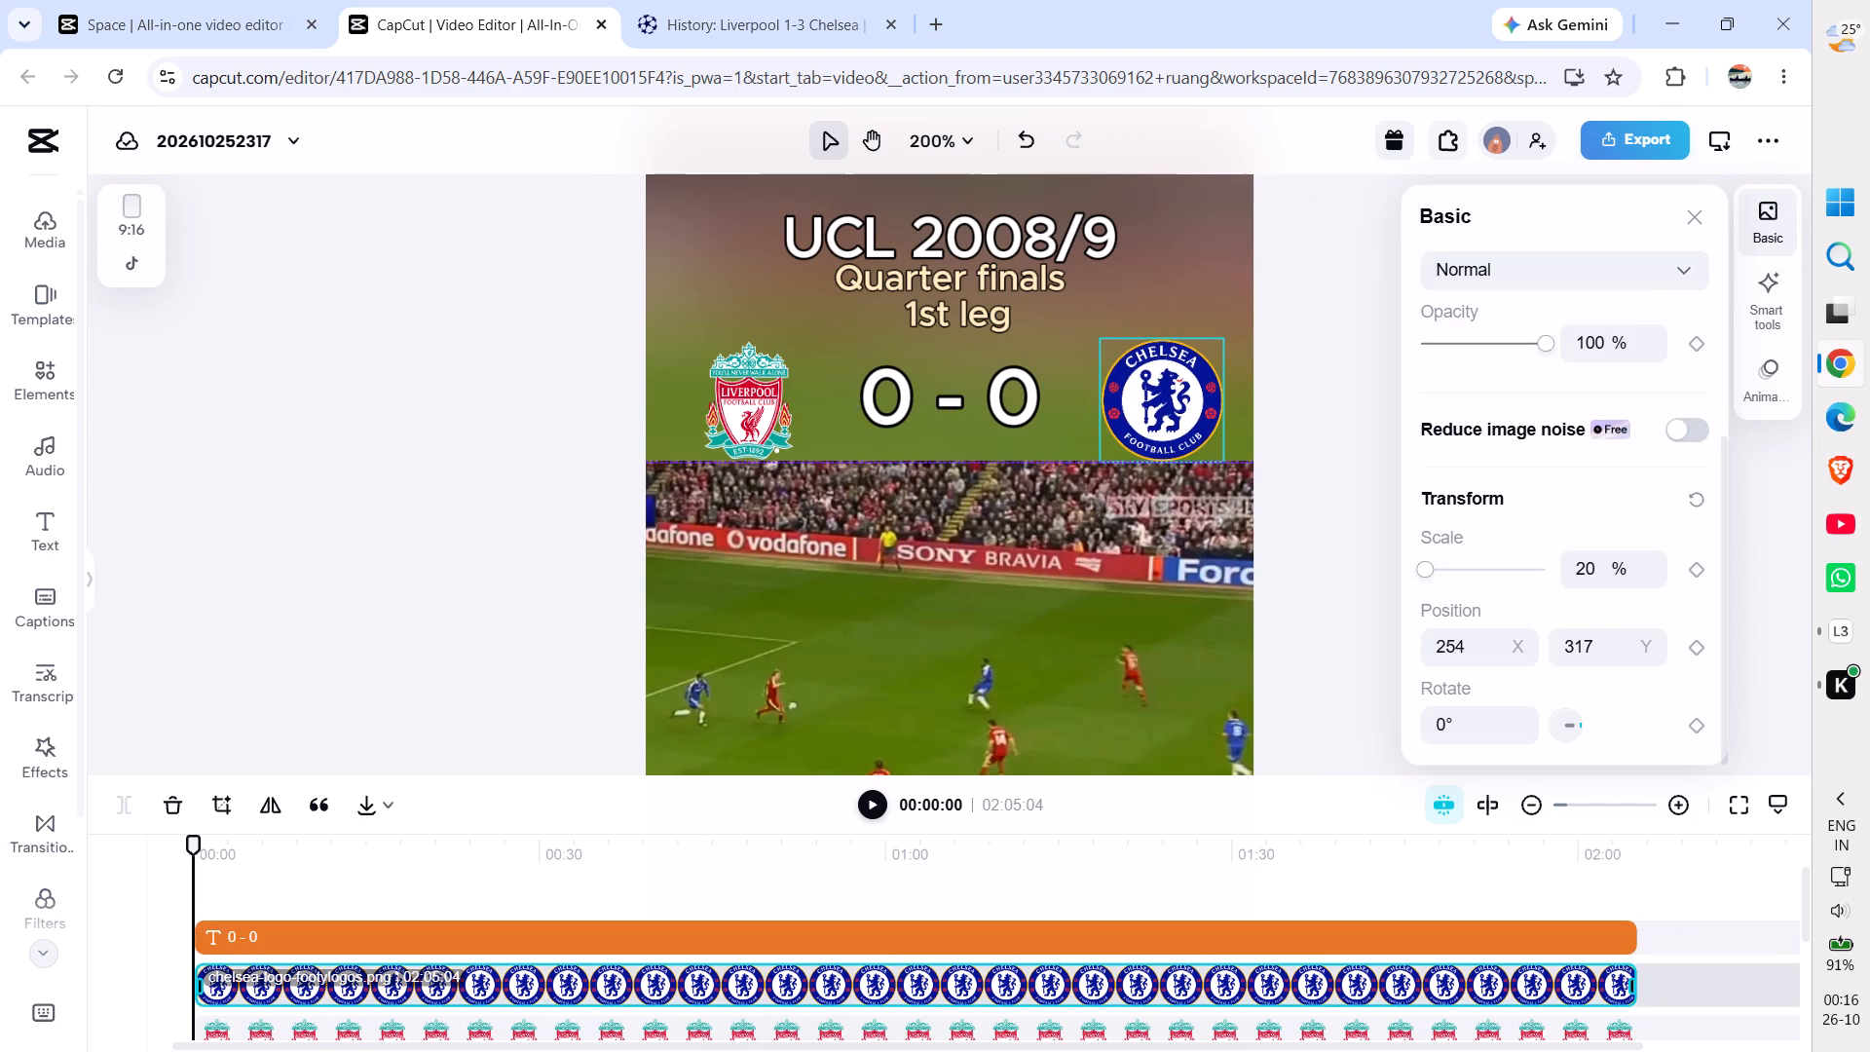
Move the Chelsea crest slightly inward to position X 241, Y 317, mirroring the Liverpool crest.
drag(1135, 413, 1124, 417)
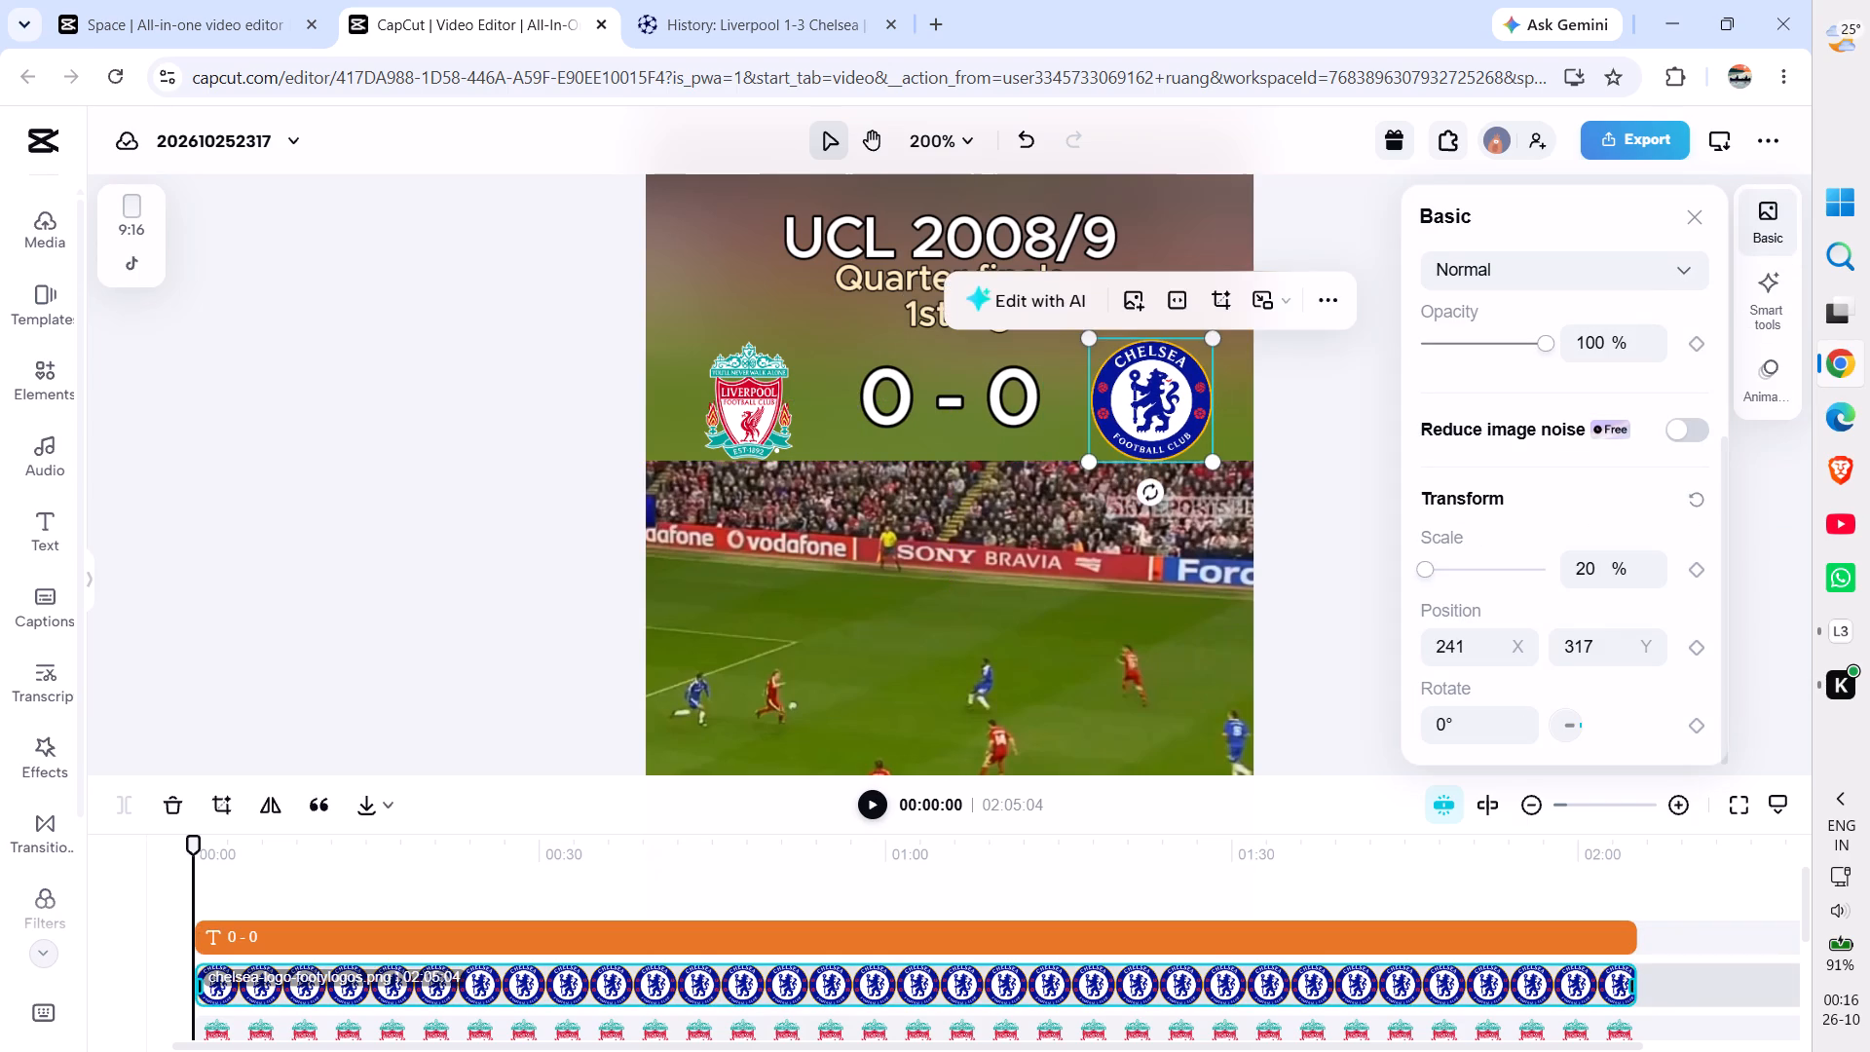
click(499, 382)
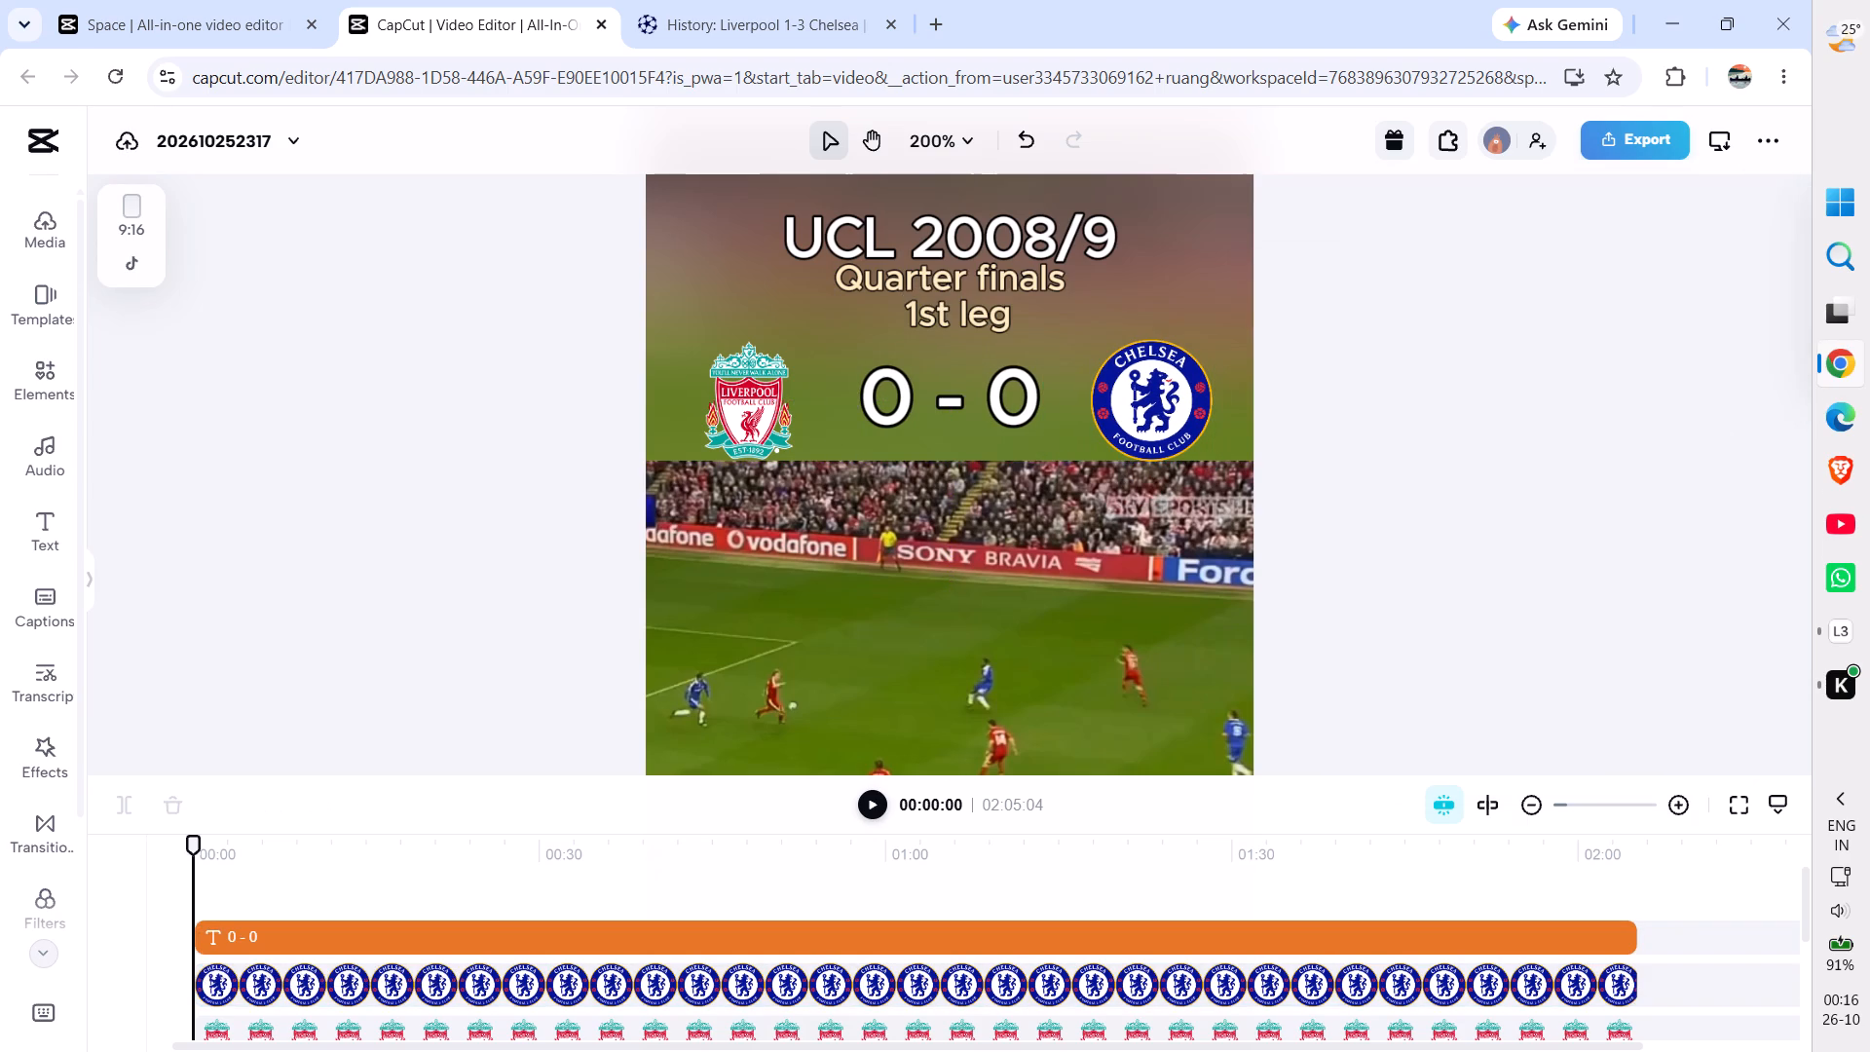
Set the scale of the Liverpool crest to 24%.
click(713, 402)
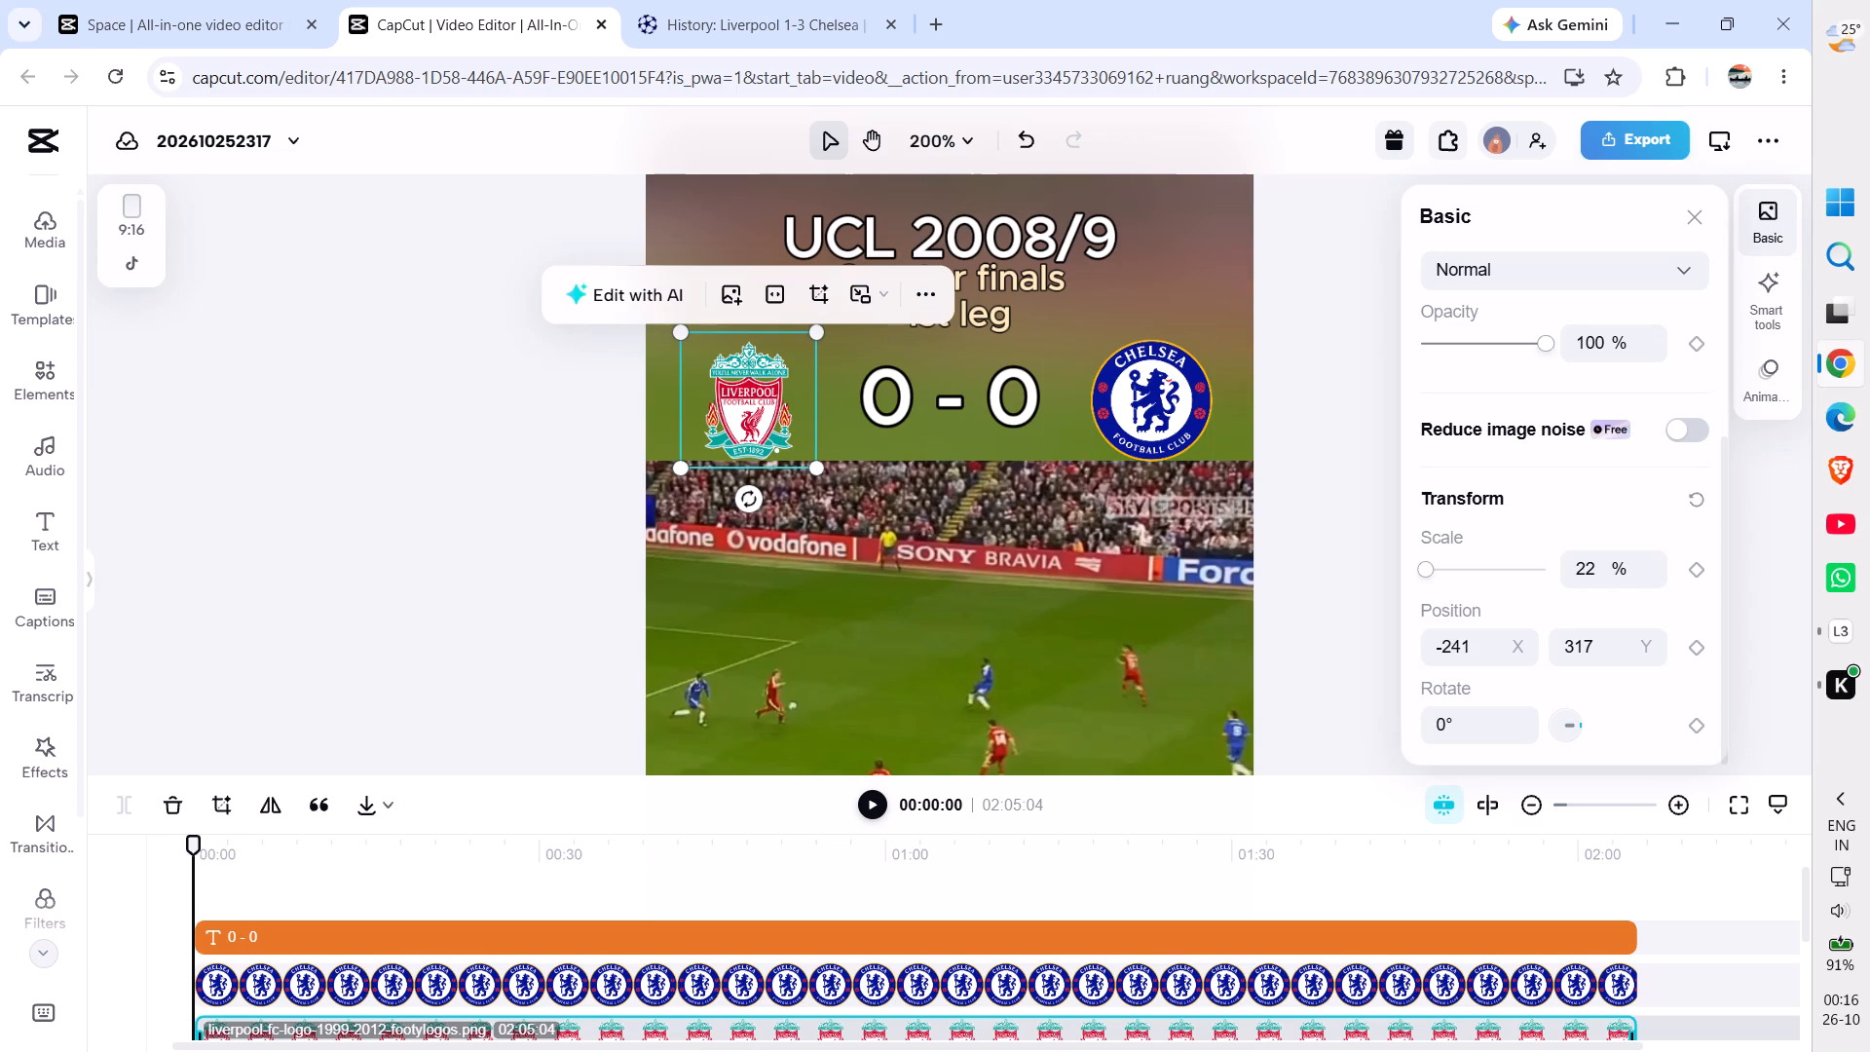
scroll(1505, 541, down, 1)
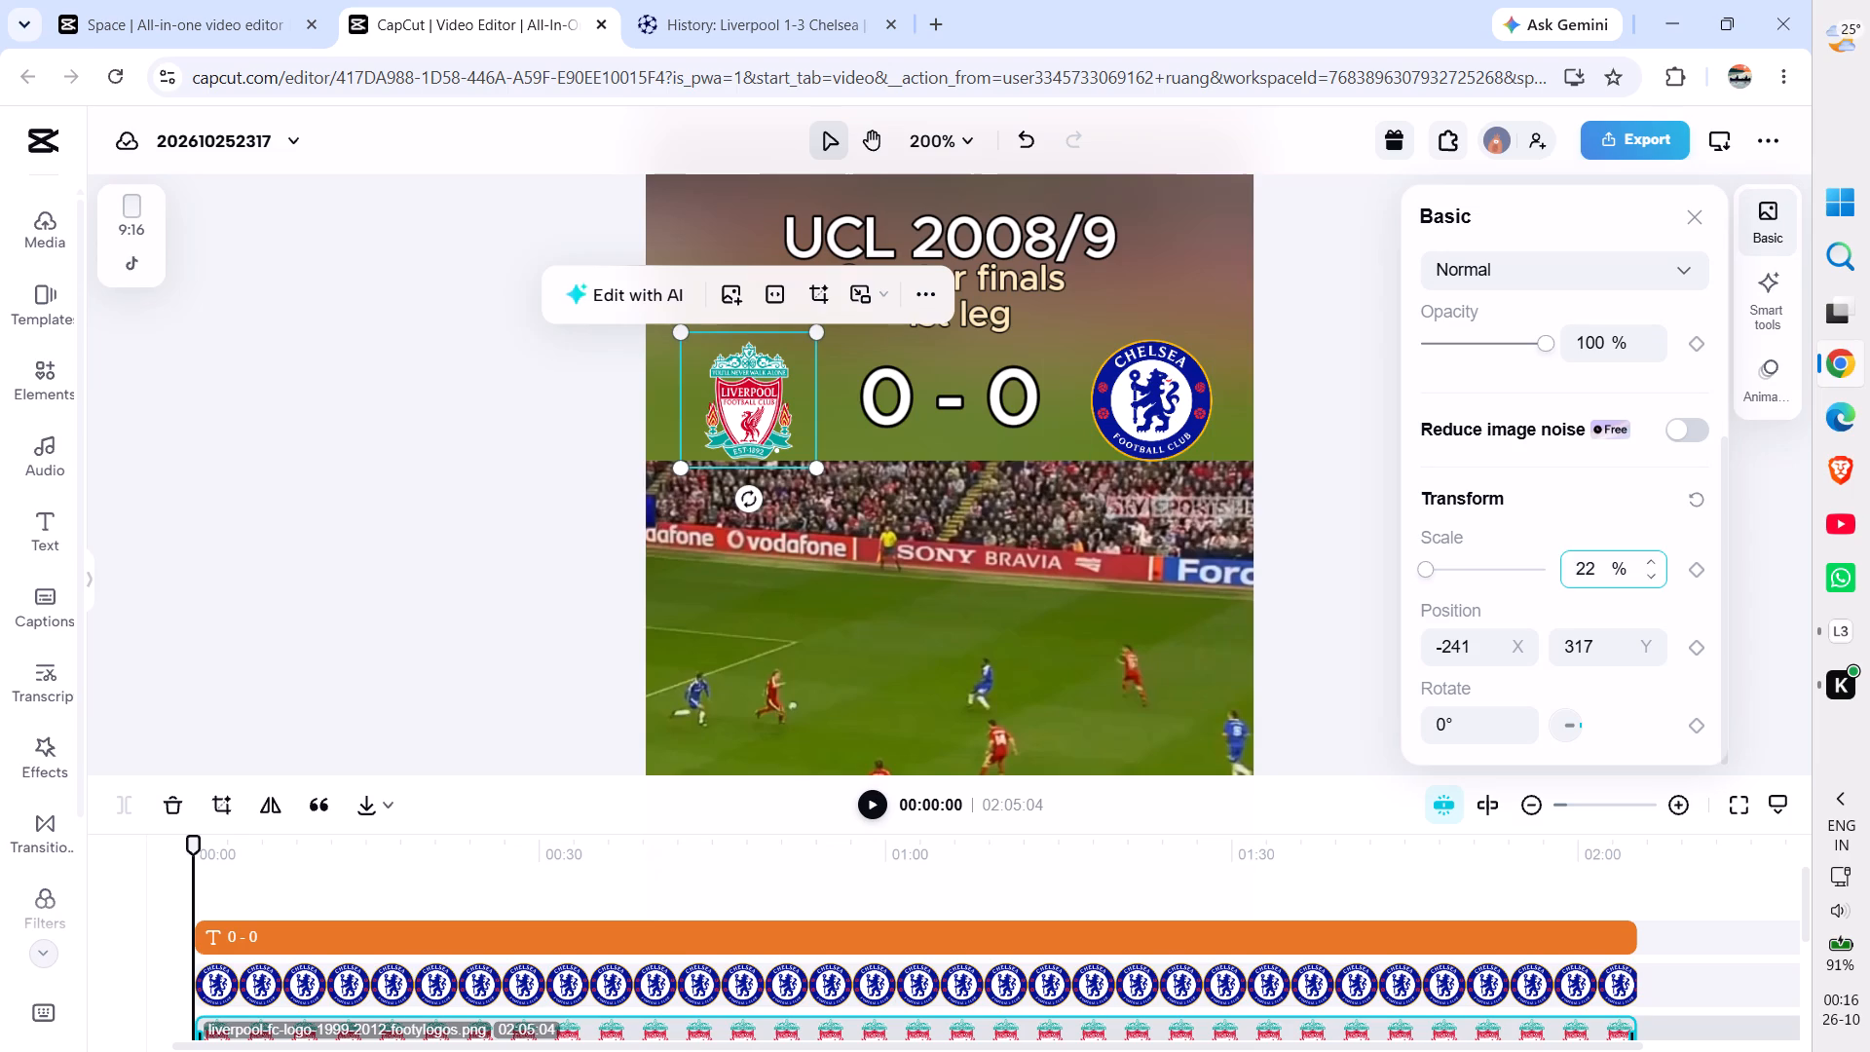
click(1597, 574)
key(BackSpace)
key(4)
key(Return)
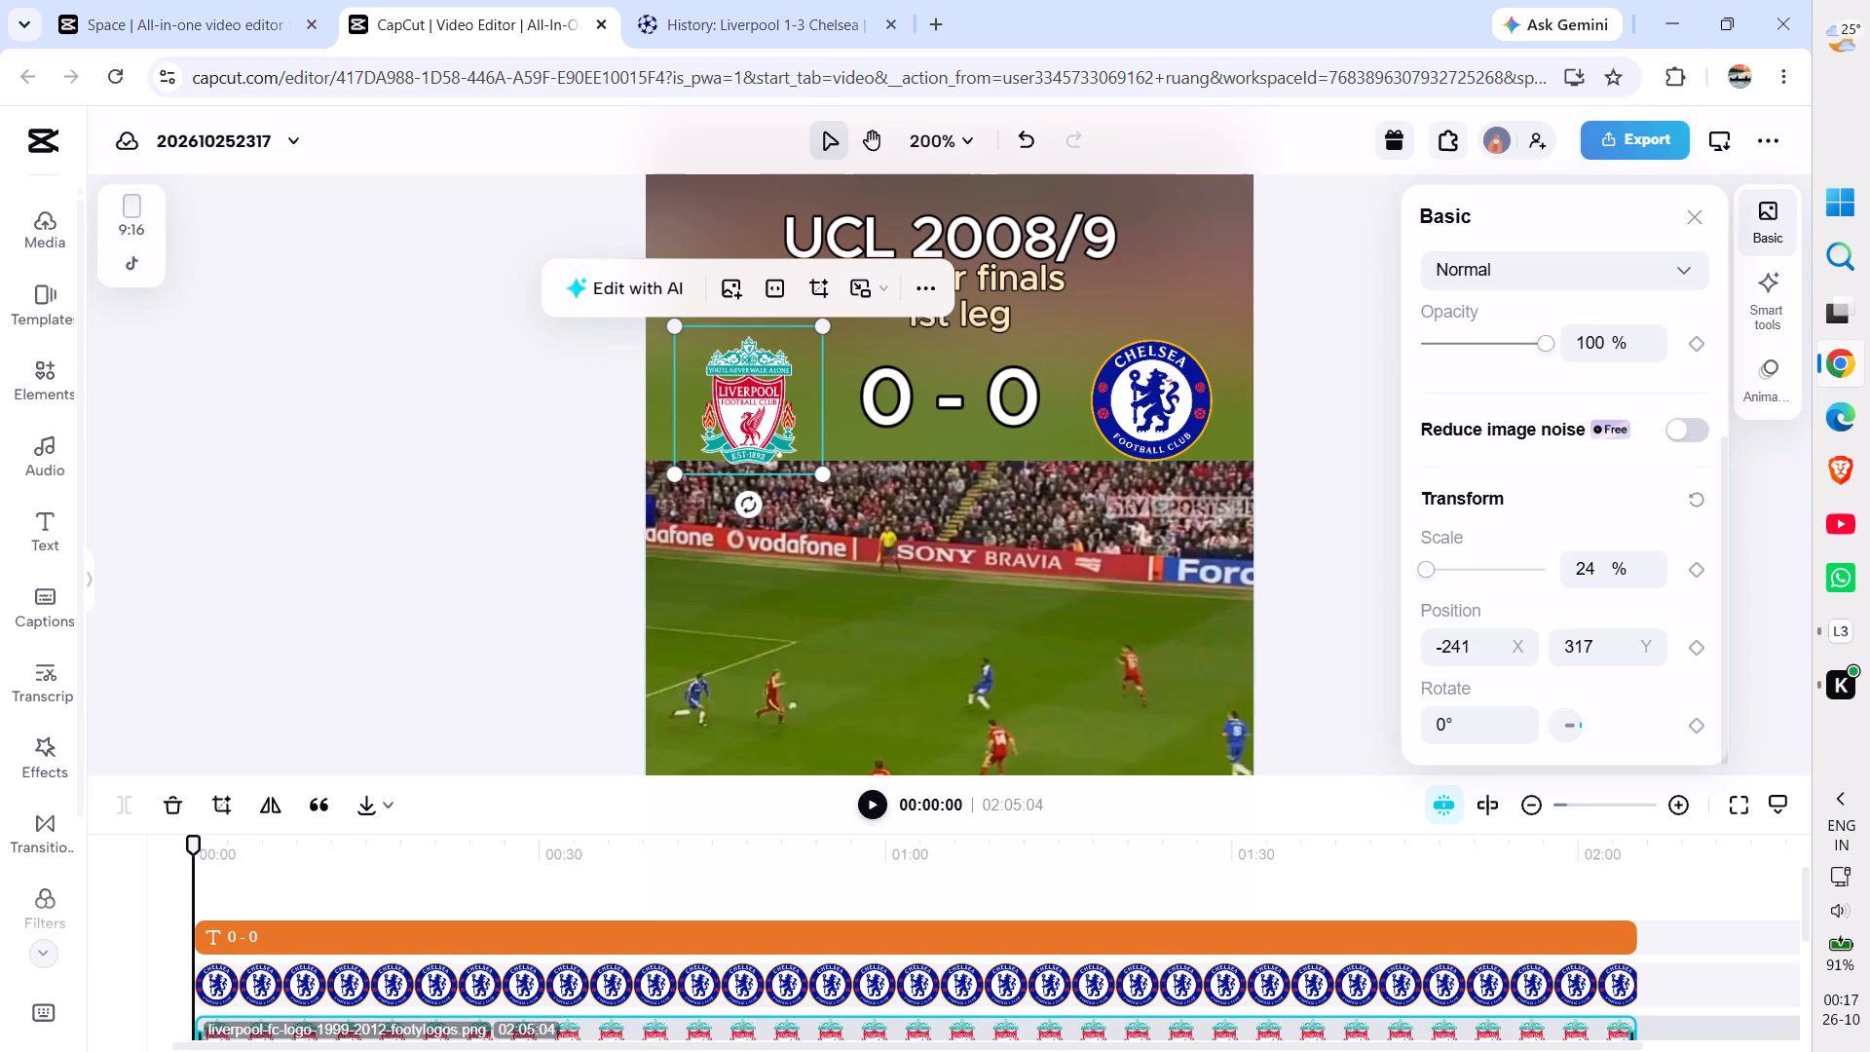
click(552, 479)
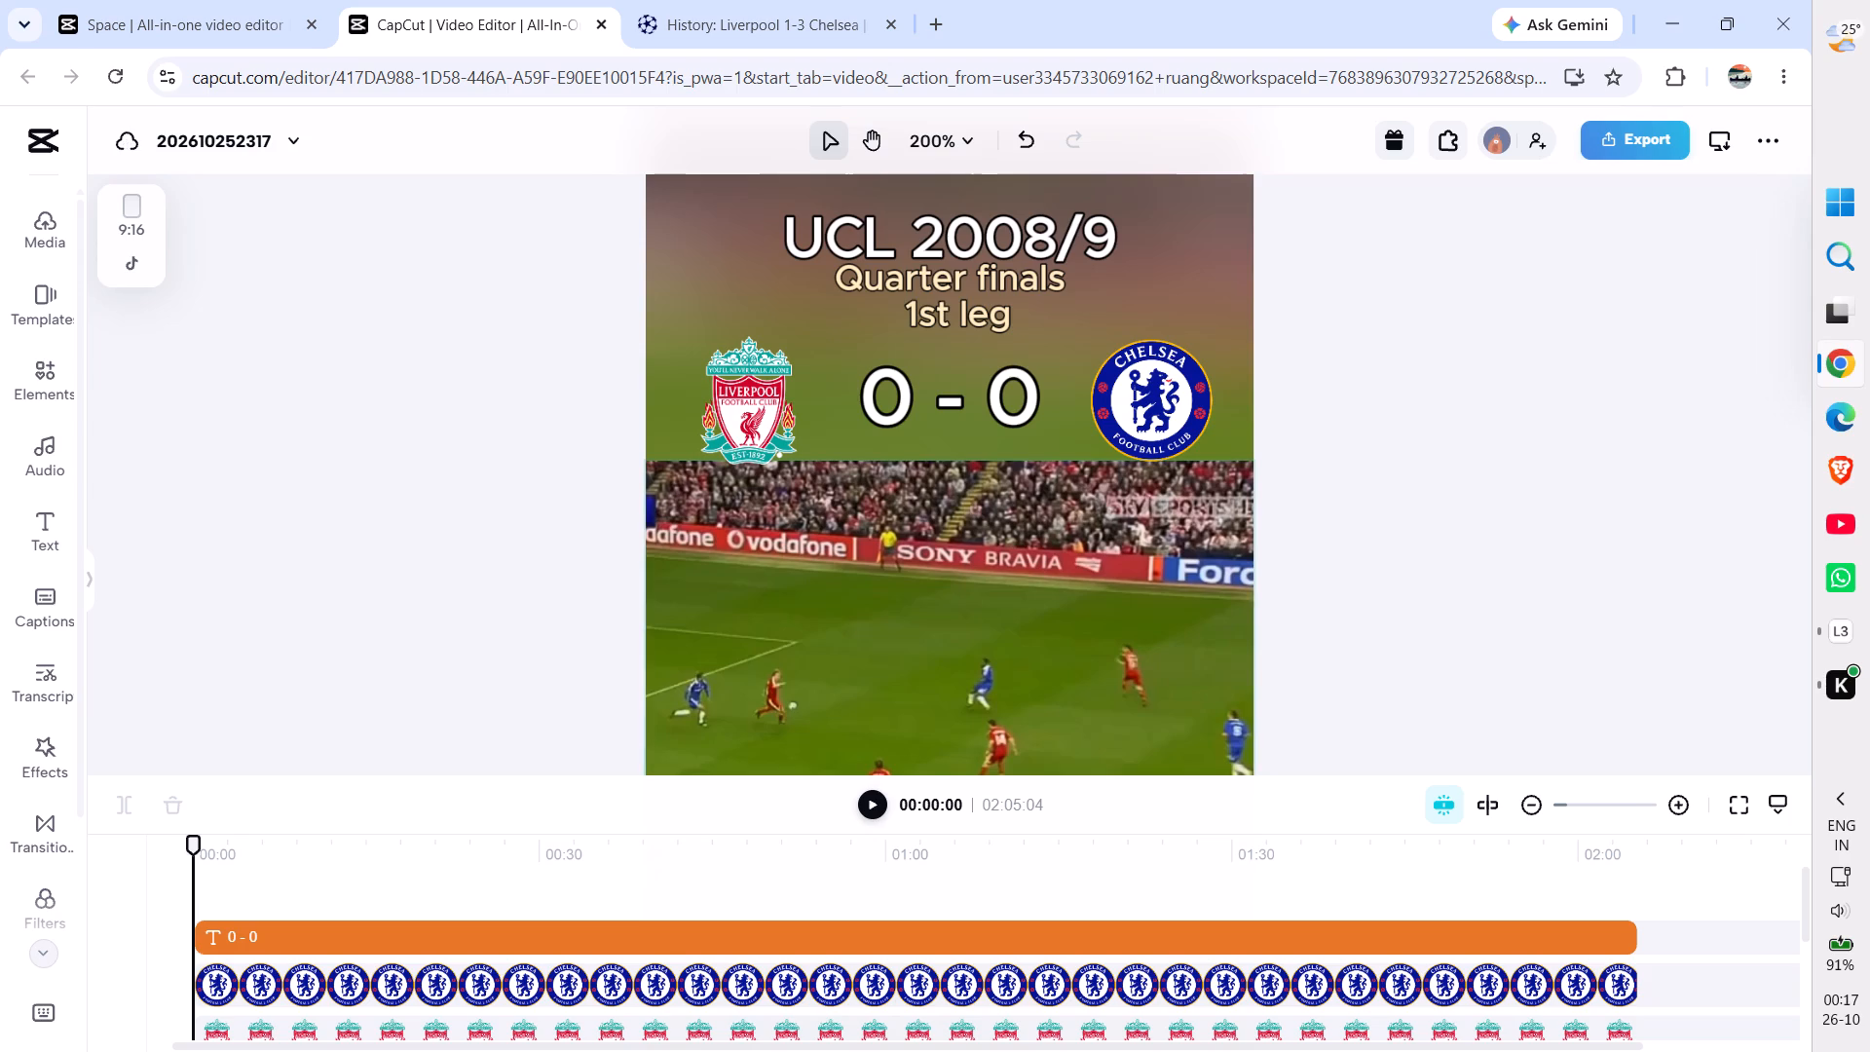
Turn on the computer's Bluetooth, connect the Airdopes 161 ANC earbuds, and return to the video editor.
click(1842, 930)
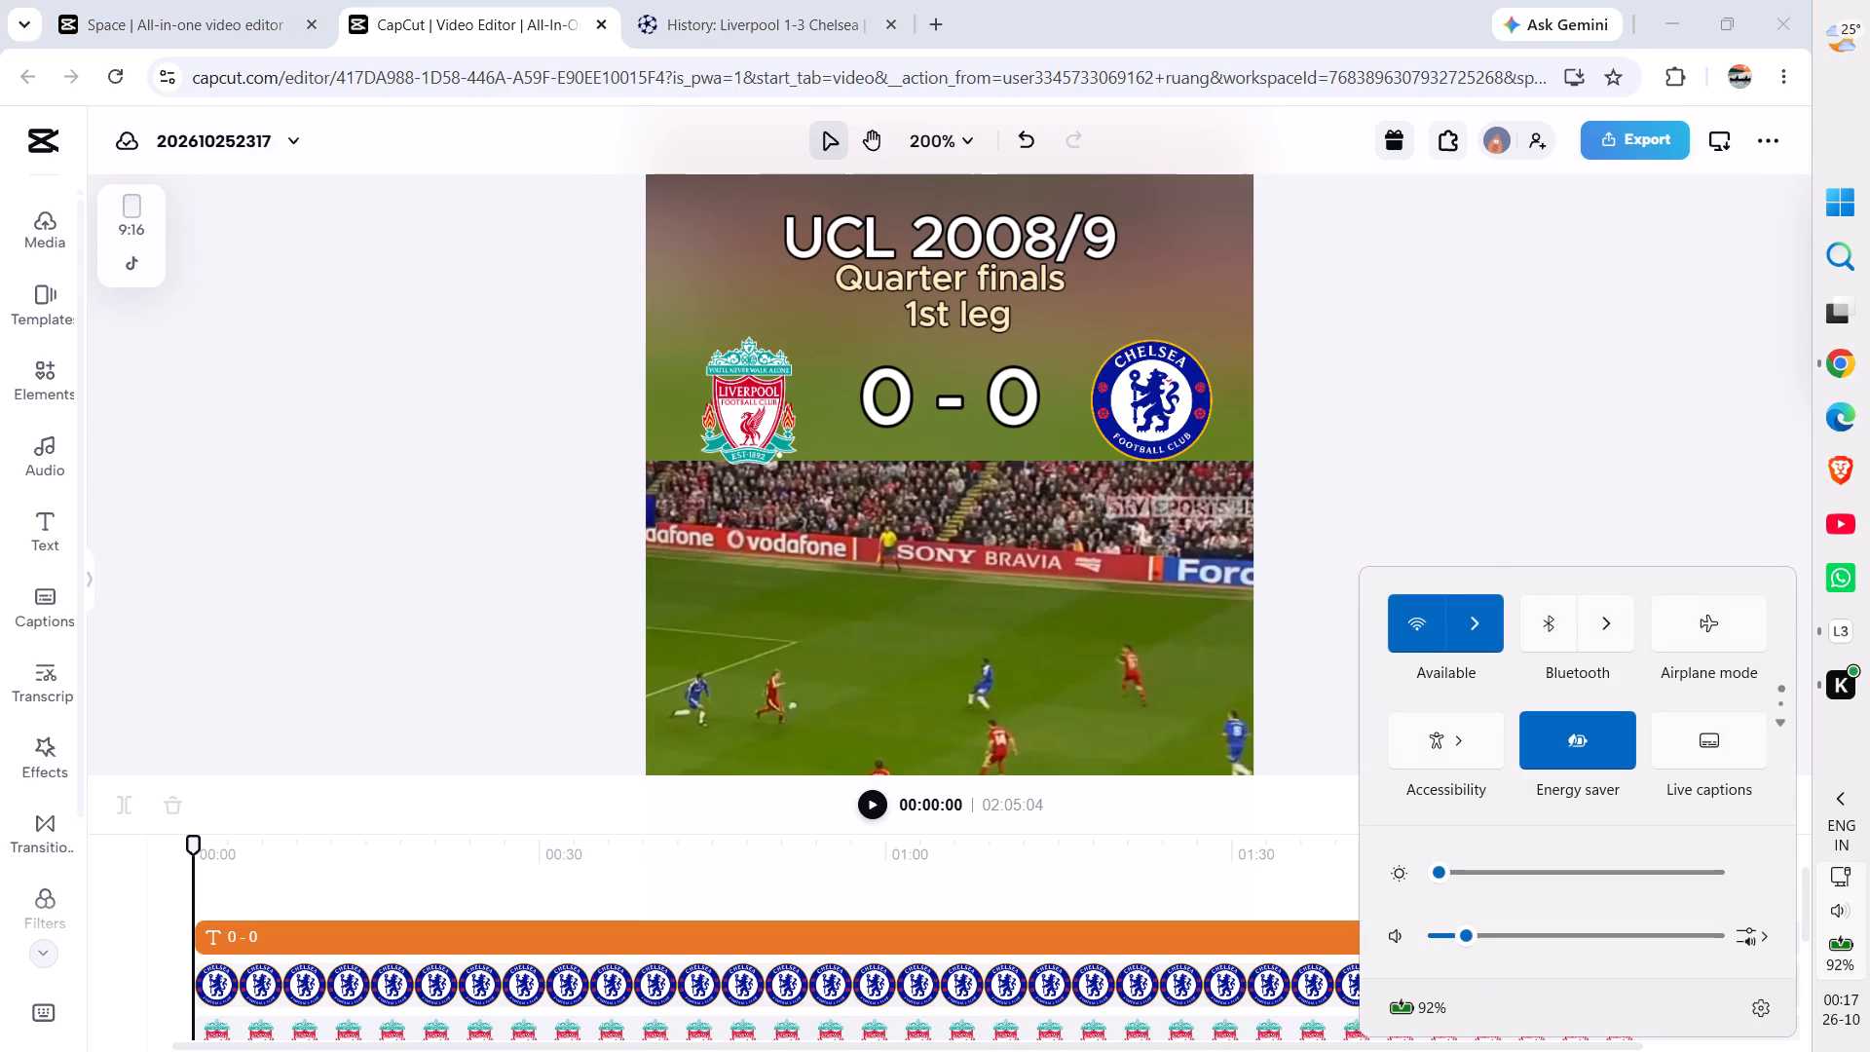
click(1550, 617)
click(1607, 620)
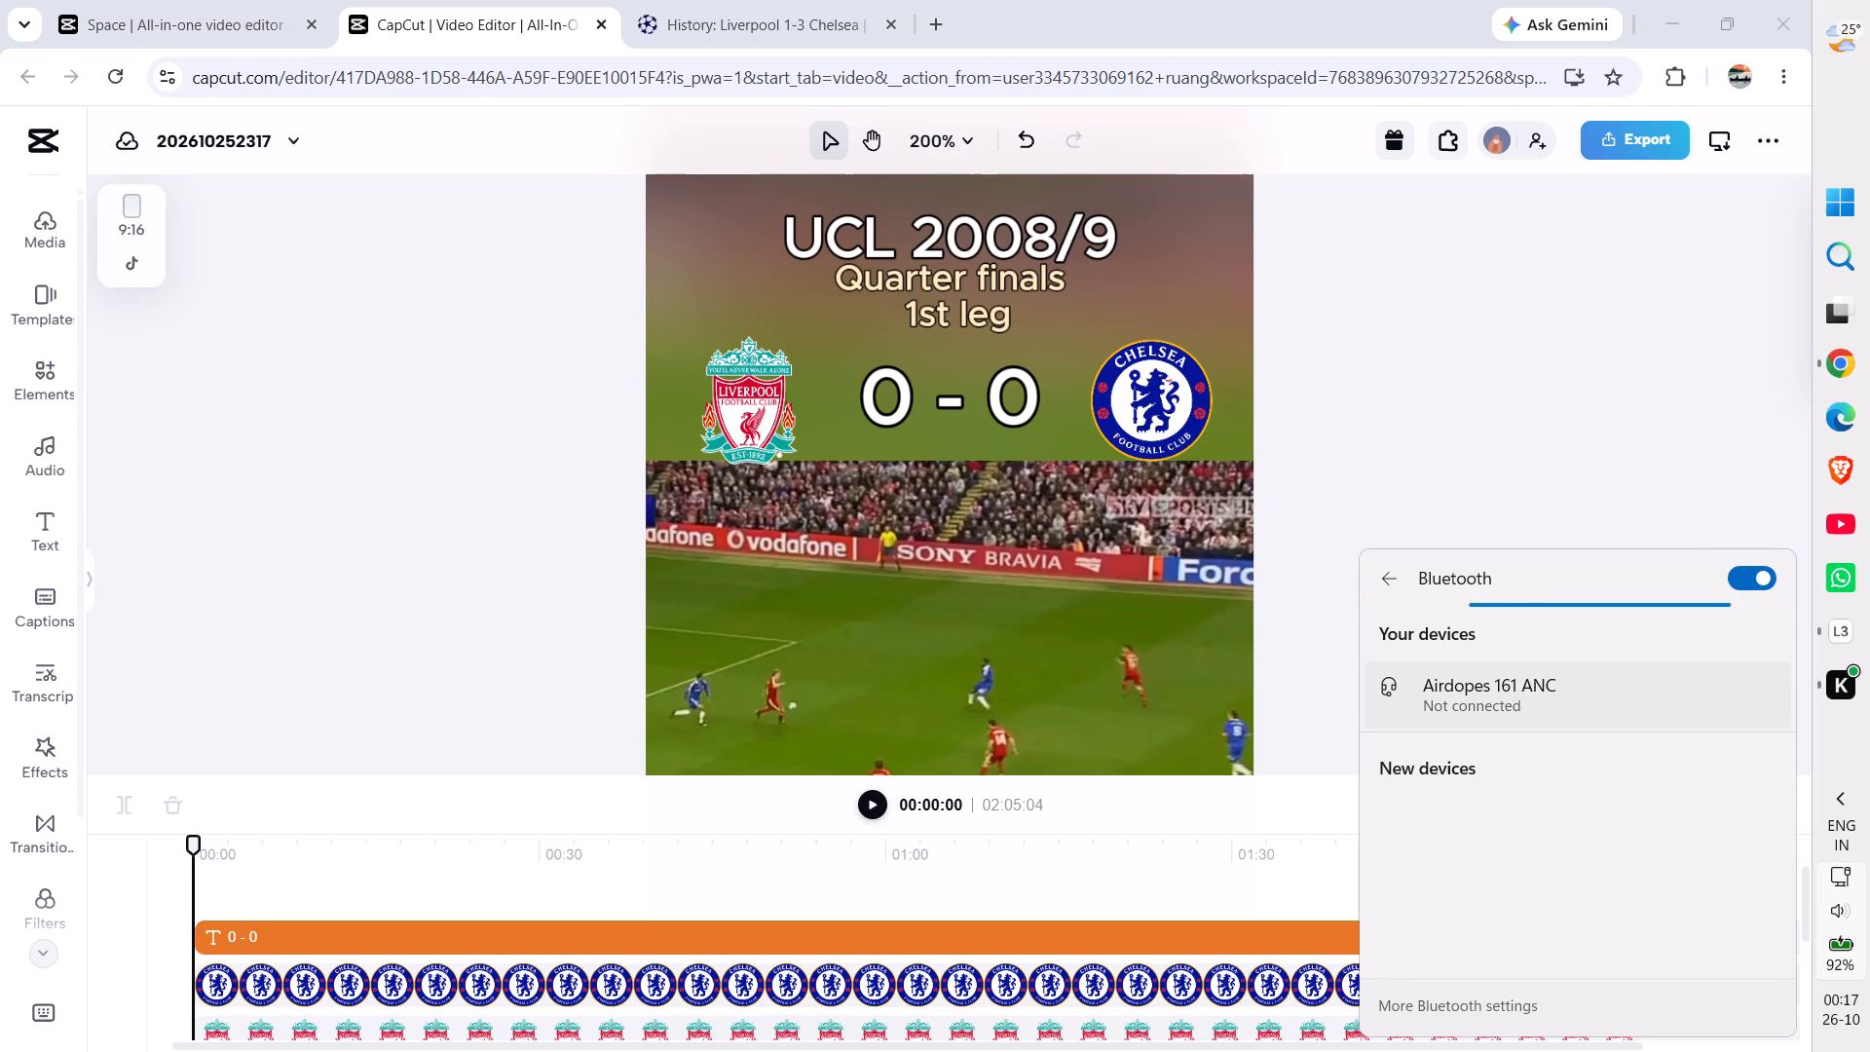
click(1583, 701)
click(1472, 350)
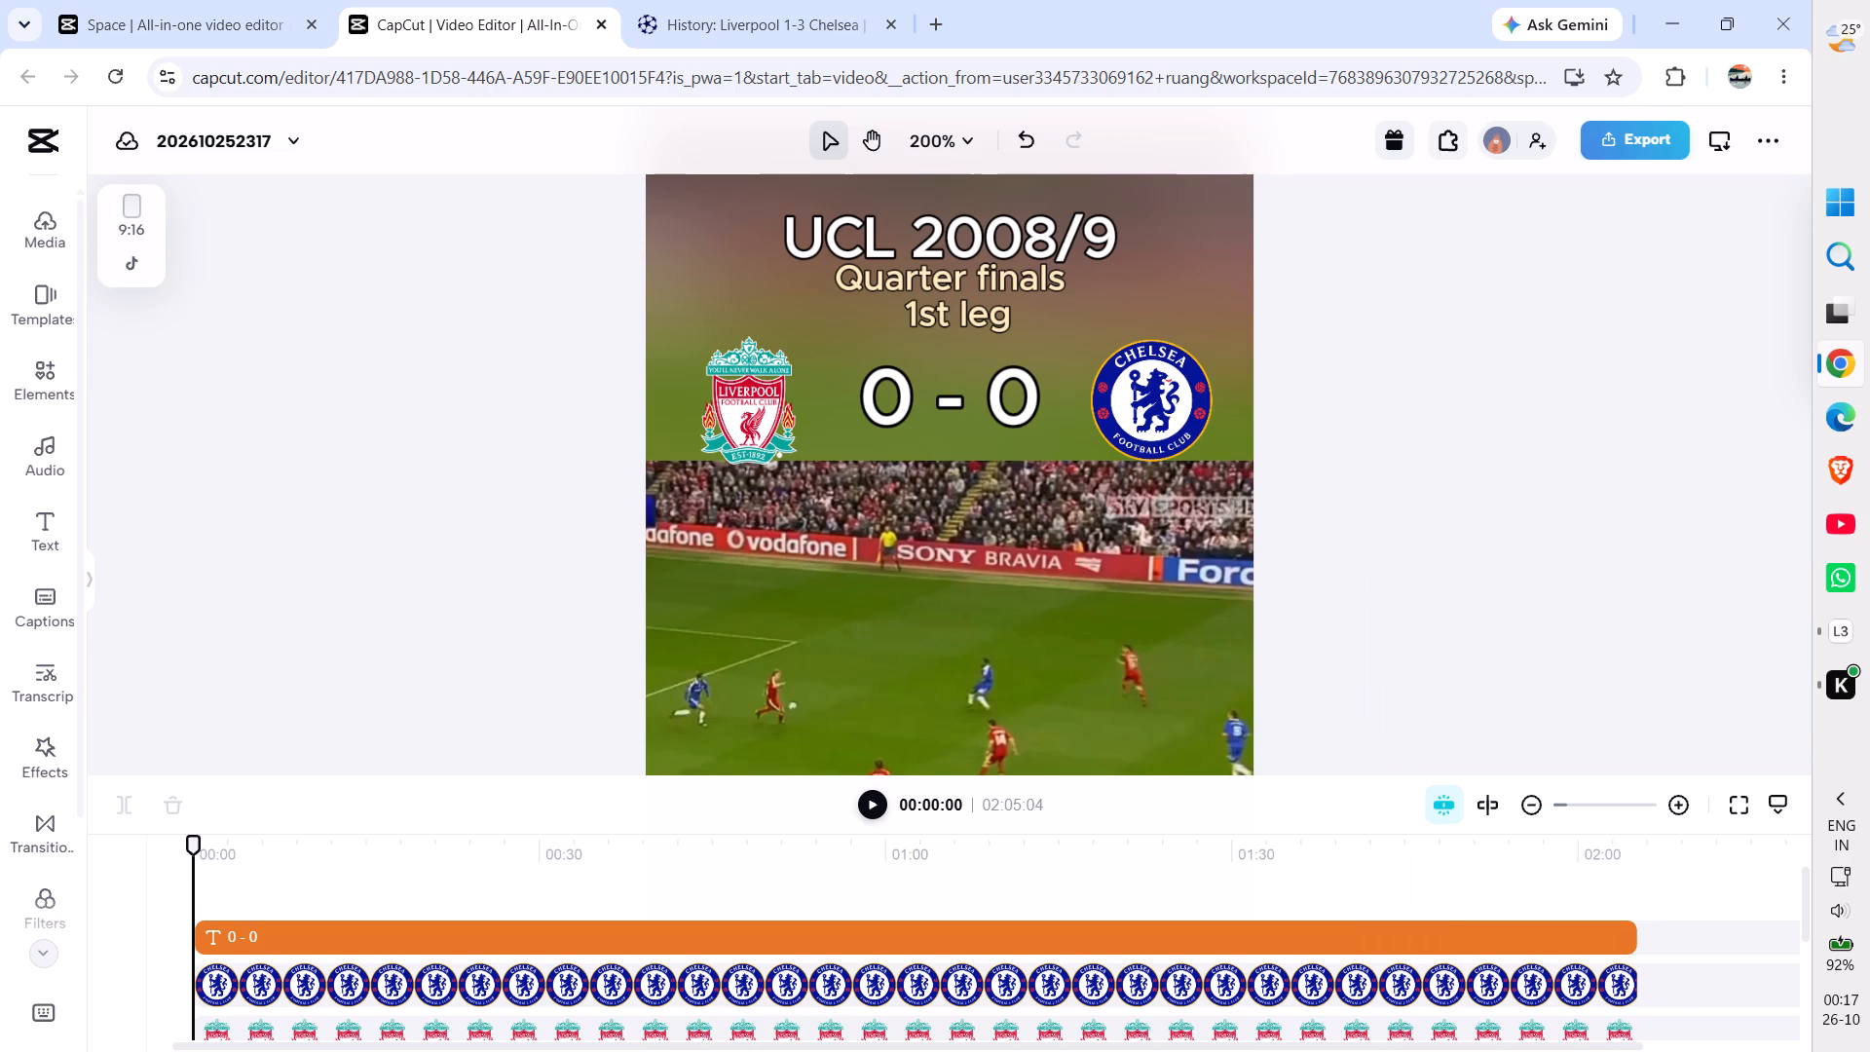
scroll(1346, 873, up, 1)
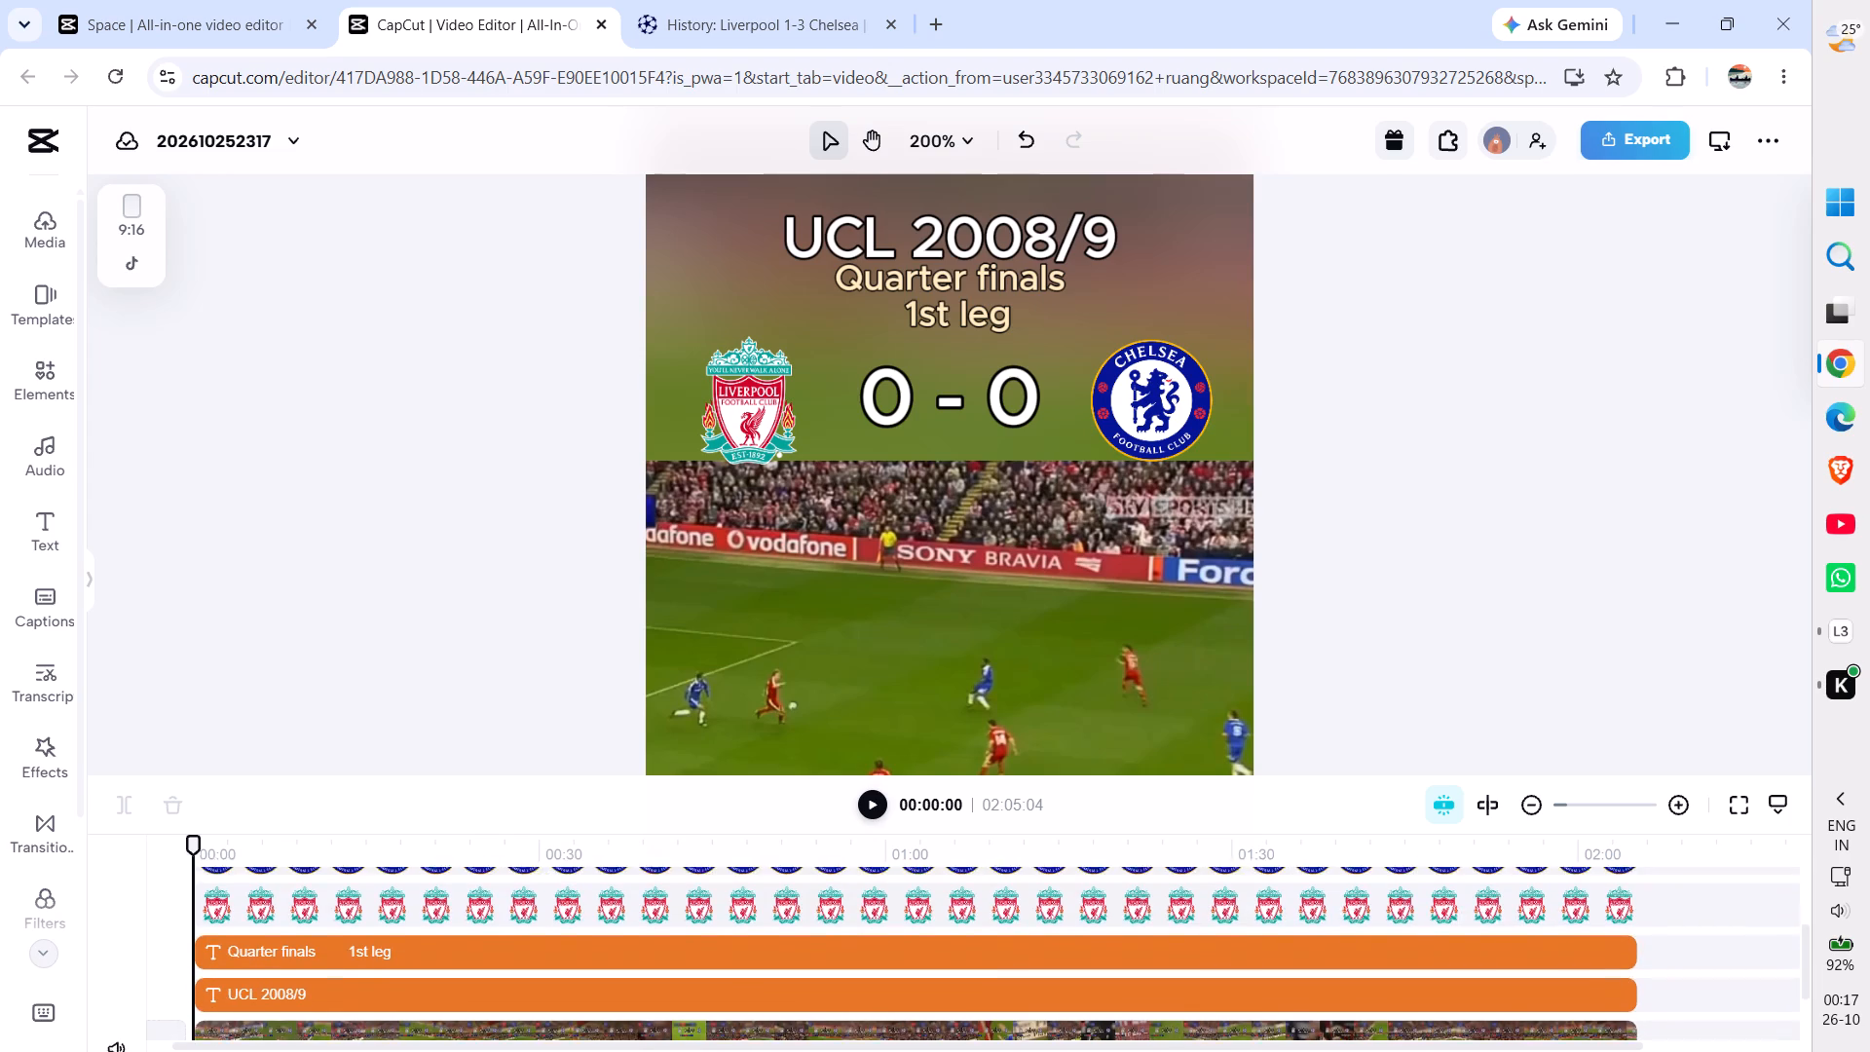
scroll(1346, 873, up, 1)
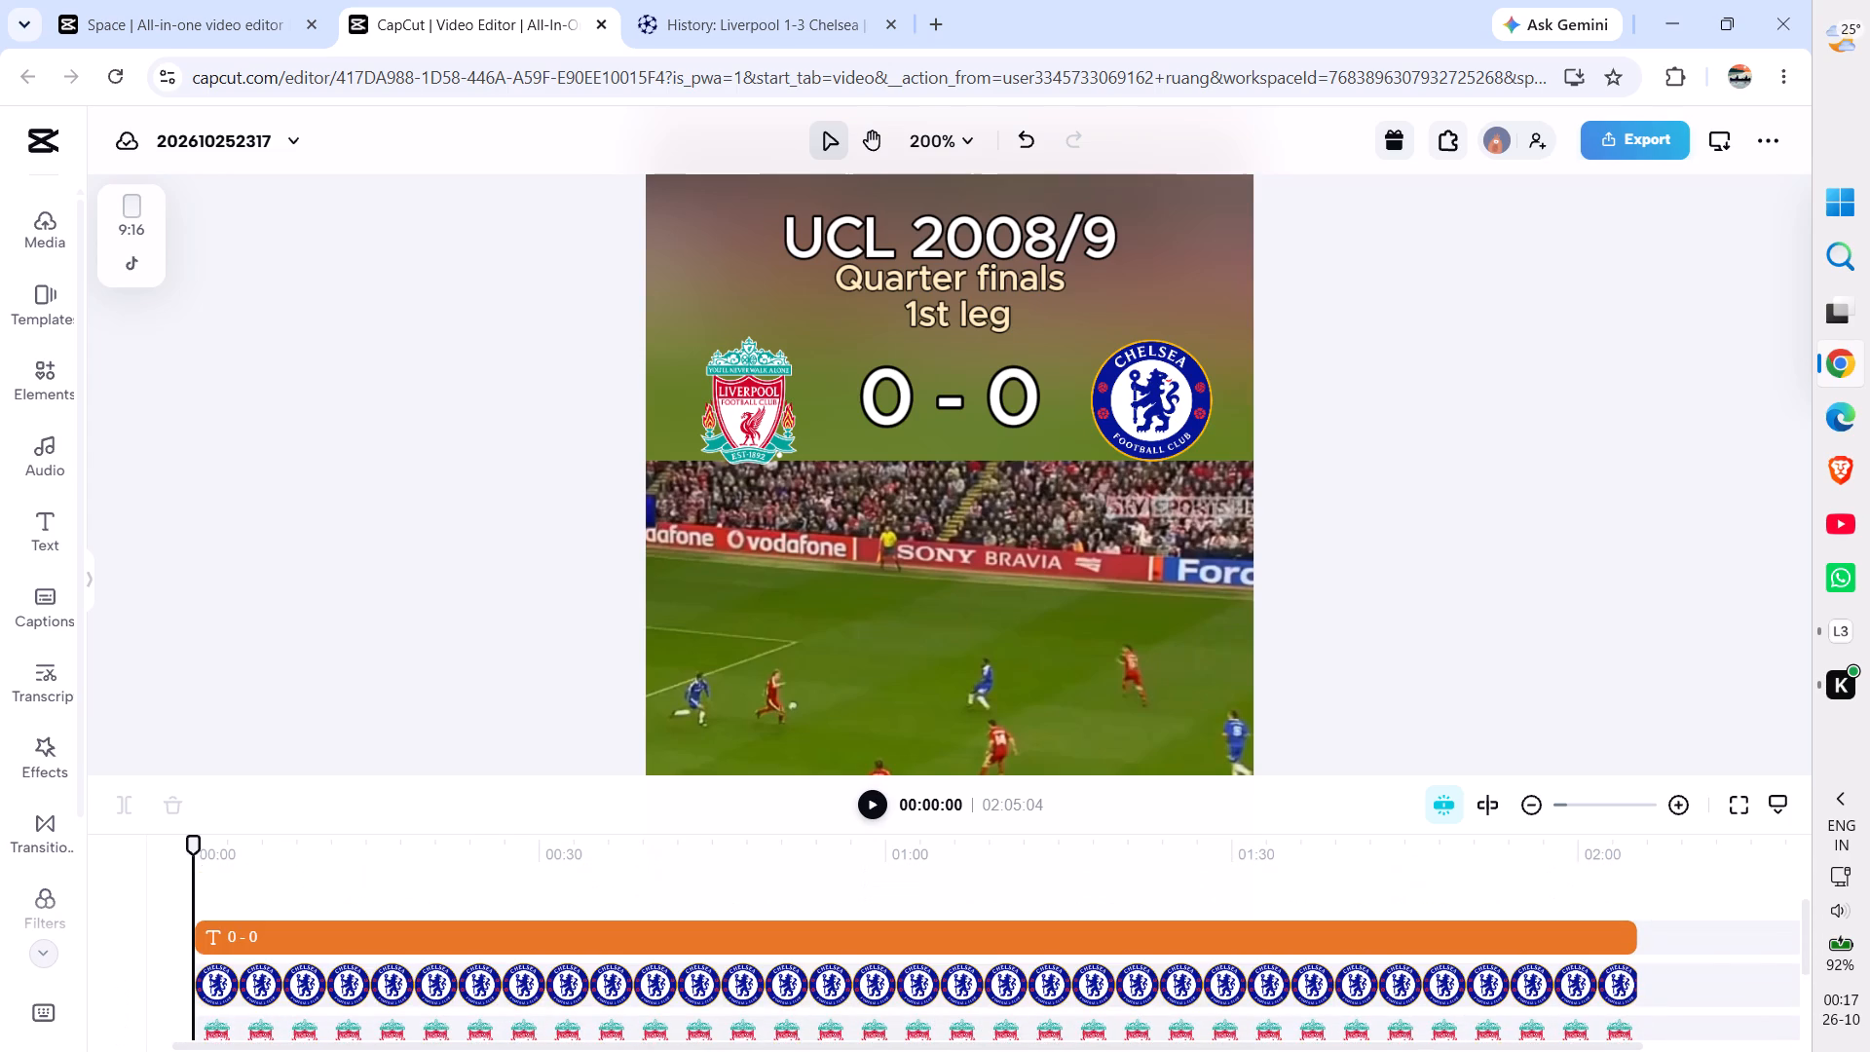
Play the footage from the start and pause at 00:04:18, during the celebration of Liverpool's first goal.
key(ctrl+equal)
key(space)
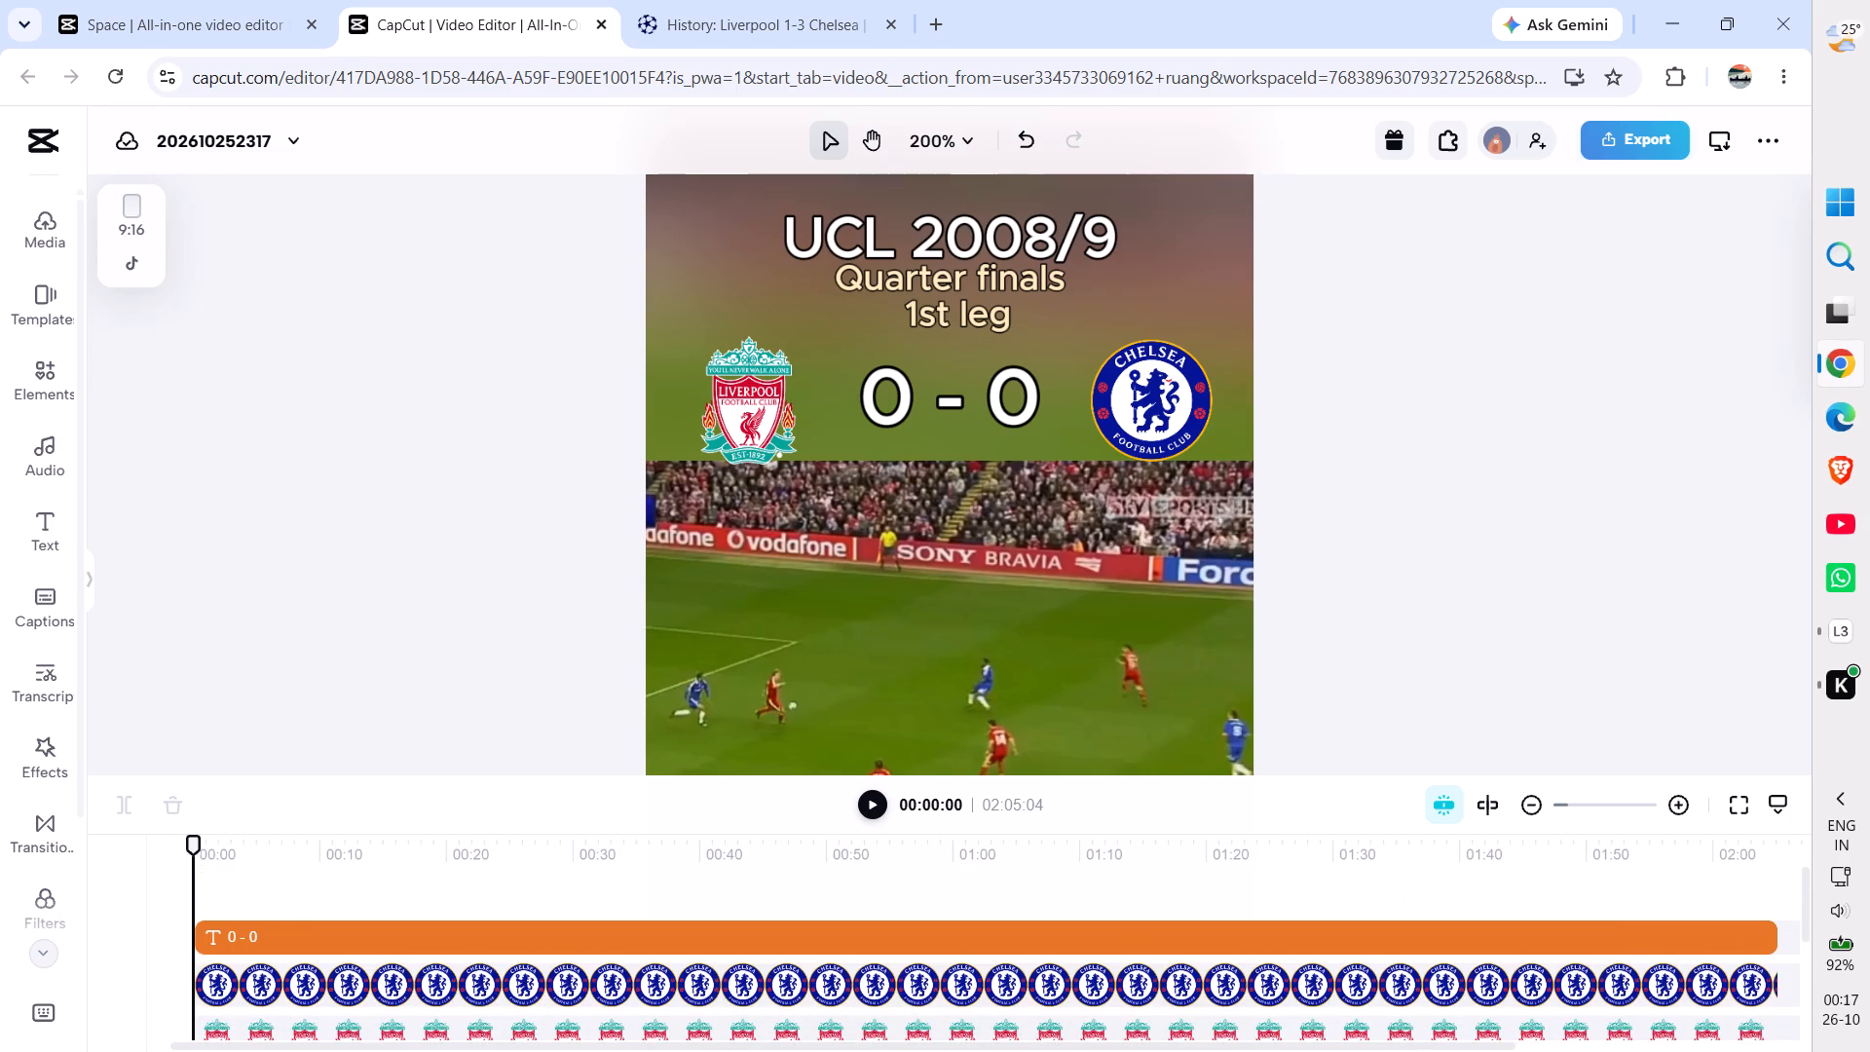
key(space)
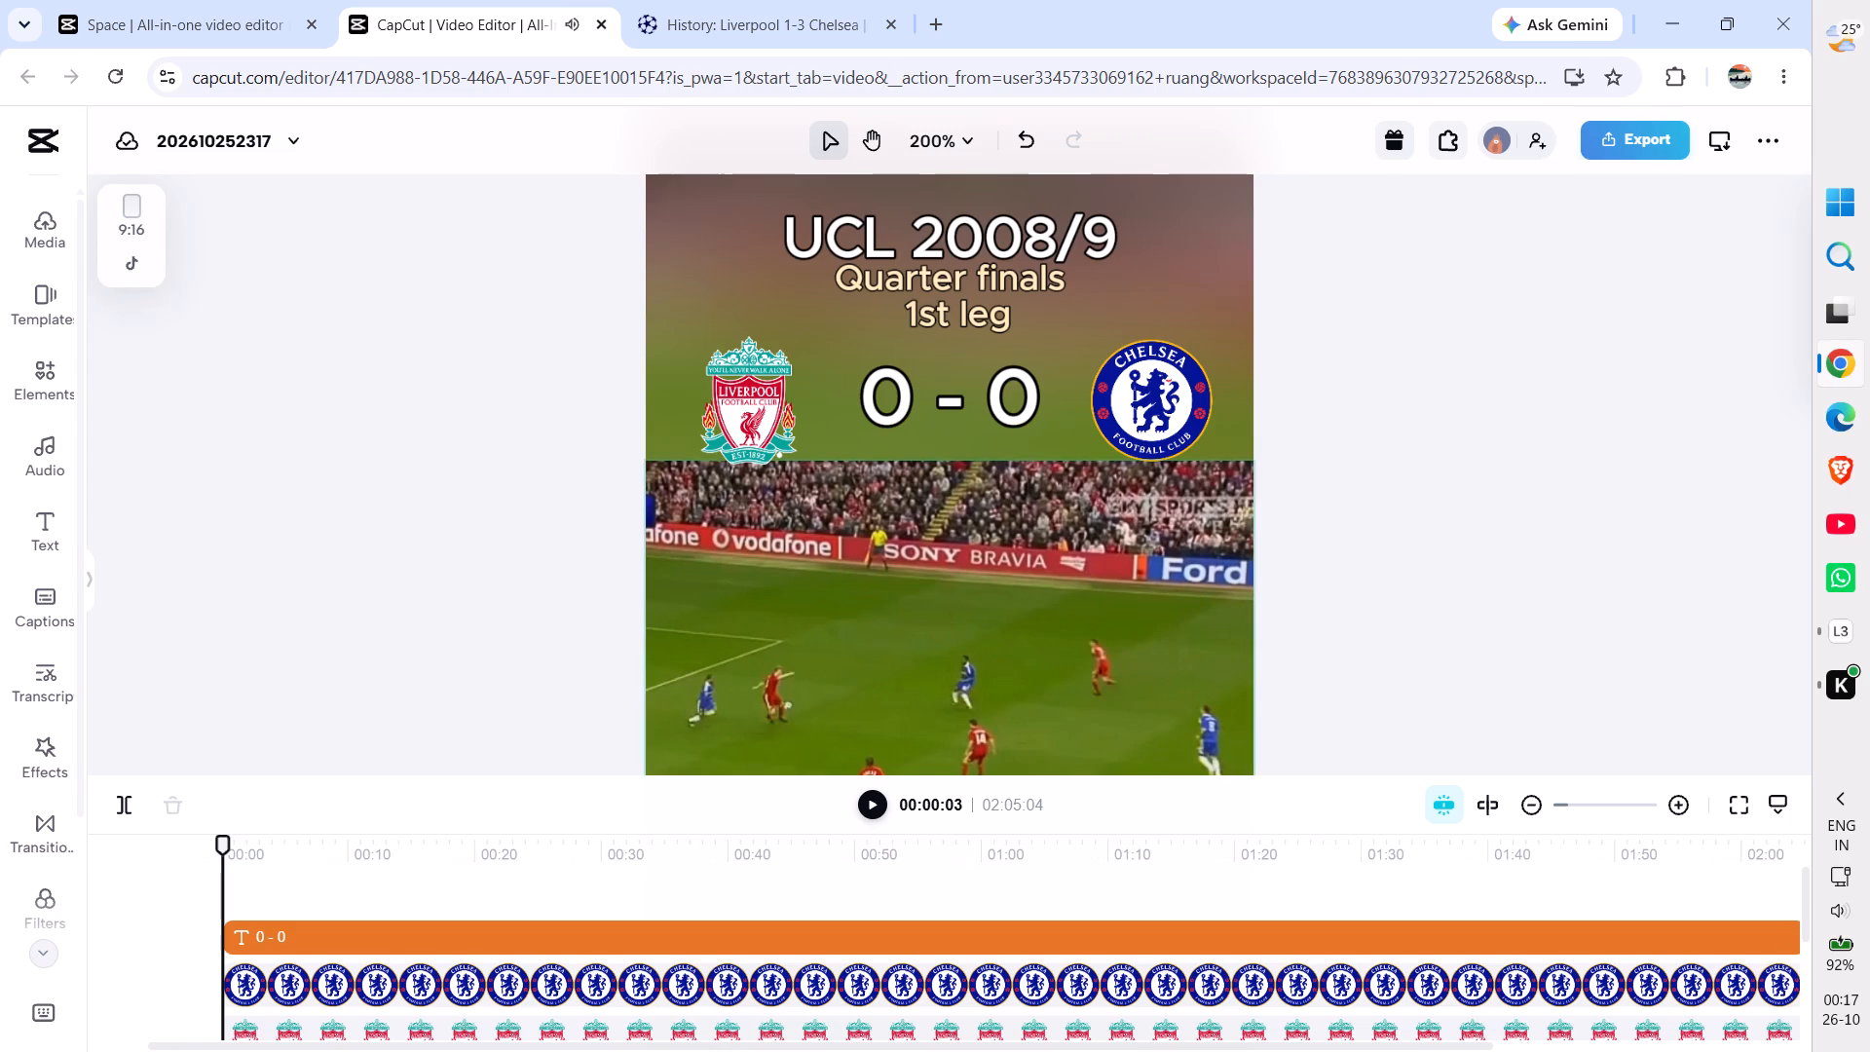
click(442, 490)
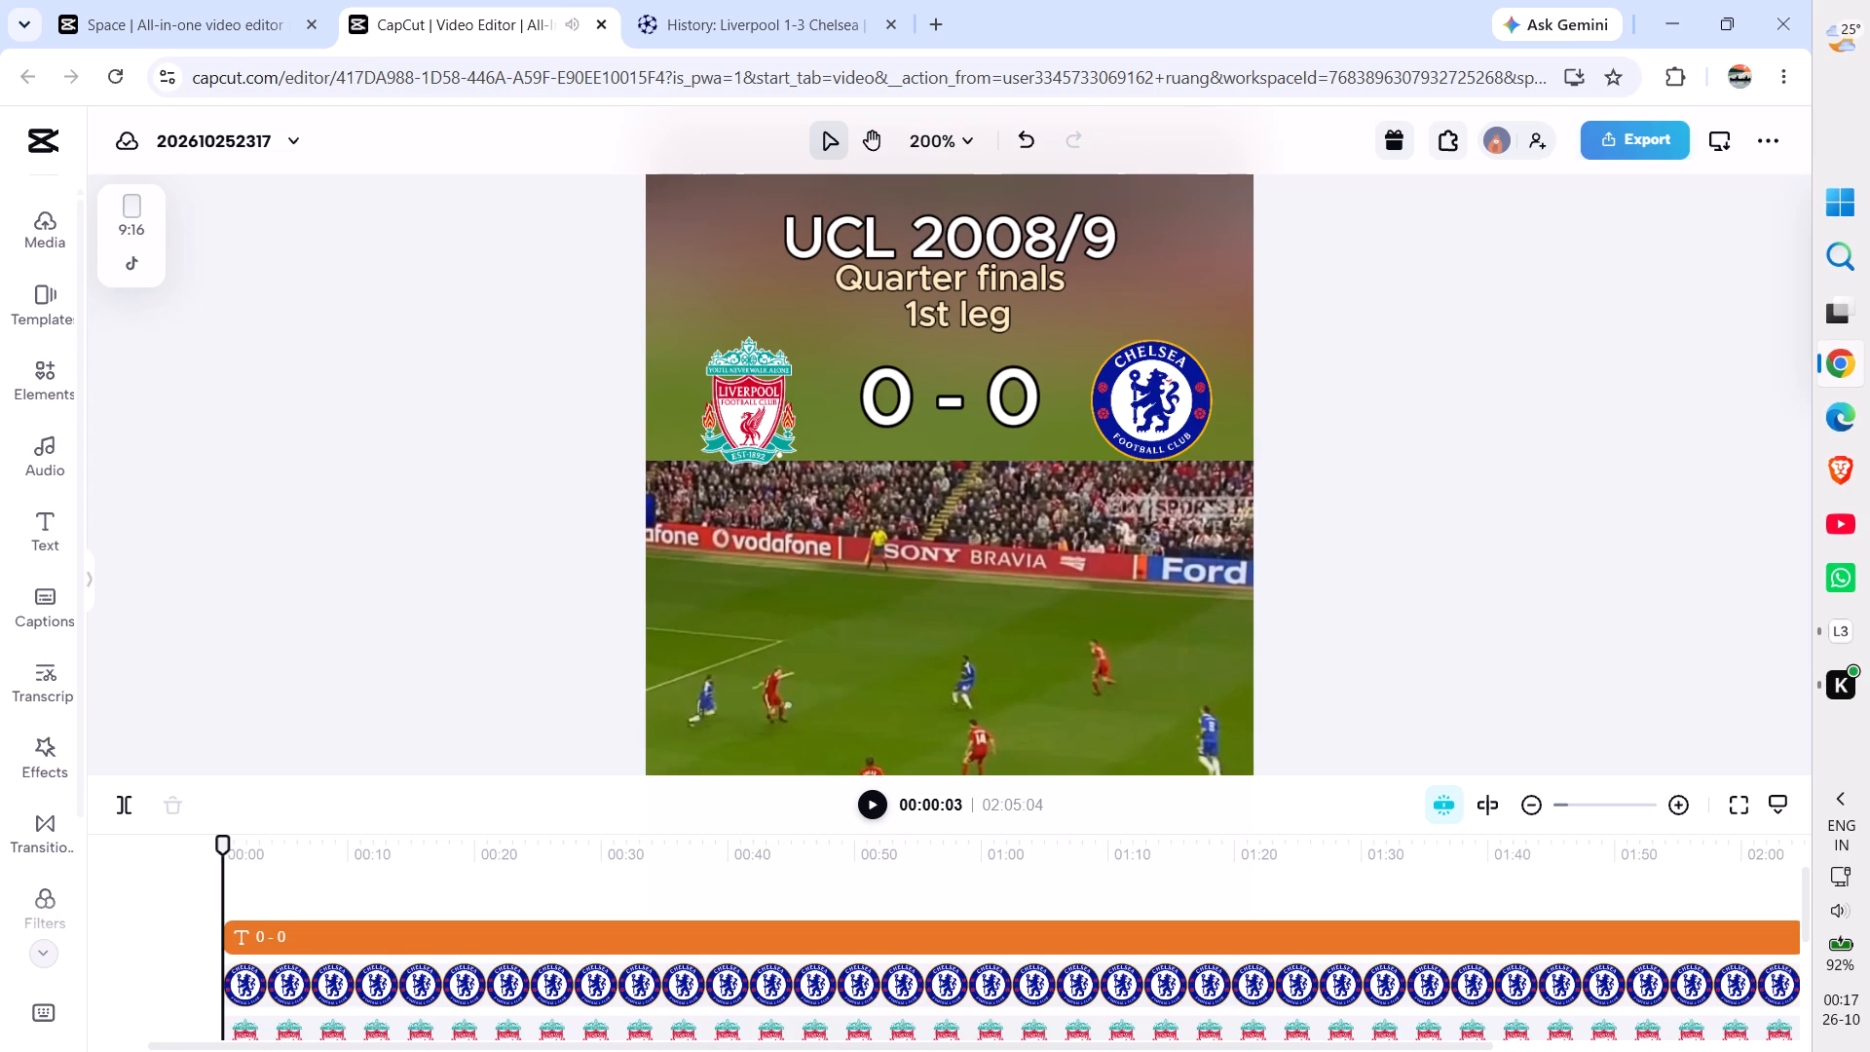
key(shift+f)
key(space)
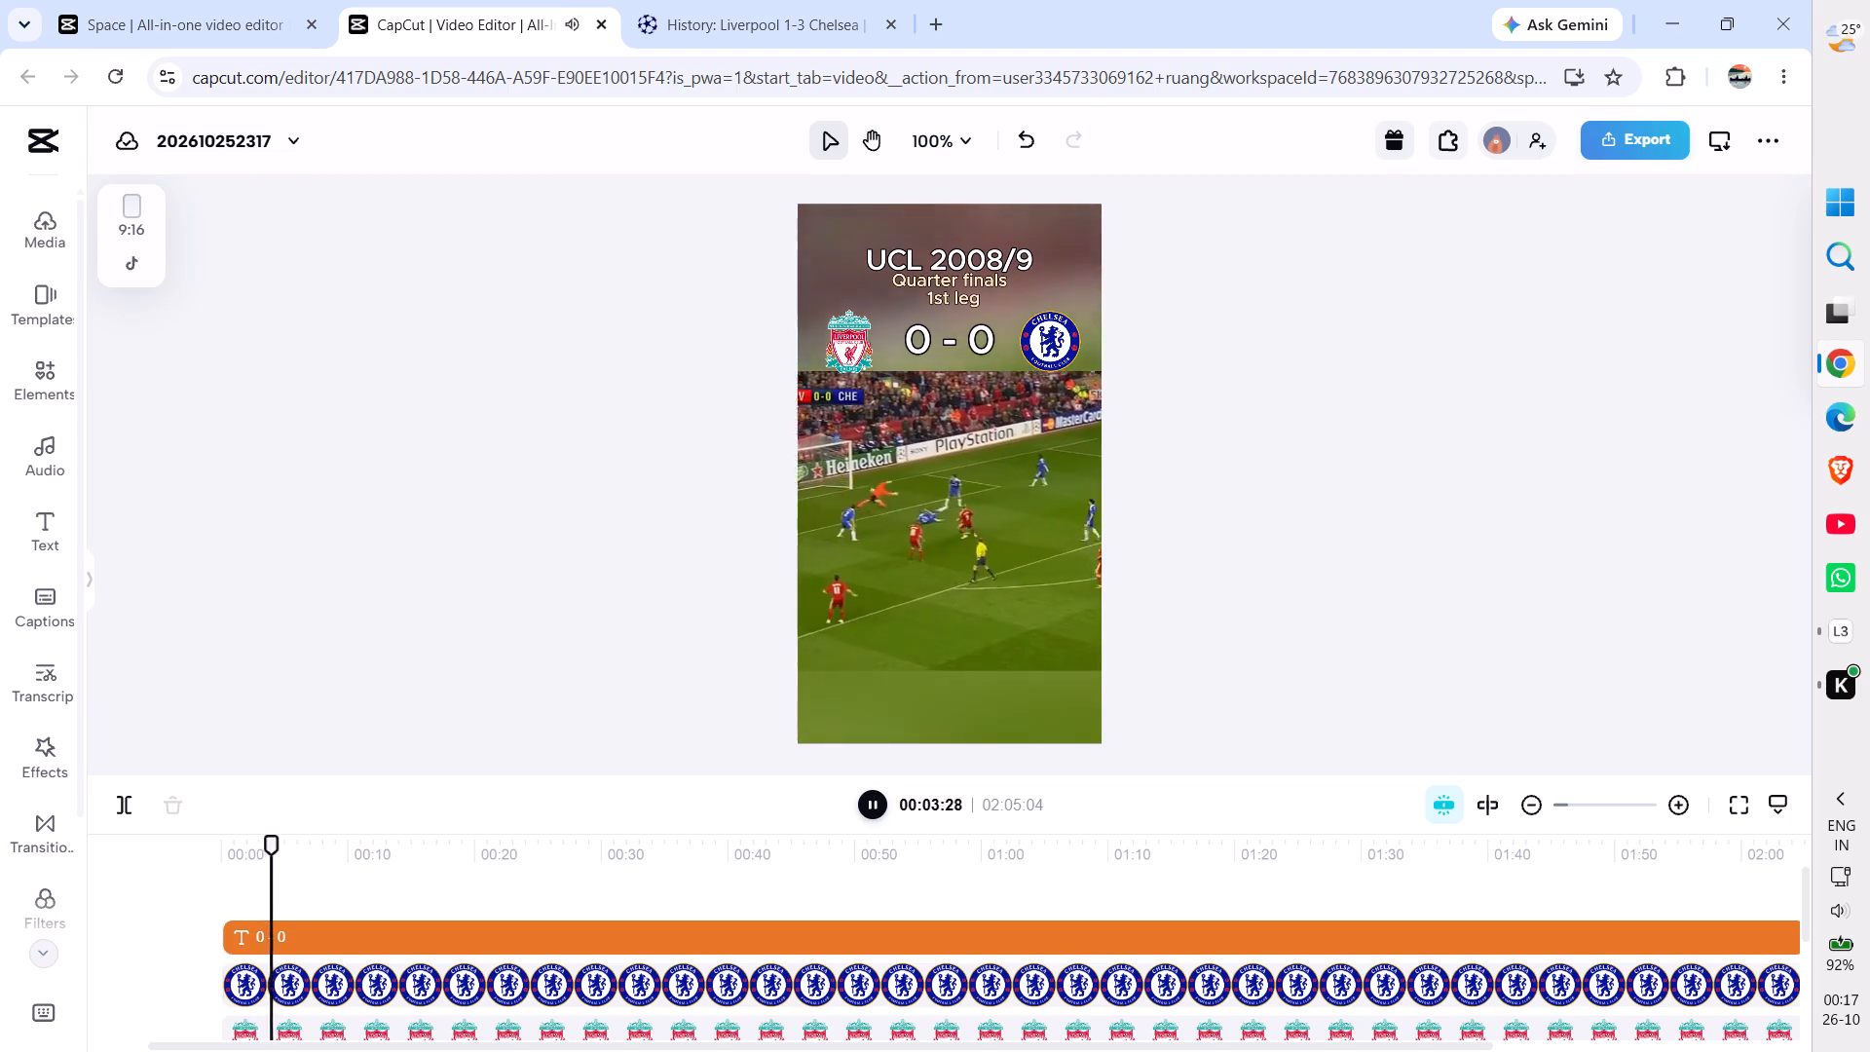
key(space)
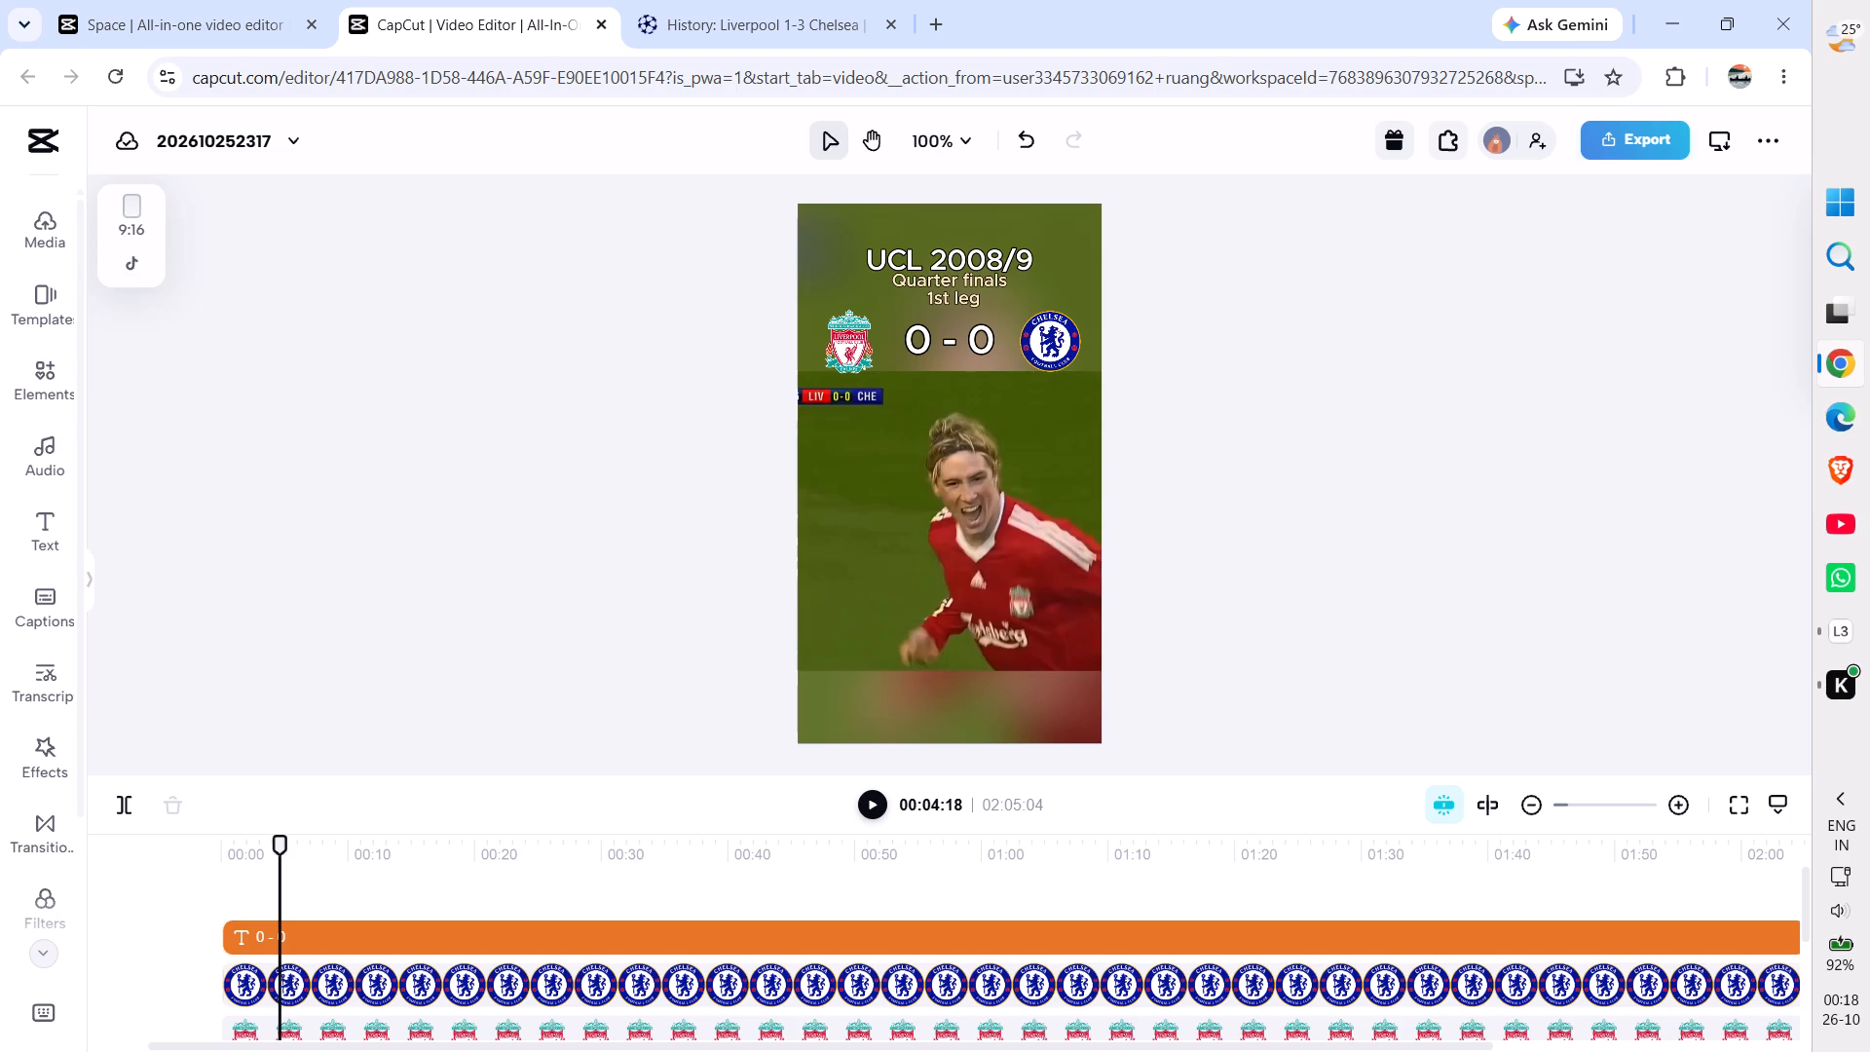
Split the "0 - 0" score text clip at 00:04:18, undoing and repeating the cut.
key(ctrl+b)
click(466, 926)
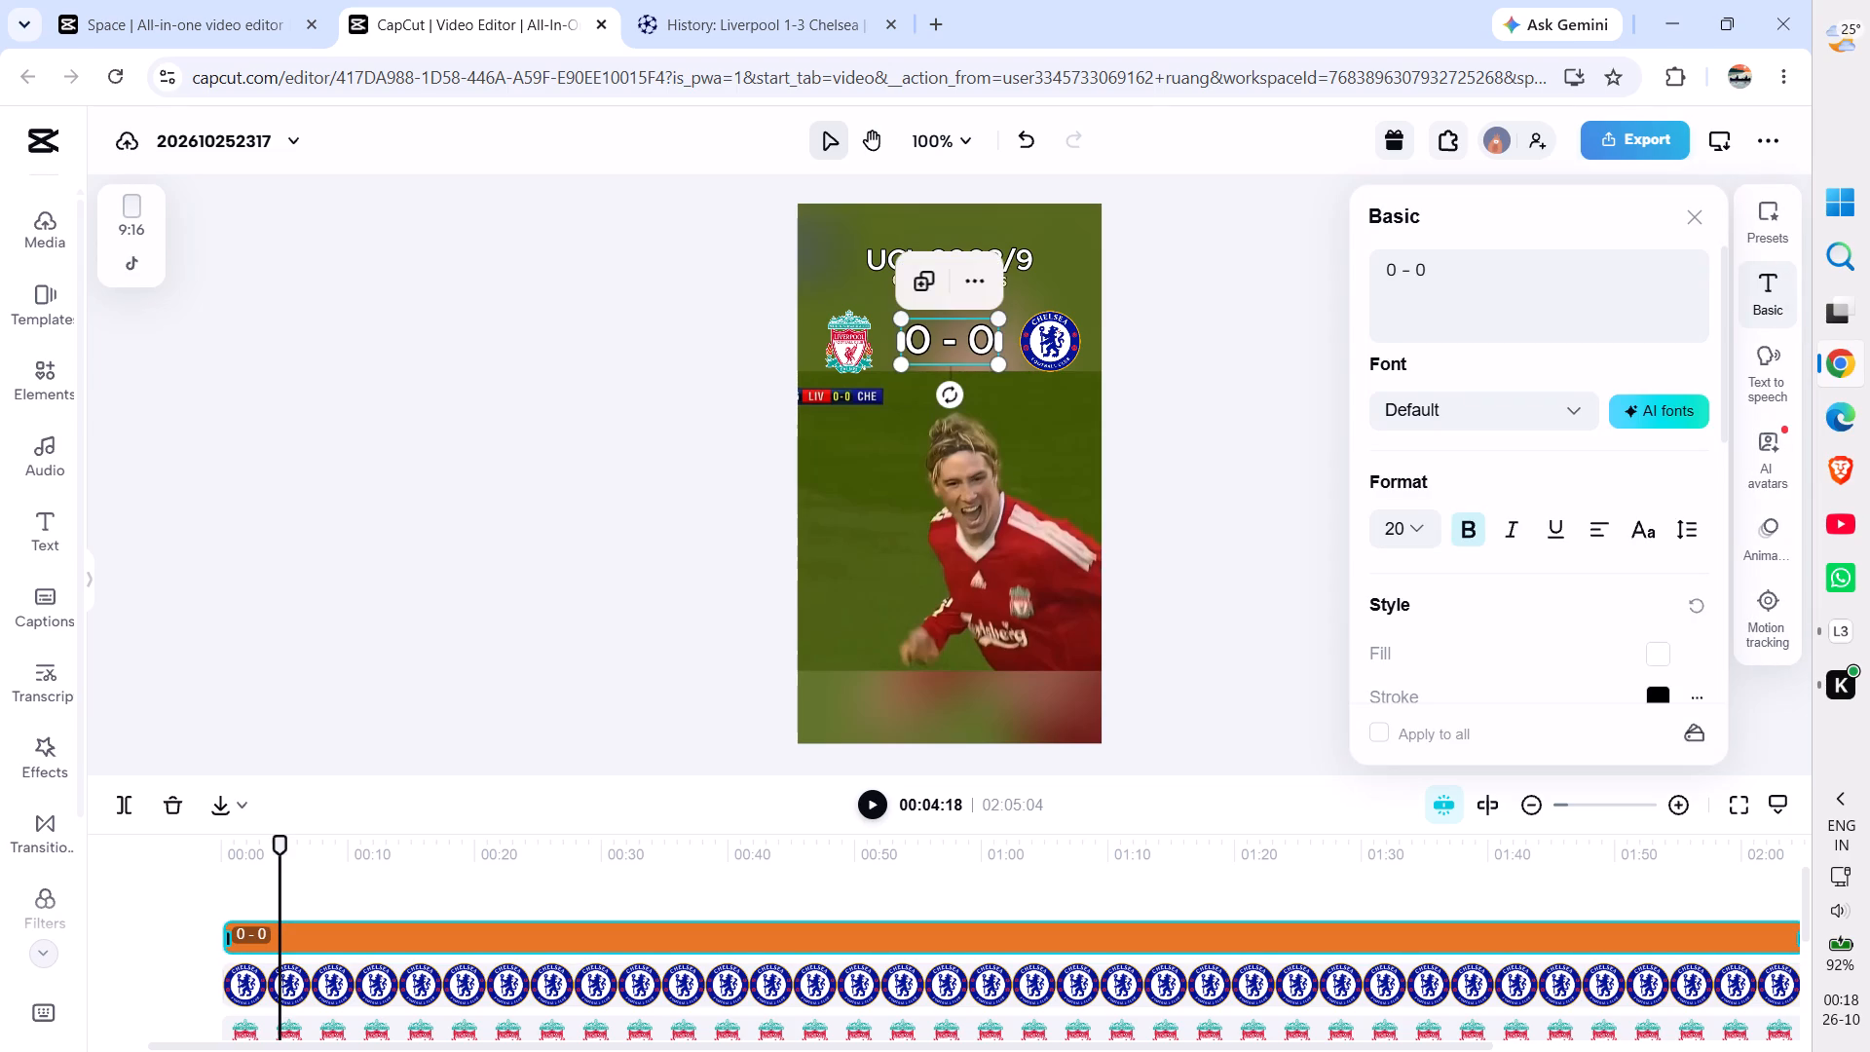
key(ctrl+b)
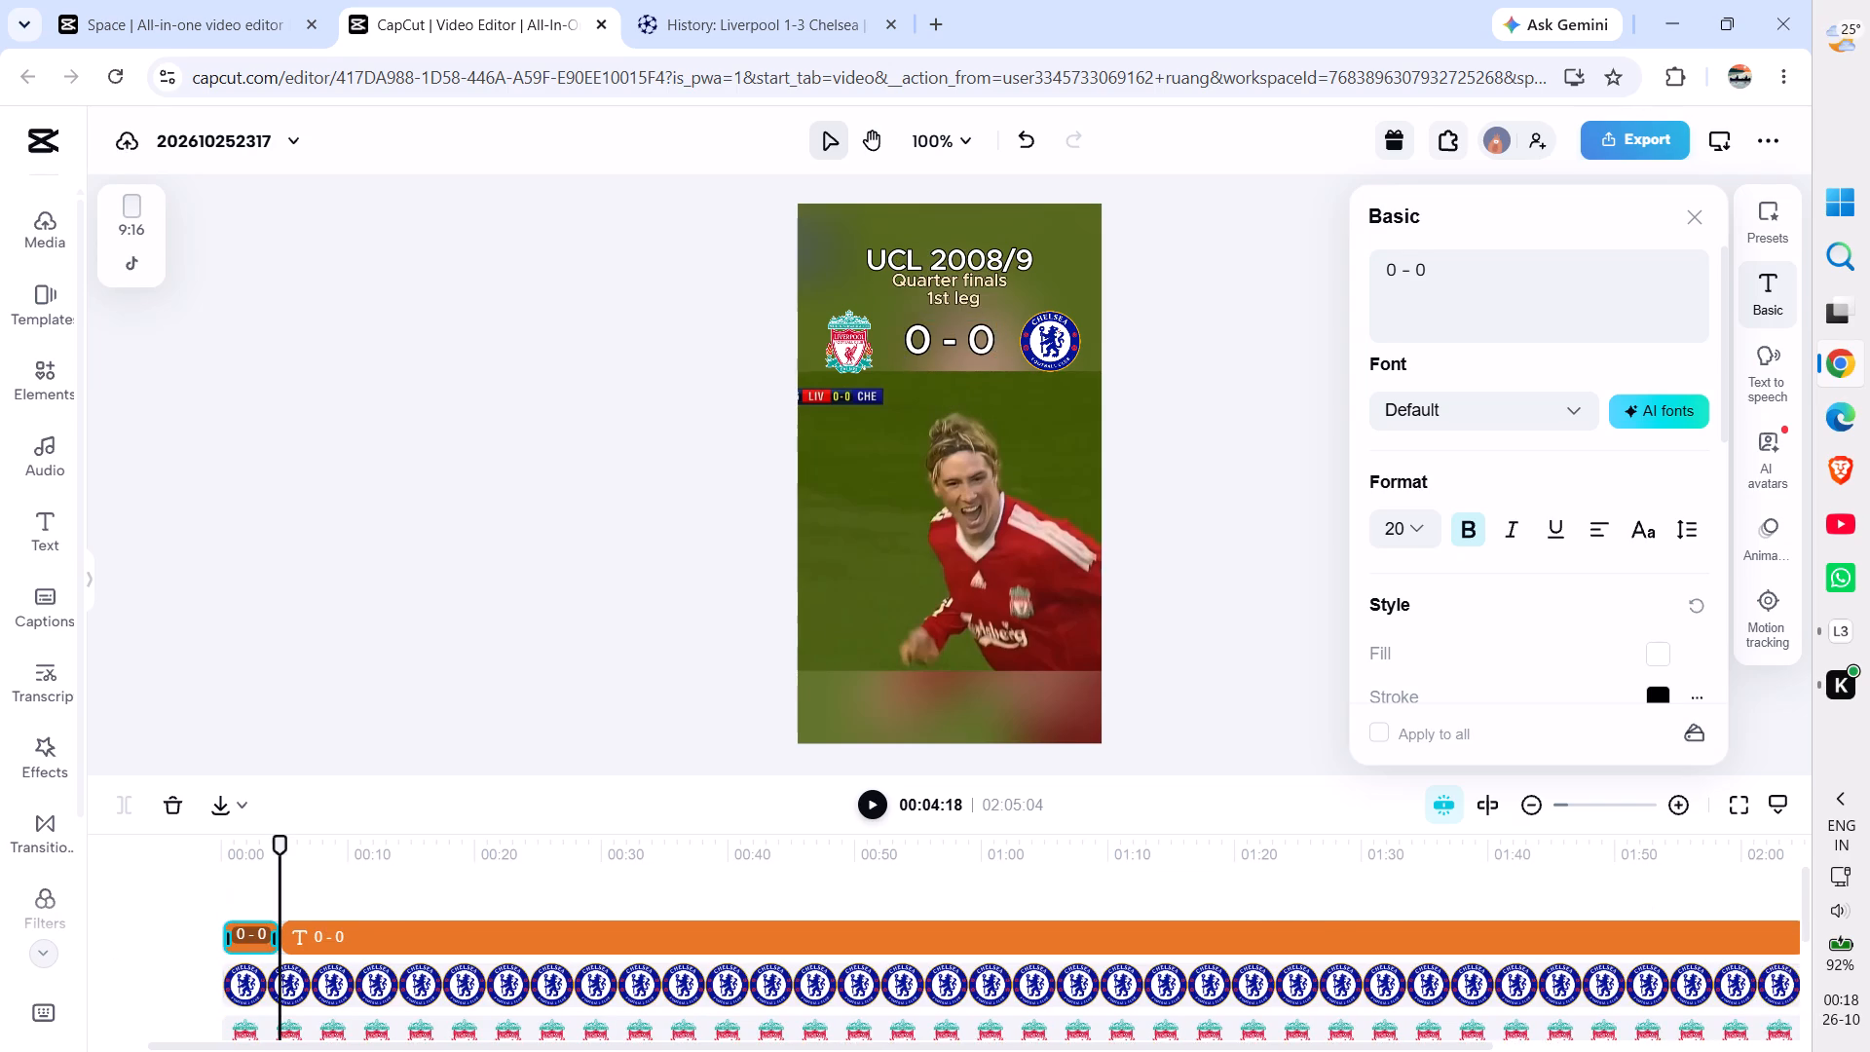
click(1023, 139)
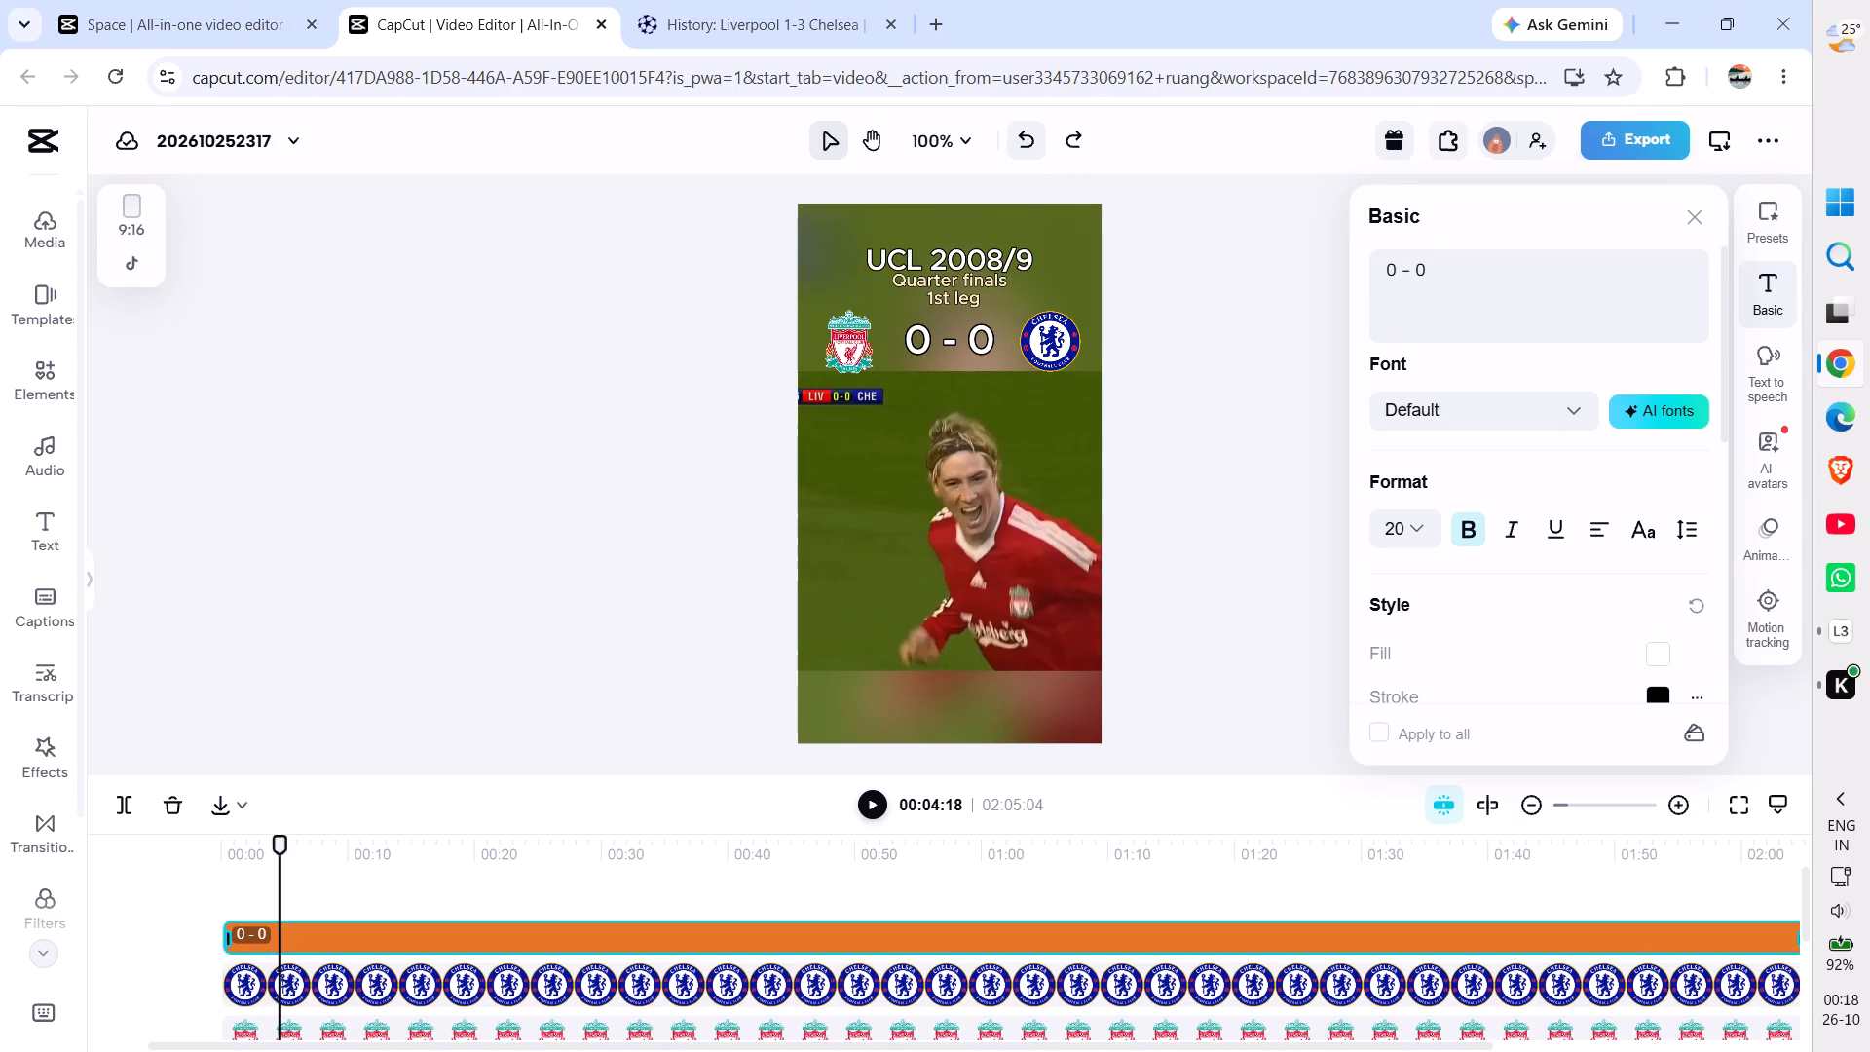
click(1023, 139)
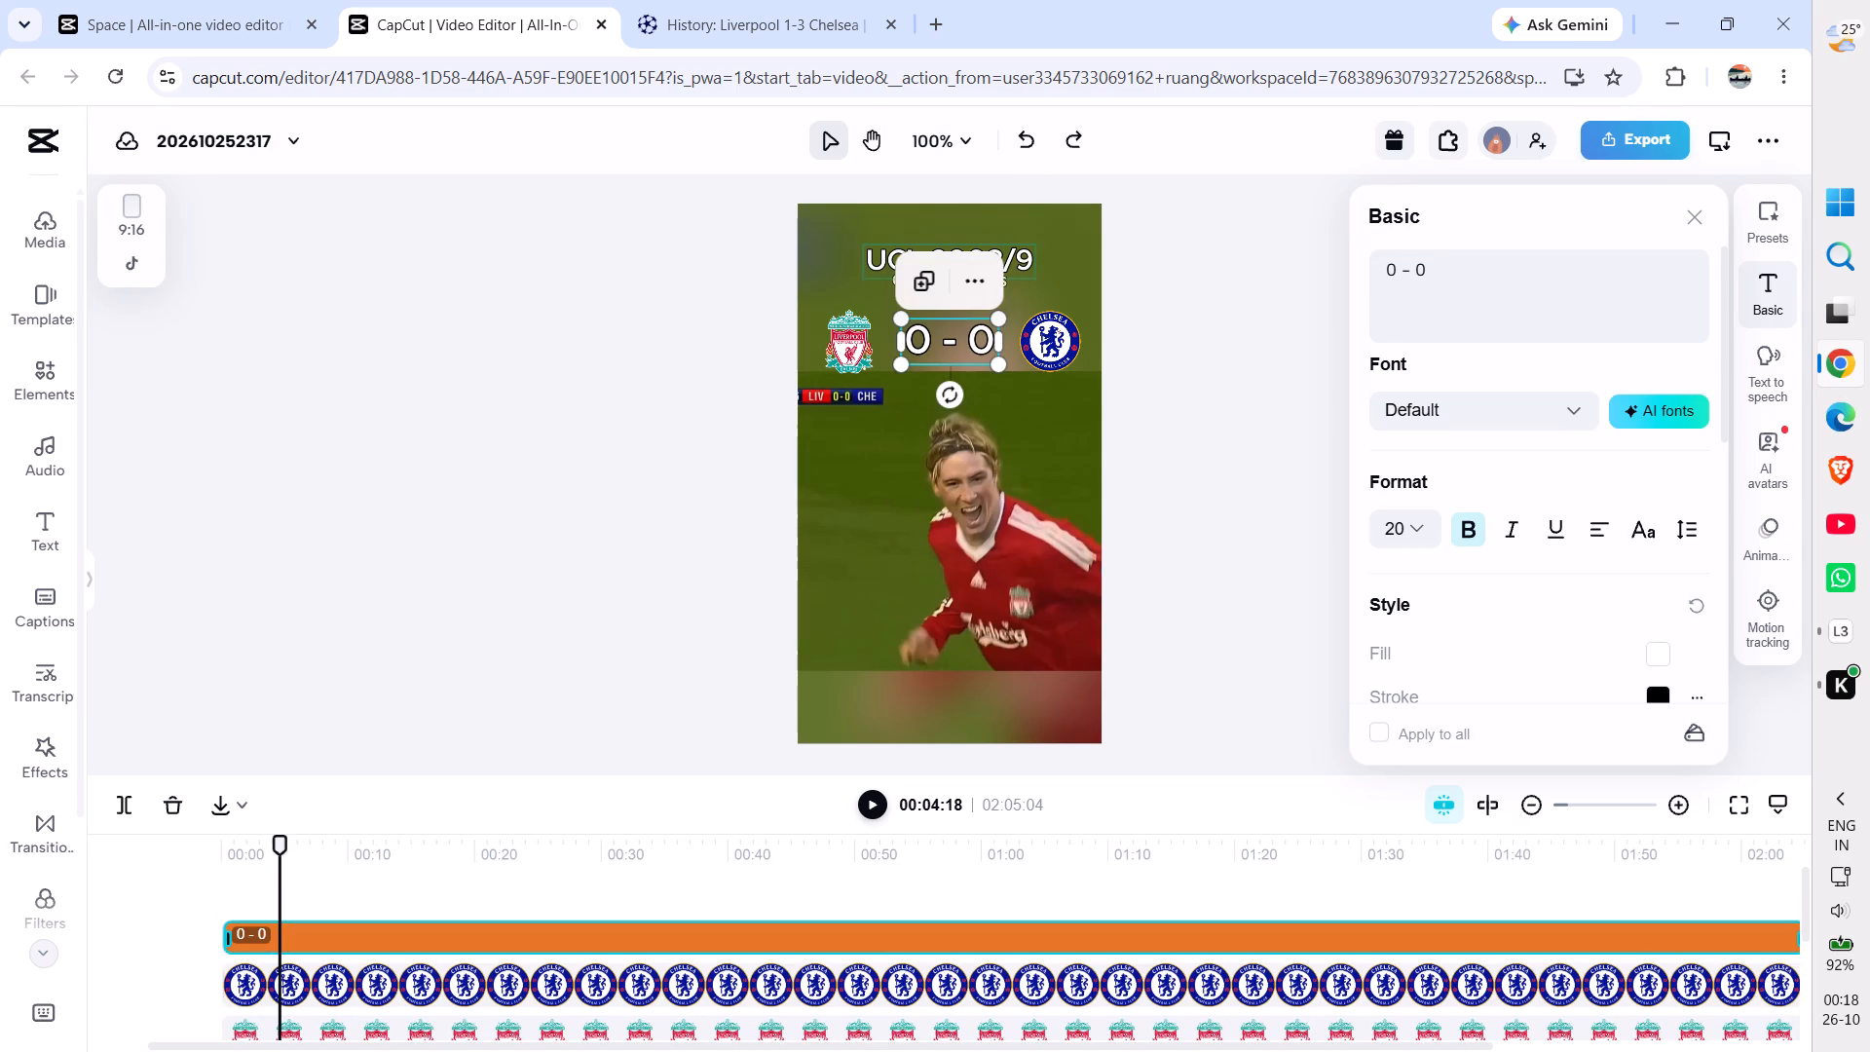
scroll(543, 433, up, 1)
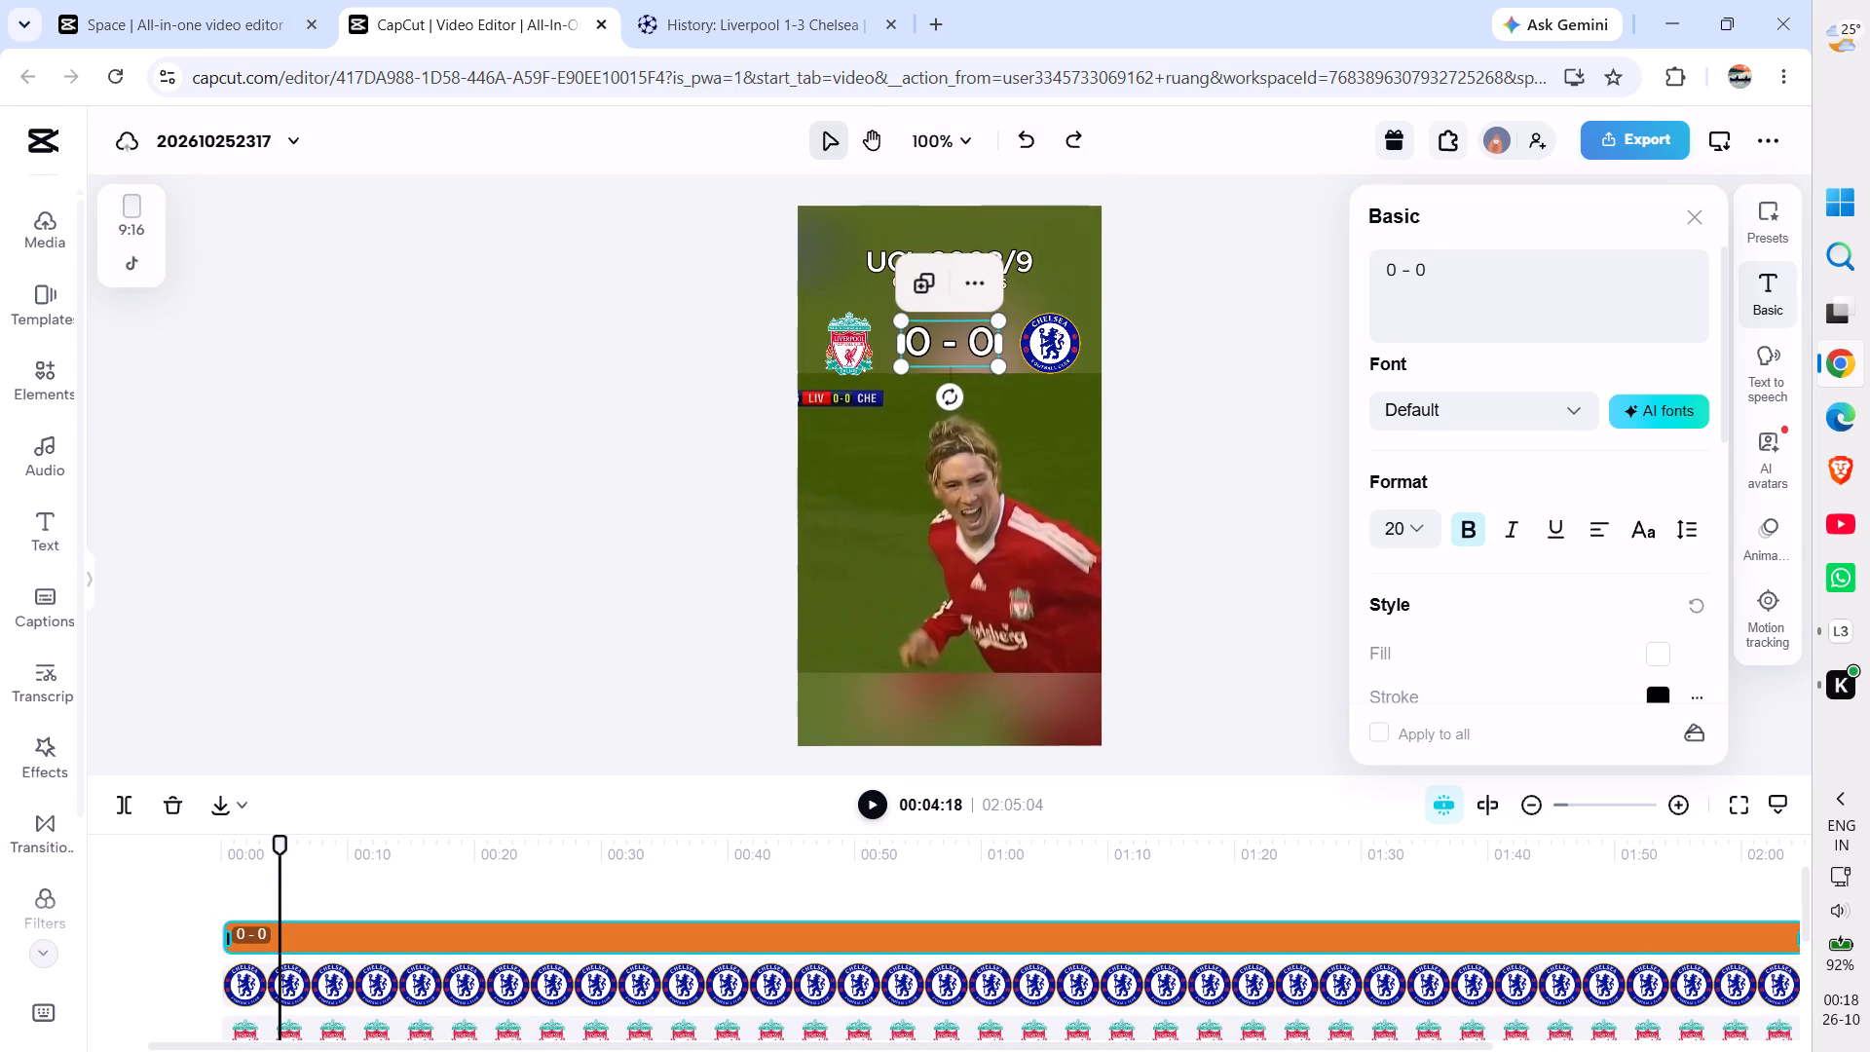
scroll(516, 861, down, 3)
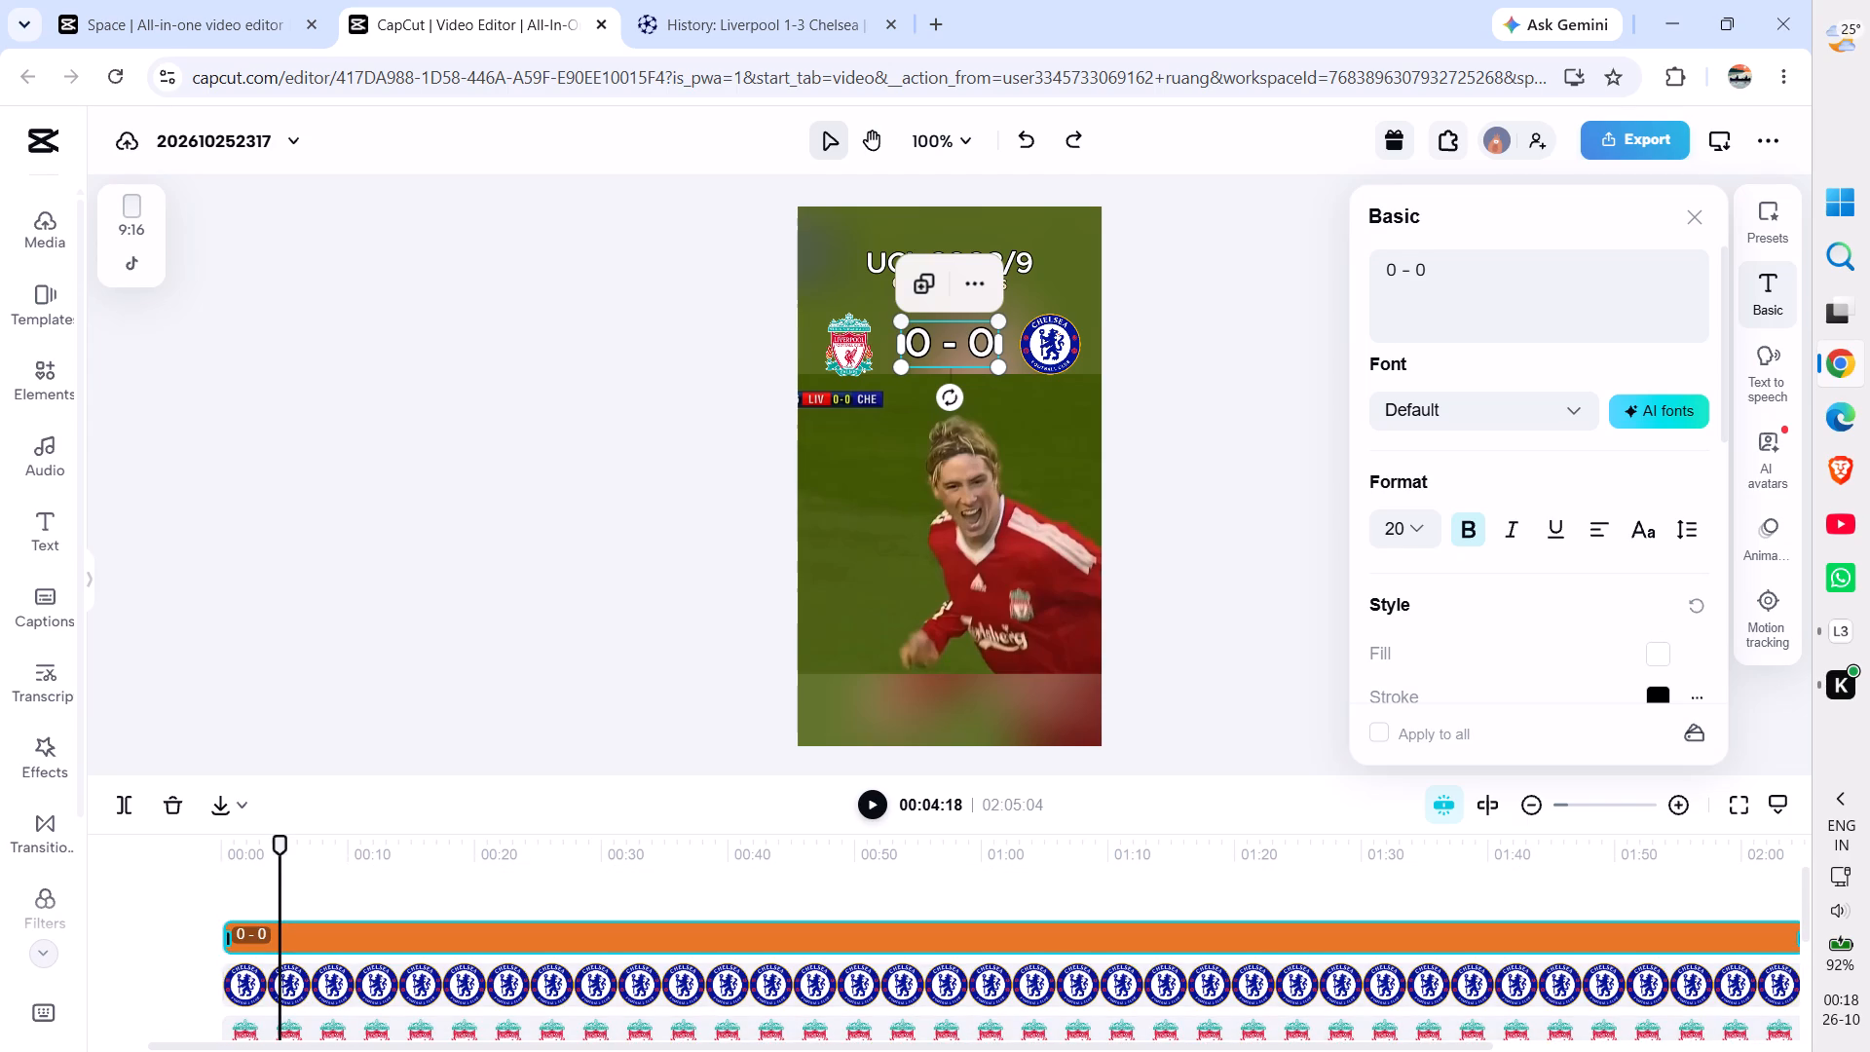
key(ctrl+b)
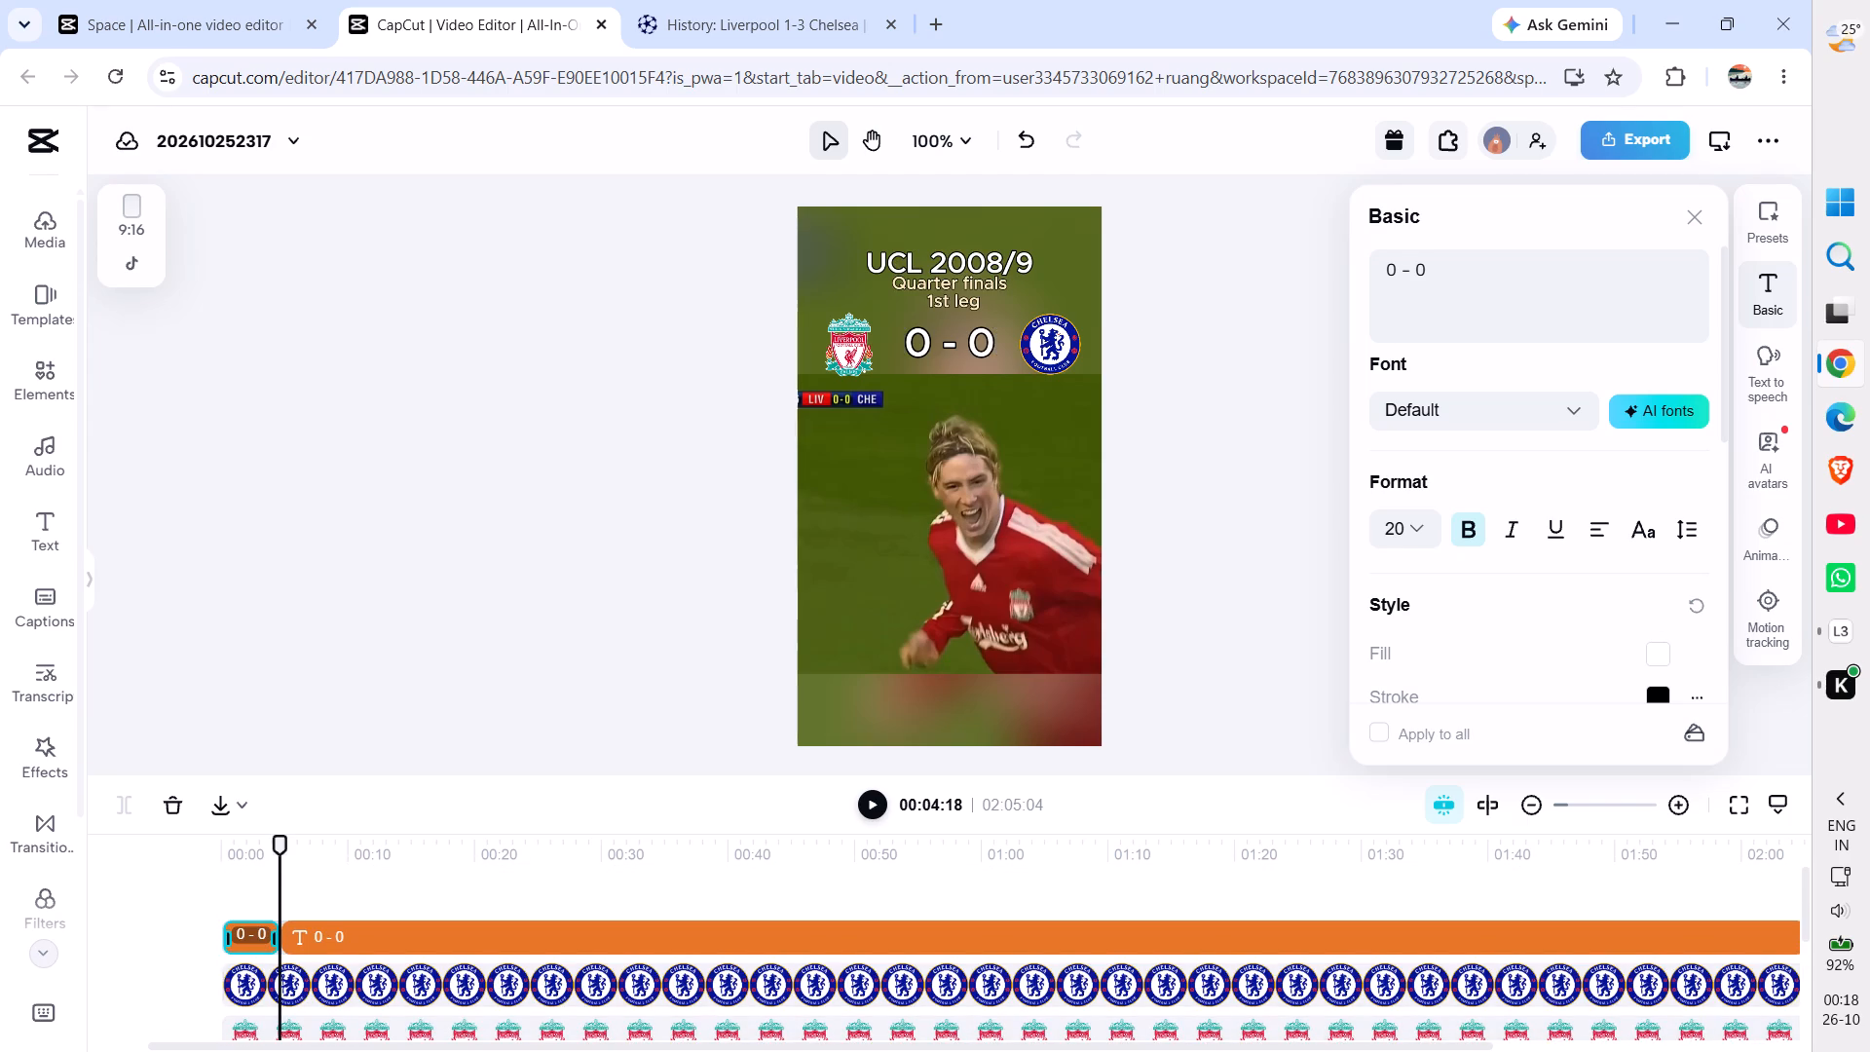
click(320, 683)
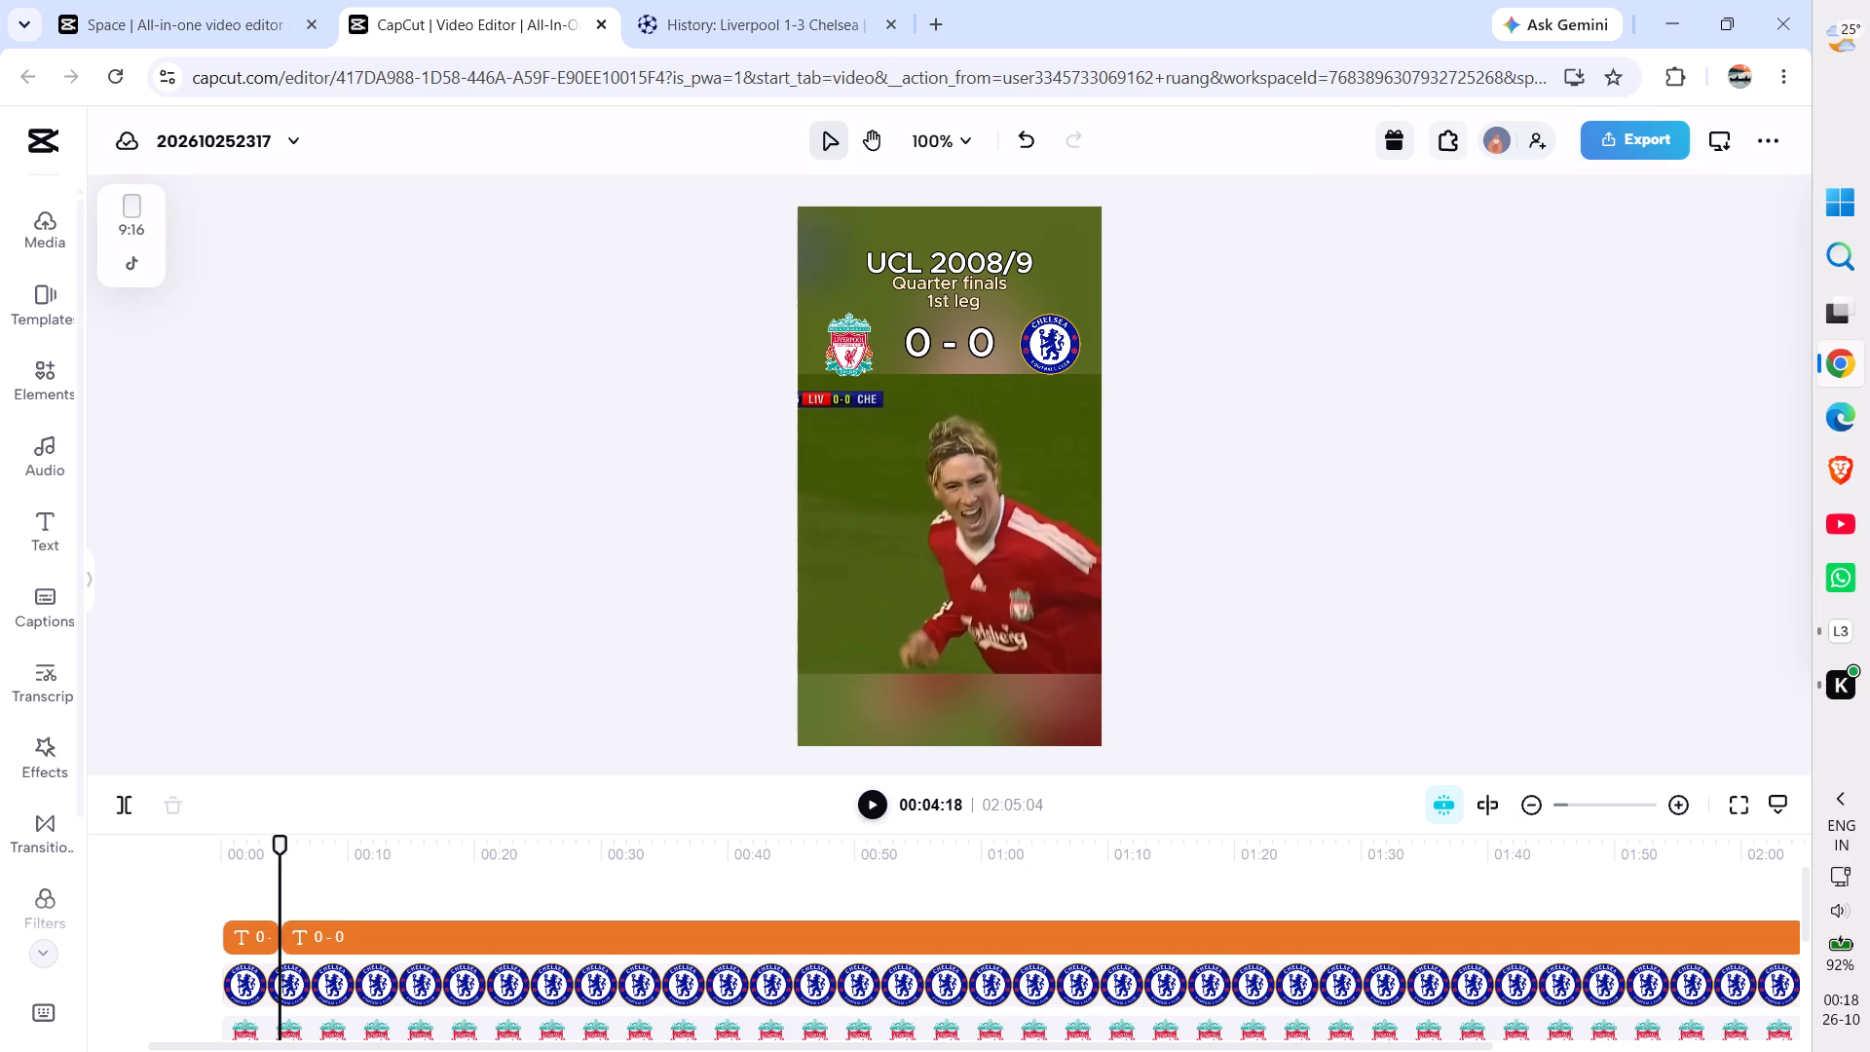
Scrub through the footage, return to the start and replay it past the split until 00:07:20.
drag(279, 852, 425, 846)
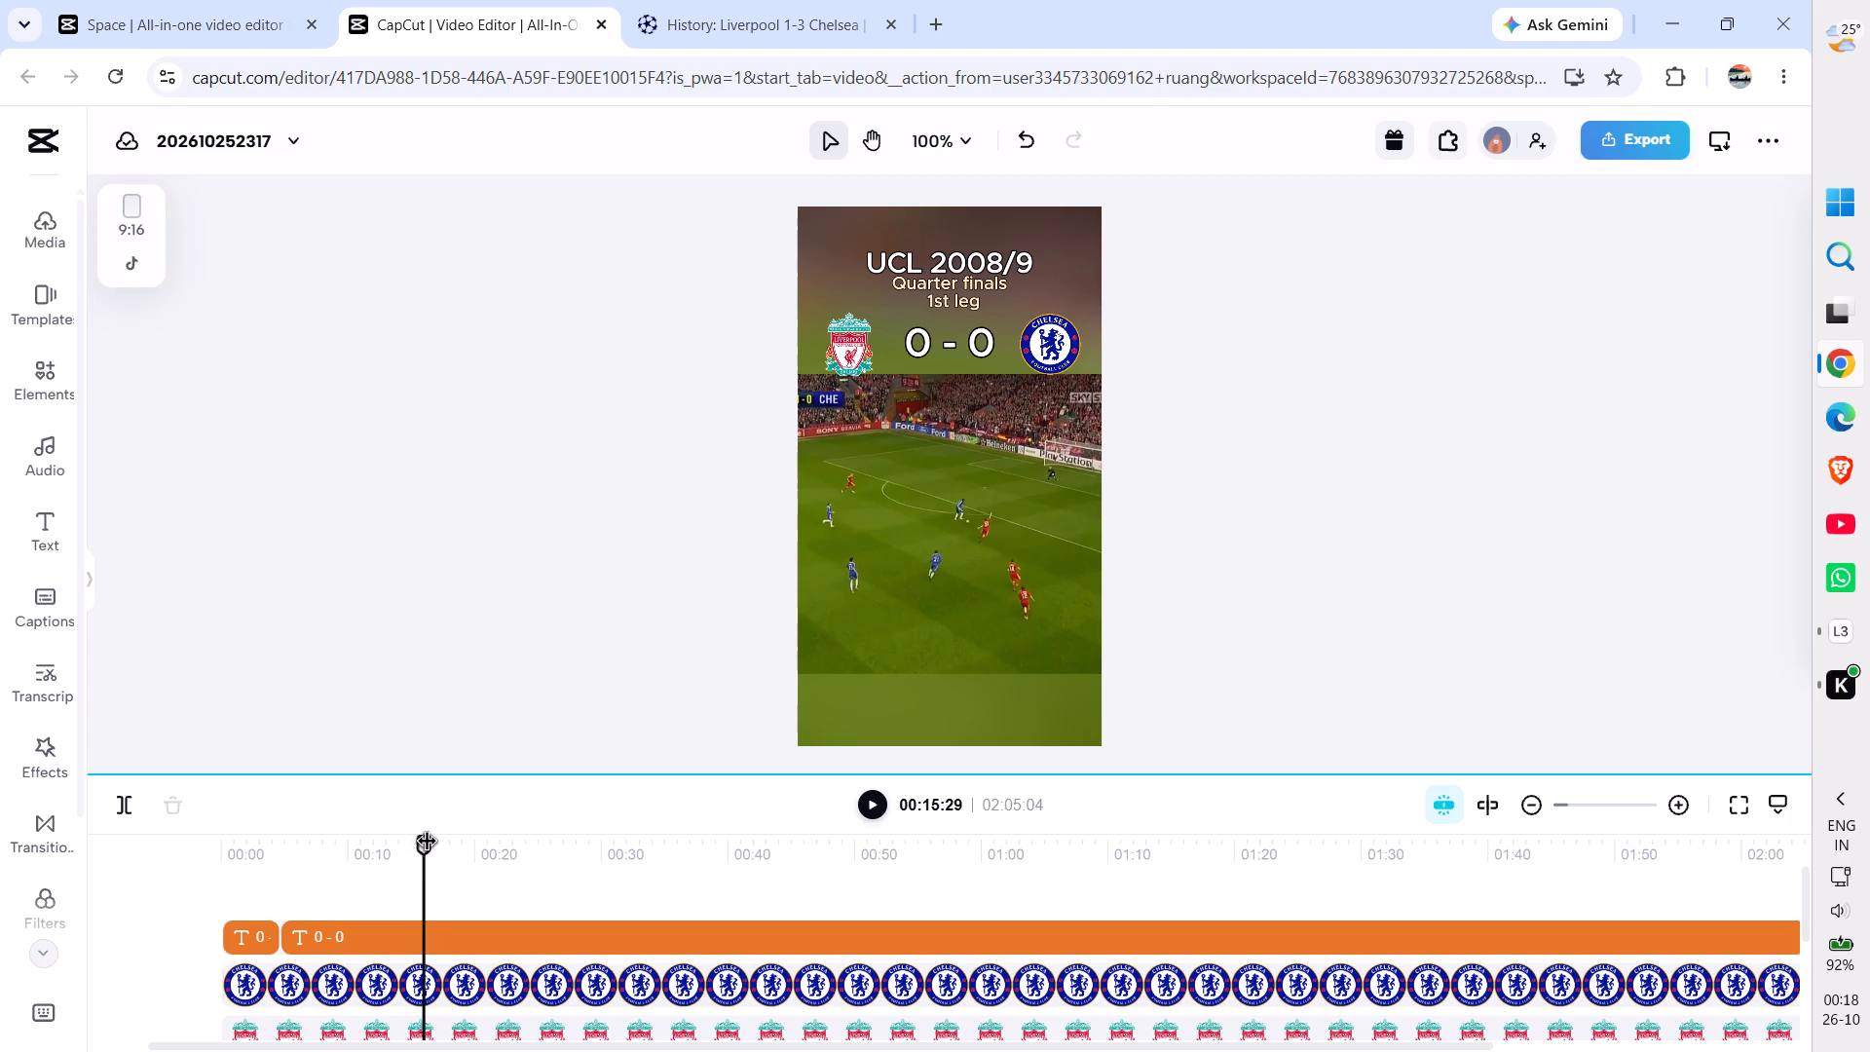
drag(428, 844, 177, 835)
scroll(364, 992, up, 1)
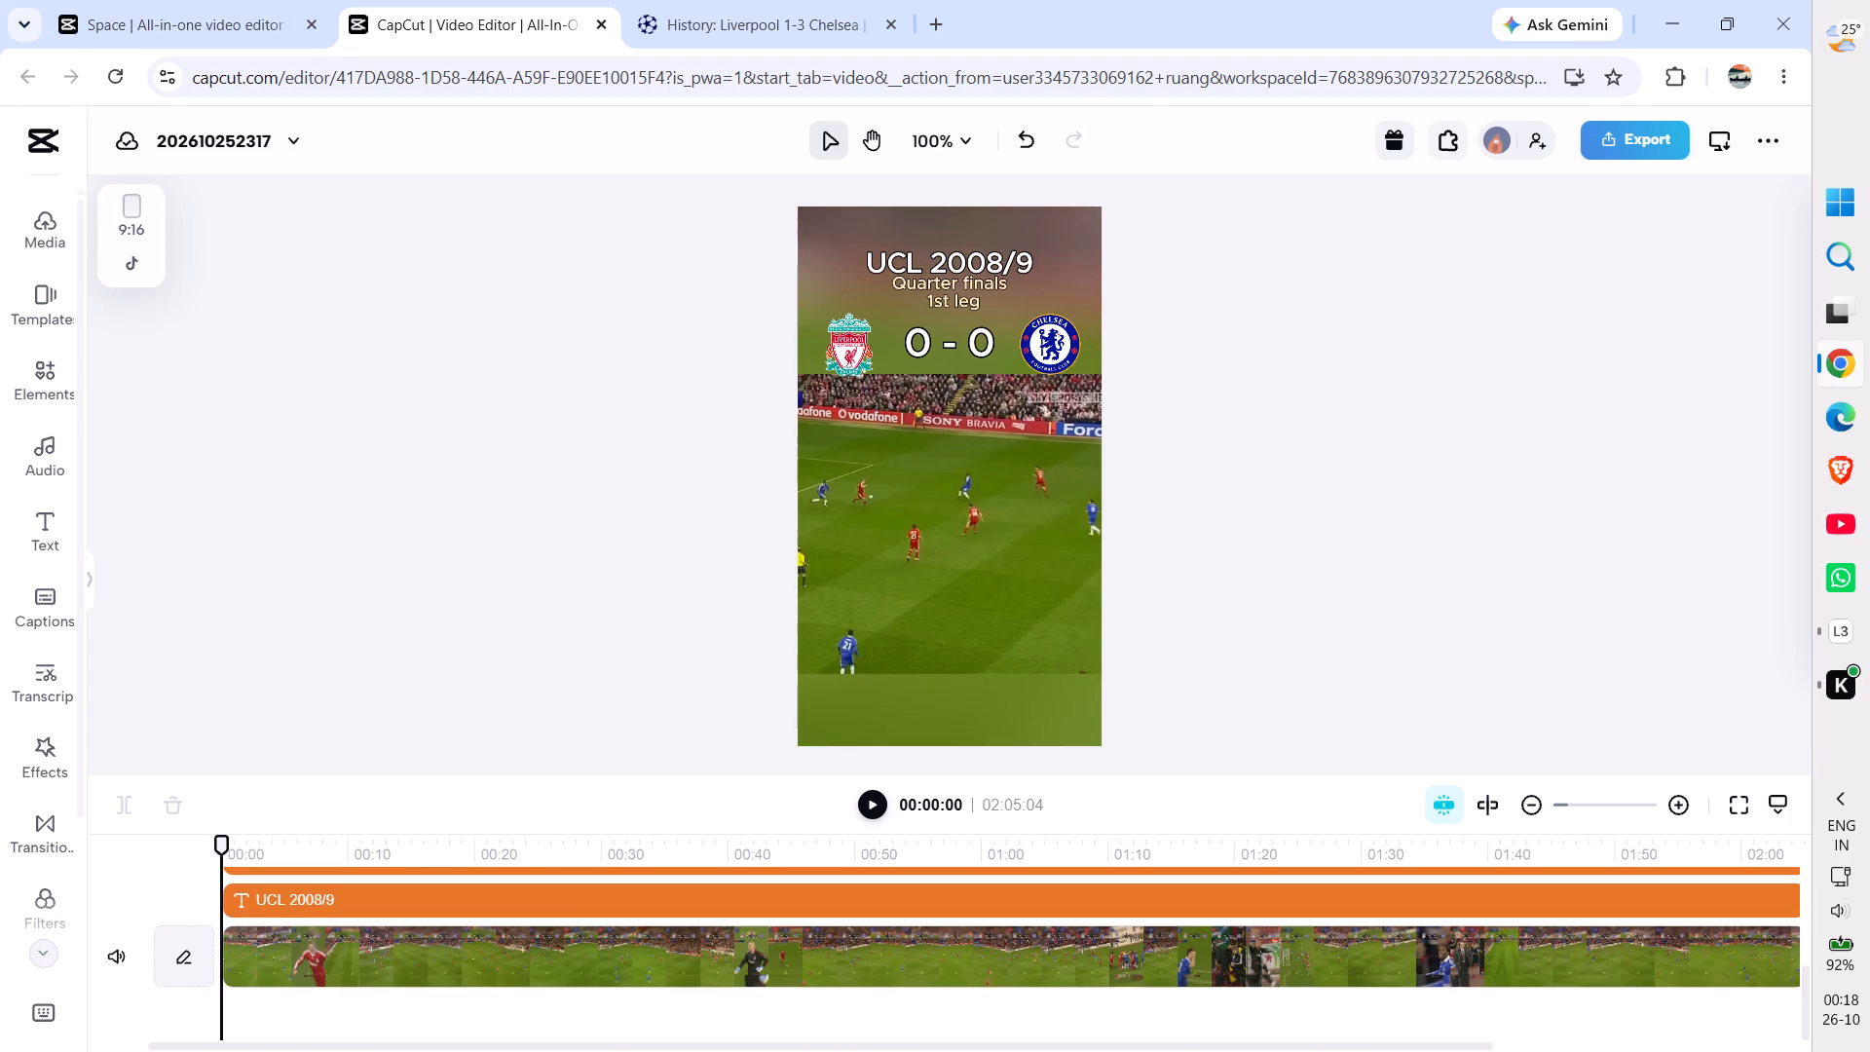
scroll(364, 992, up, 2)
key(space)
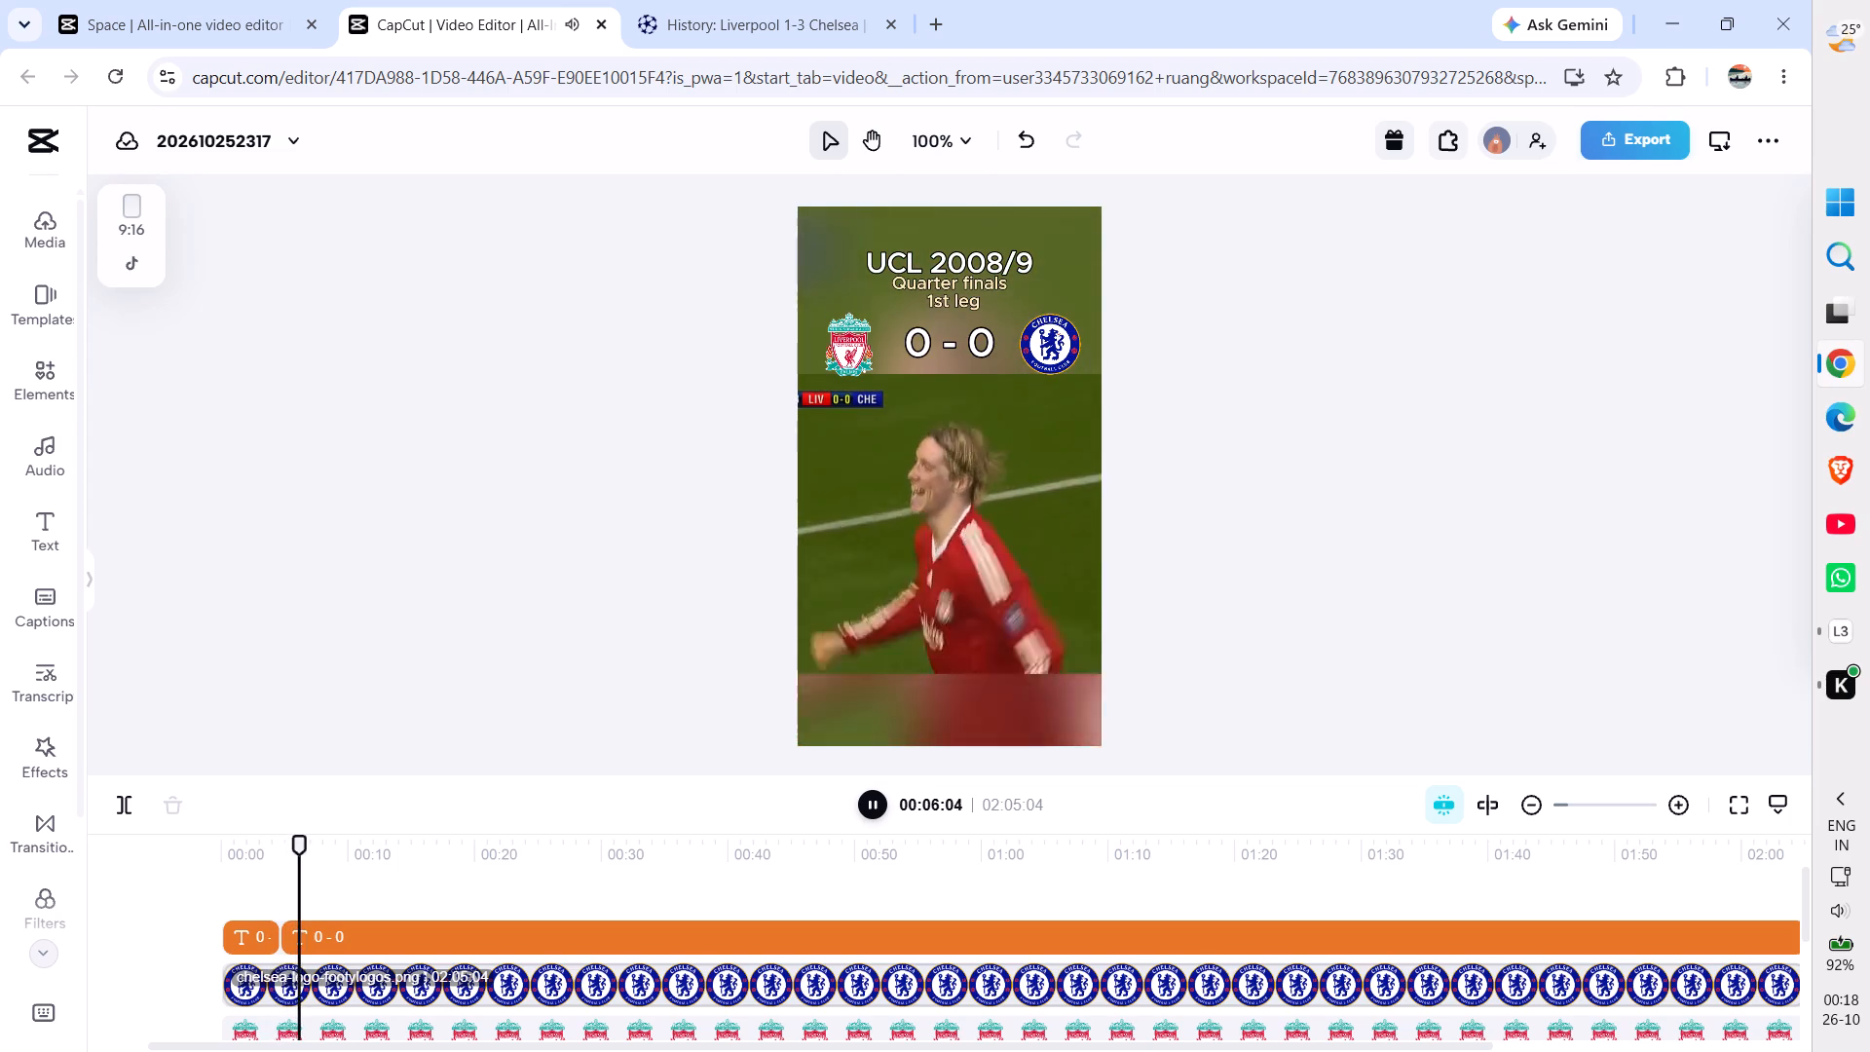
key(space)
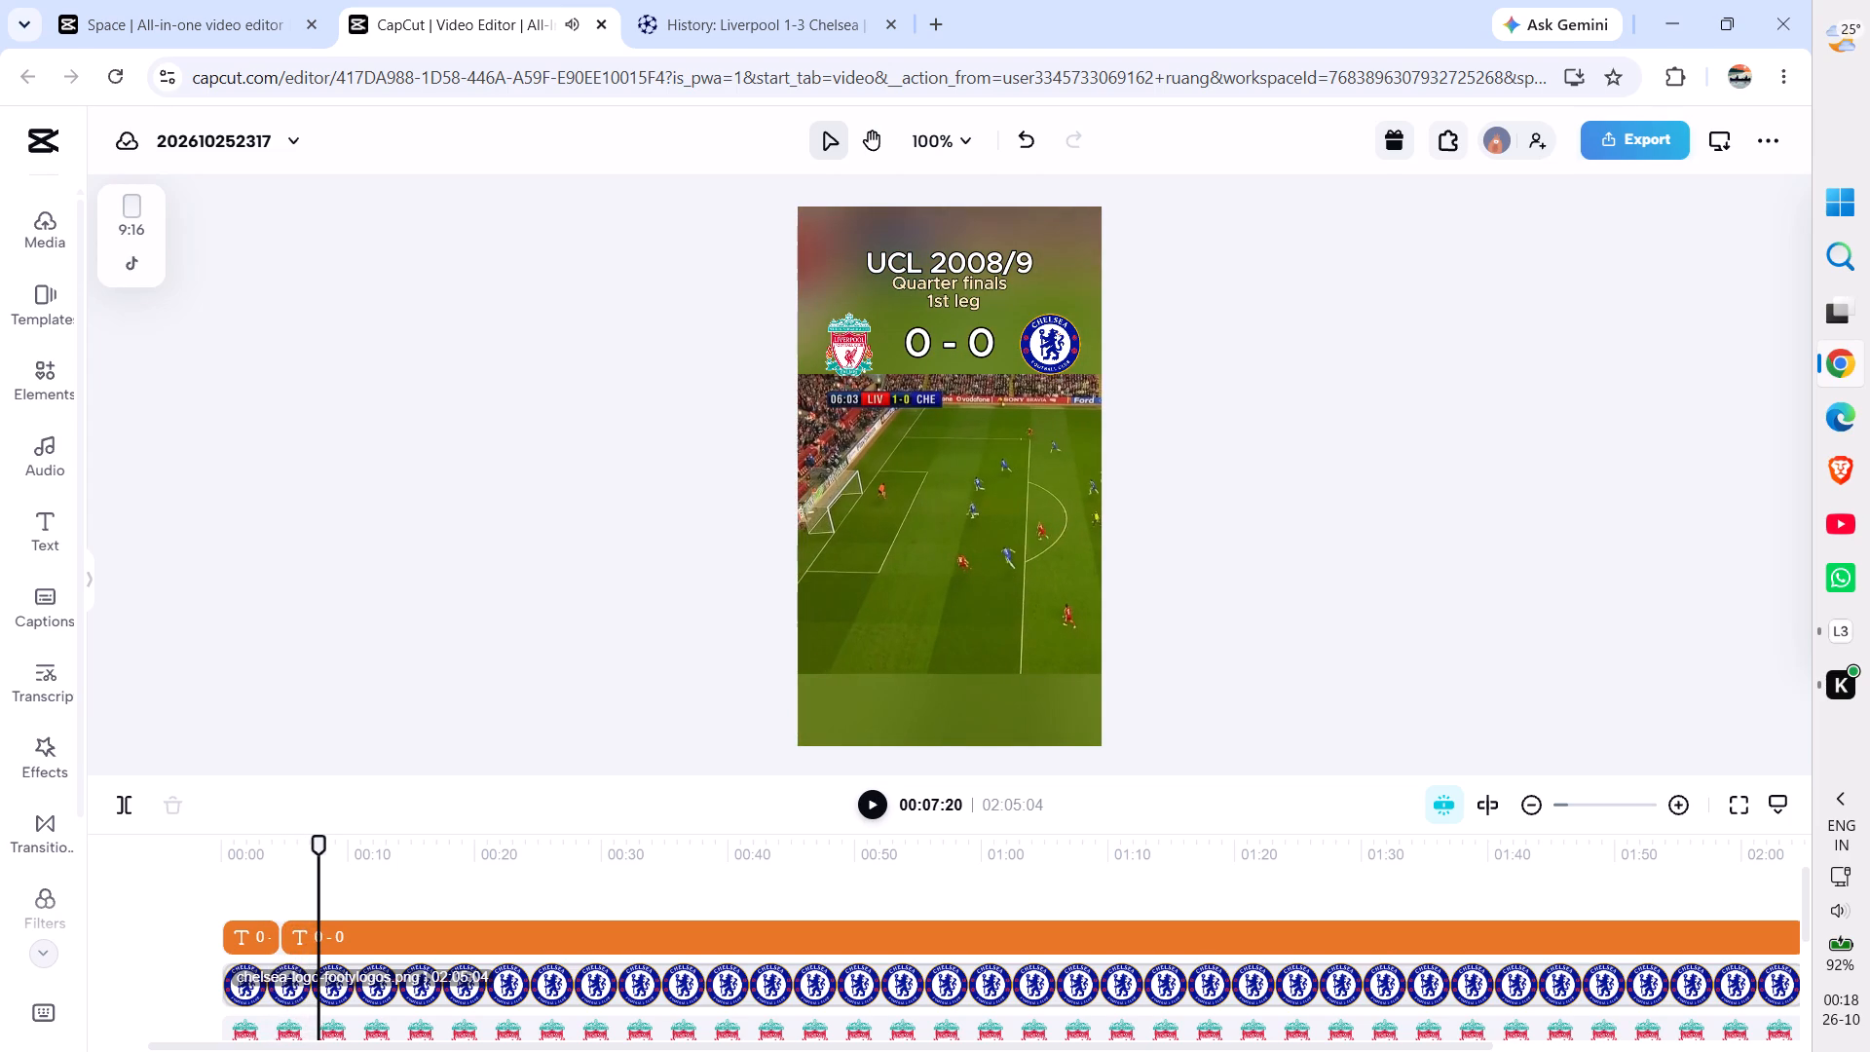
Change the text of the score clip after the split to "1 - 0".
click(383, 933)
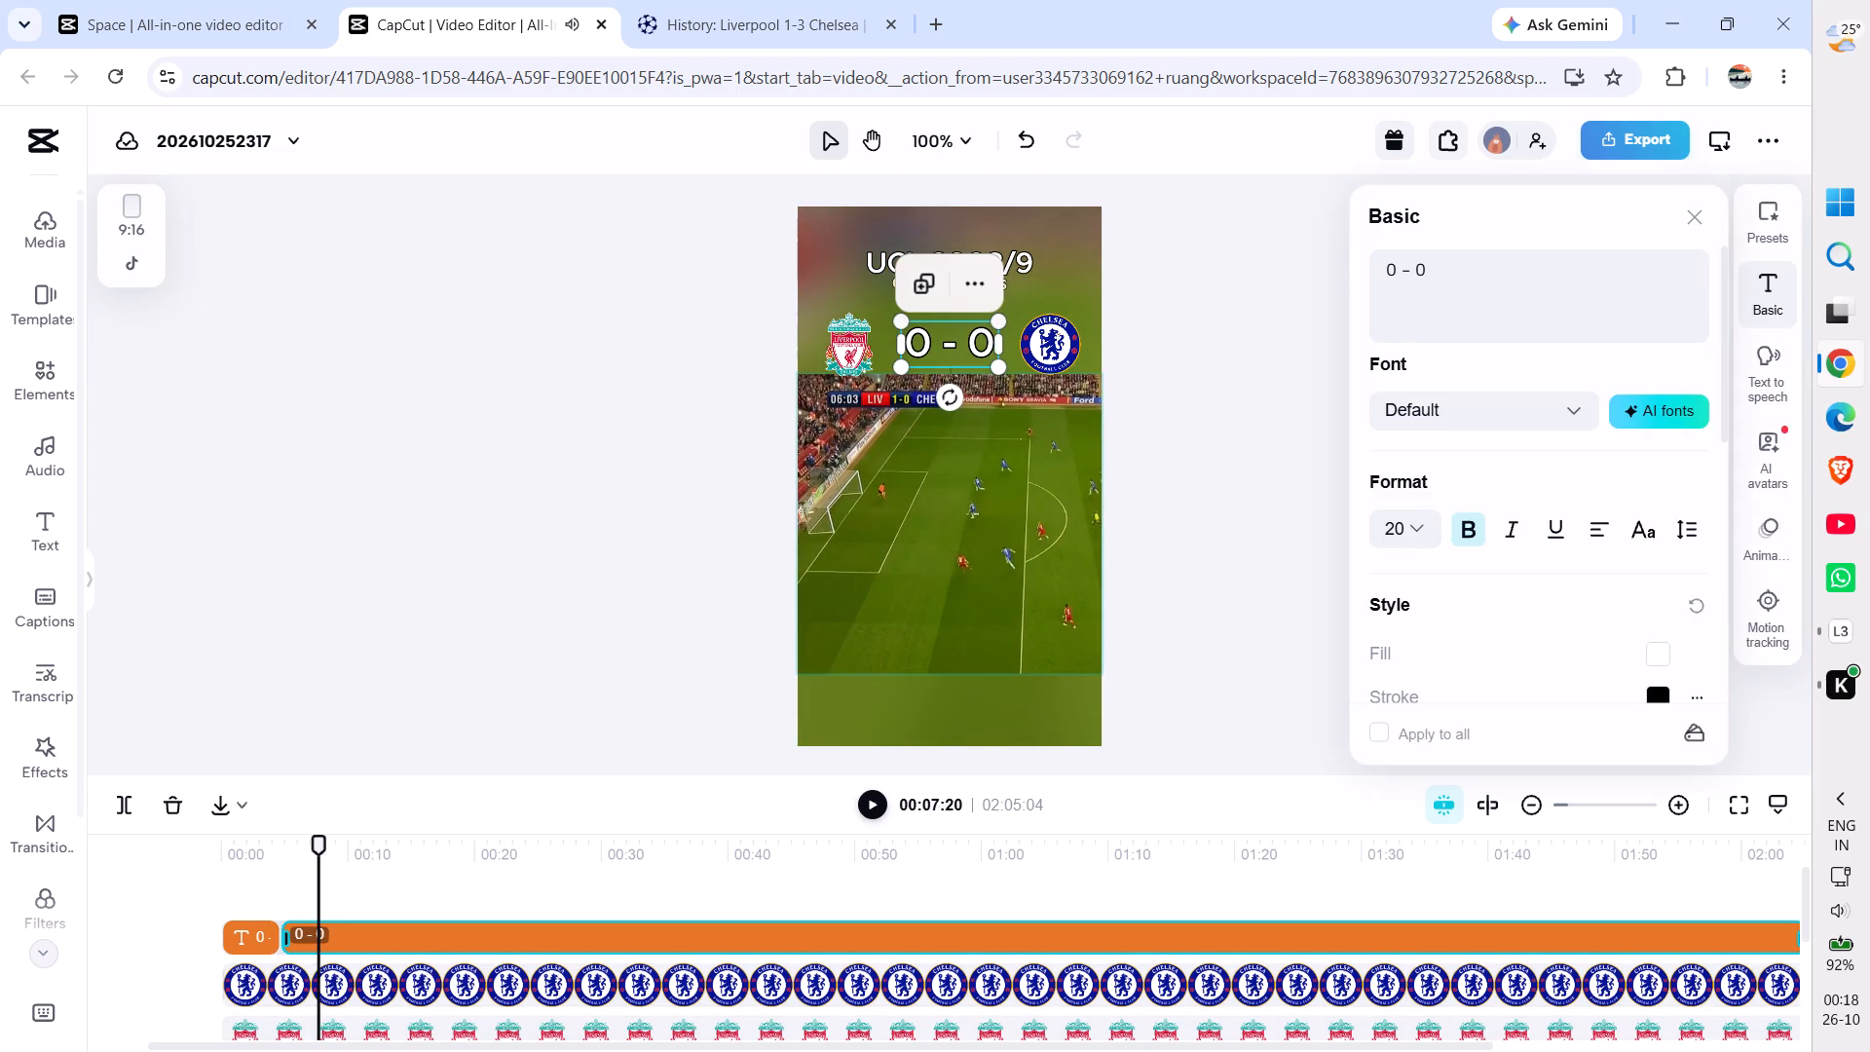
click(1398, 279)
key(BackSpace)
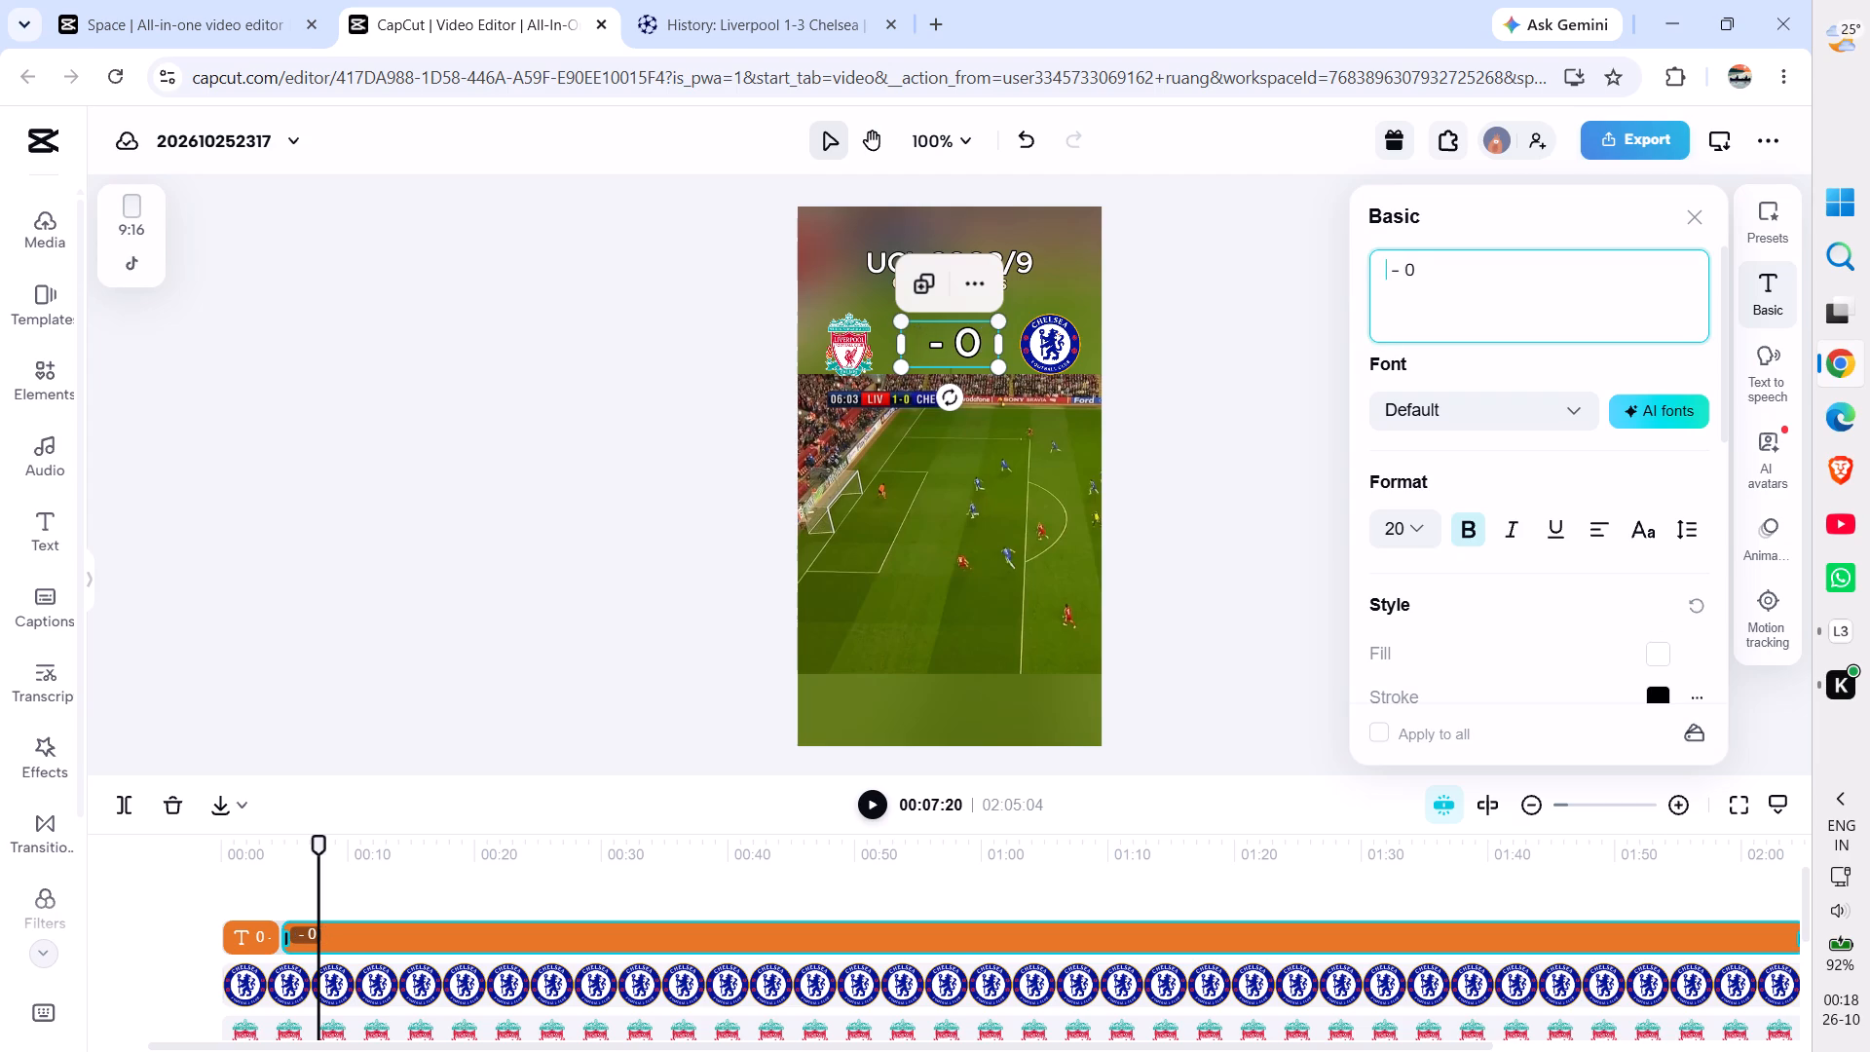
key(1)
click(1263, 366)
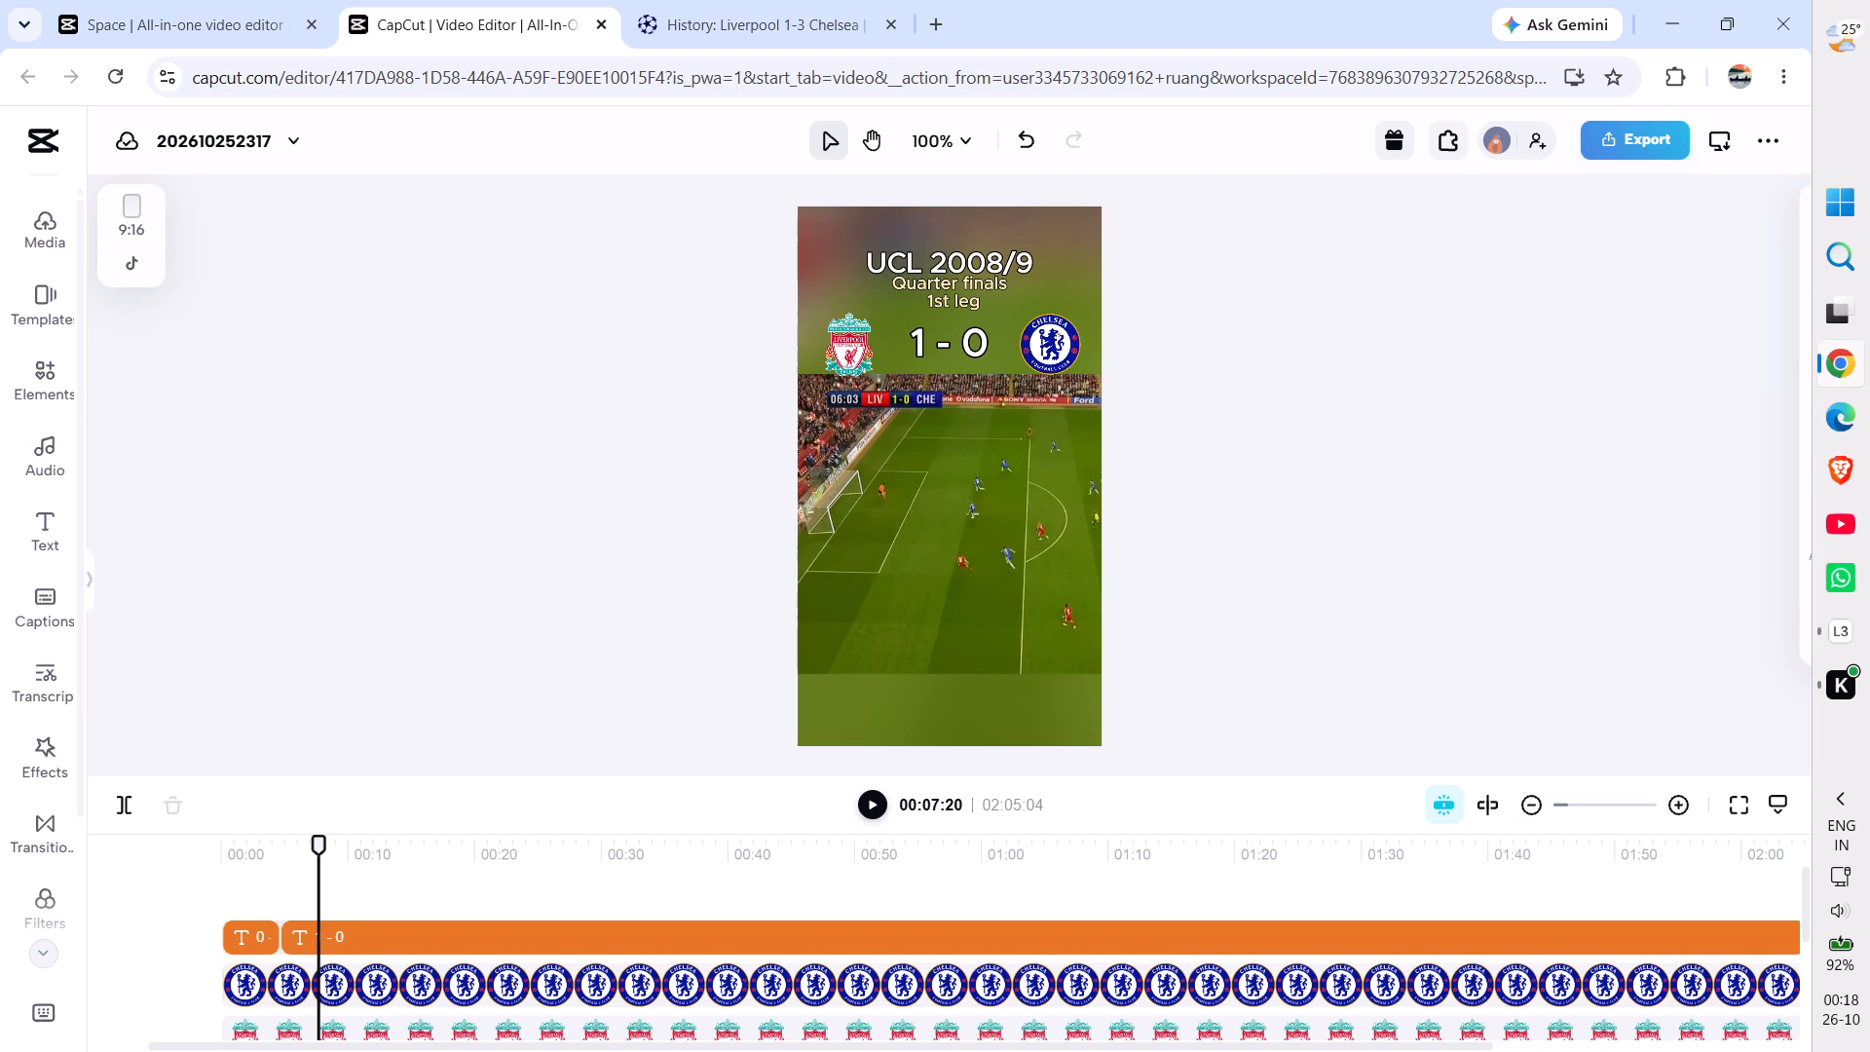
Play the footage onward from 00:07:20 and pause at 00:12:01 to check the overlay.
key(space)
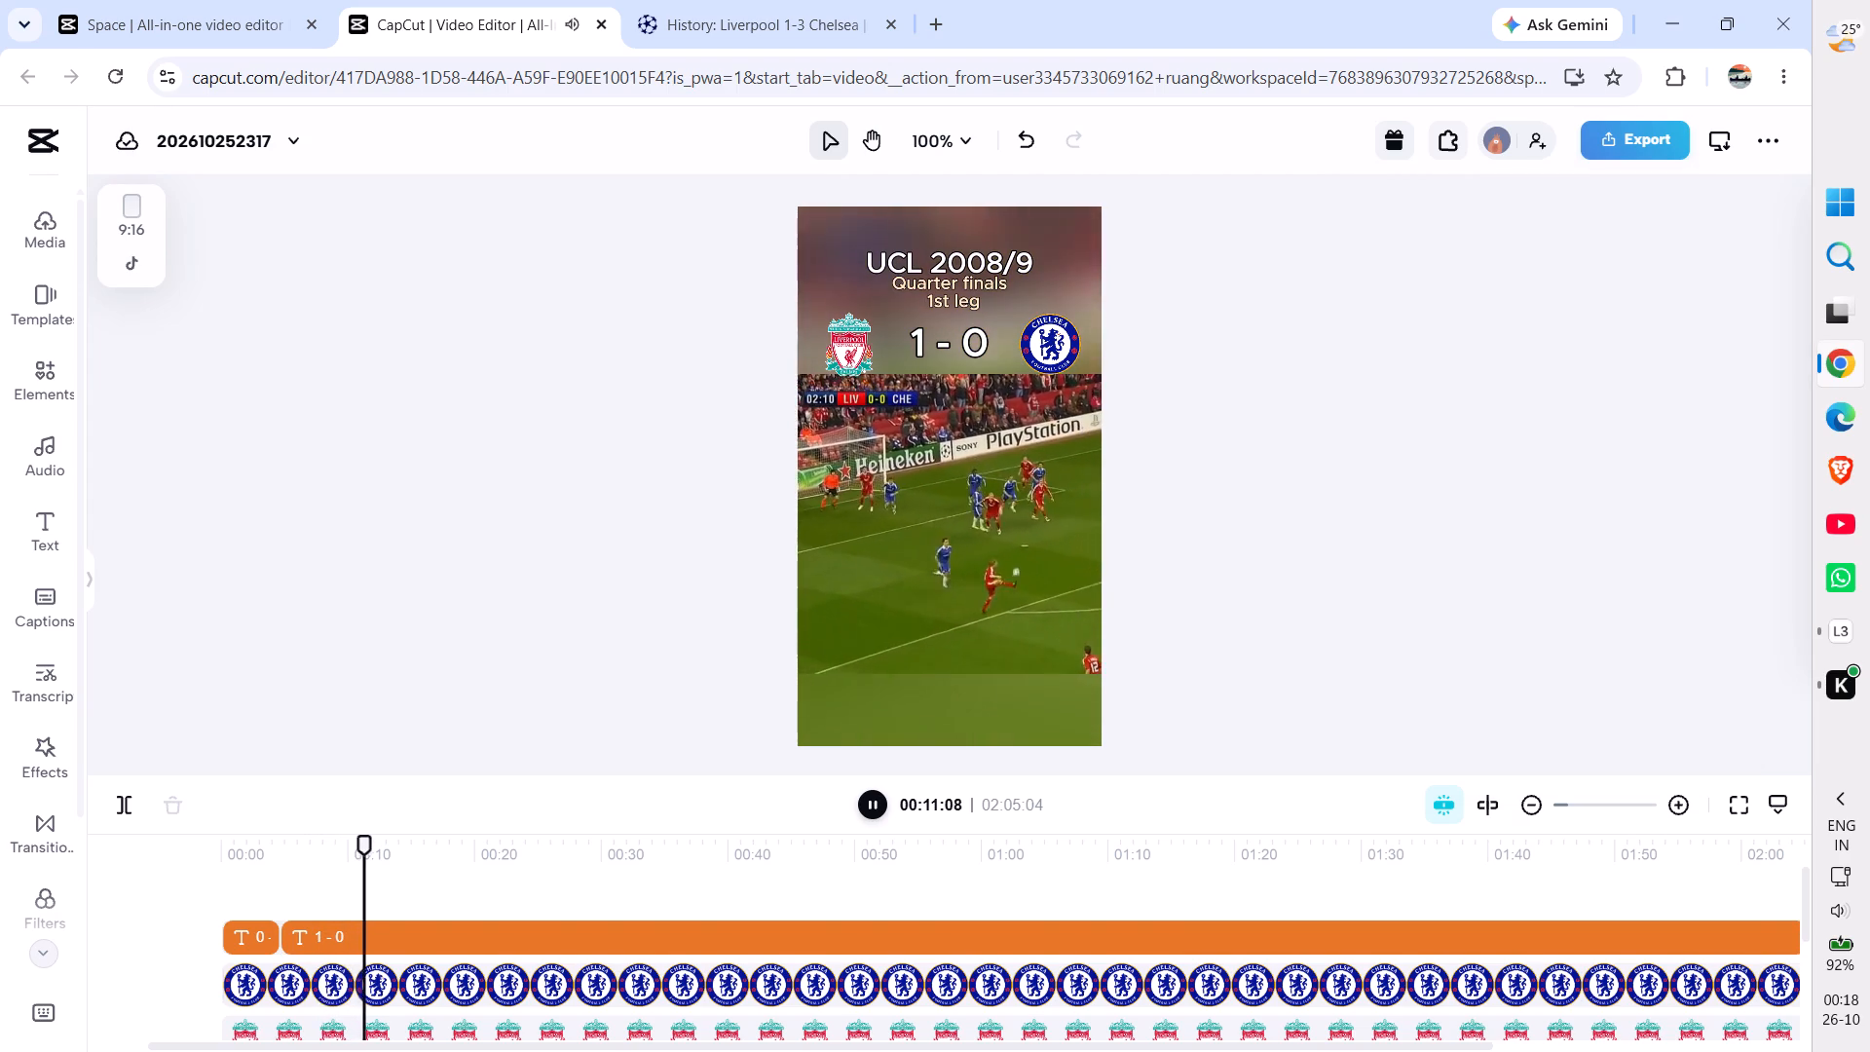
key(space)
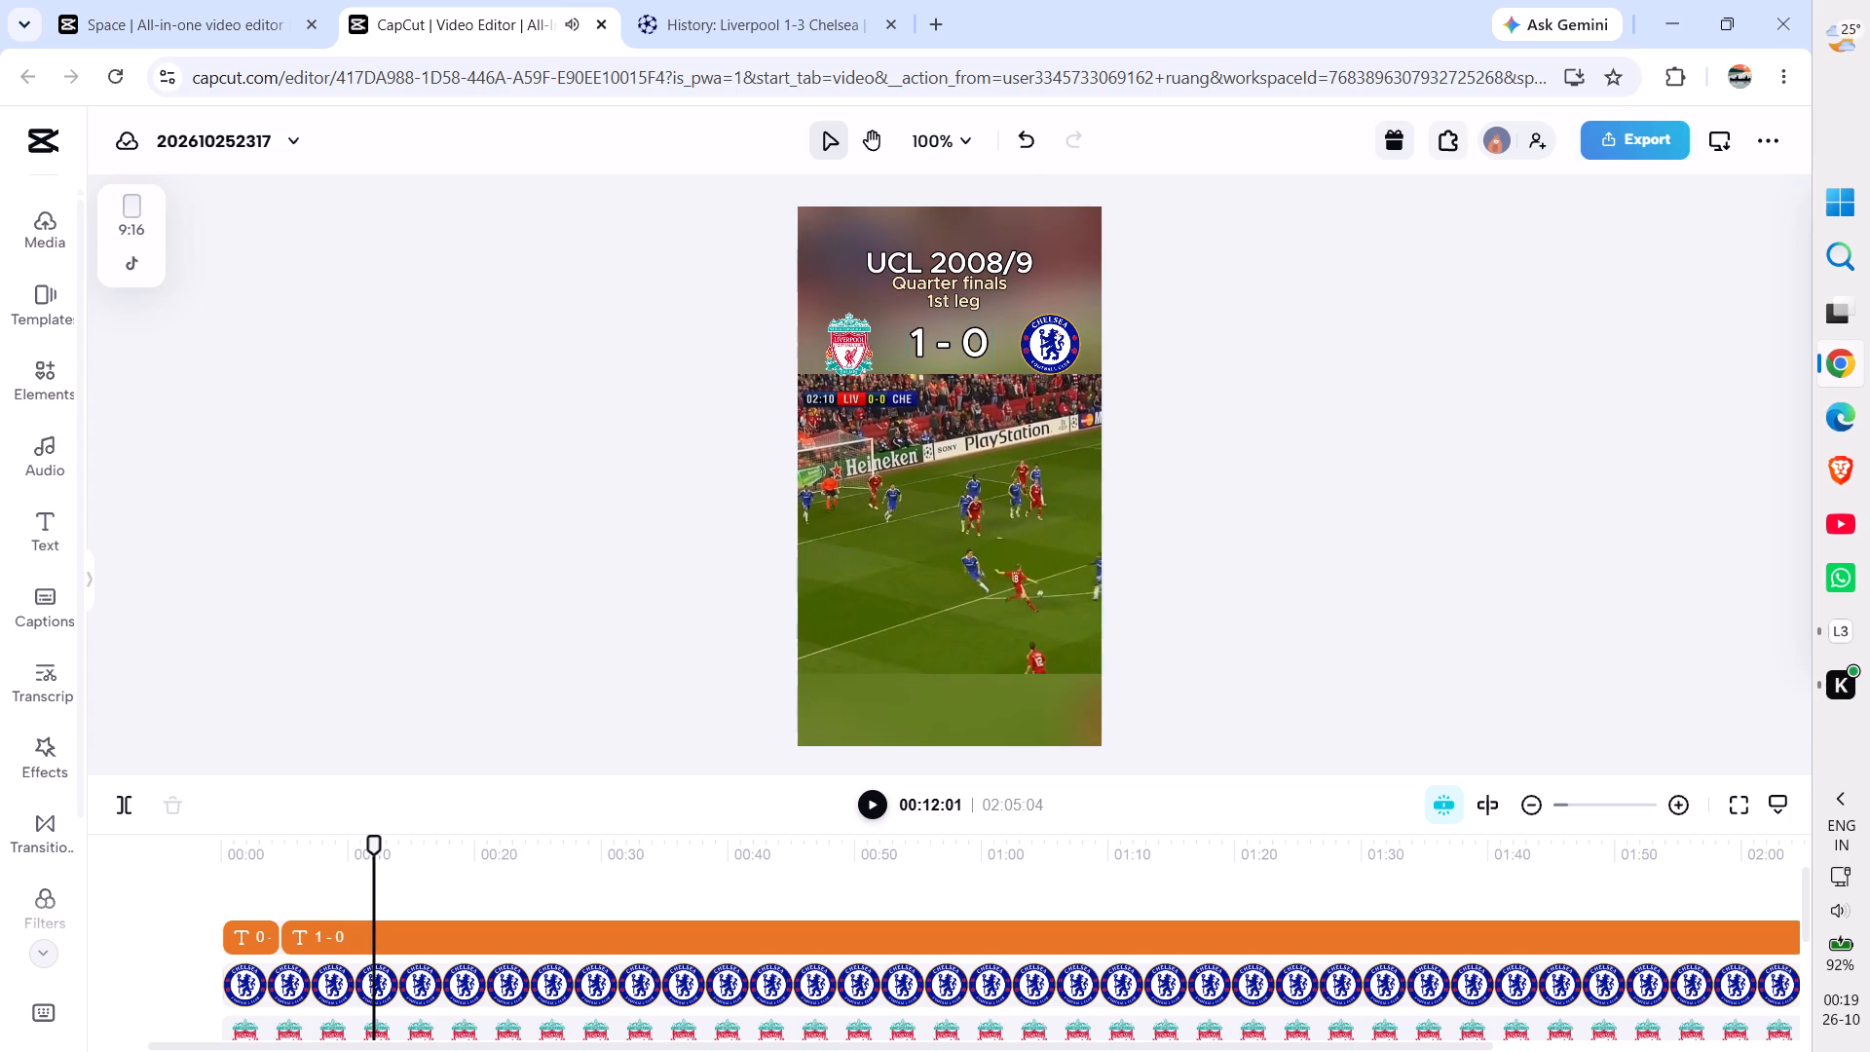
Move the Liverpool crest slightly down to align it with the "1 - 0" score and the Chelsea crest.
click(955, 137)
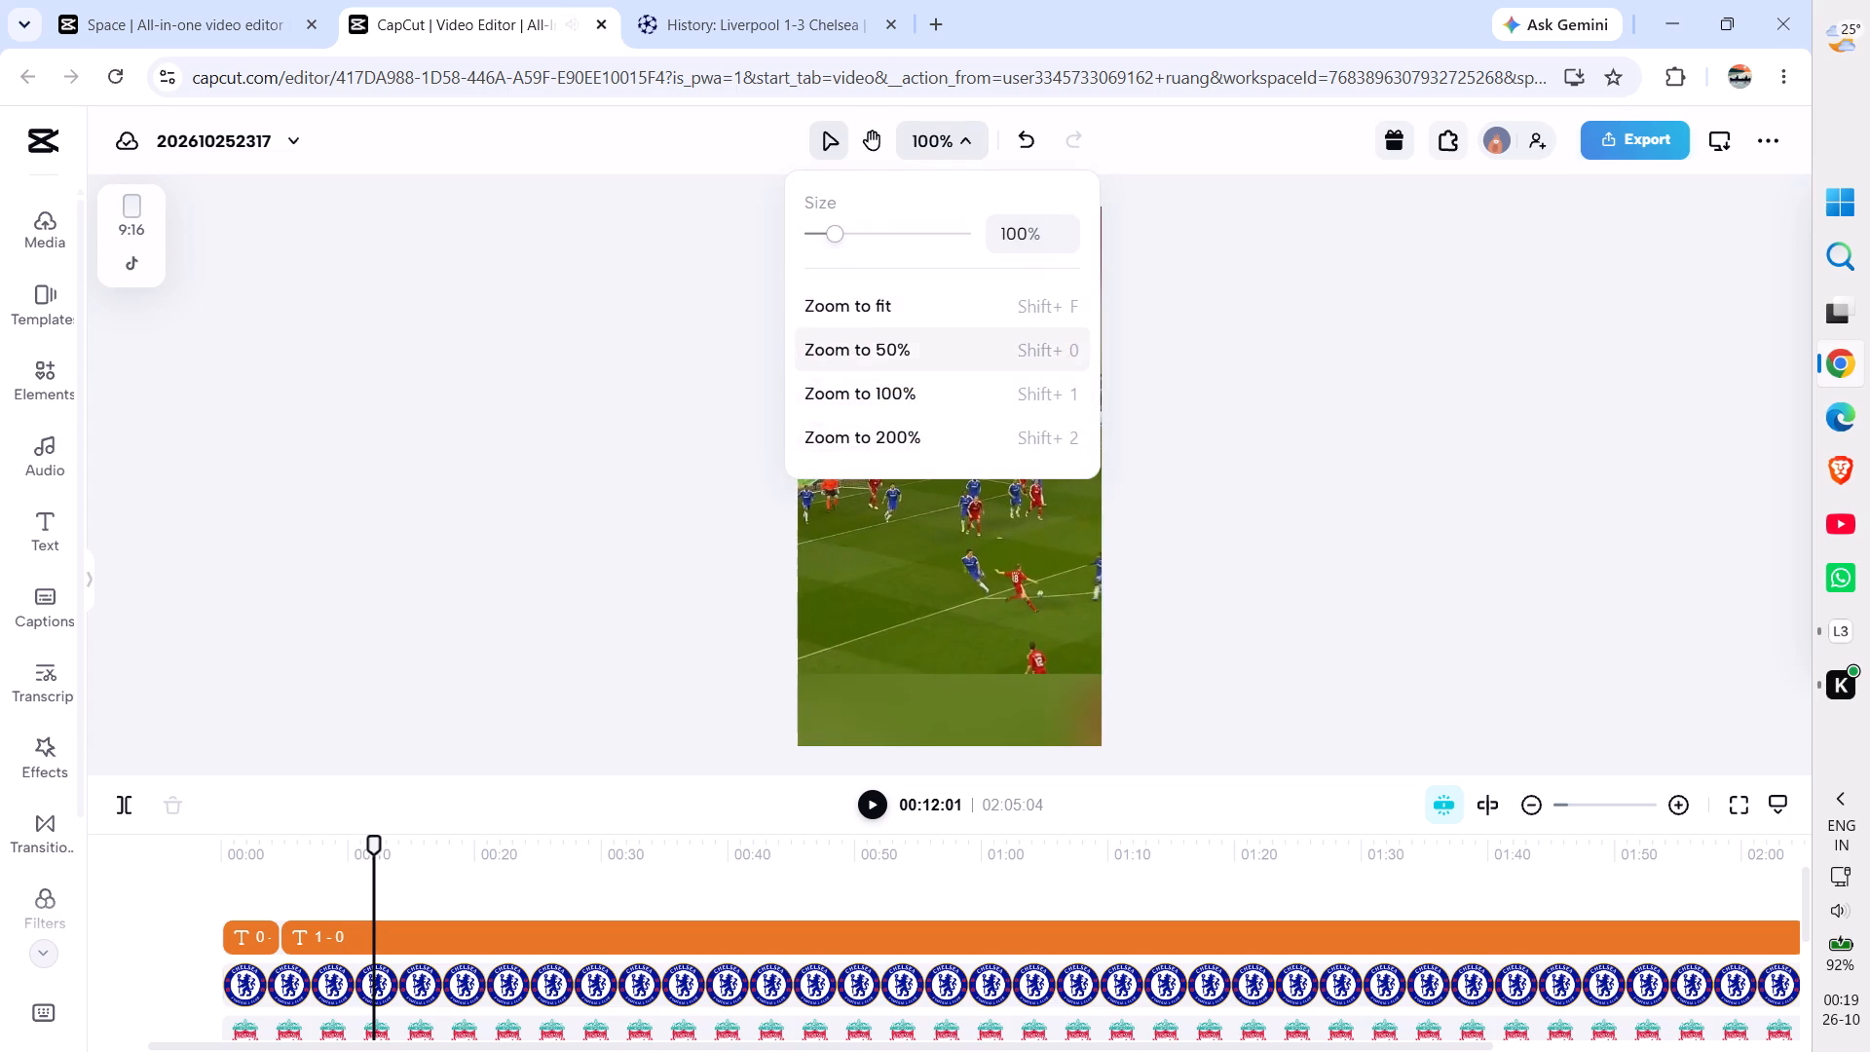
click(933, 440)
click(430, 349)
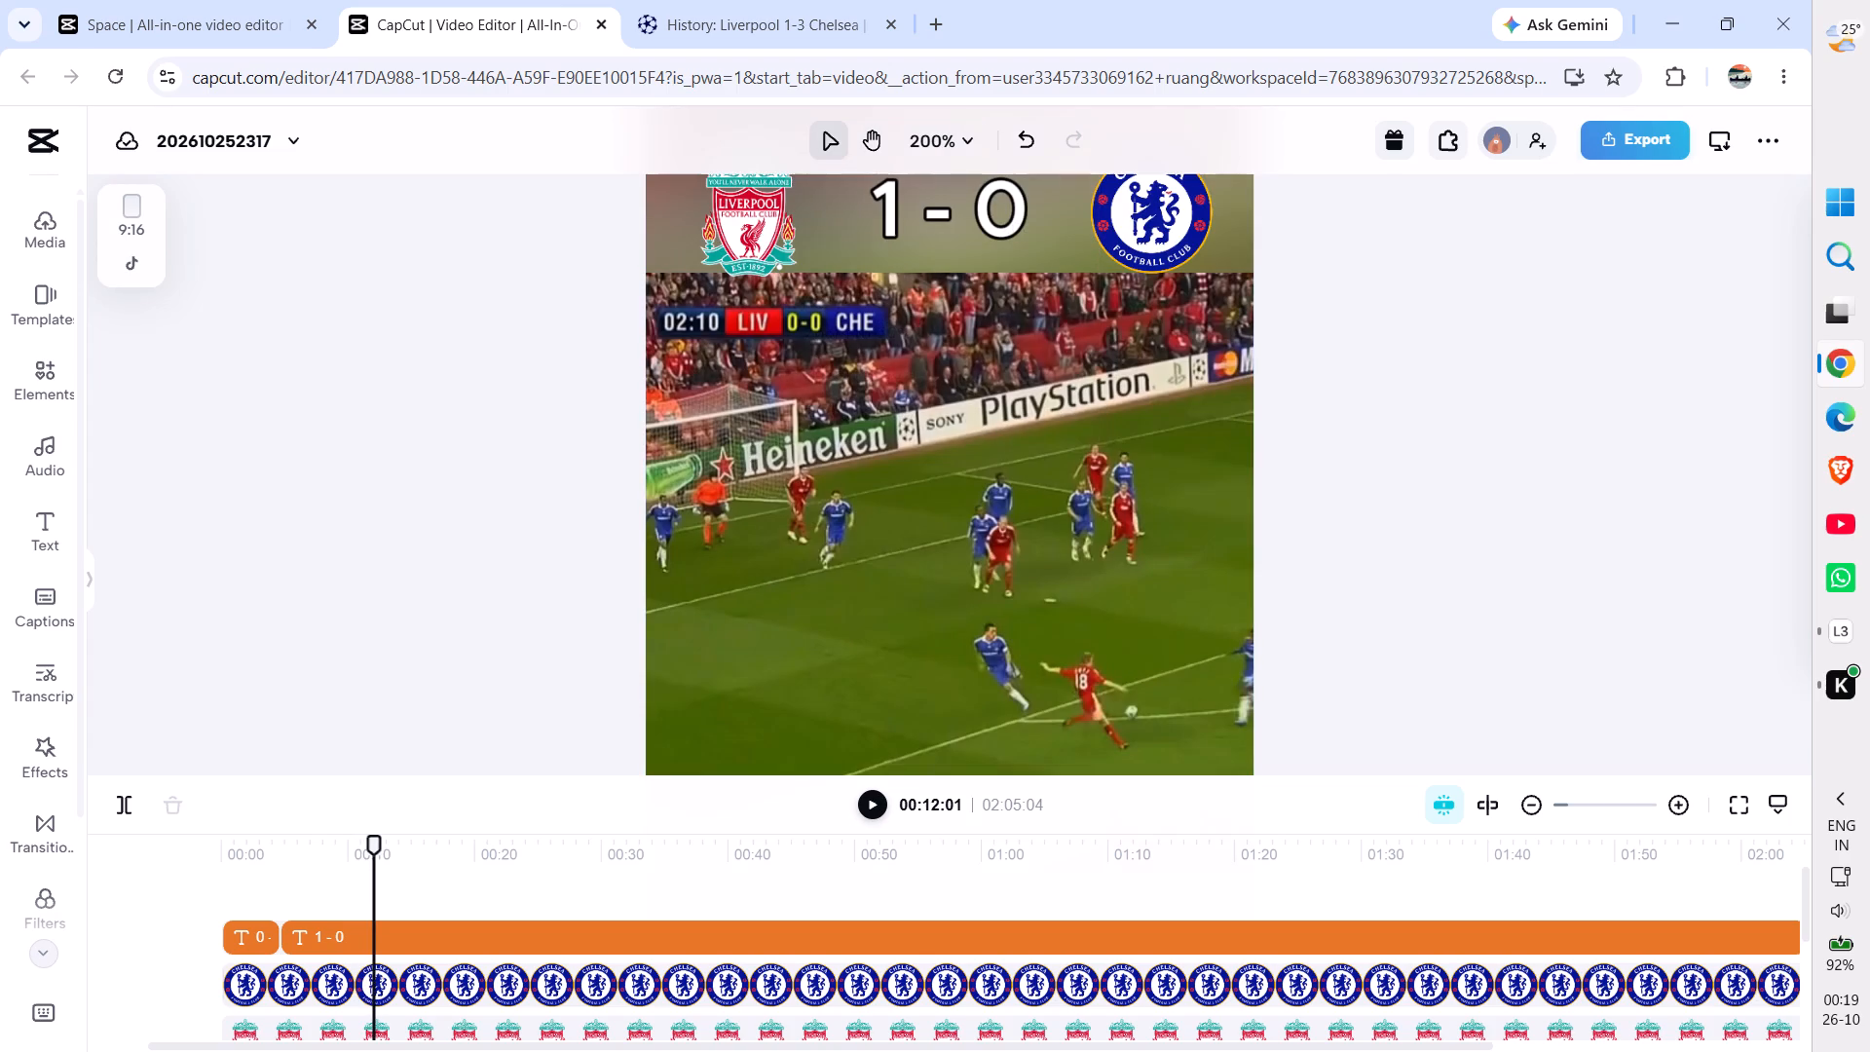
scroll(468, 413, up, 3)
click(748, 511)
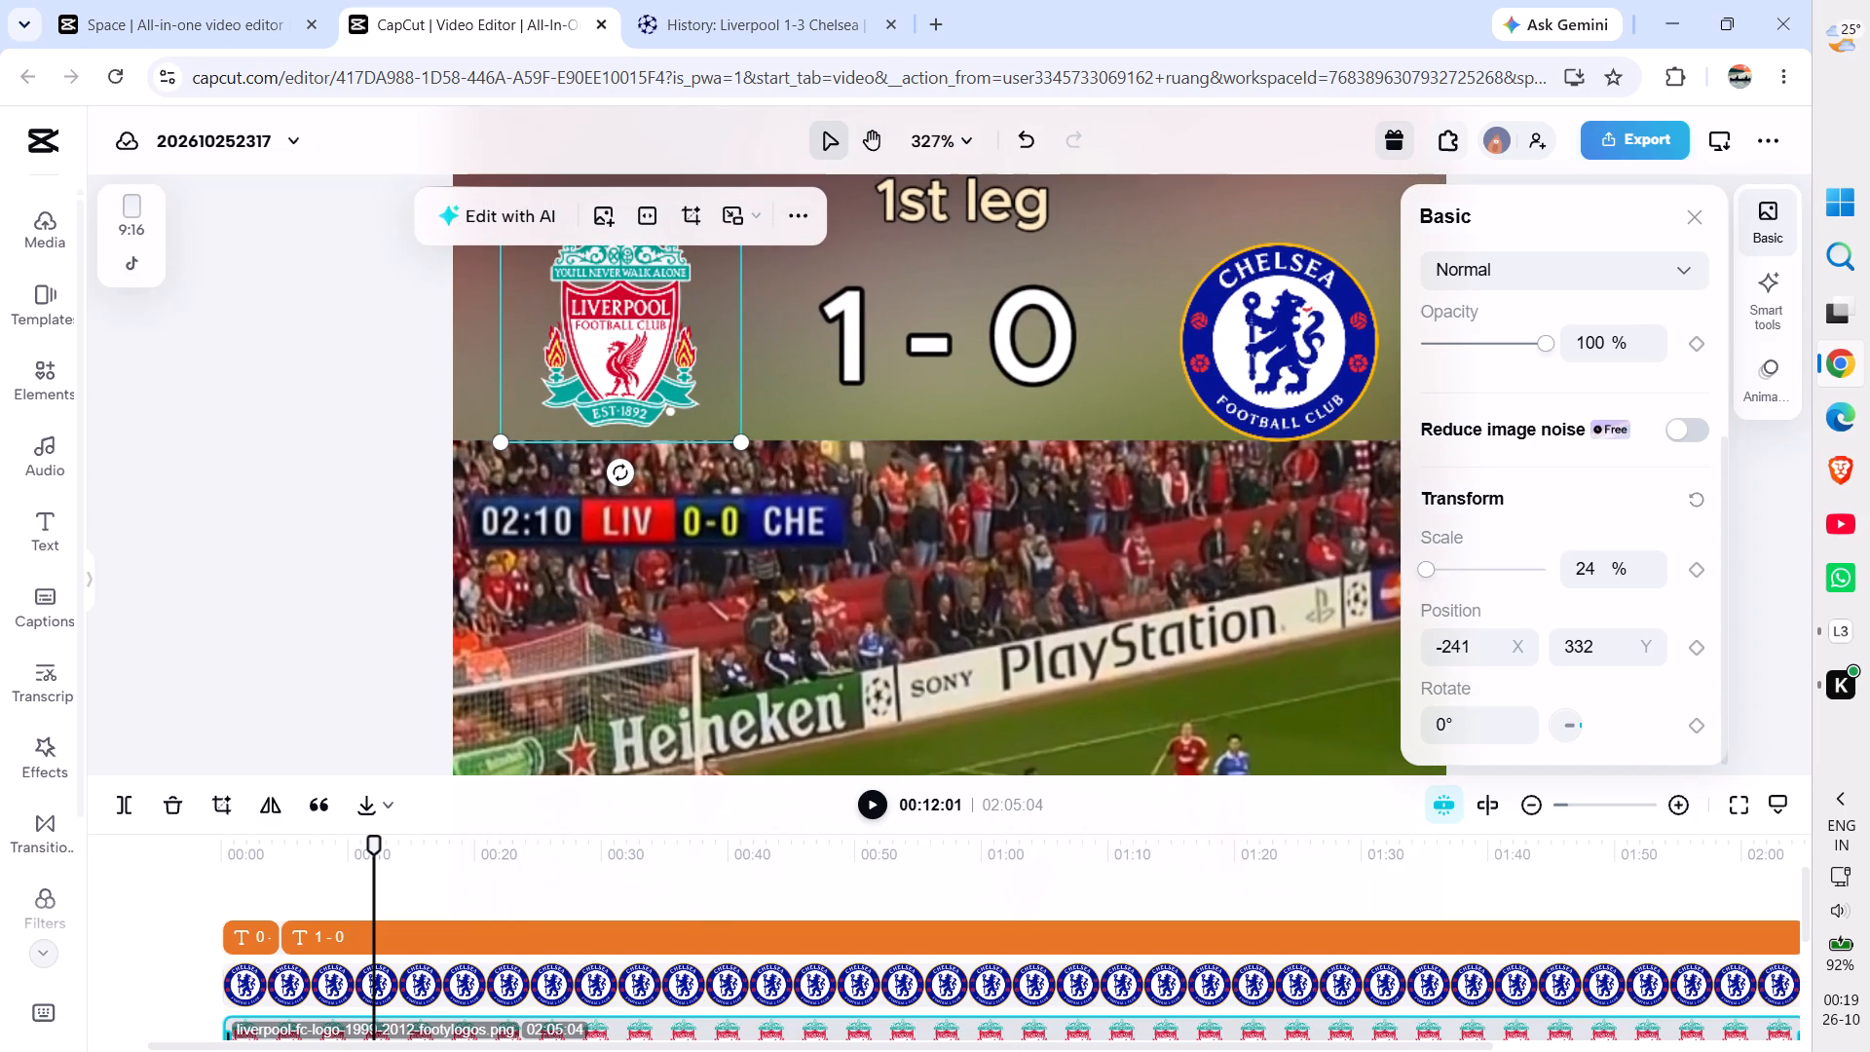
scroll(374, 371, up, 2)
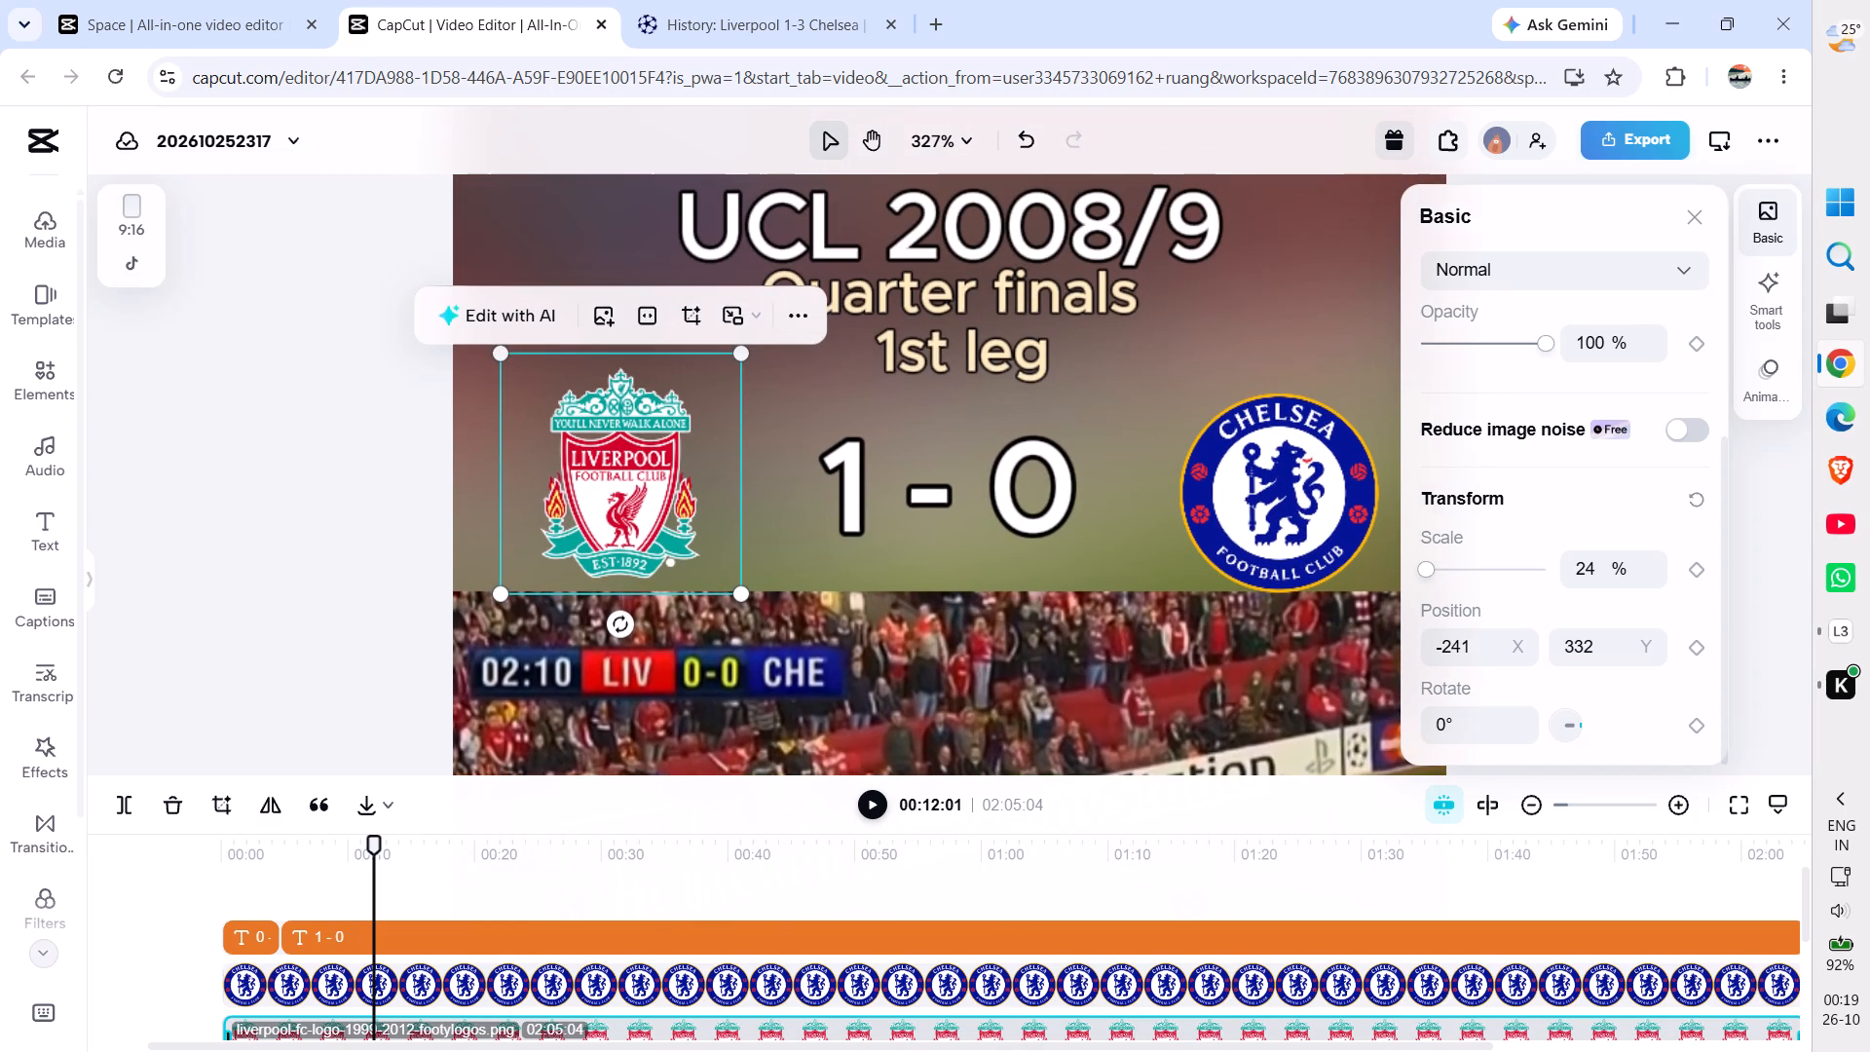
drag(594, 474, 594, 483)
click(127, 432)
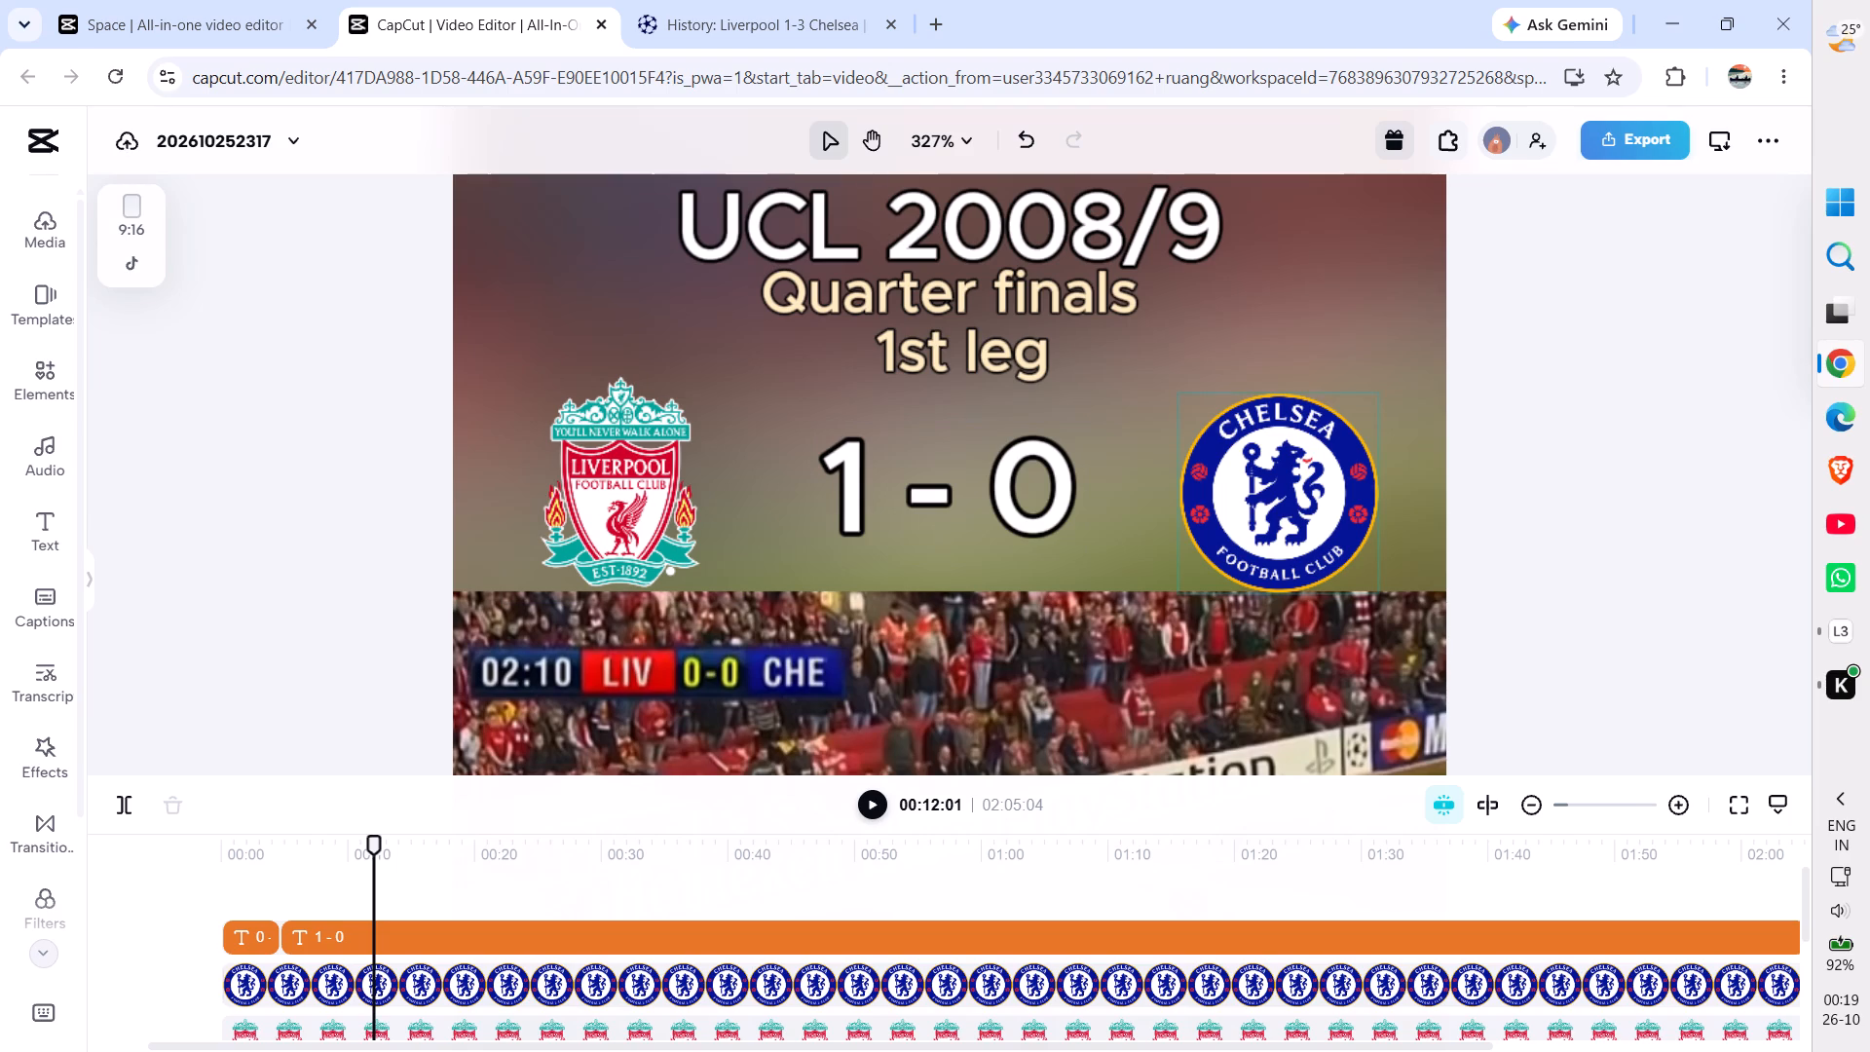
click(310, 537)
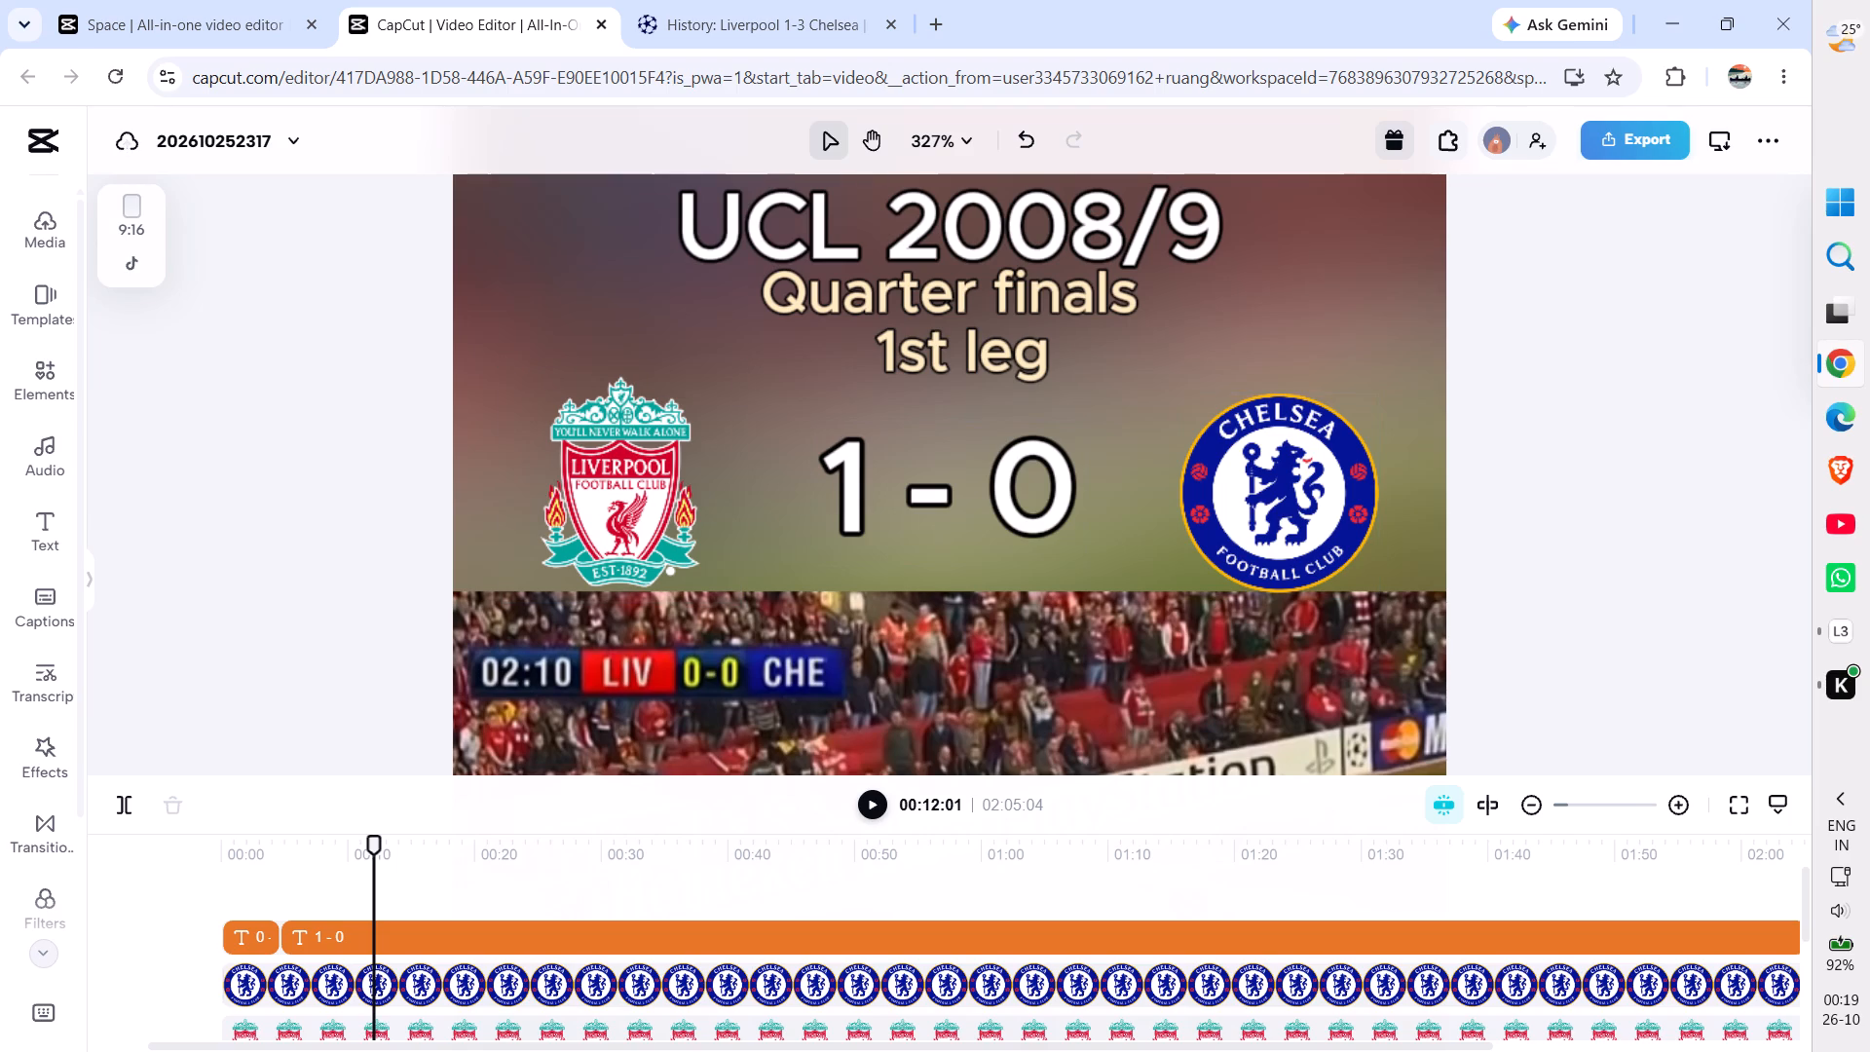
key(shift+f)
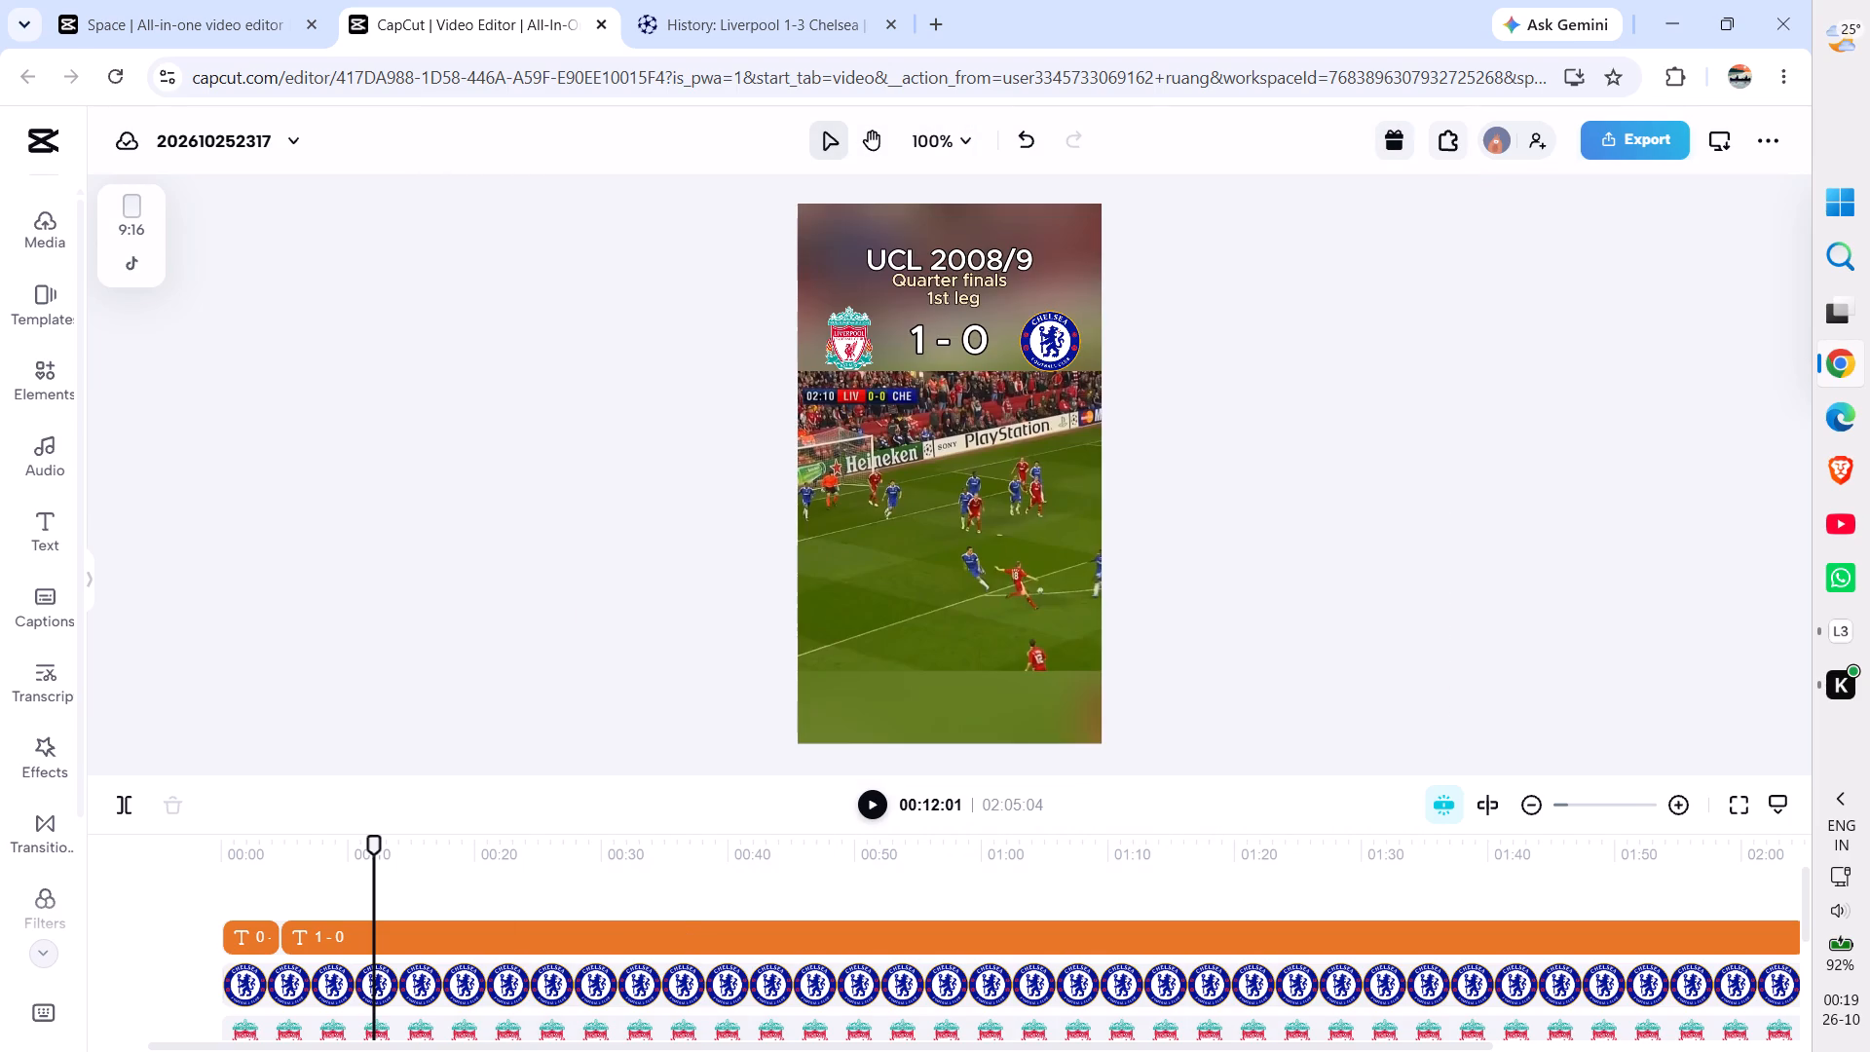
Play the footage onward from 00:12:01 and pause at about 00:16.
key(space)
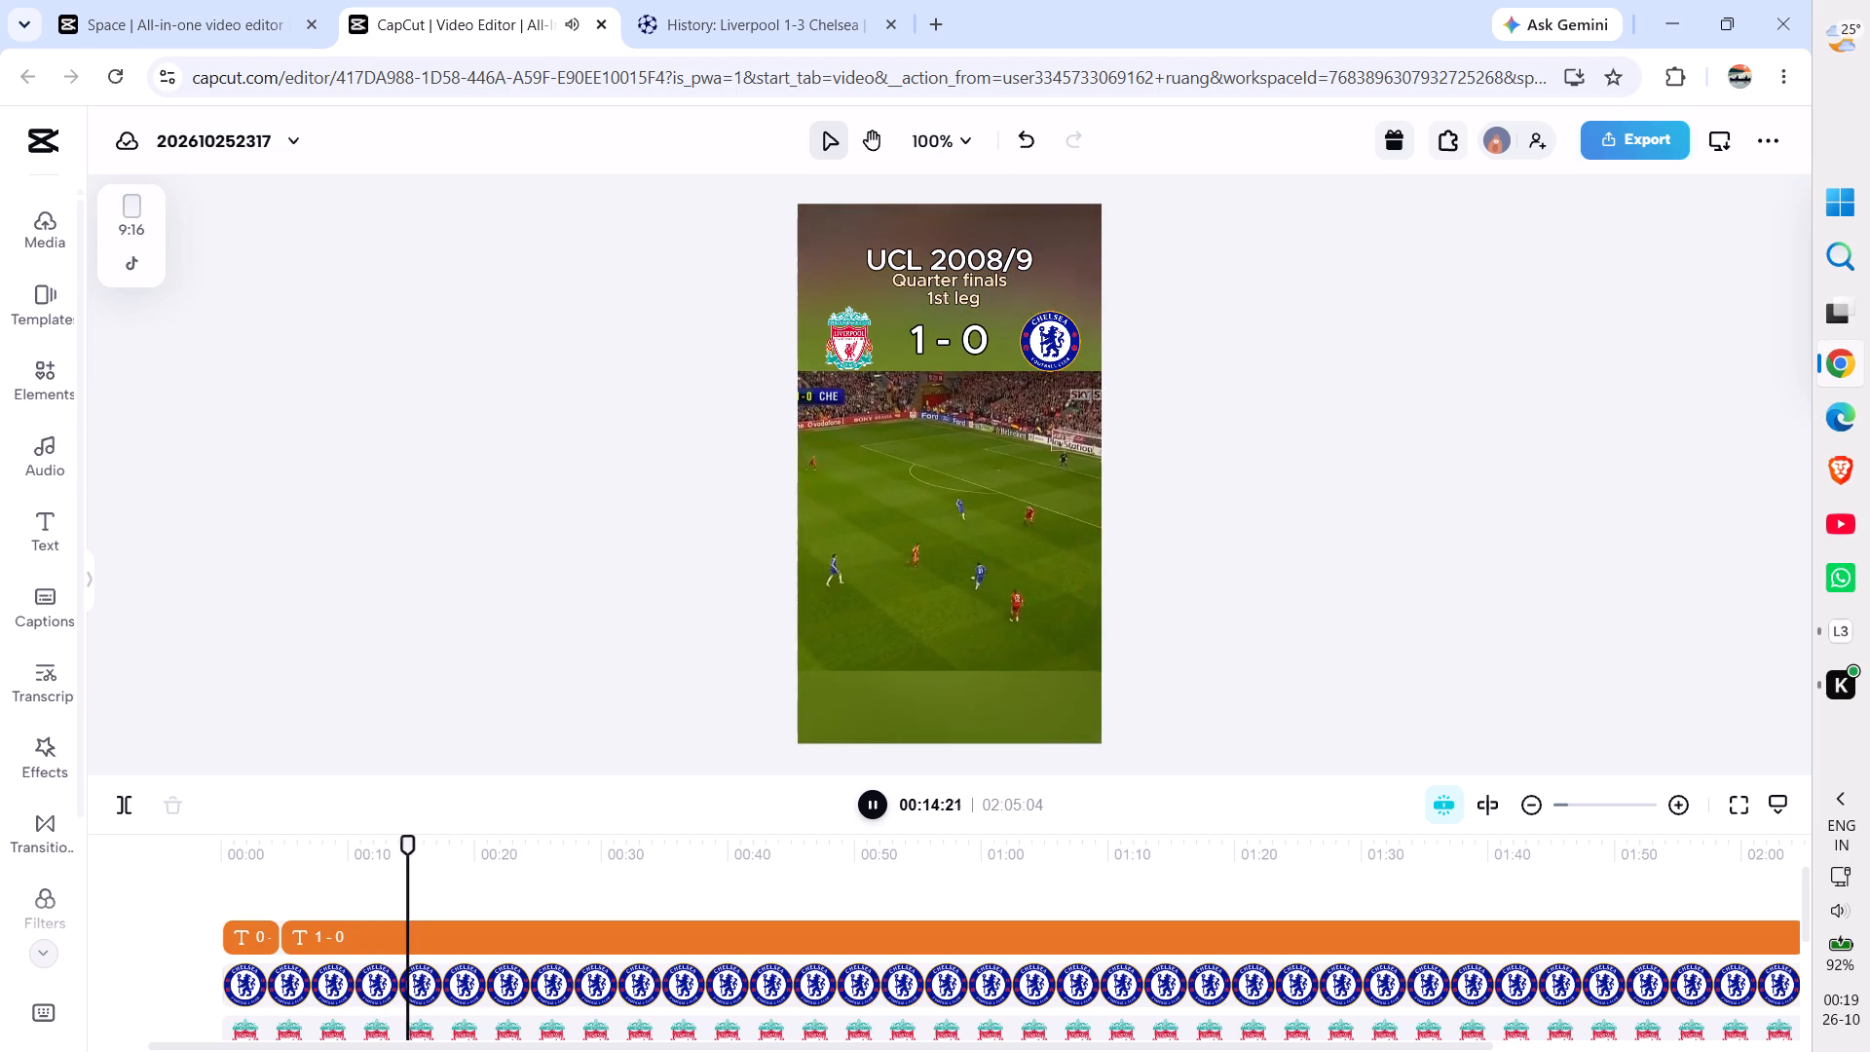
key(space)
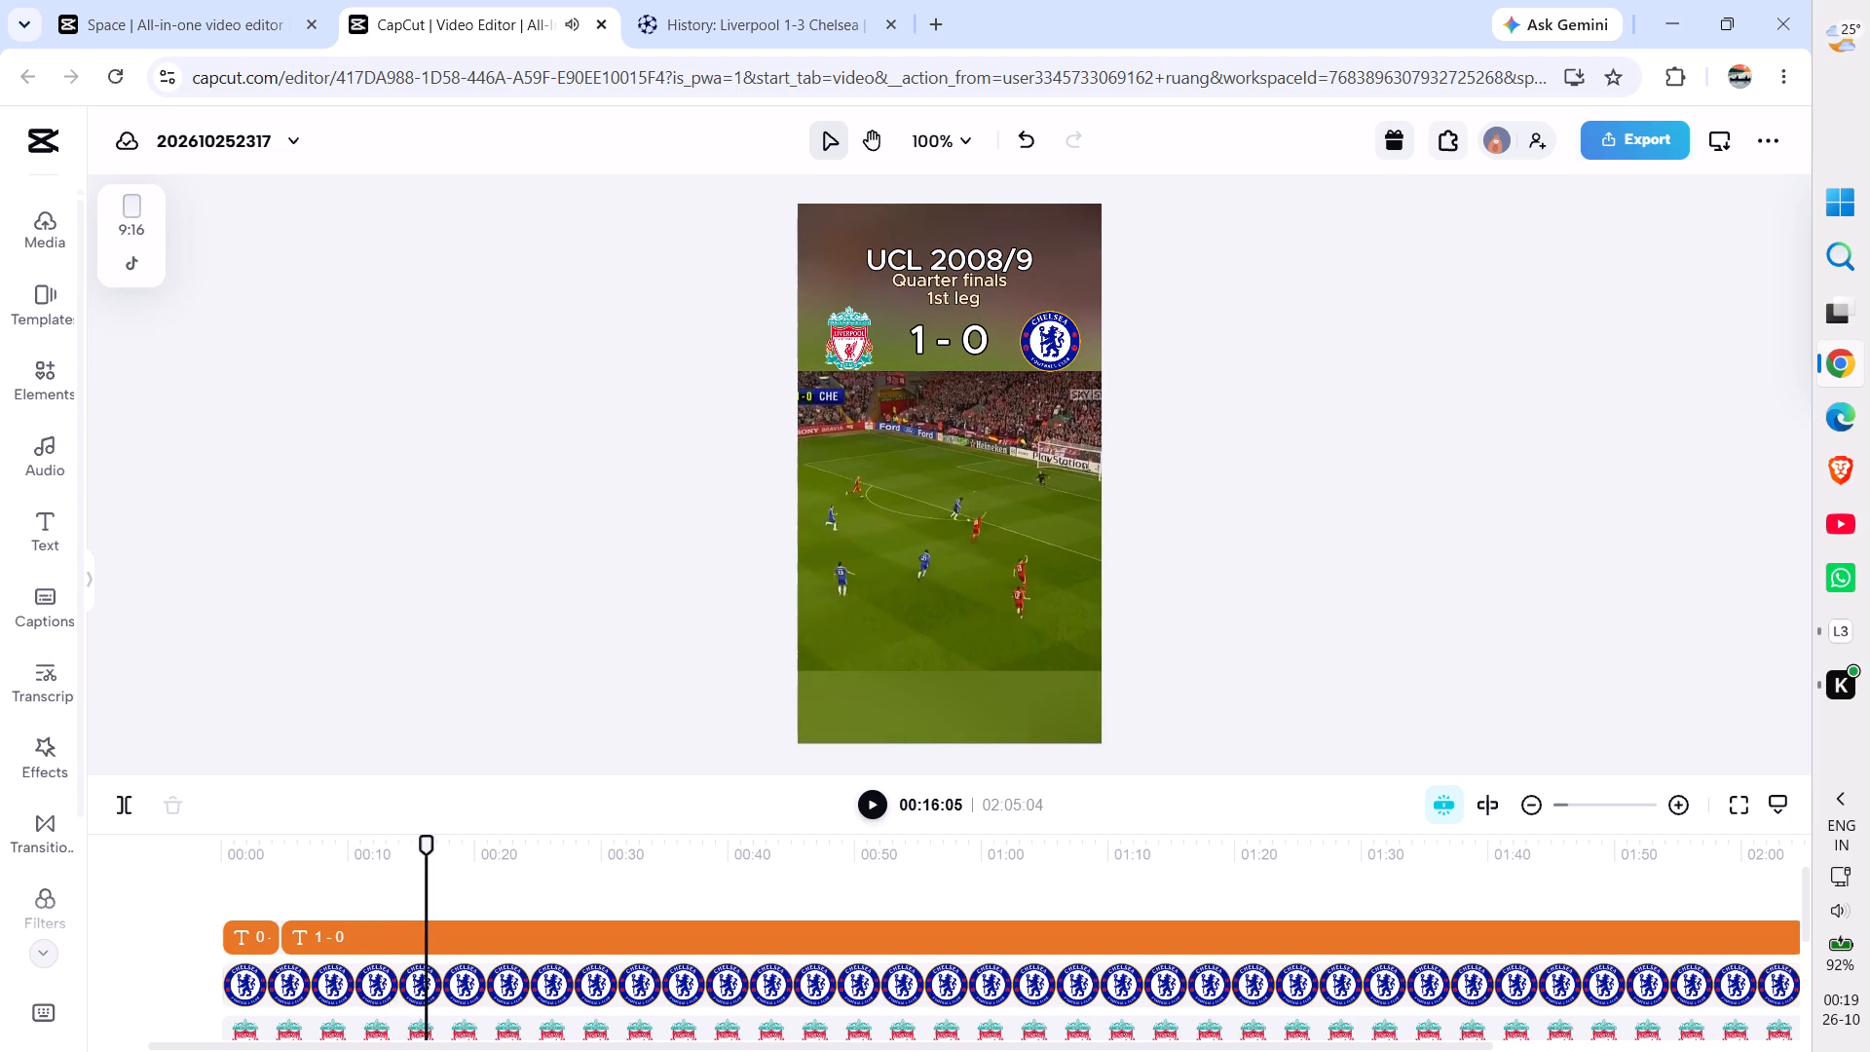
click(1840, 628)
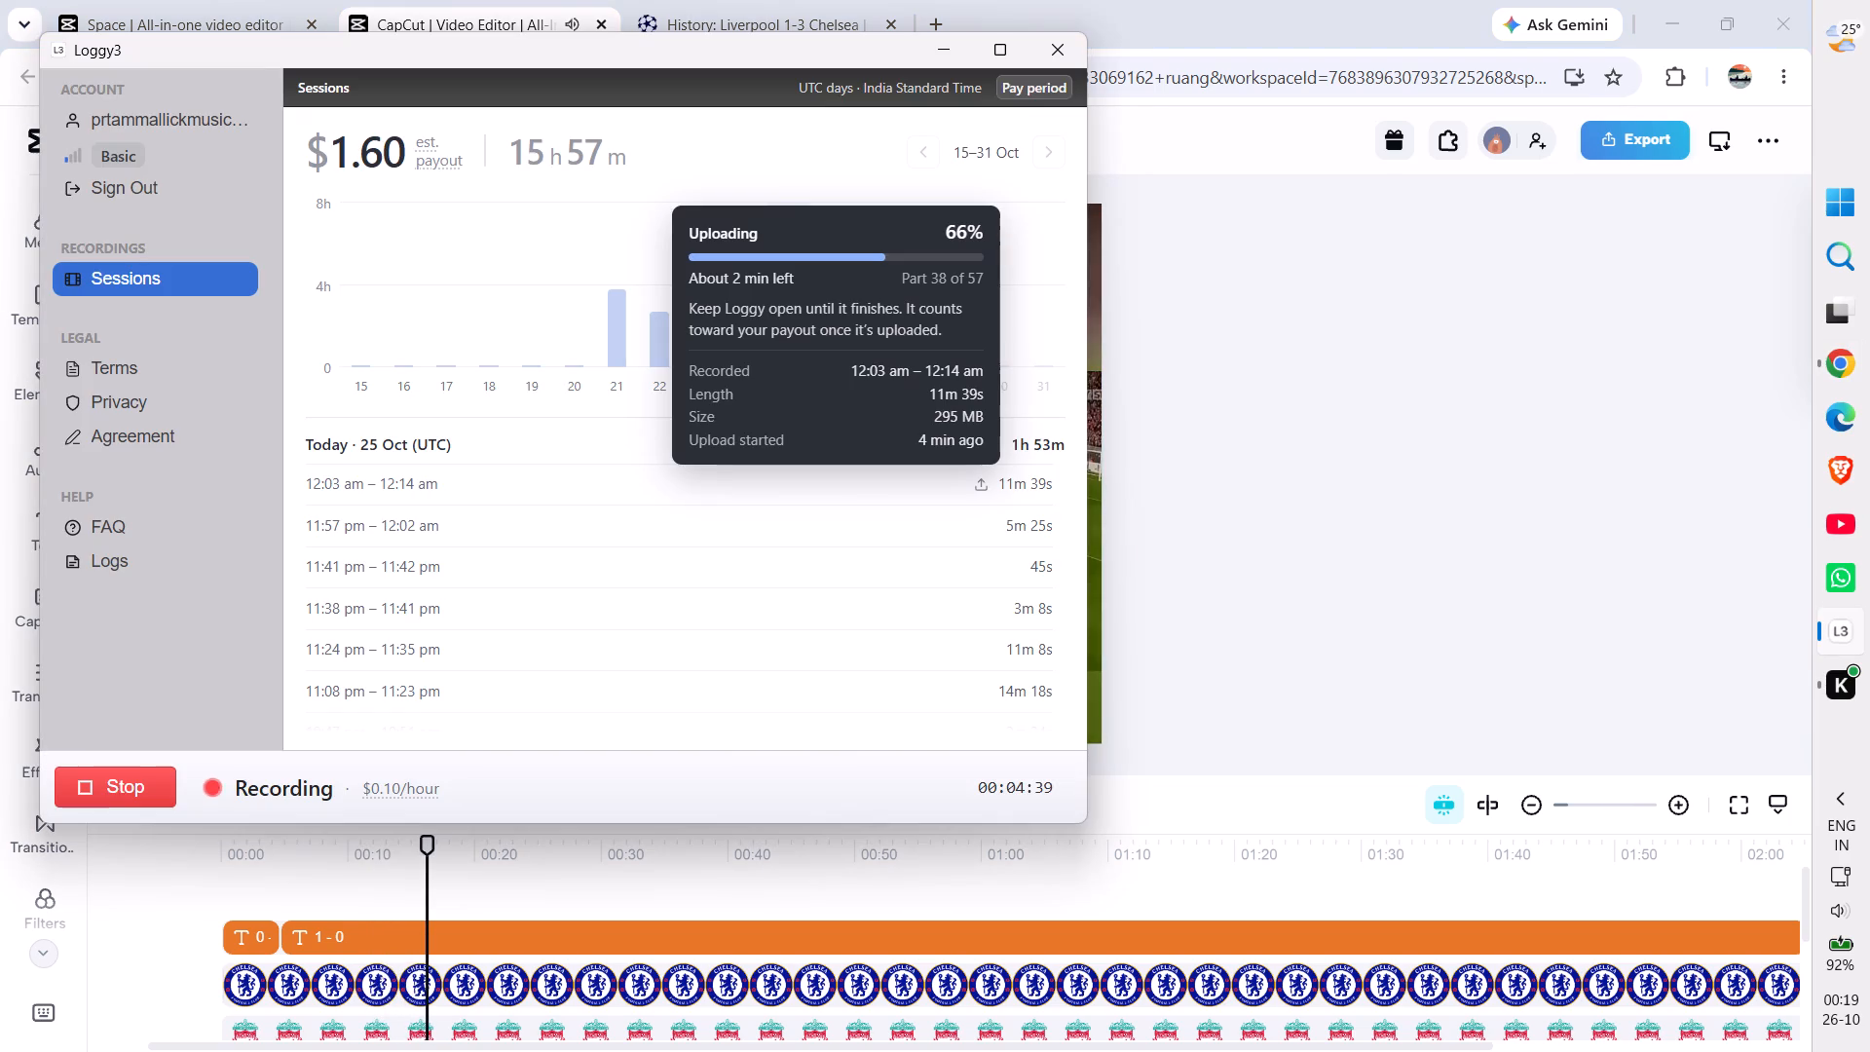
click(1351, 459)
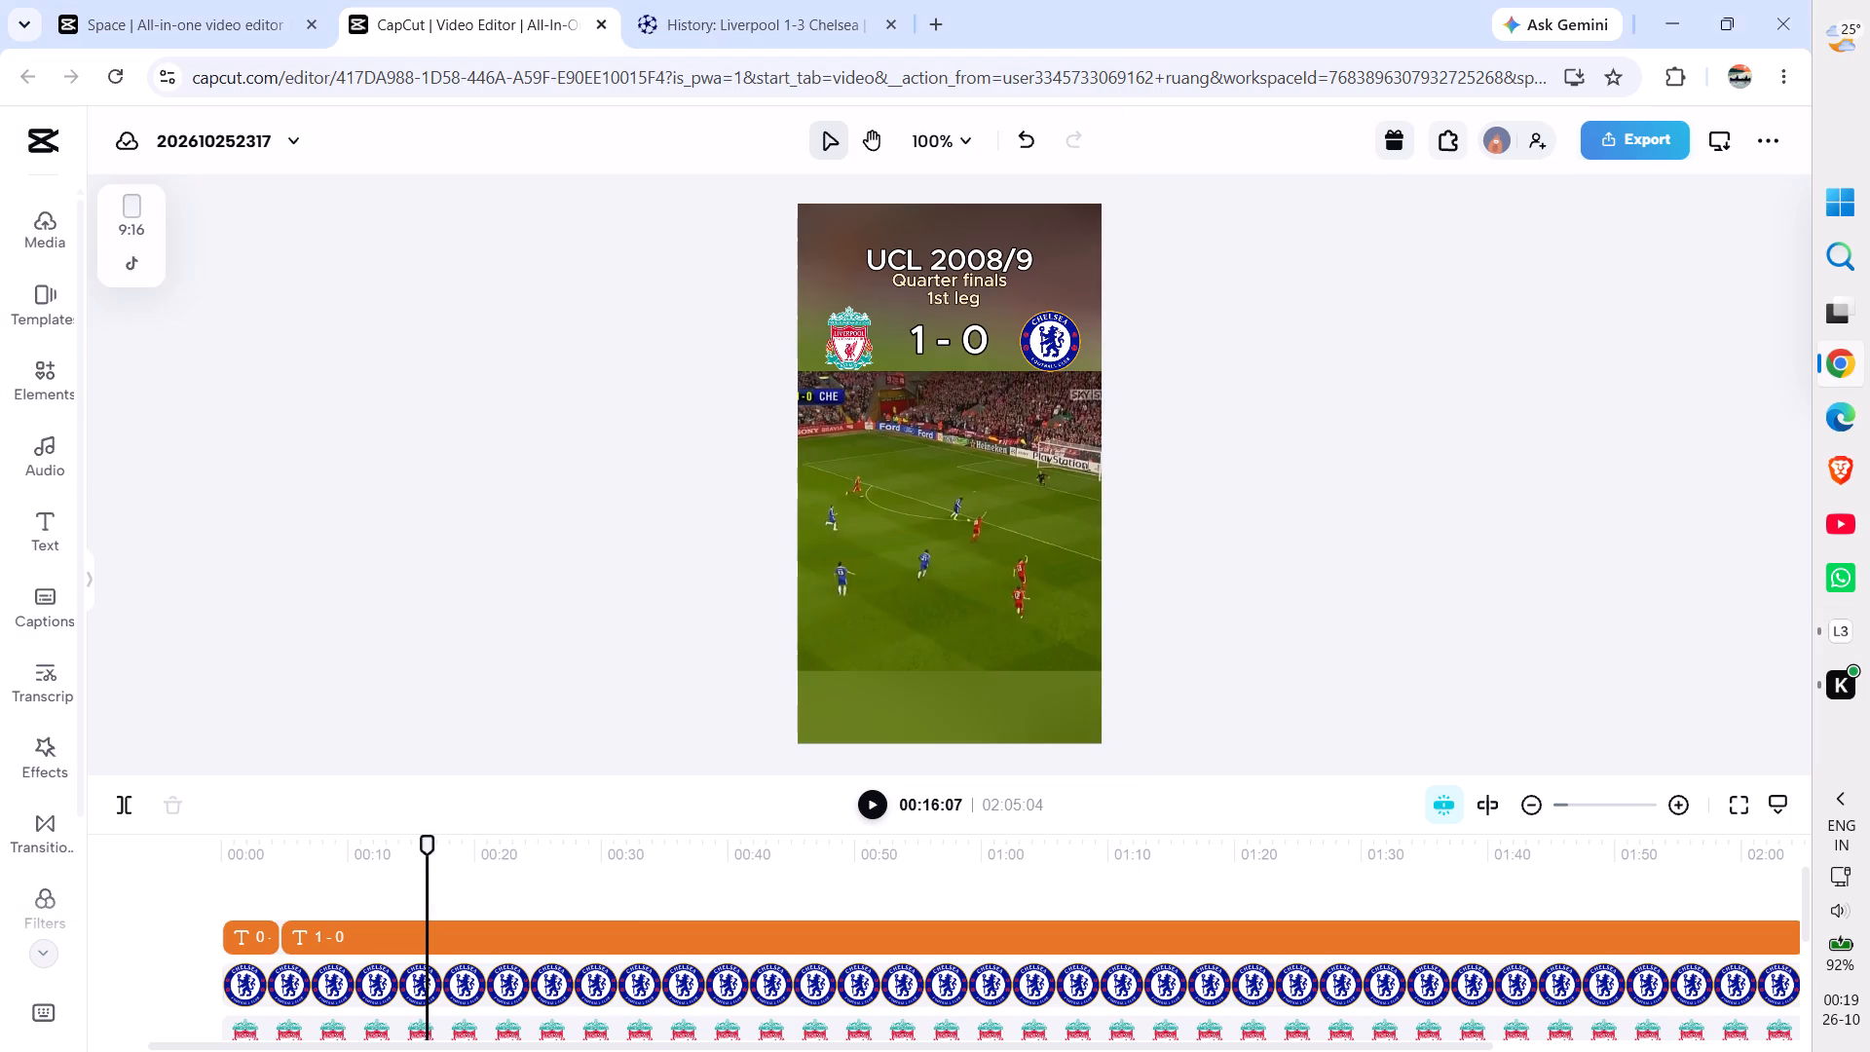
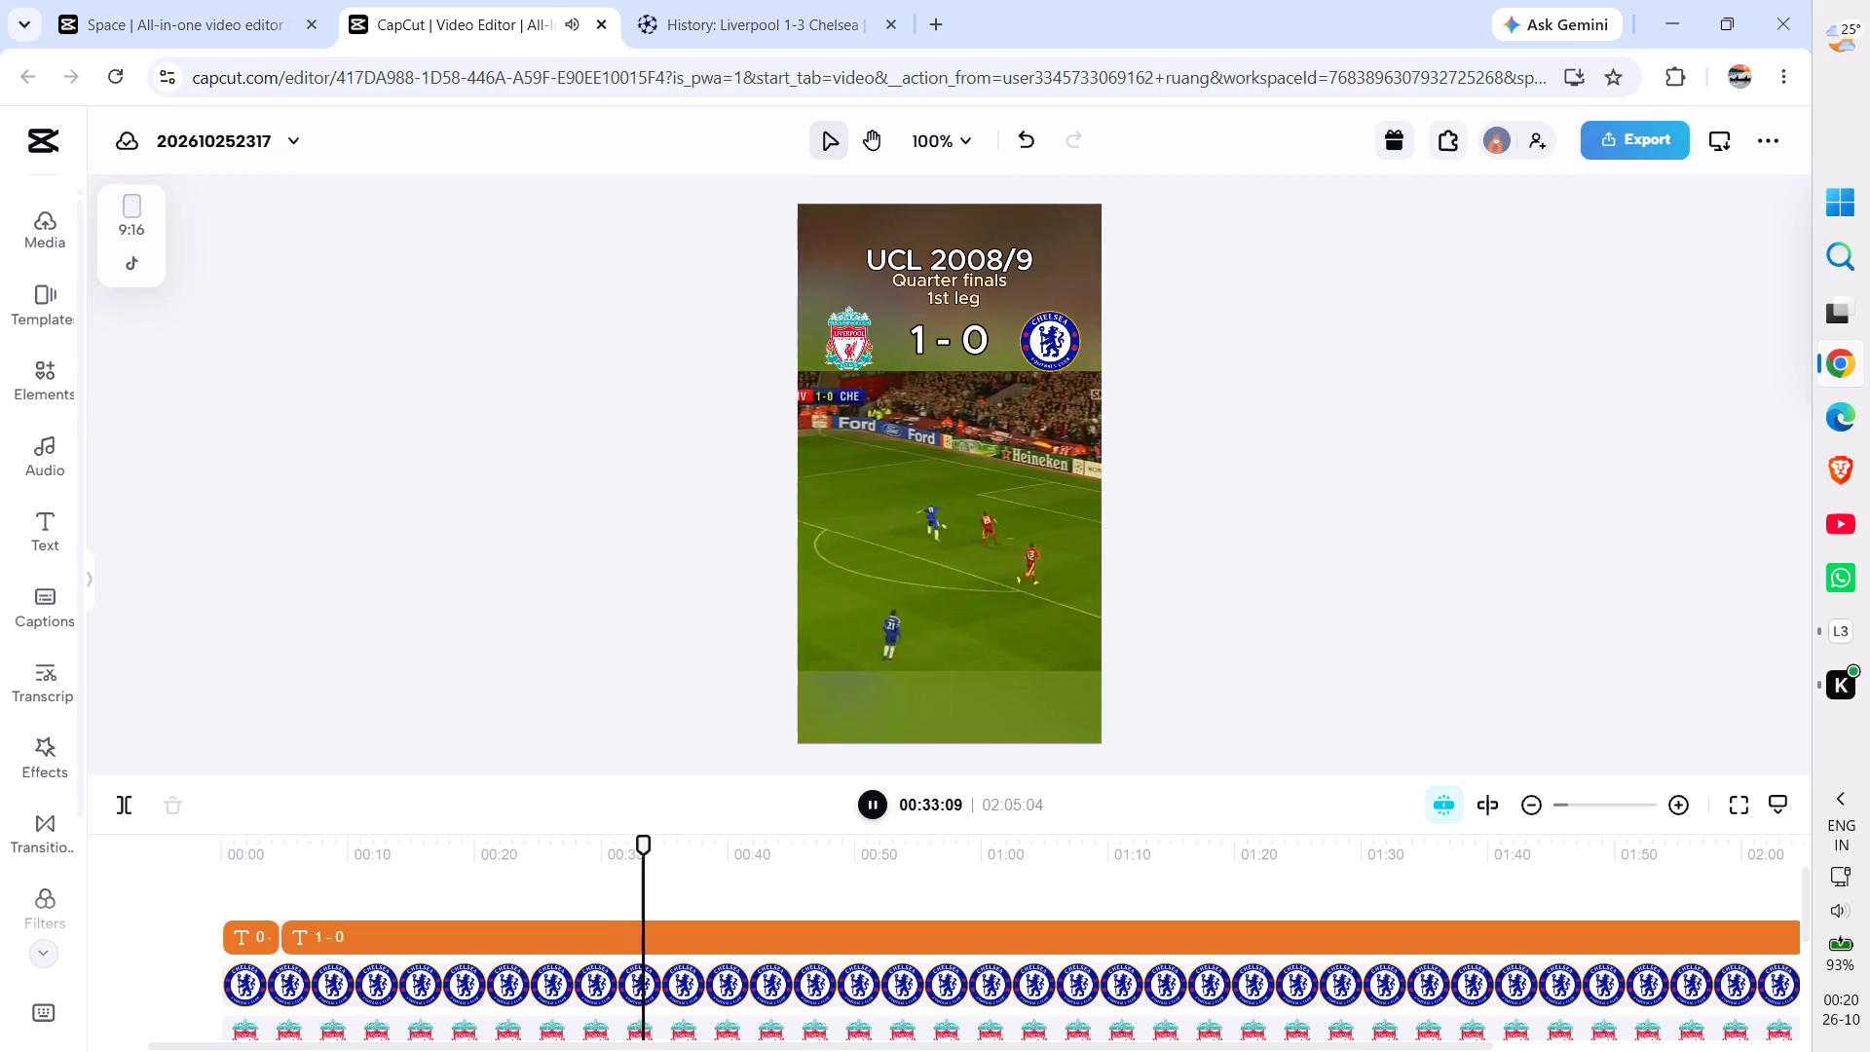
Find Chelsea's equaliser in the footage and split the "1 - 0" score clip at 00:37:28.
key(space)
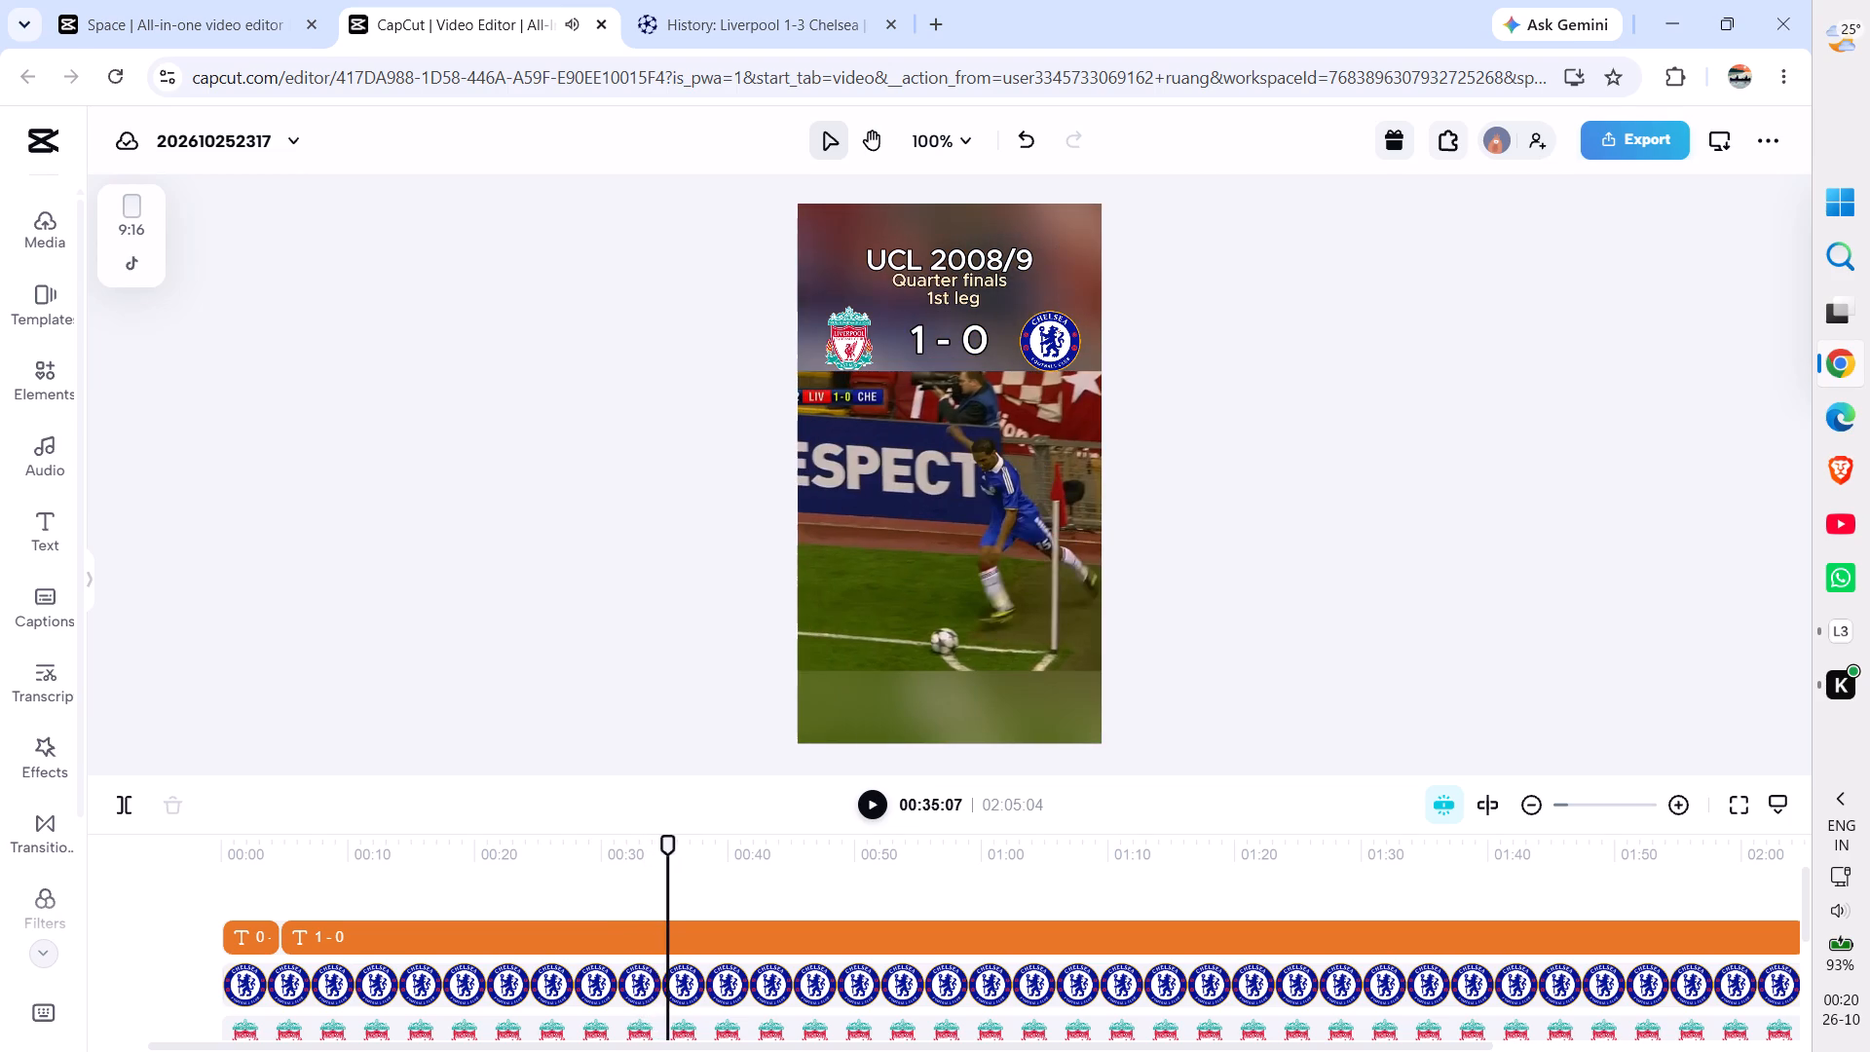
key(space)
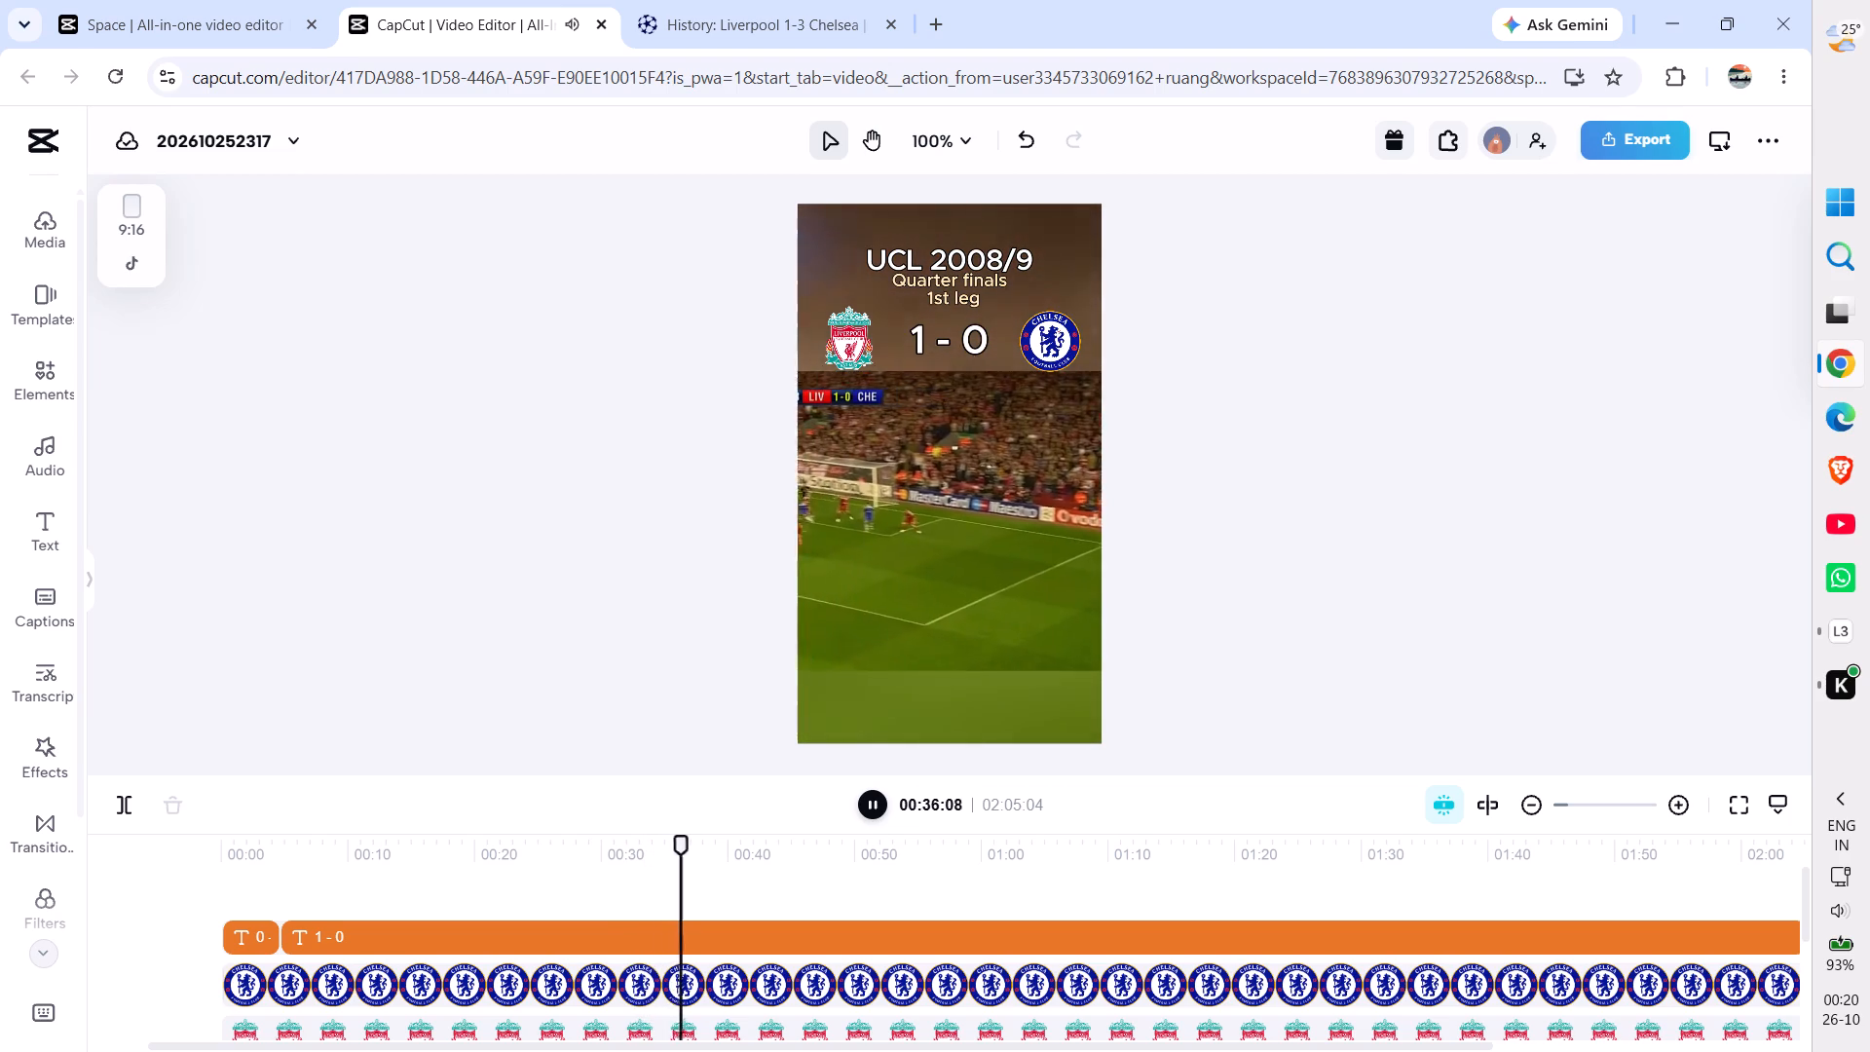
key(space)
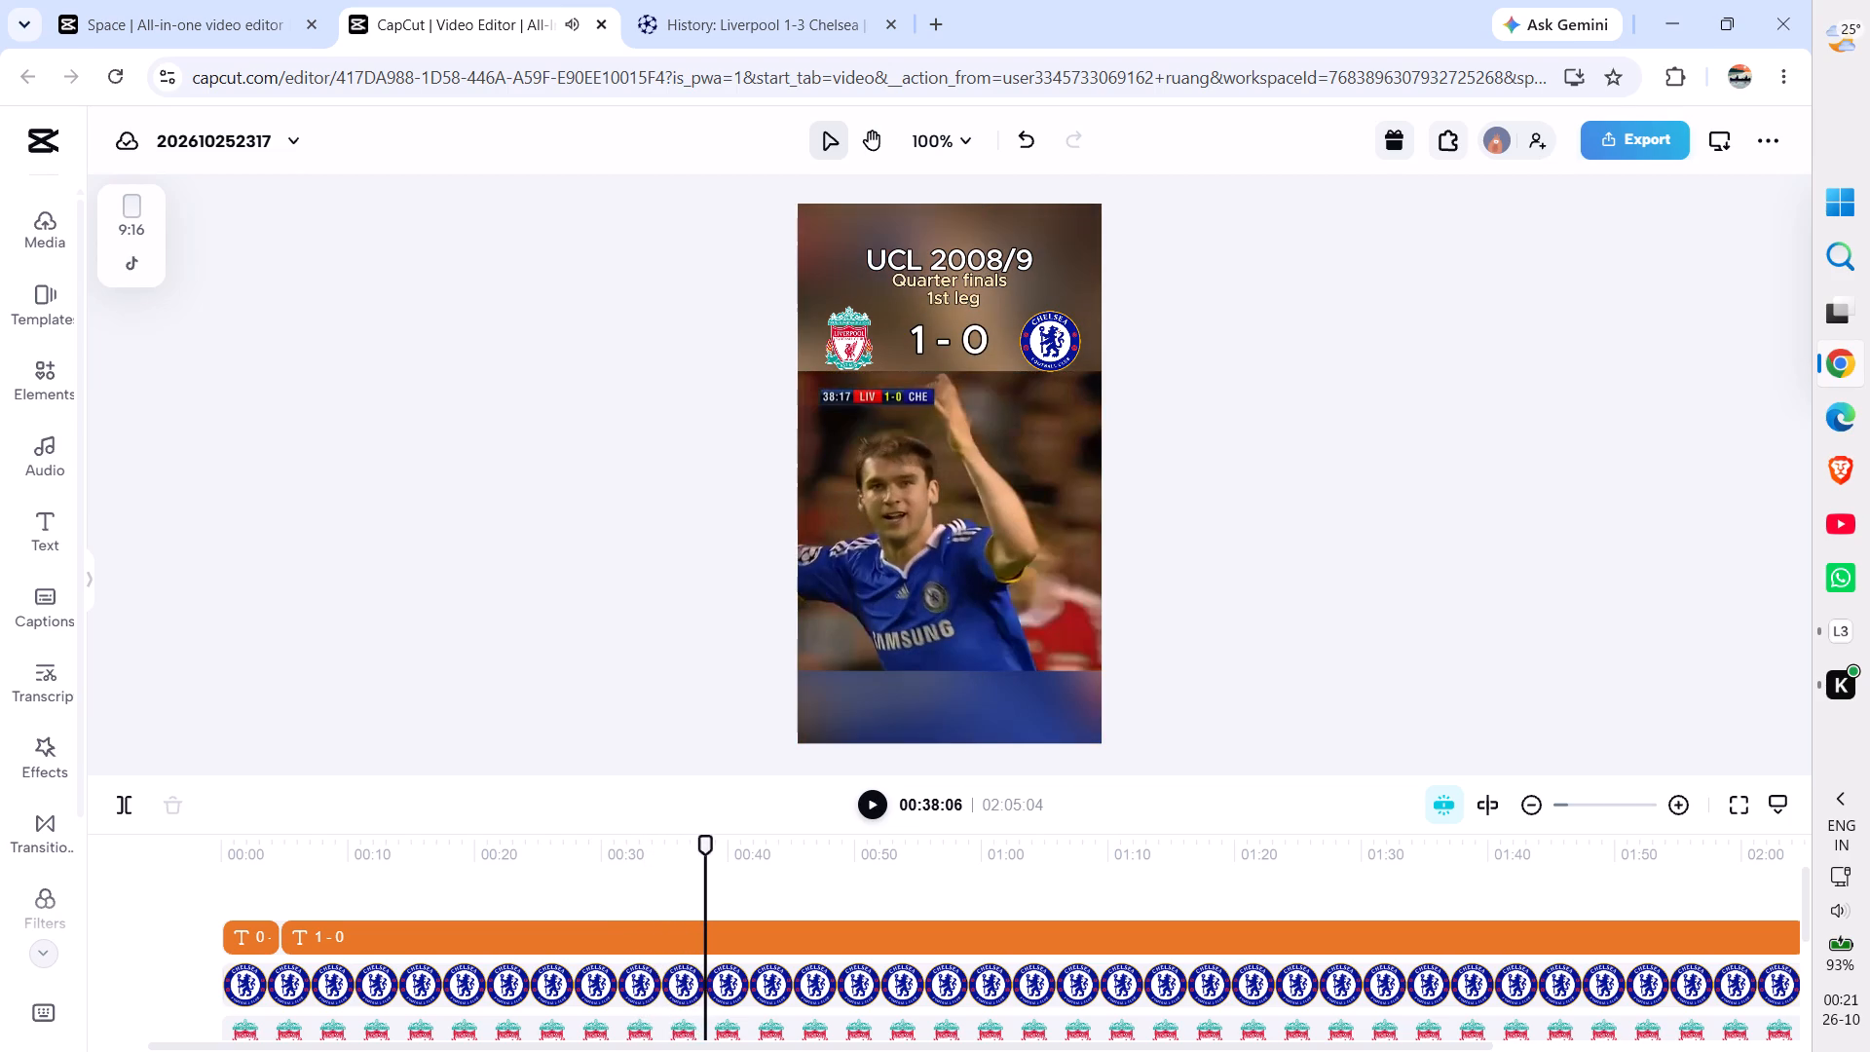
key(ctrl+equal)
key(ctrl+equal)
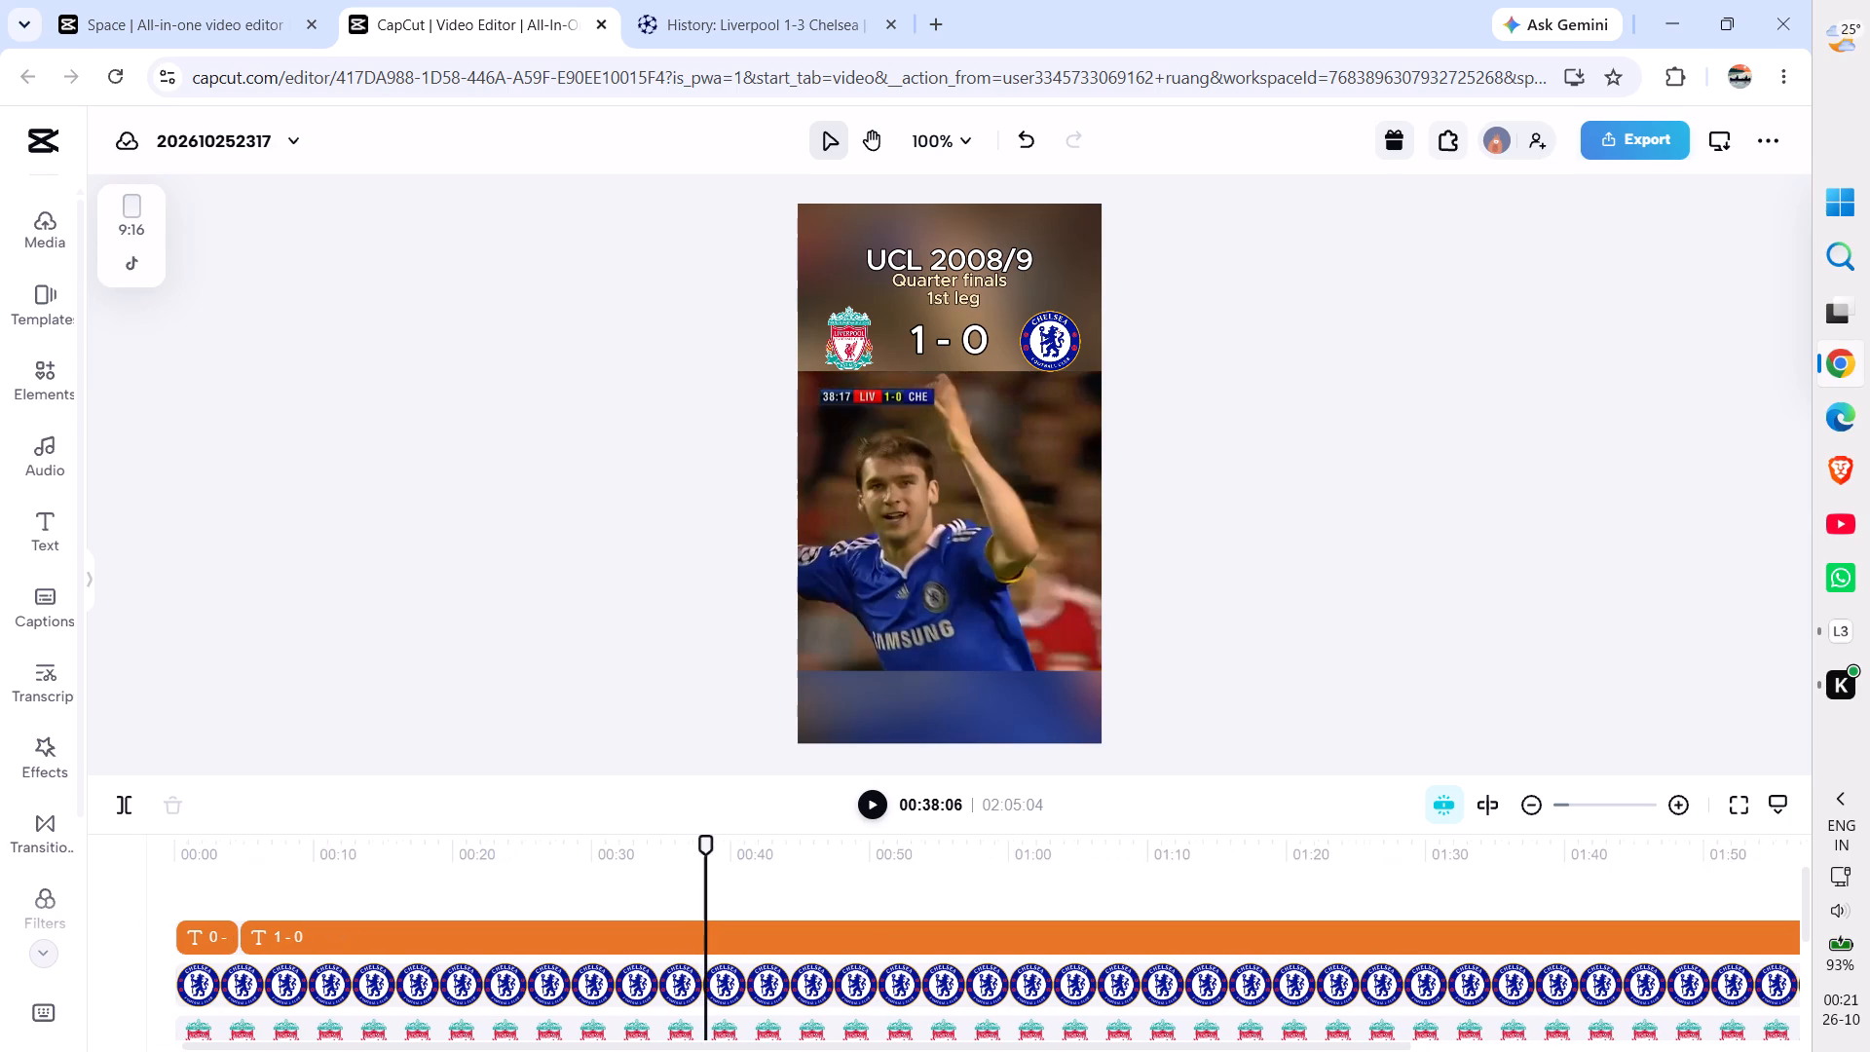
key(ctrl+equal)
key(ctrl+equal)
key(ctrl+equal)
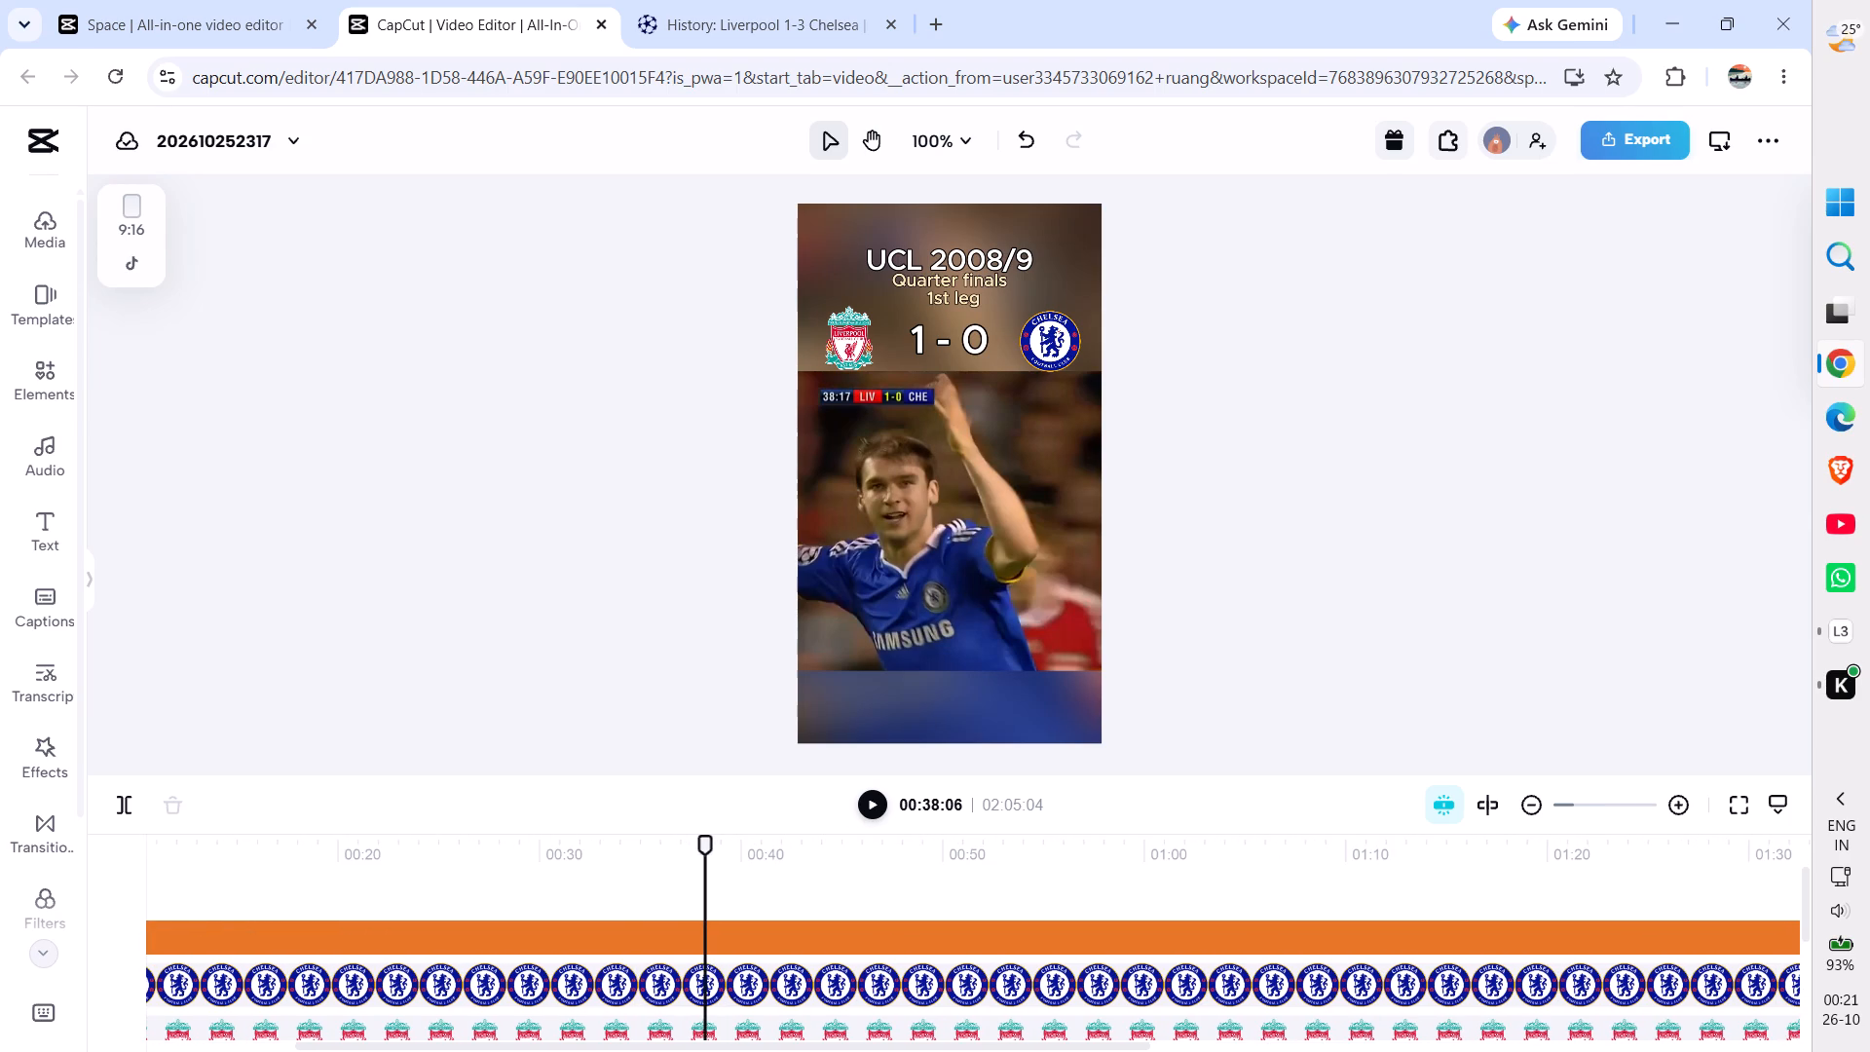
drag(709, 844, 692, 849)
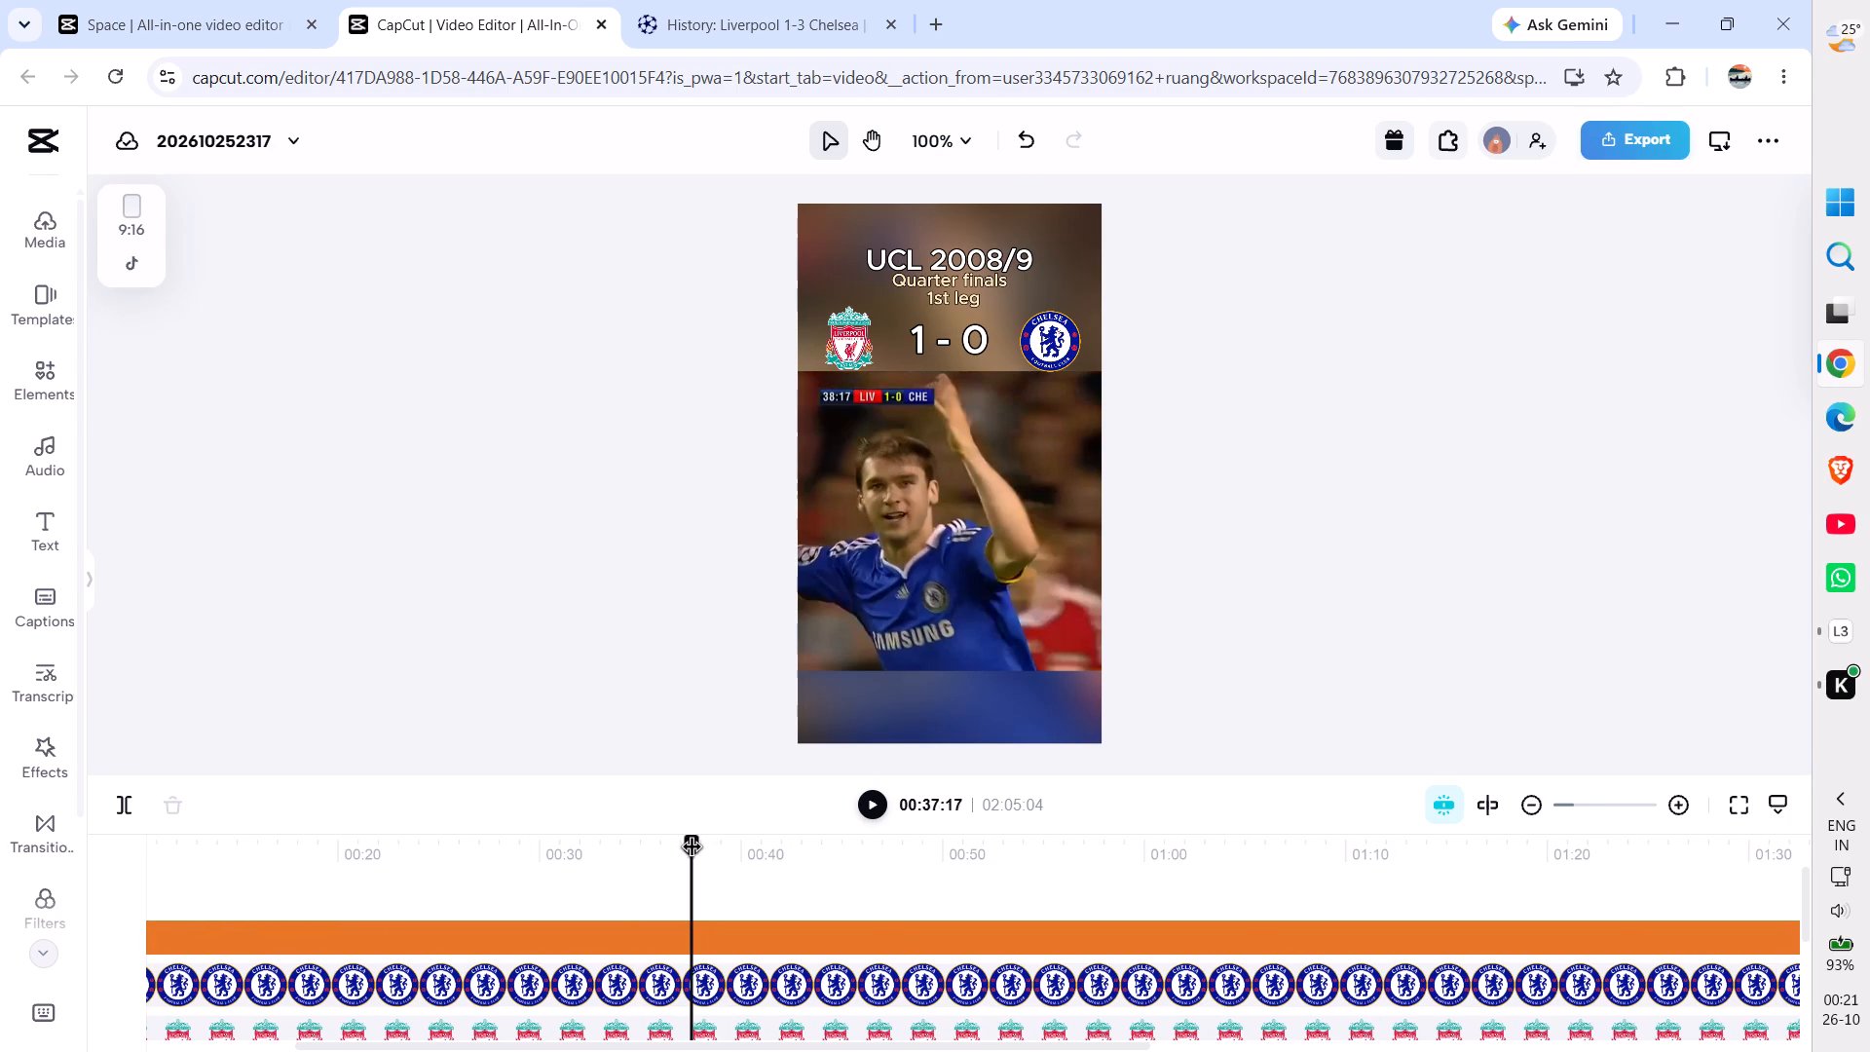
drag(692, 849, 637, 852)
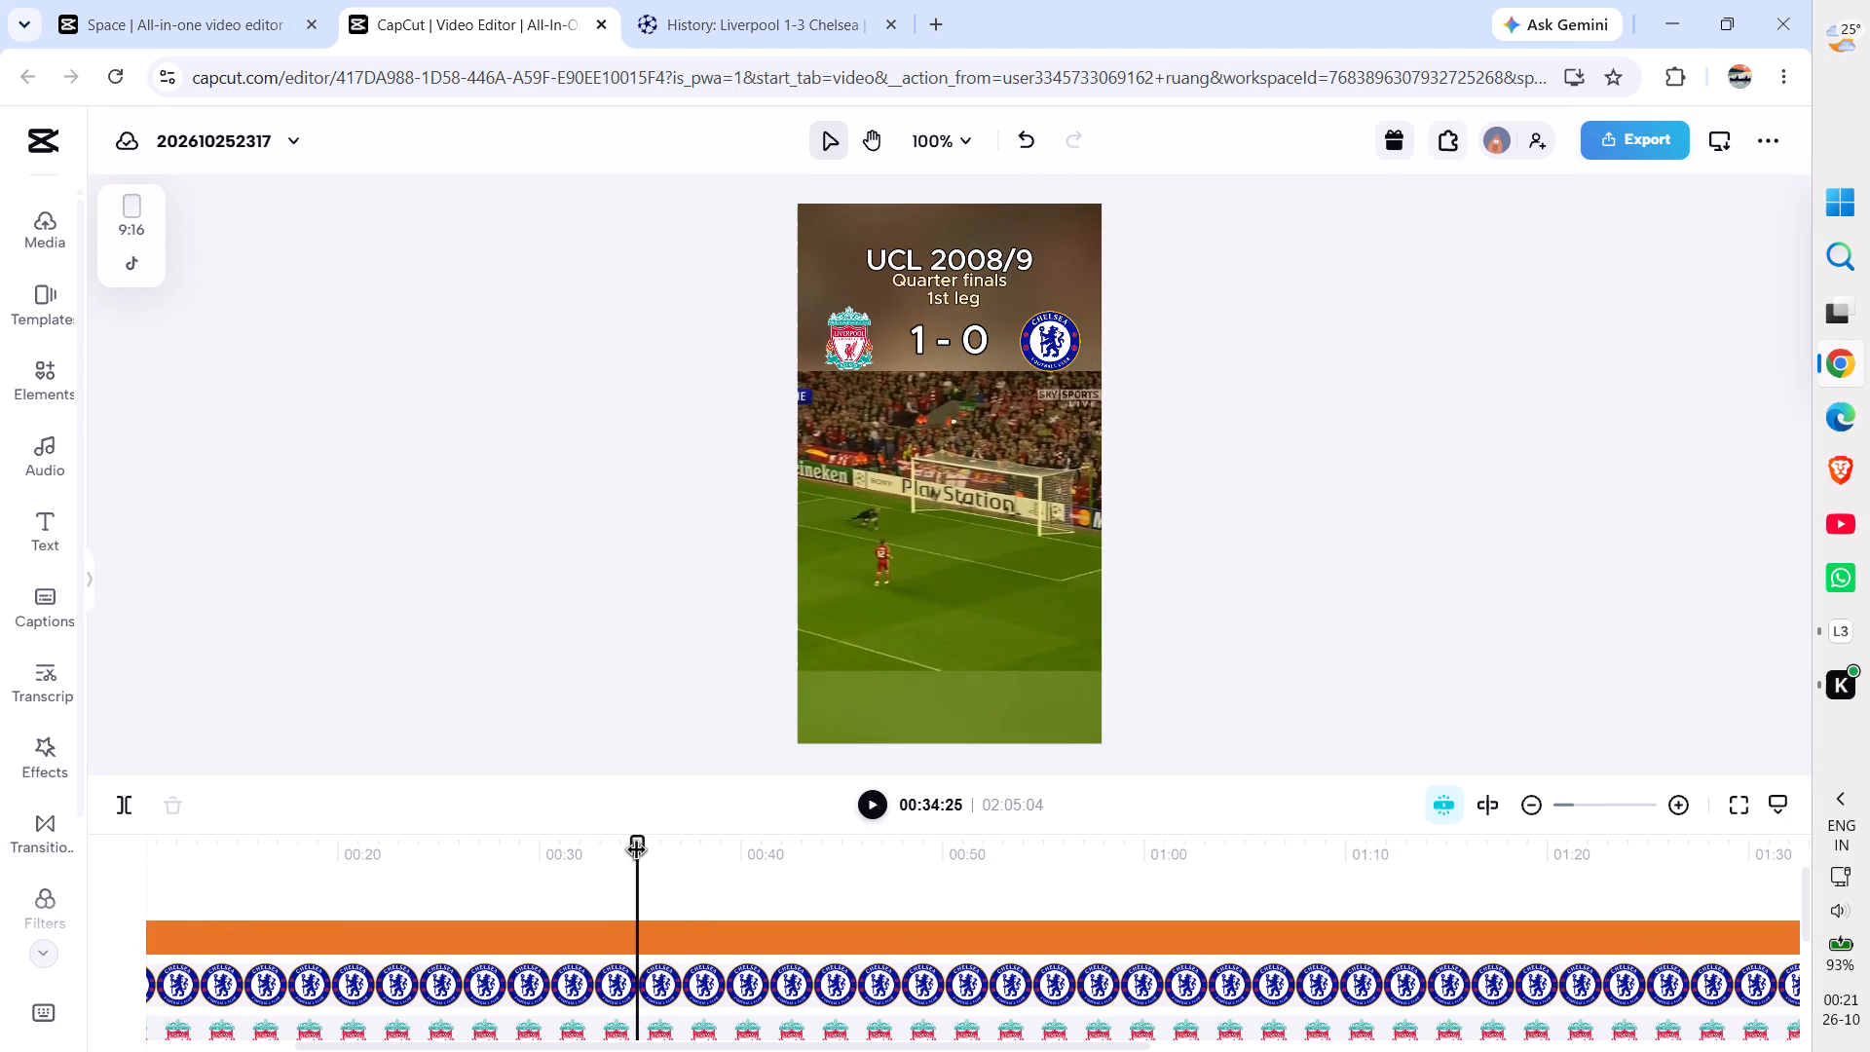
key(space)
key(space)
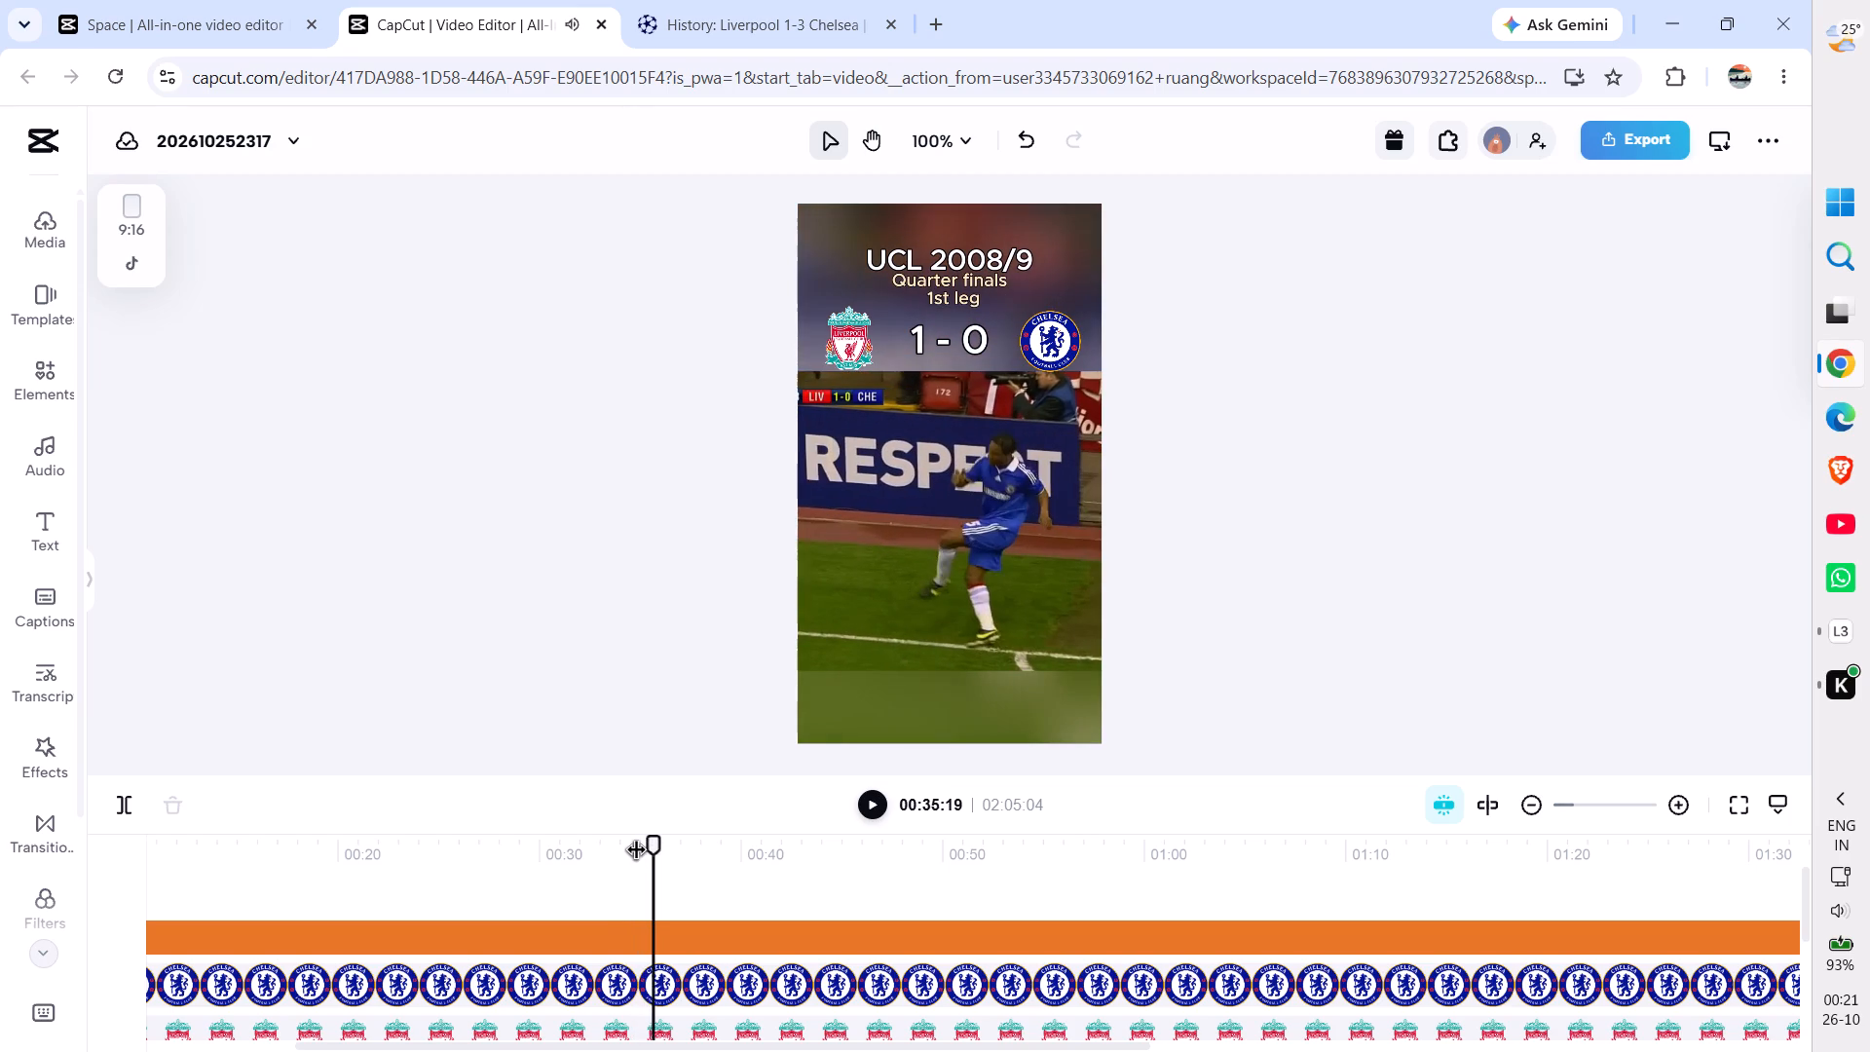
key(space)
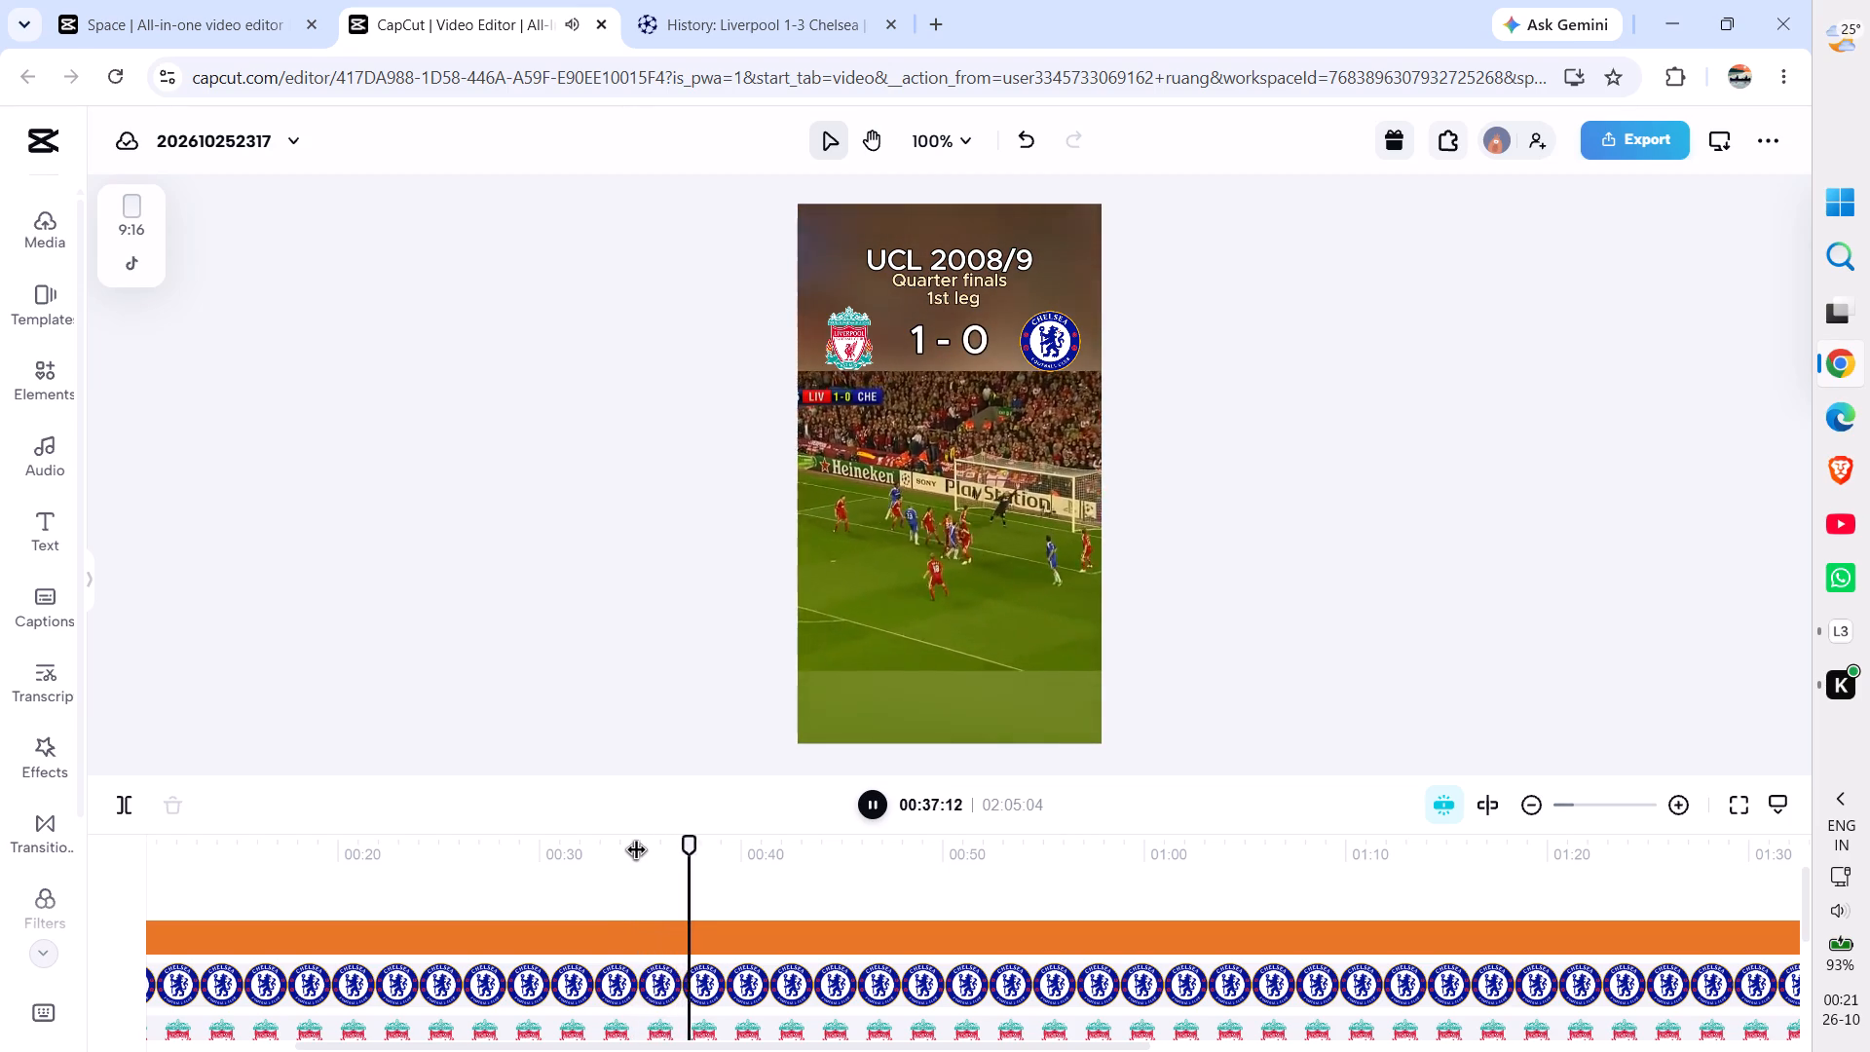
key(space)
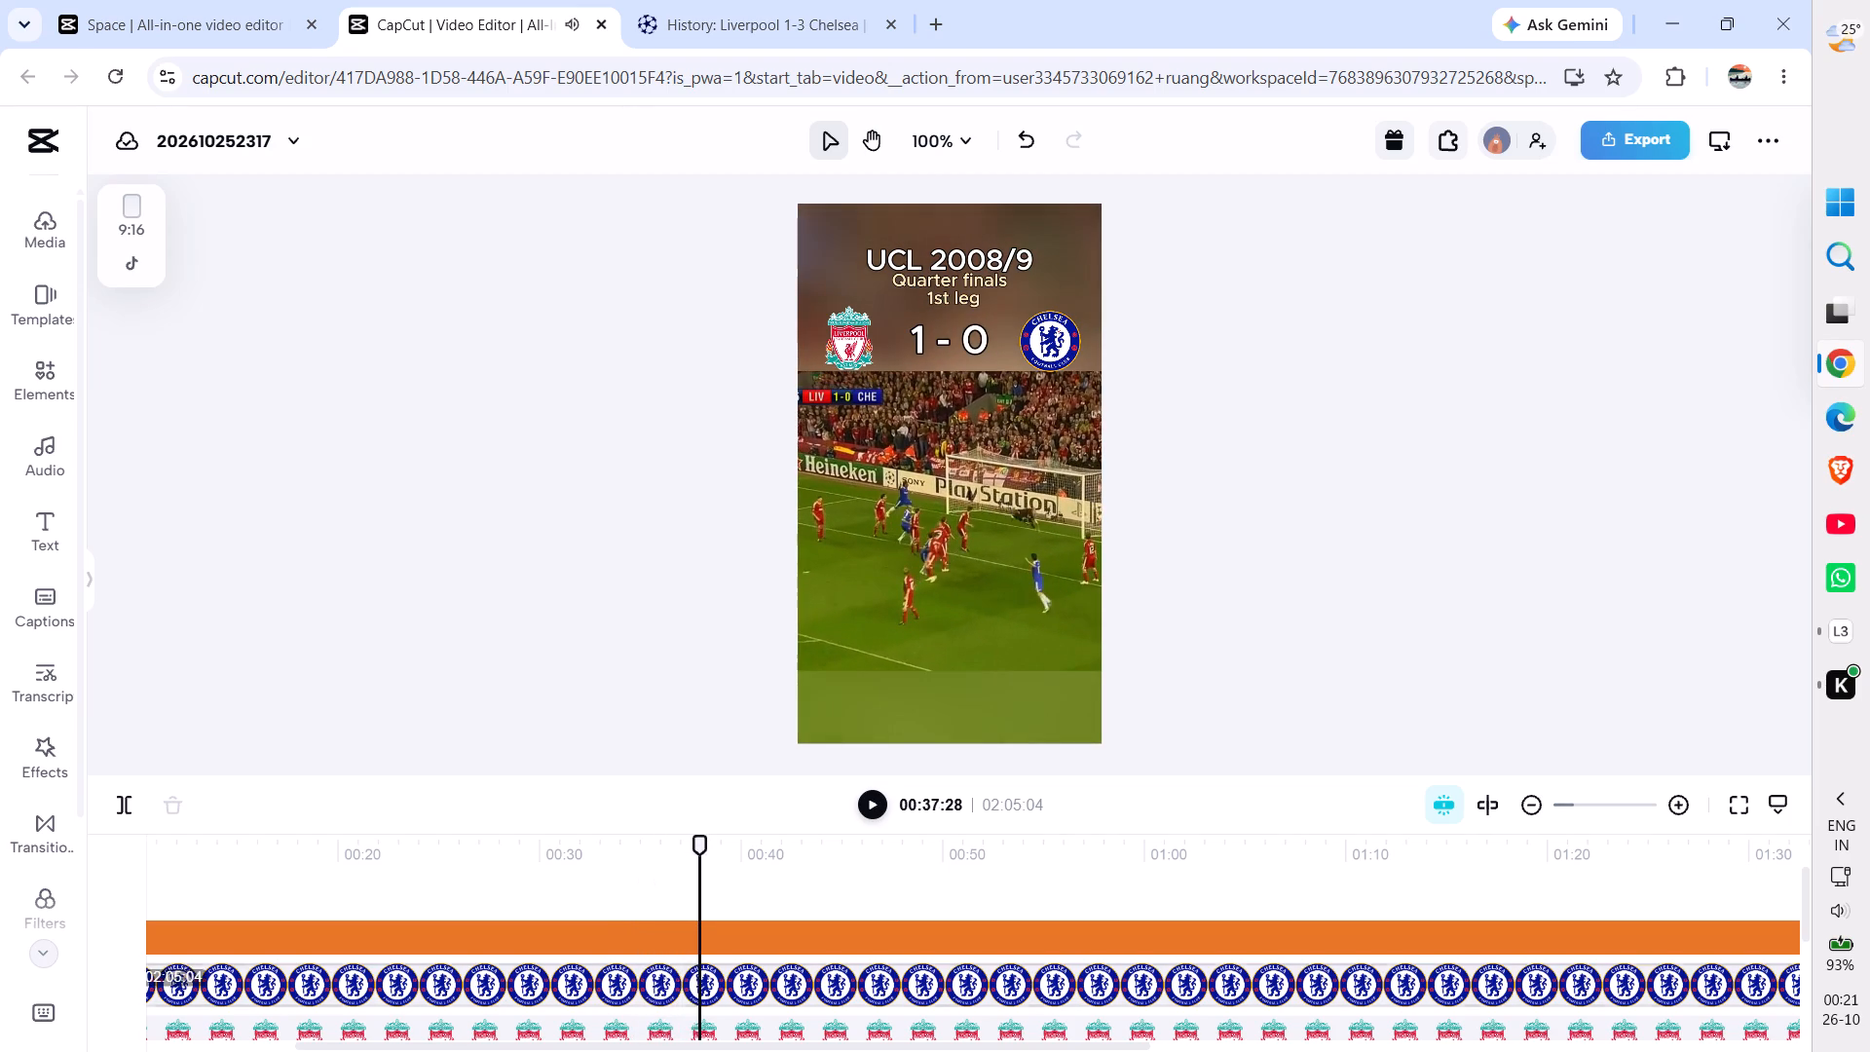
click(702, 942)
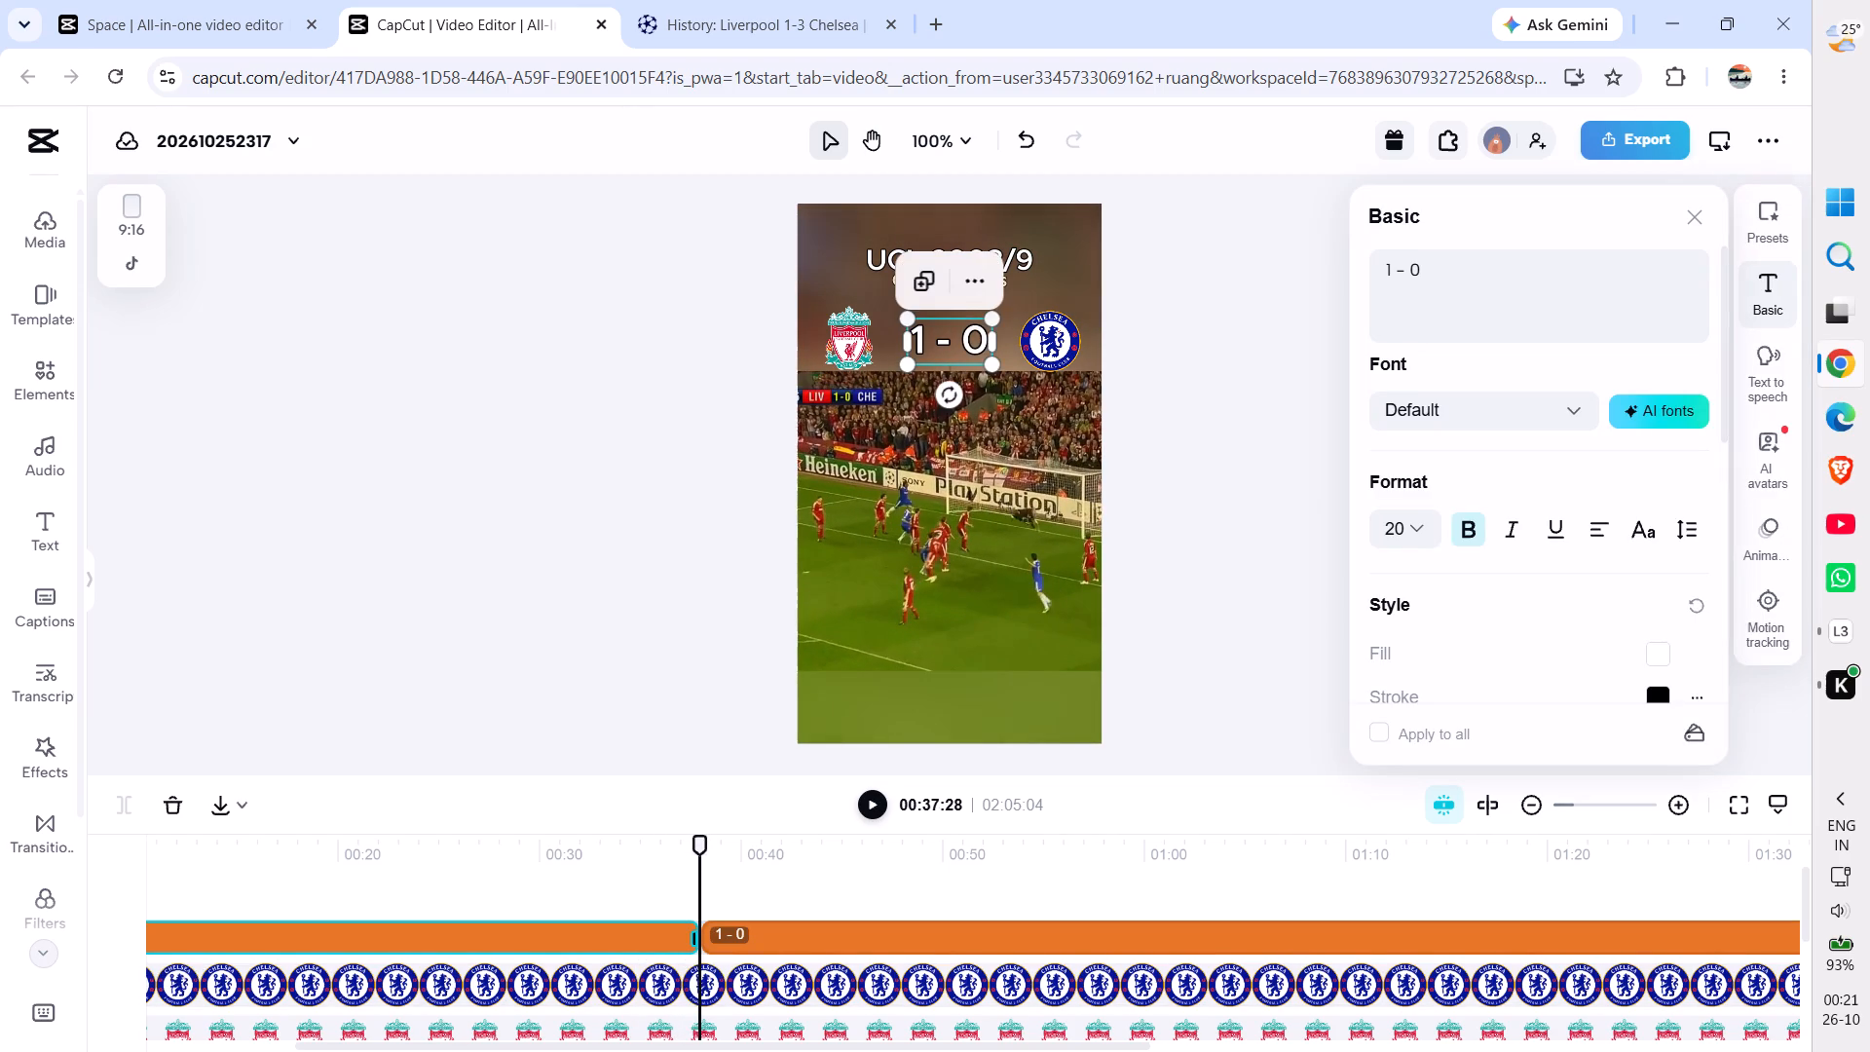
Change the text of the score clip after the 00:37:28 split to "1 - 1".
click(797, 942)
click(1420, 273)
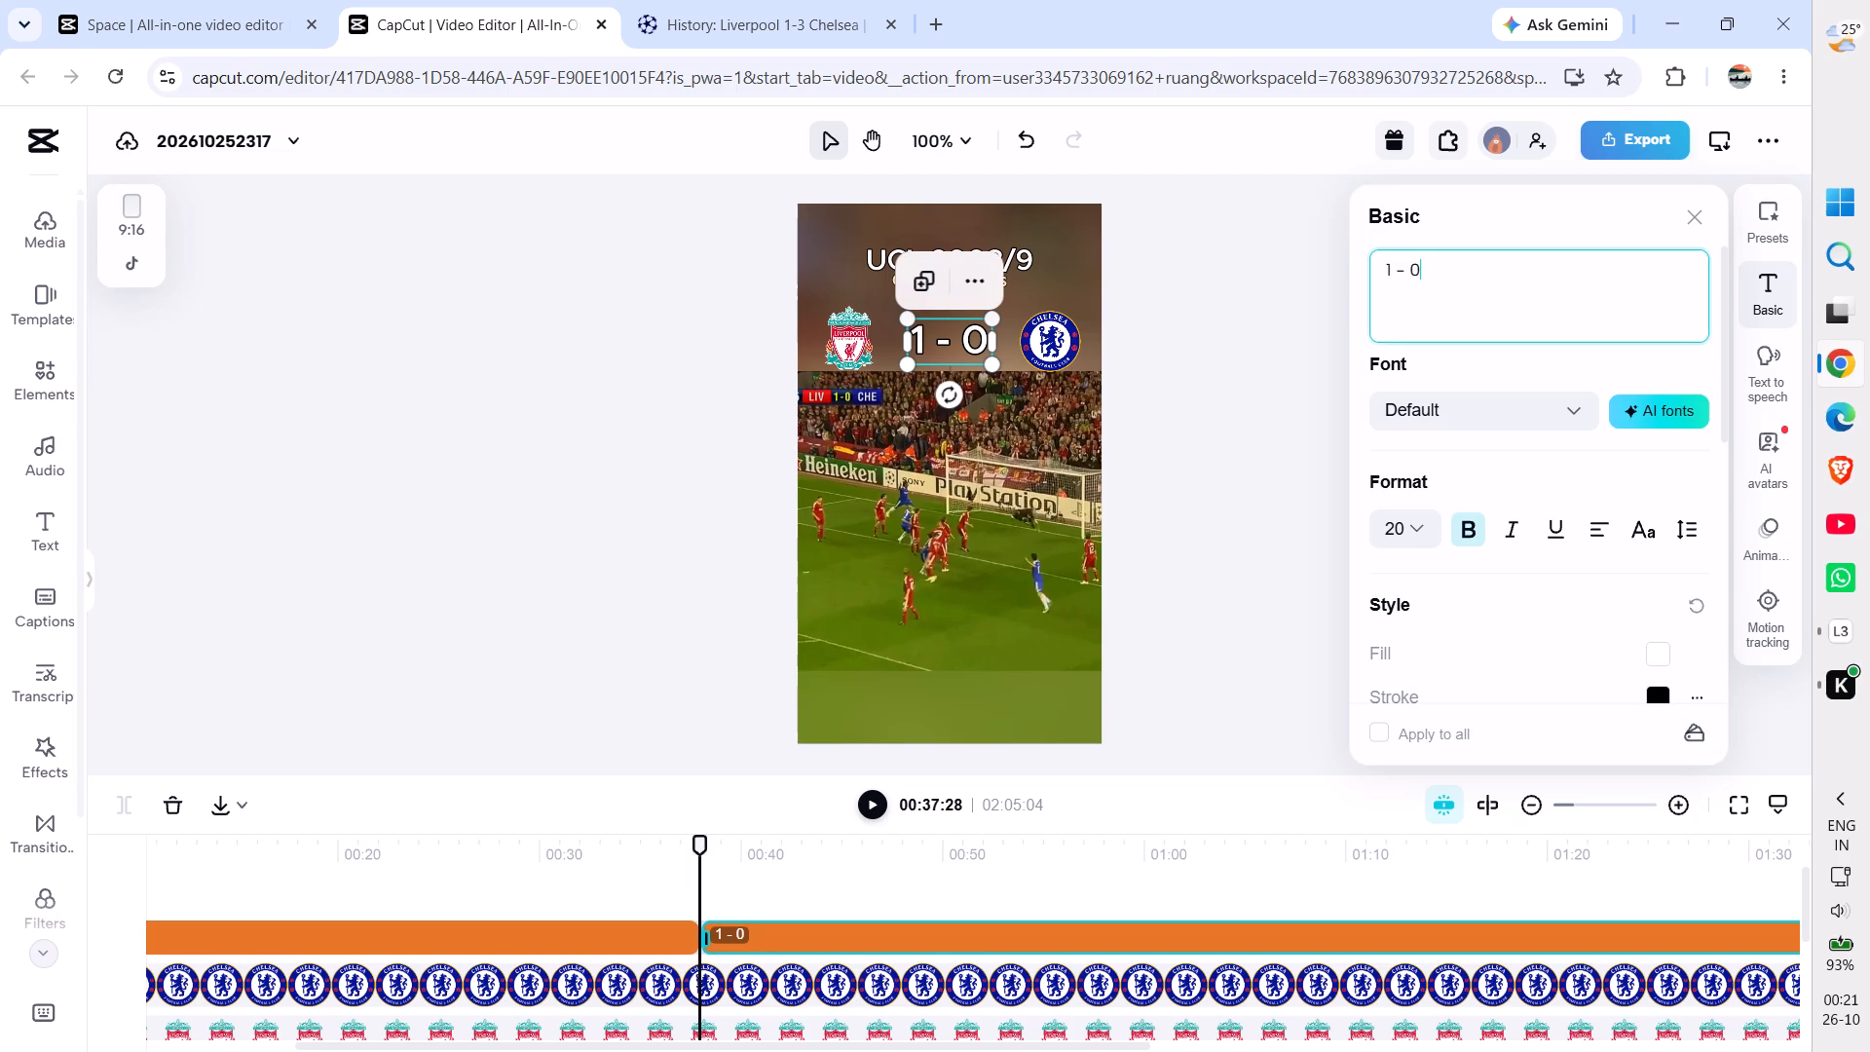
key(BackSpace)
key(1)
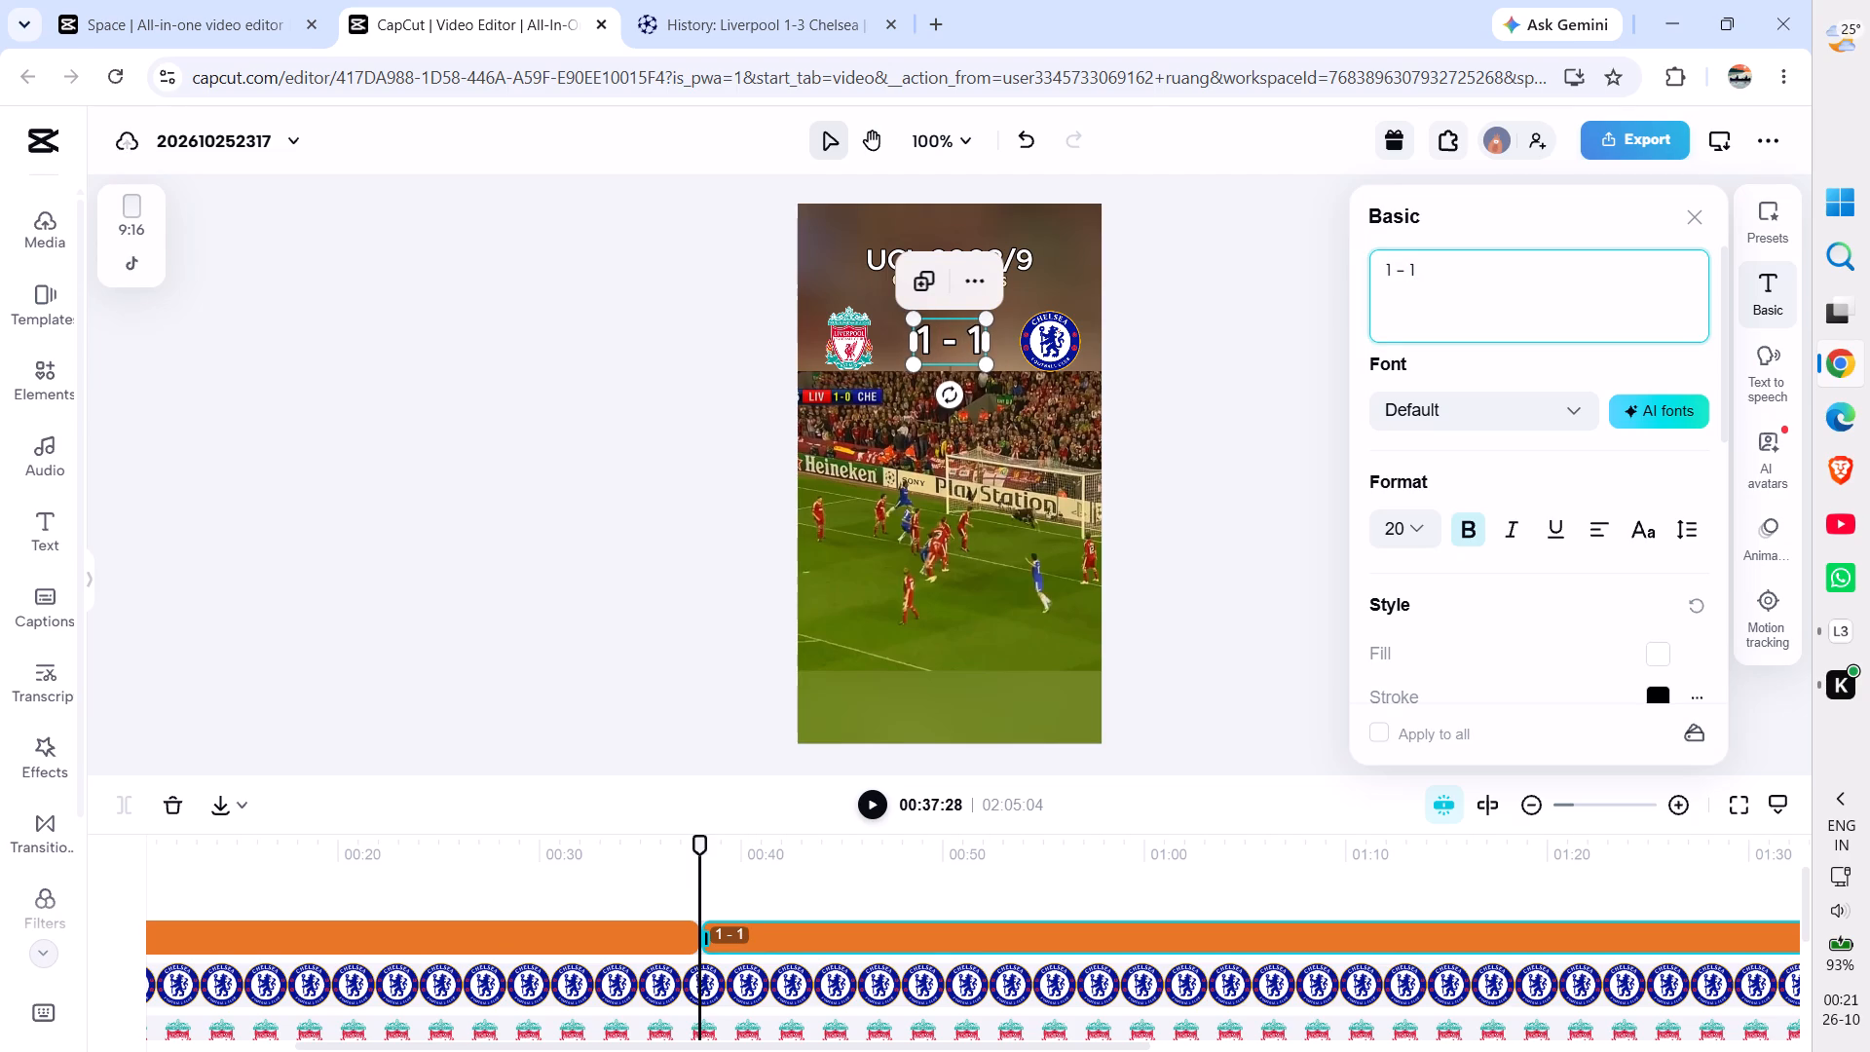
click(1233, 443)
Play onward to Chelsea's second goal and split the "1 - 1" score clip at 01:15:12.
key(space)
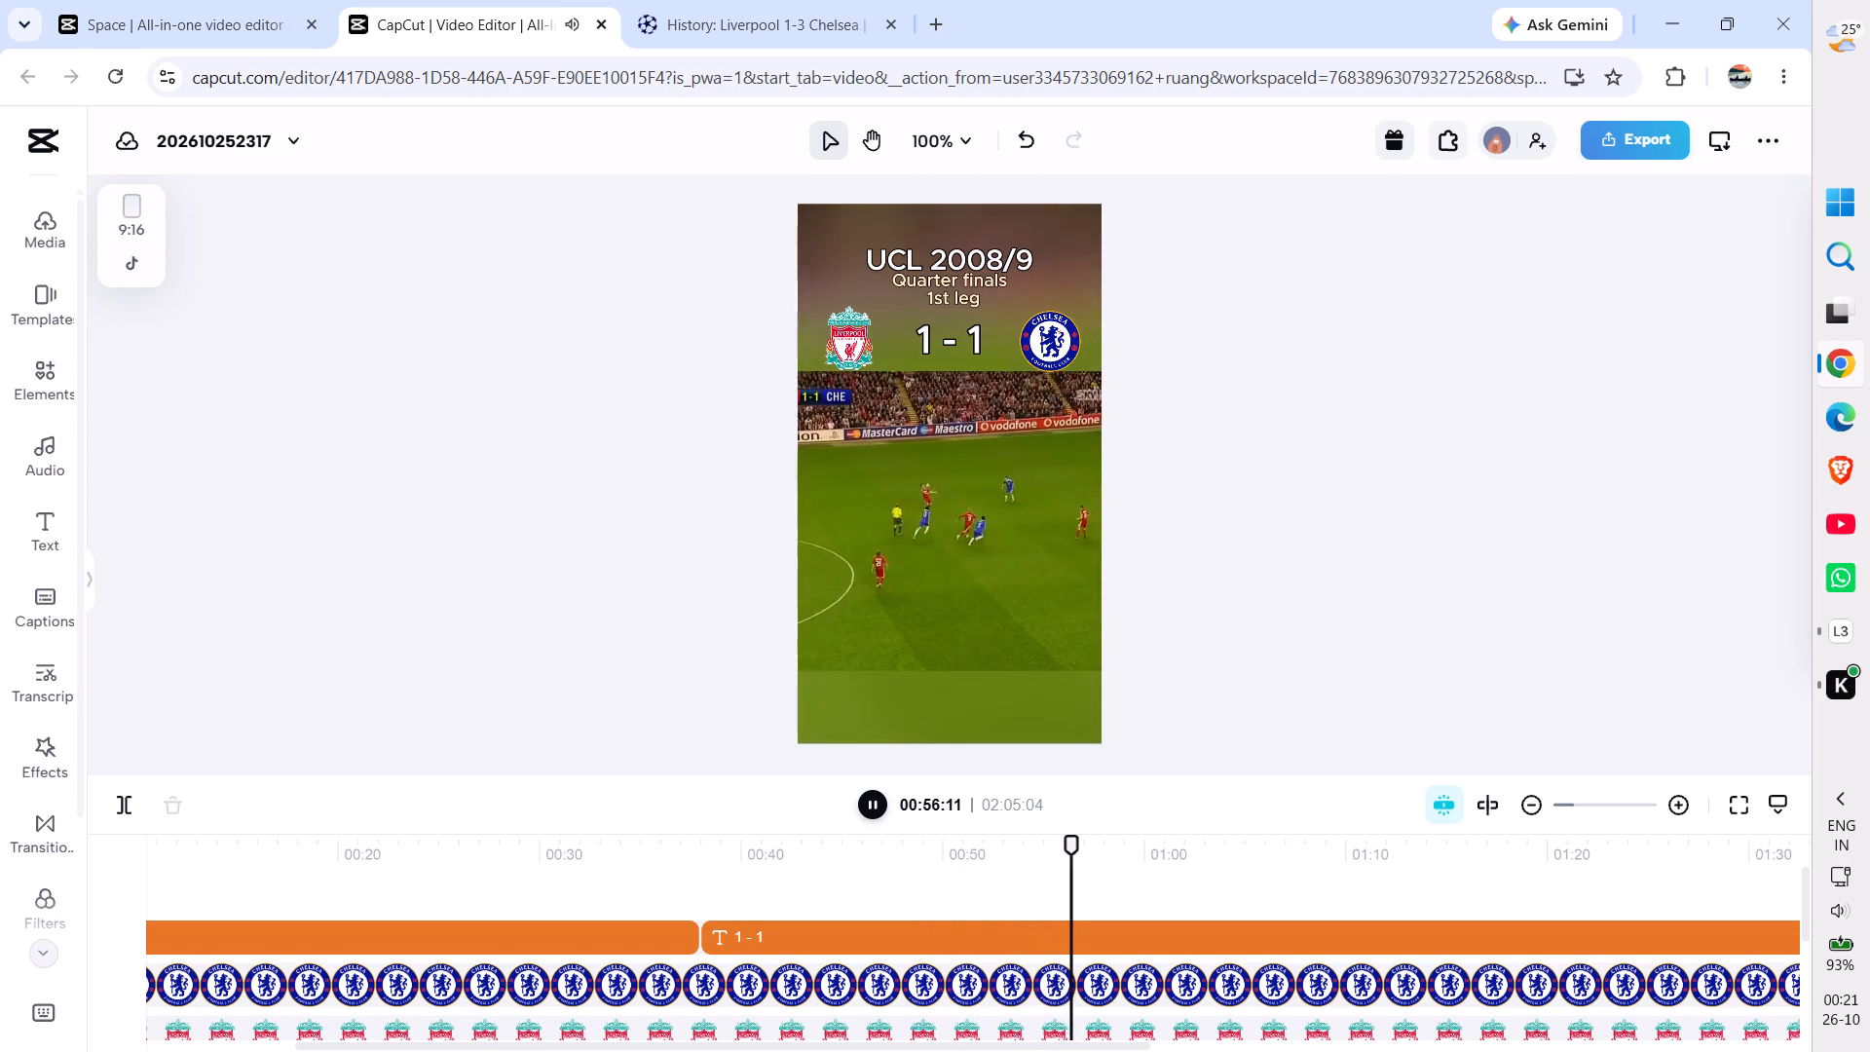
key(space)
key(space)
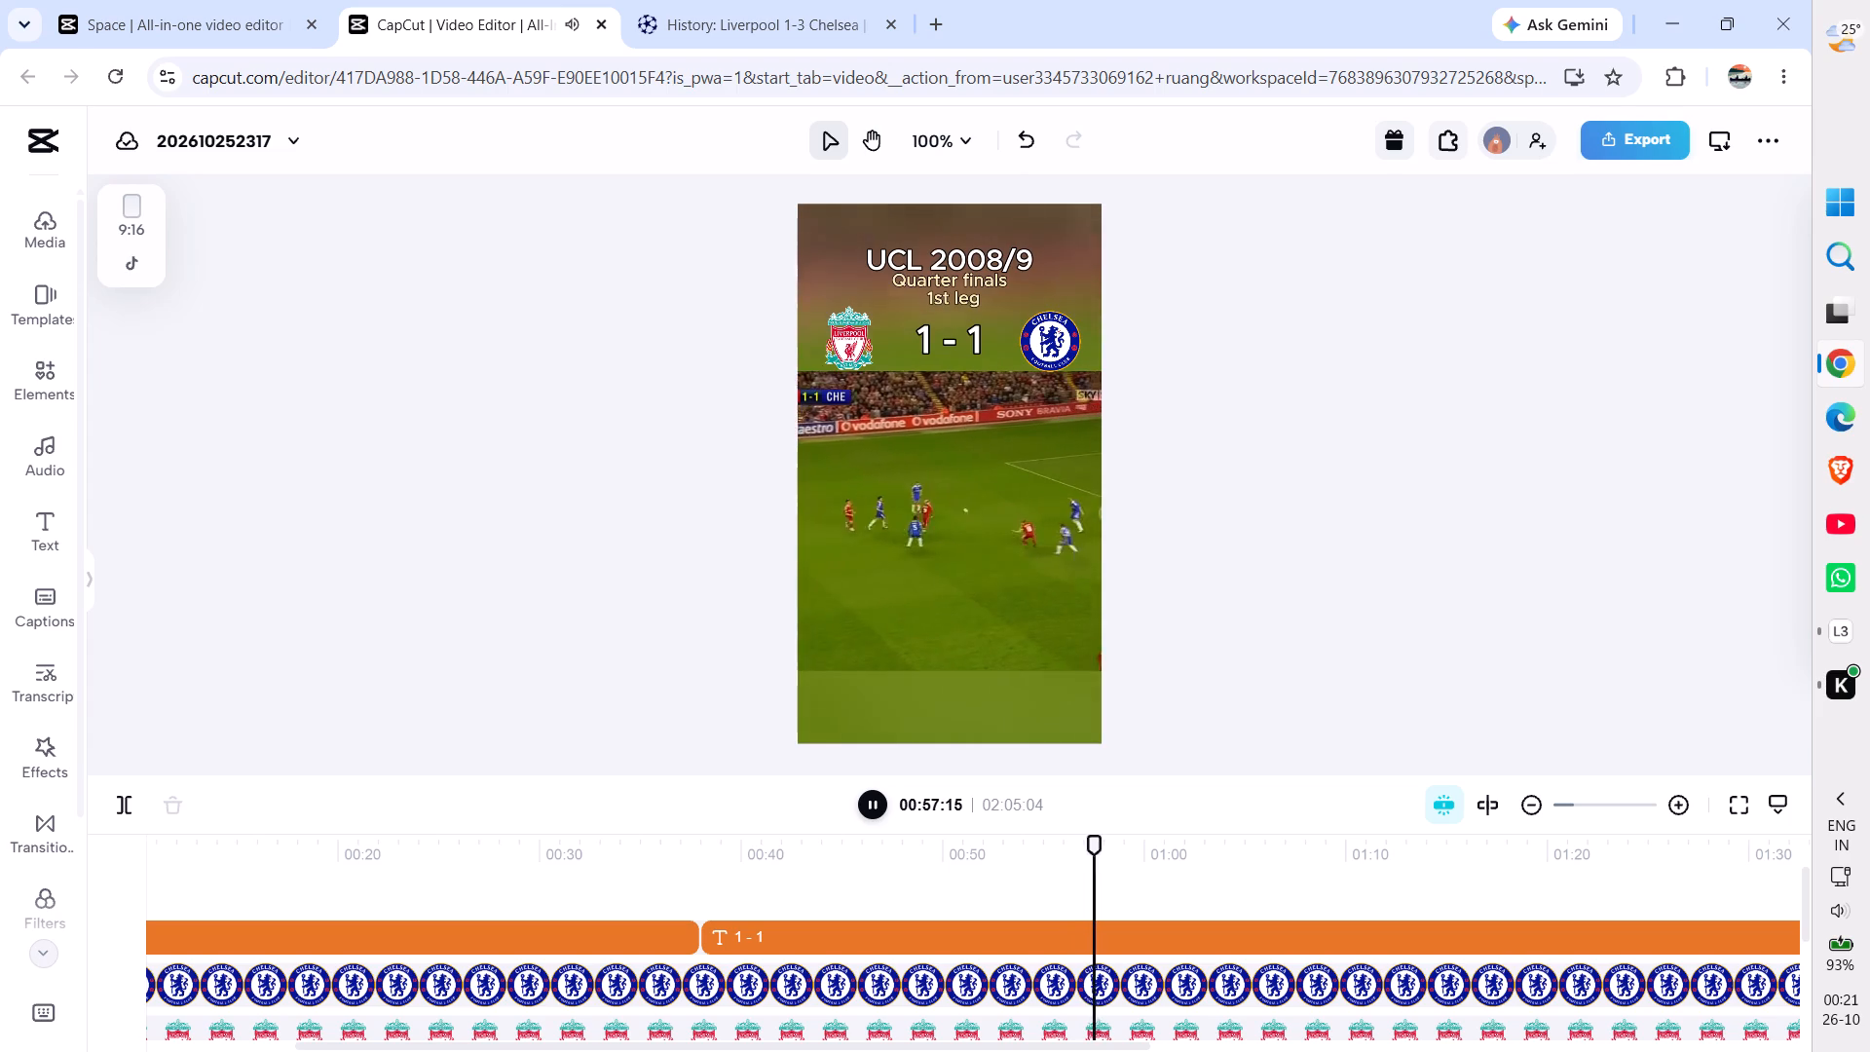
key(space)
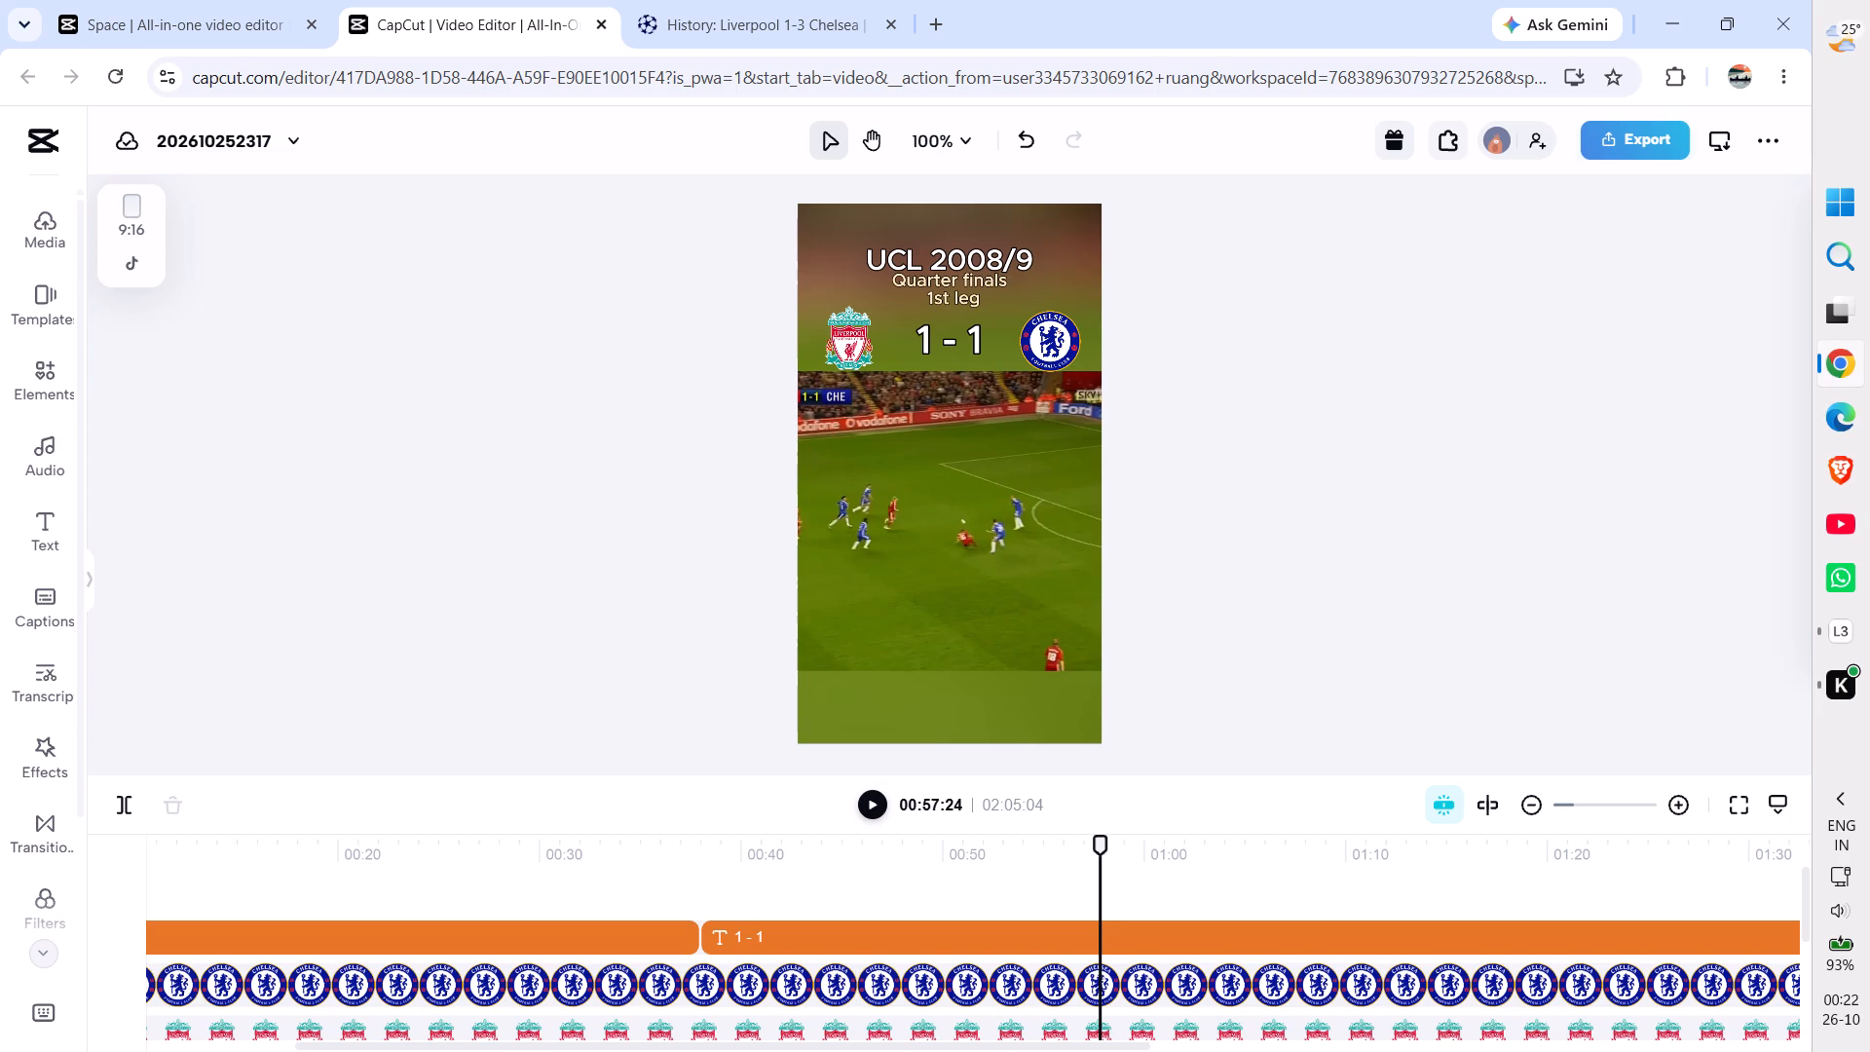
key(space)
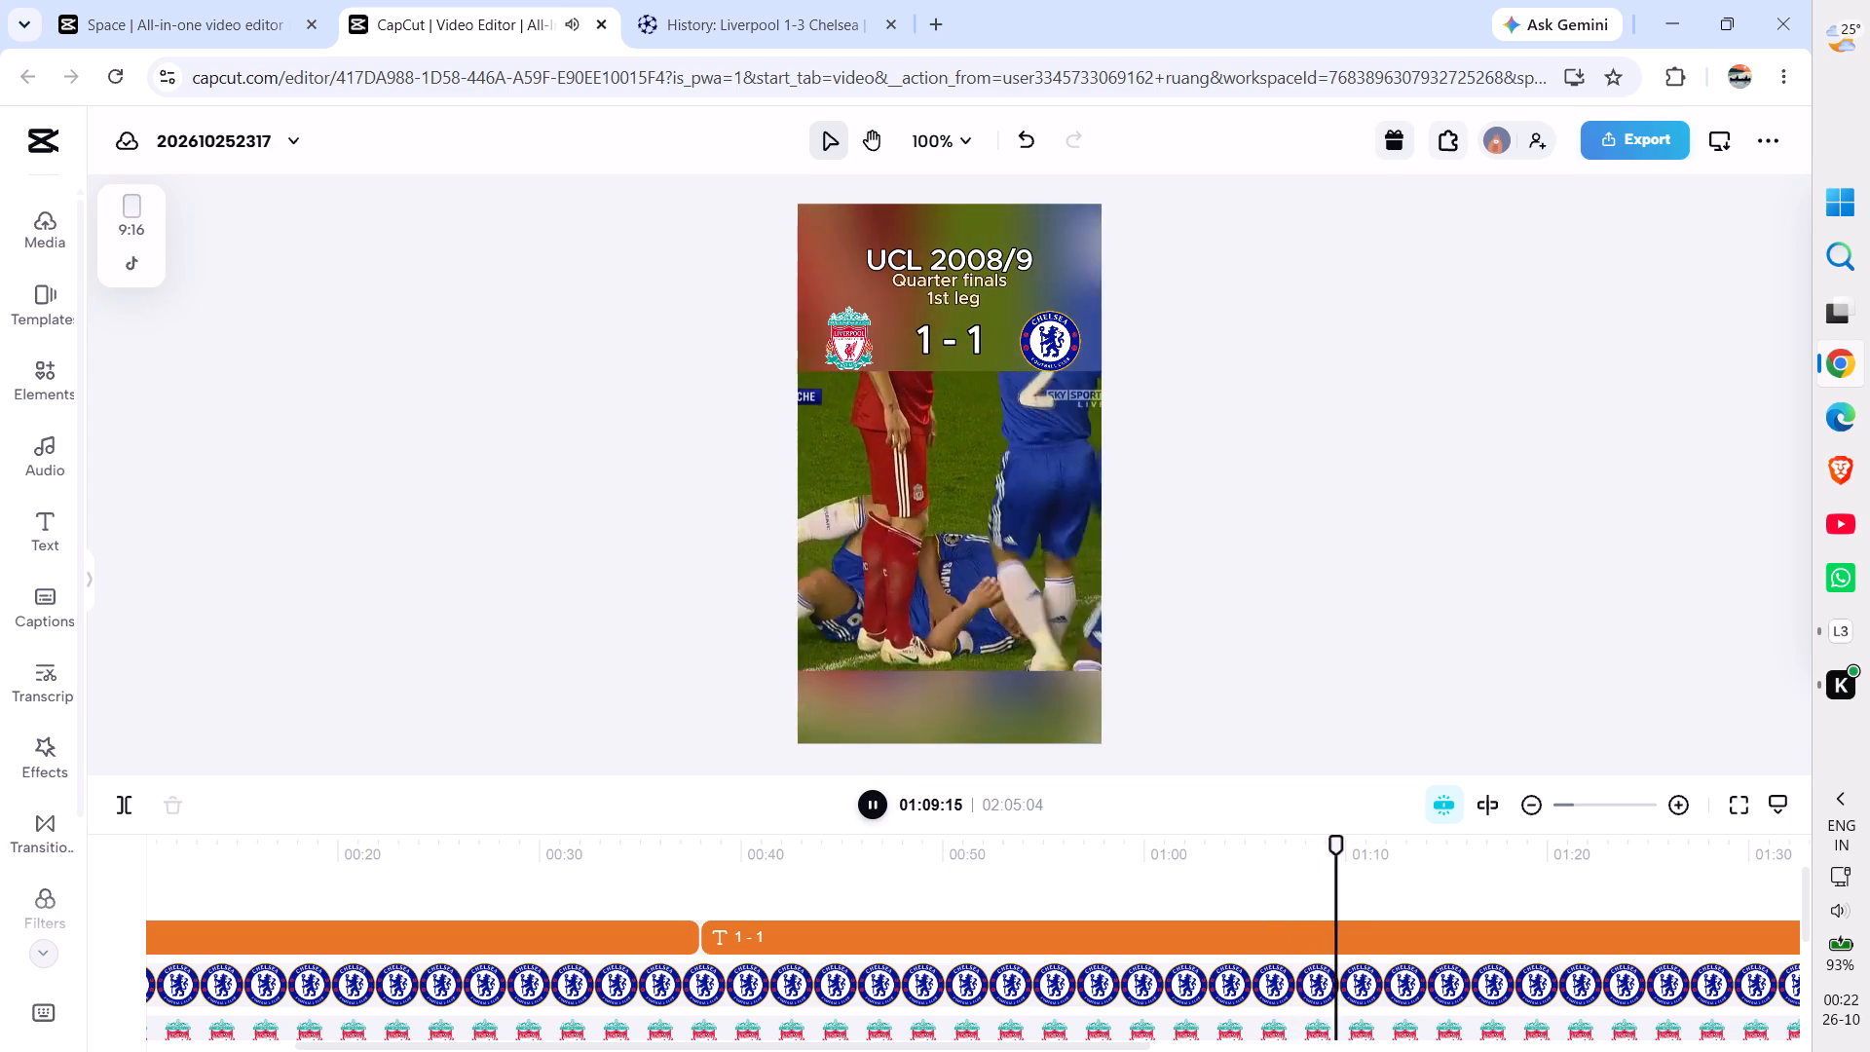
key(space)
key(space)
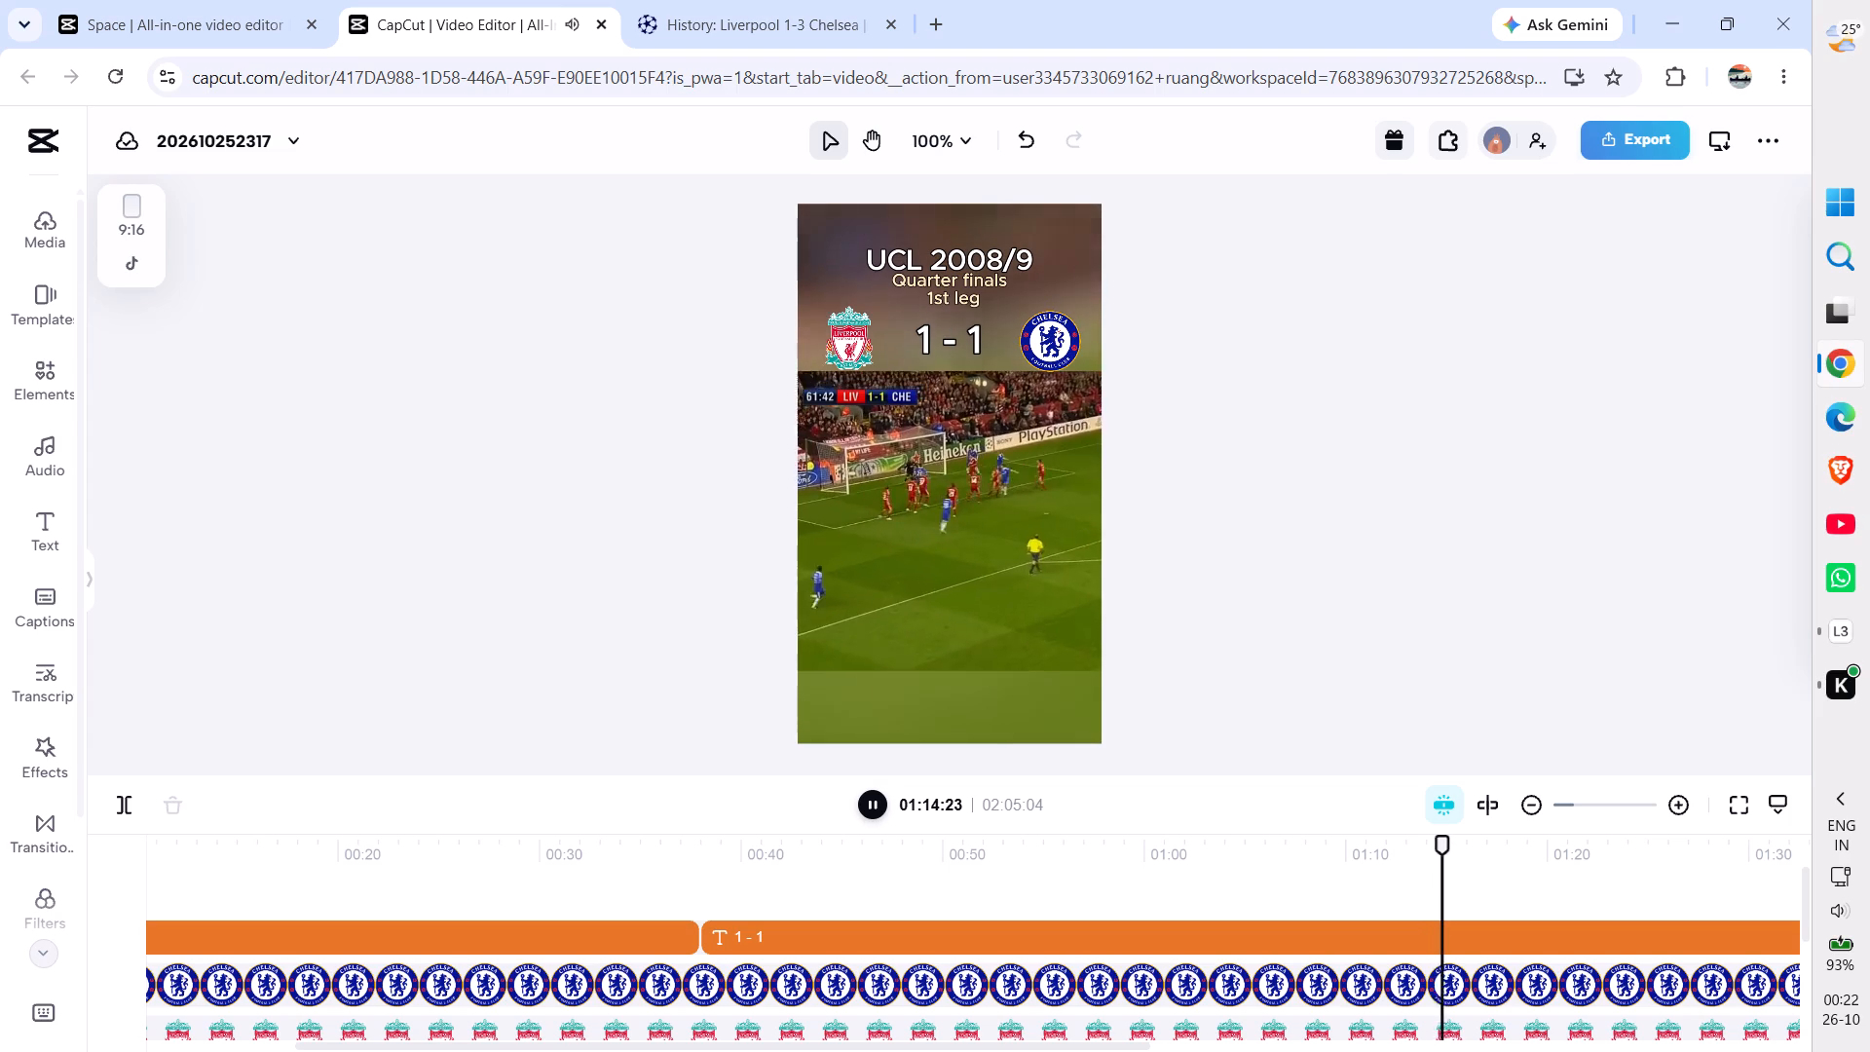
key(space)
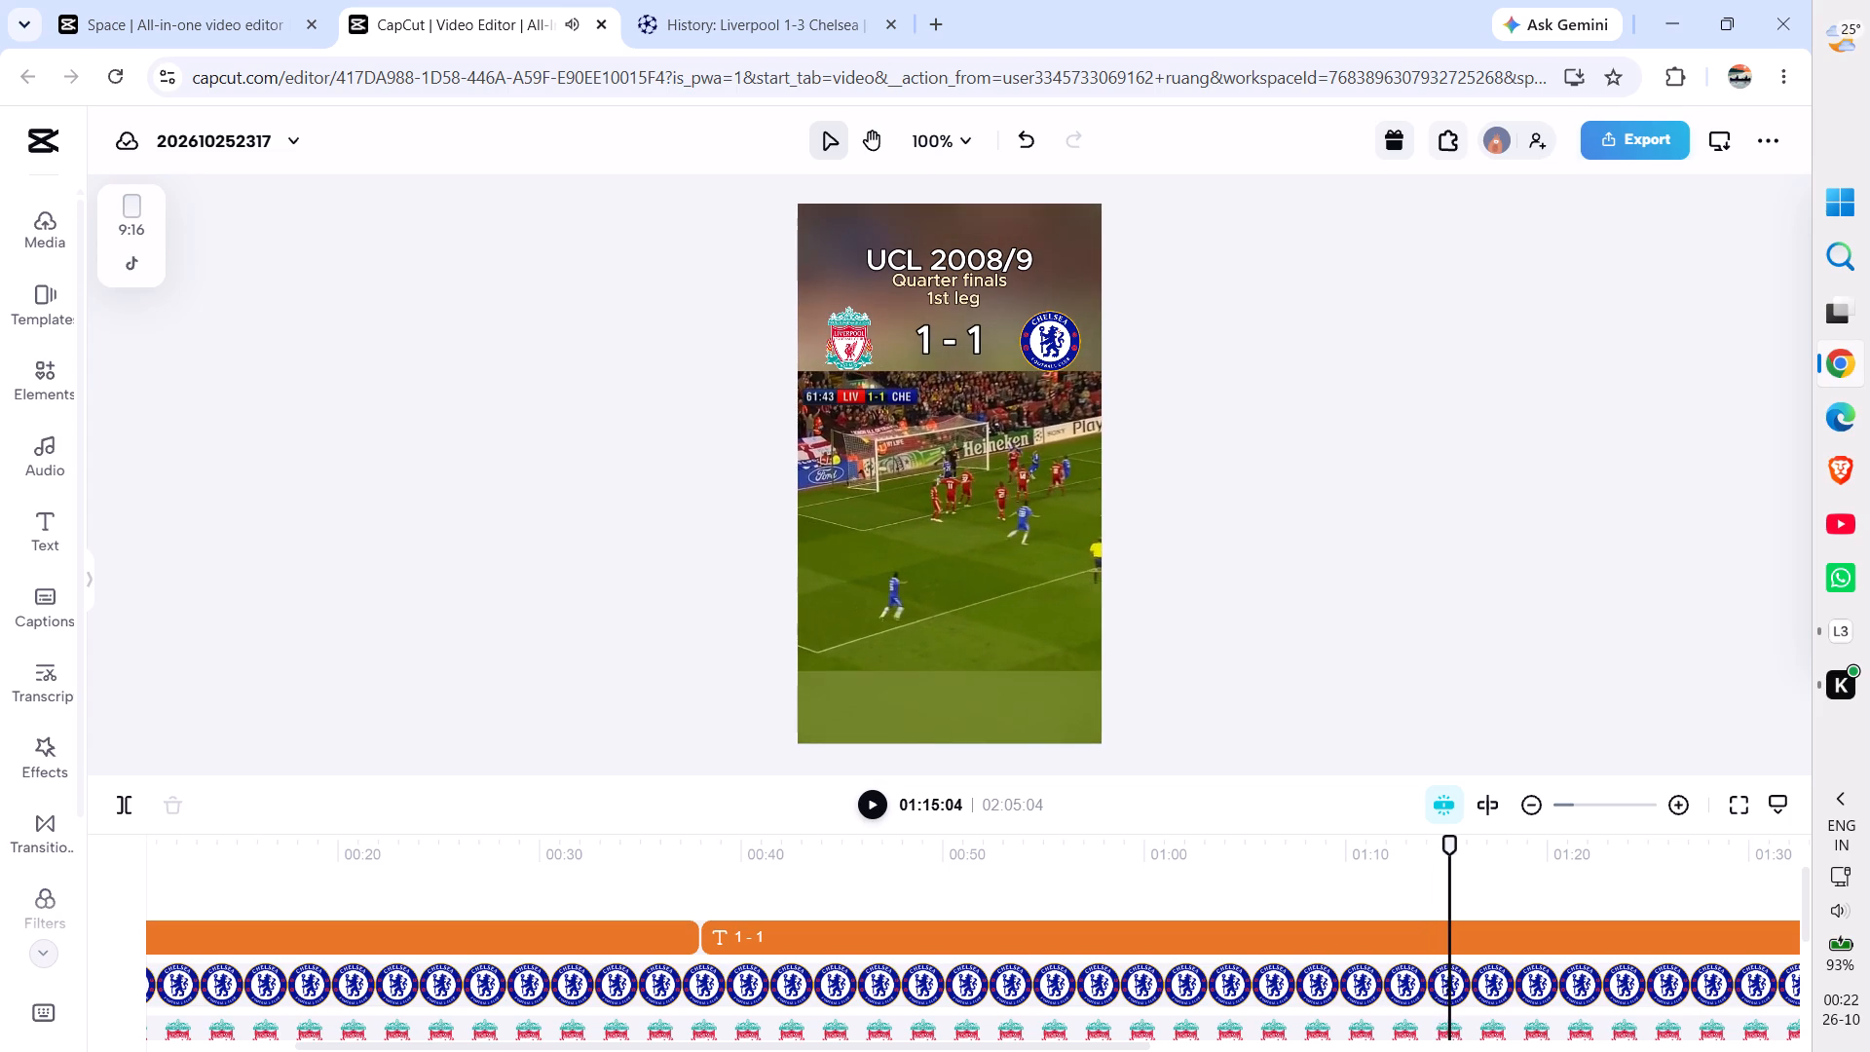
key(space)
key(space)
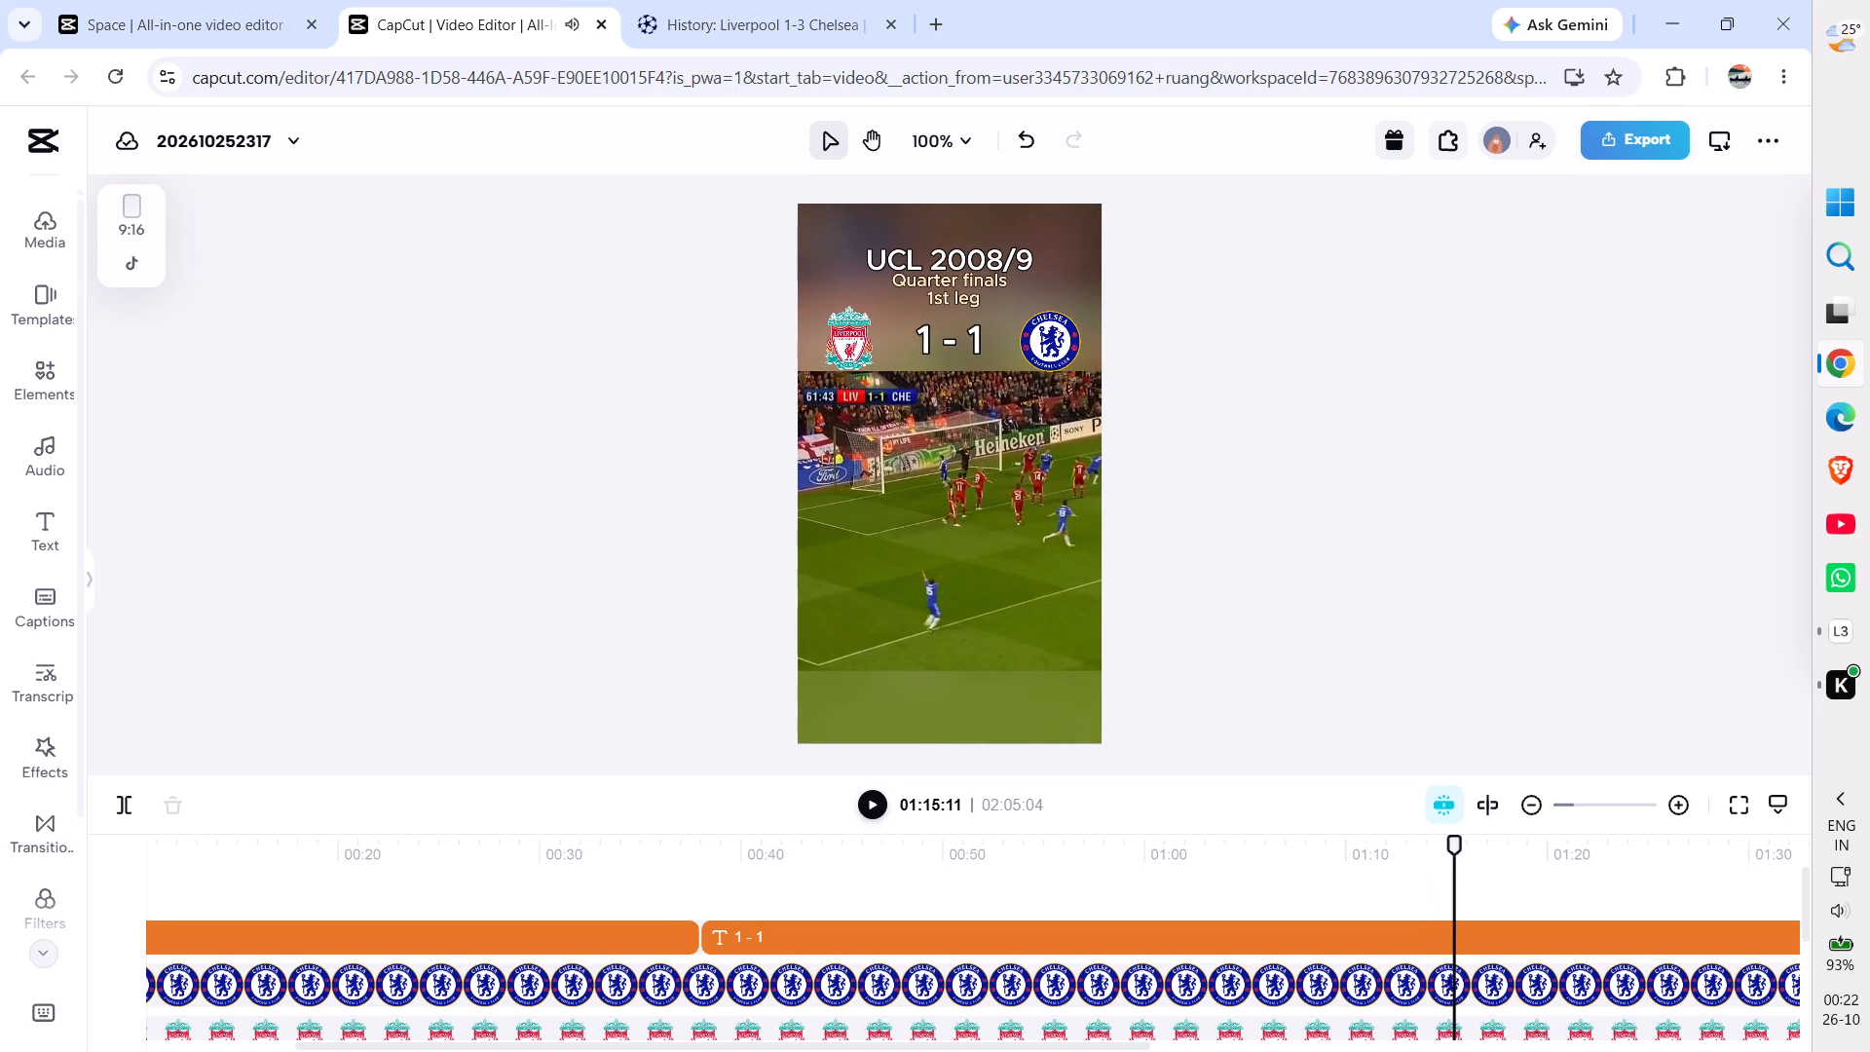
click(1452, 947)
Change the text of the score clip after the 01:15:12 split to "1 - 2".
click(1569, 928)
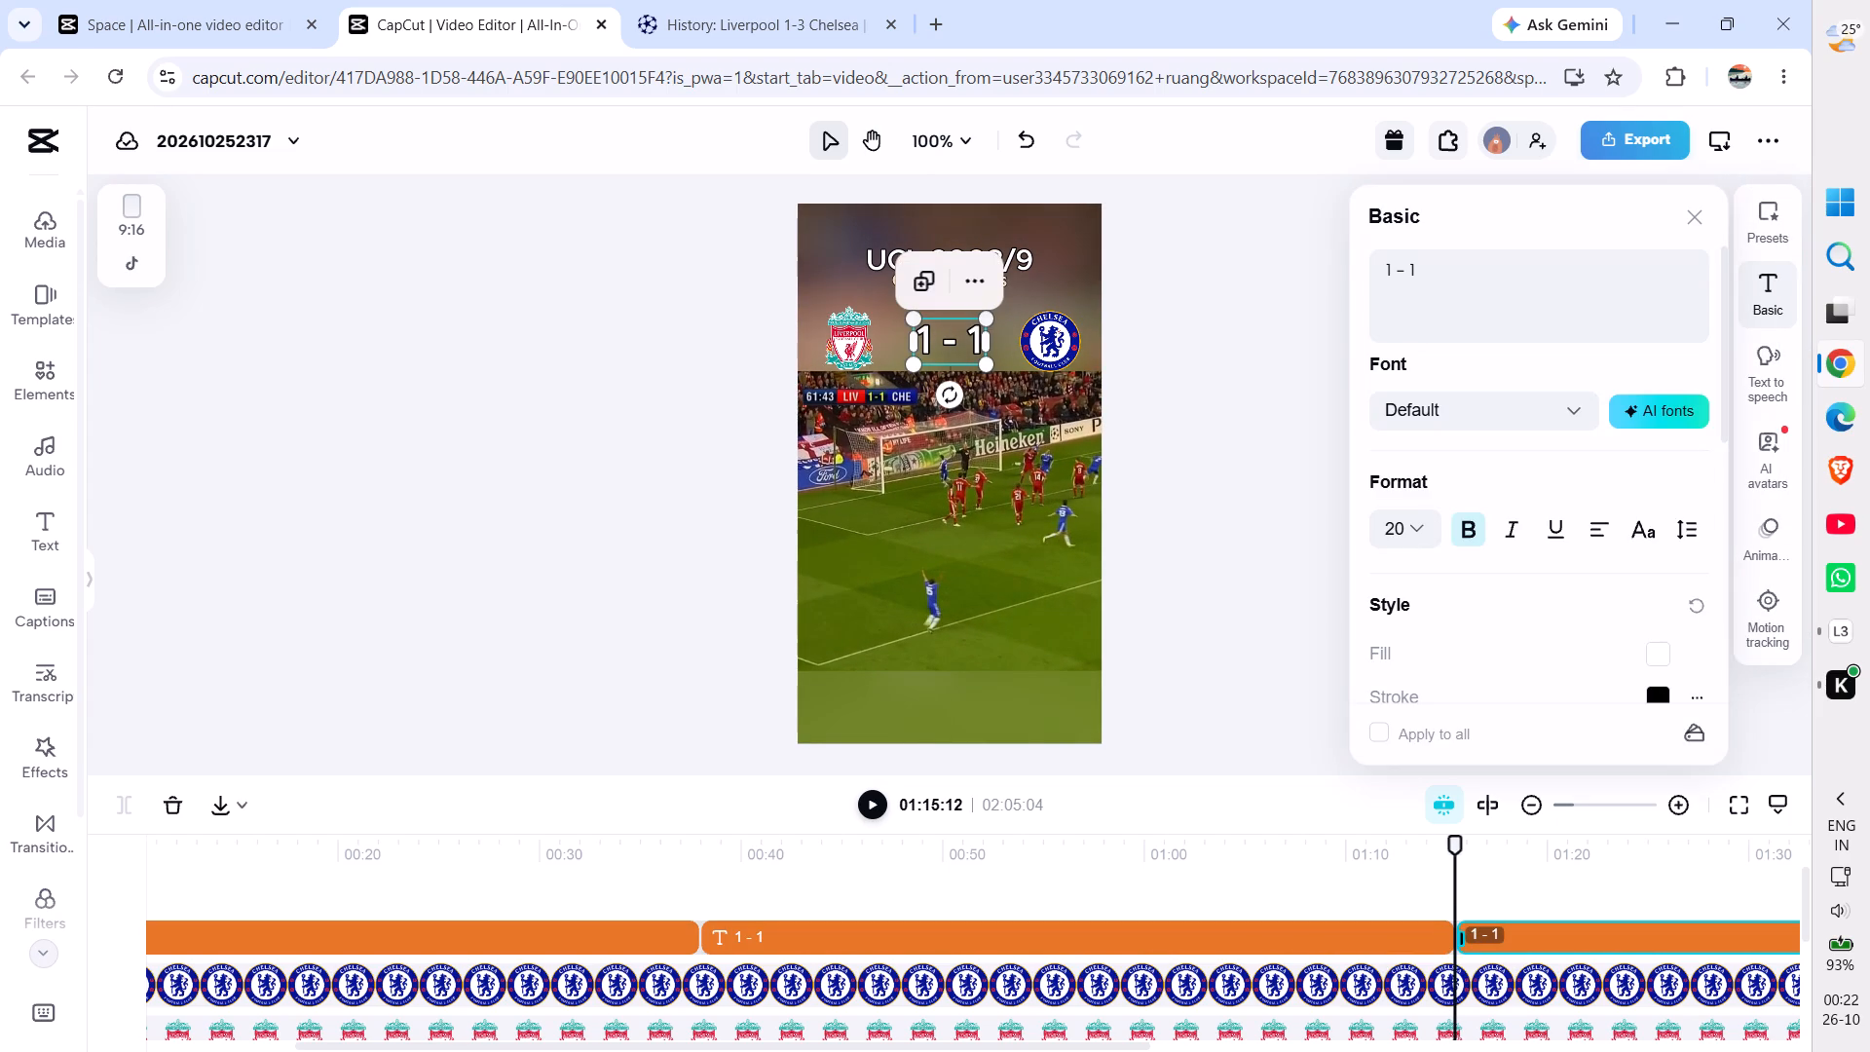
click(1422, 279)
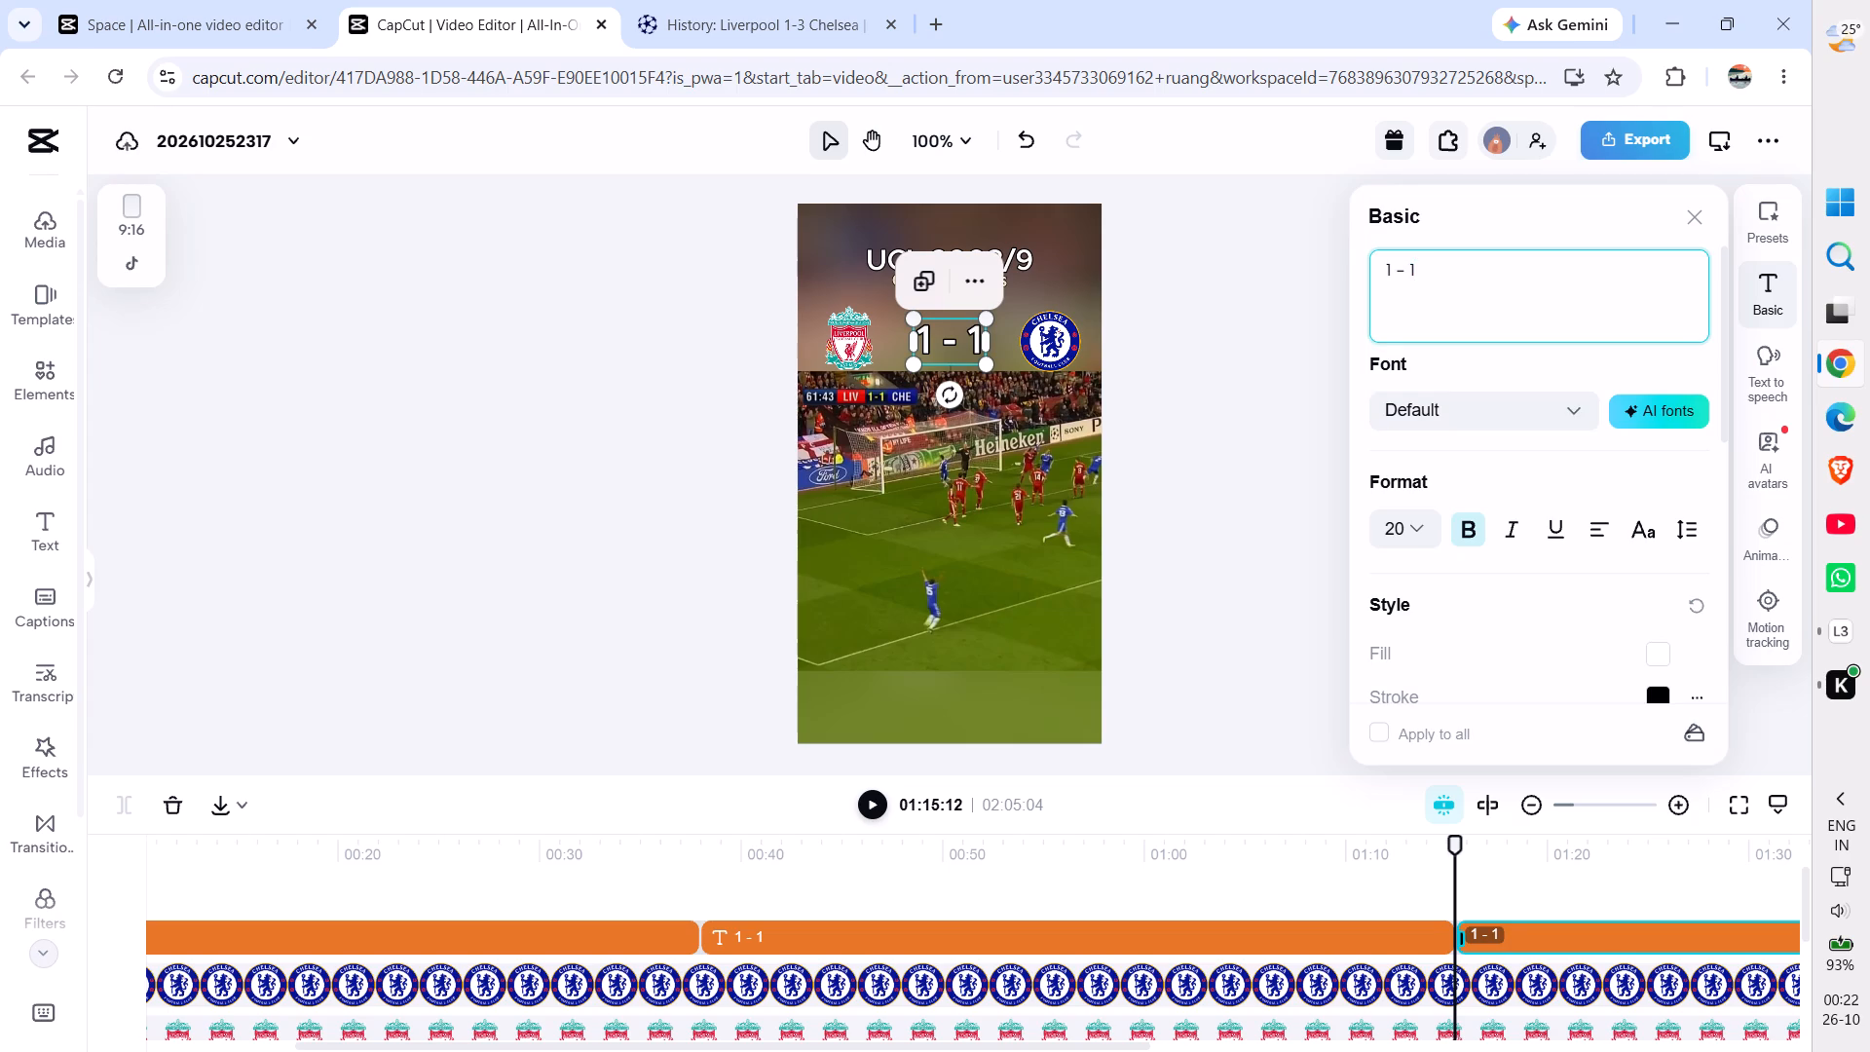
key(BackSpace)
key(2)
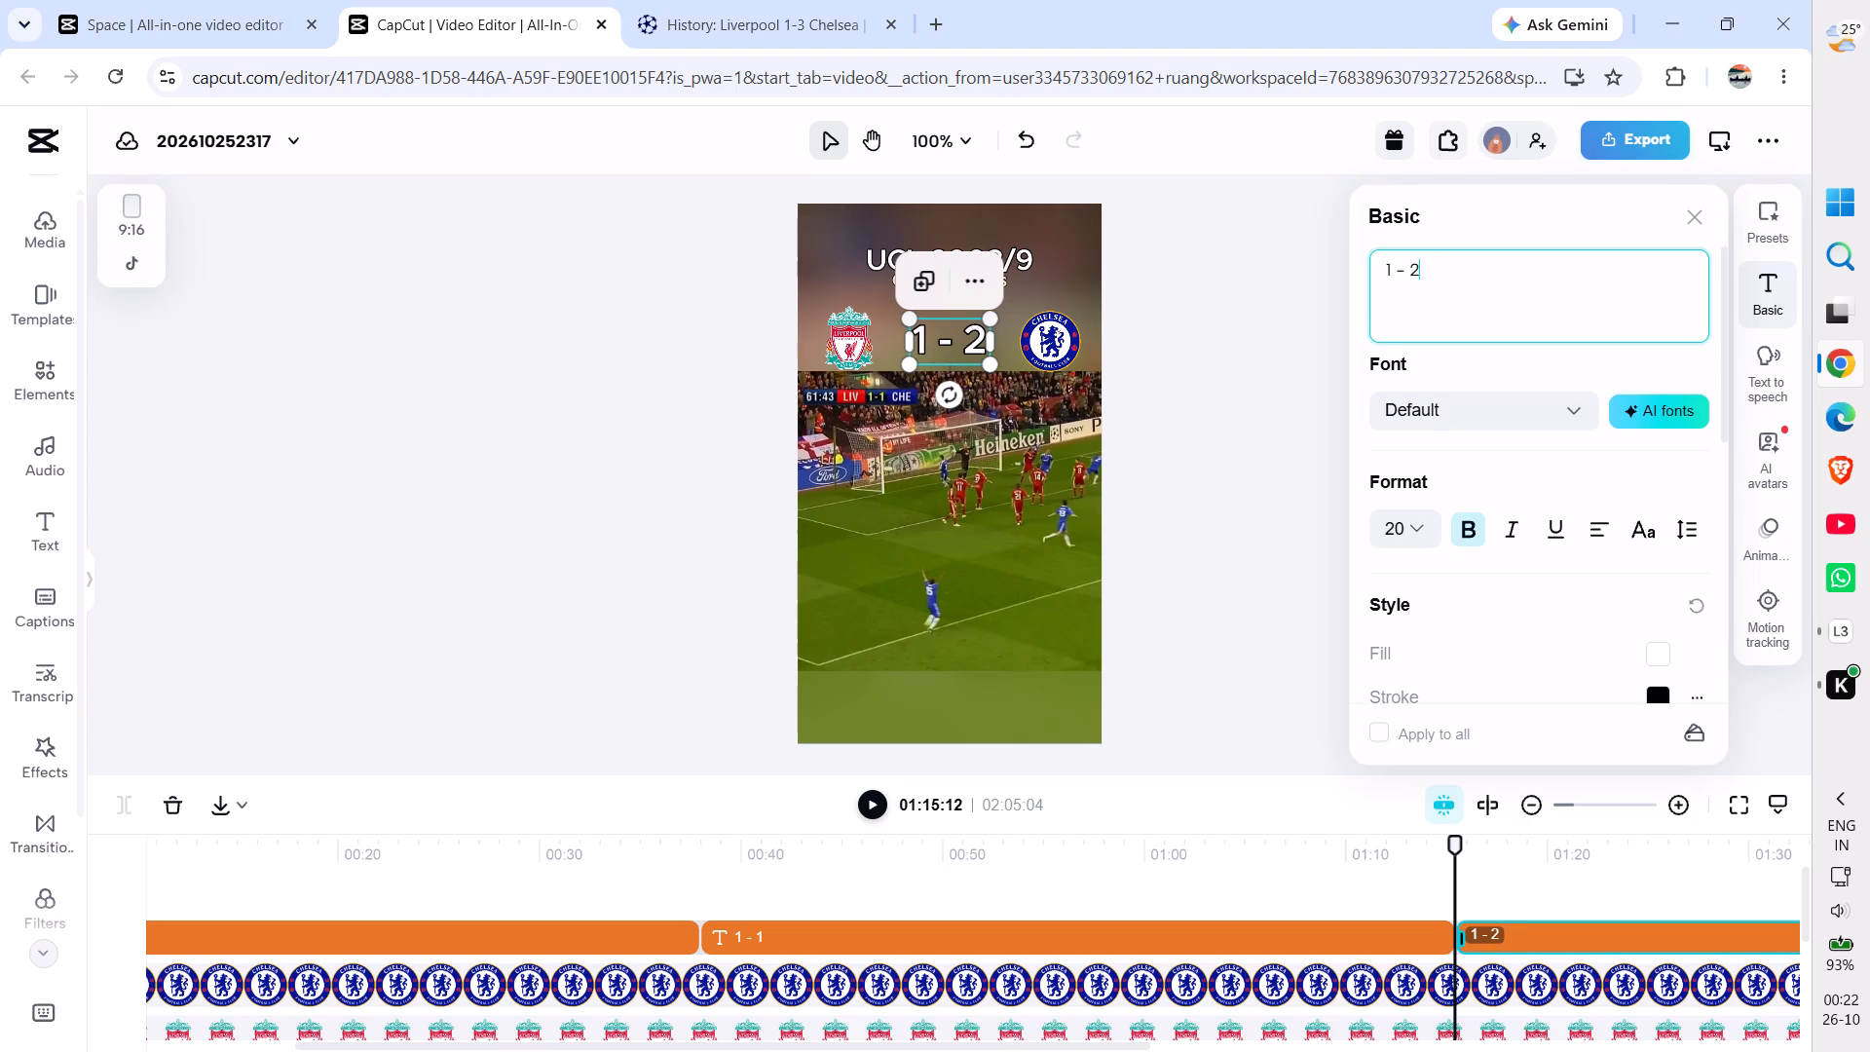
click(1238, 399)
Play onward to Chelsea's third goal and split the "1 - 2" score clip at 01:34:05.
key(space)
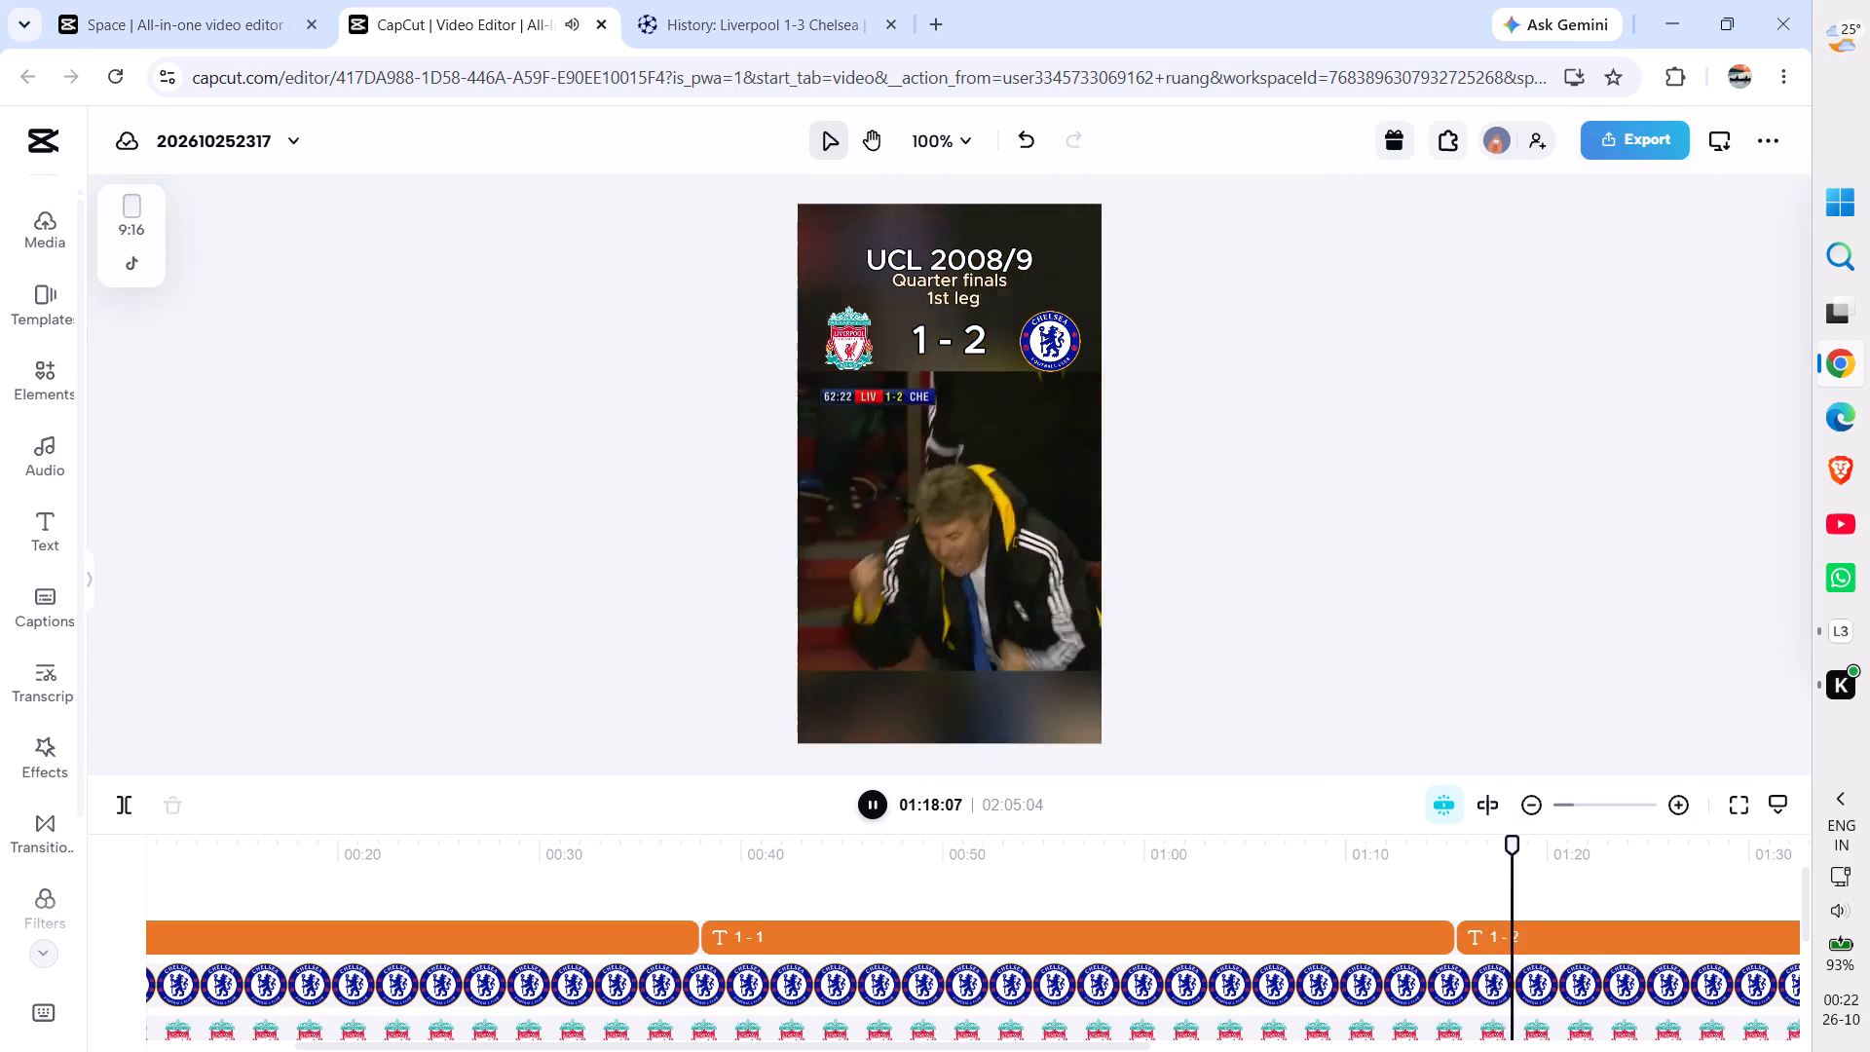
scroll(1379, 885, left, 5)
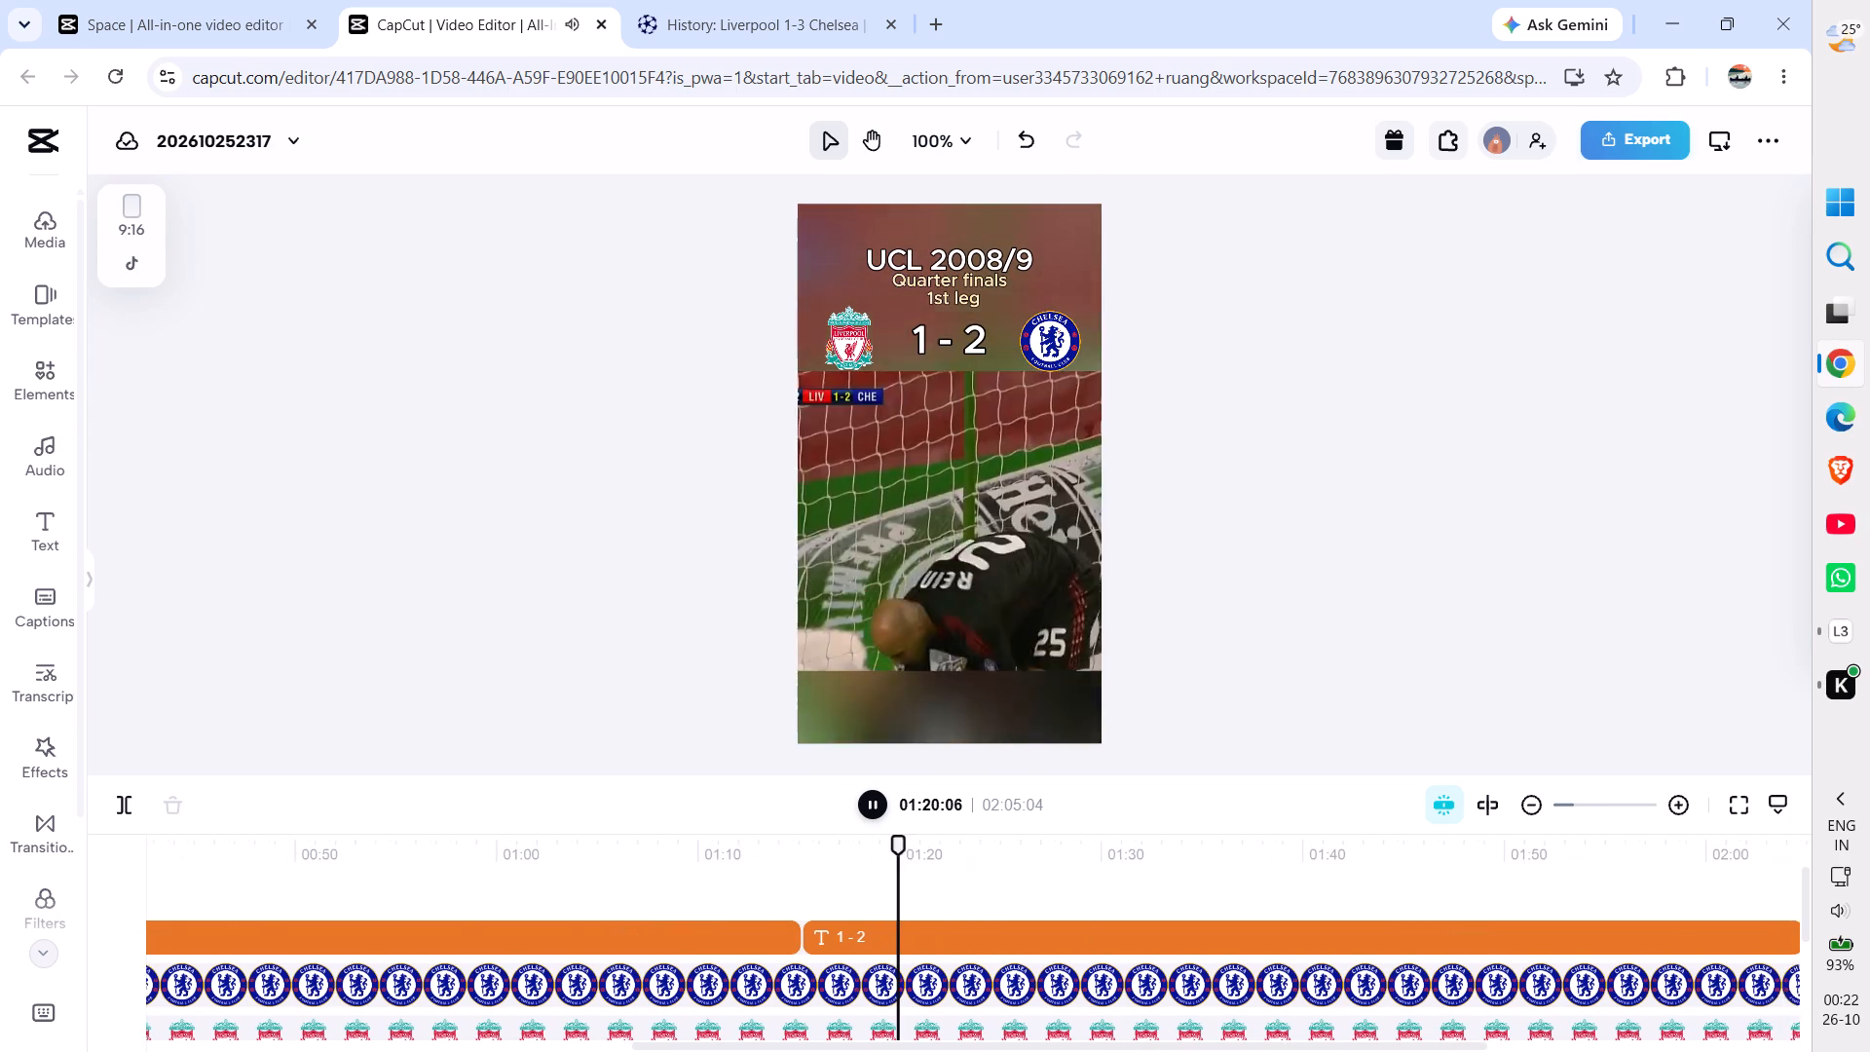
scroll(1379, 885, left, 3)
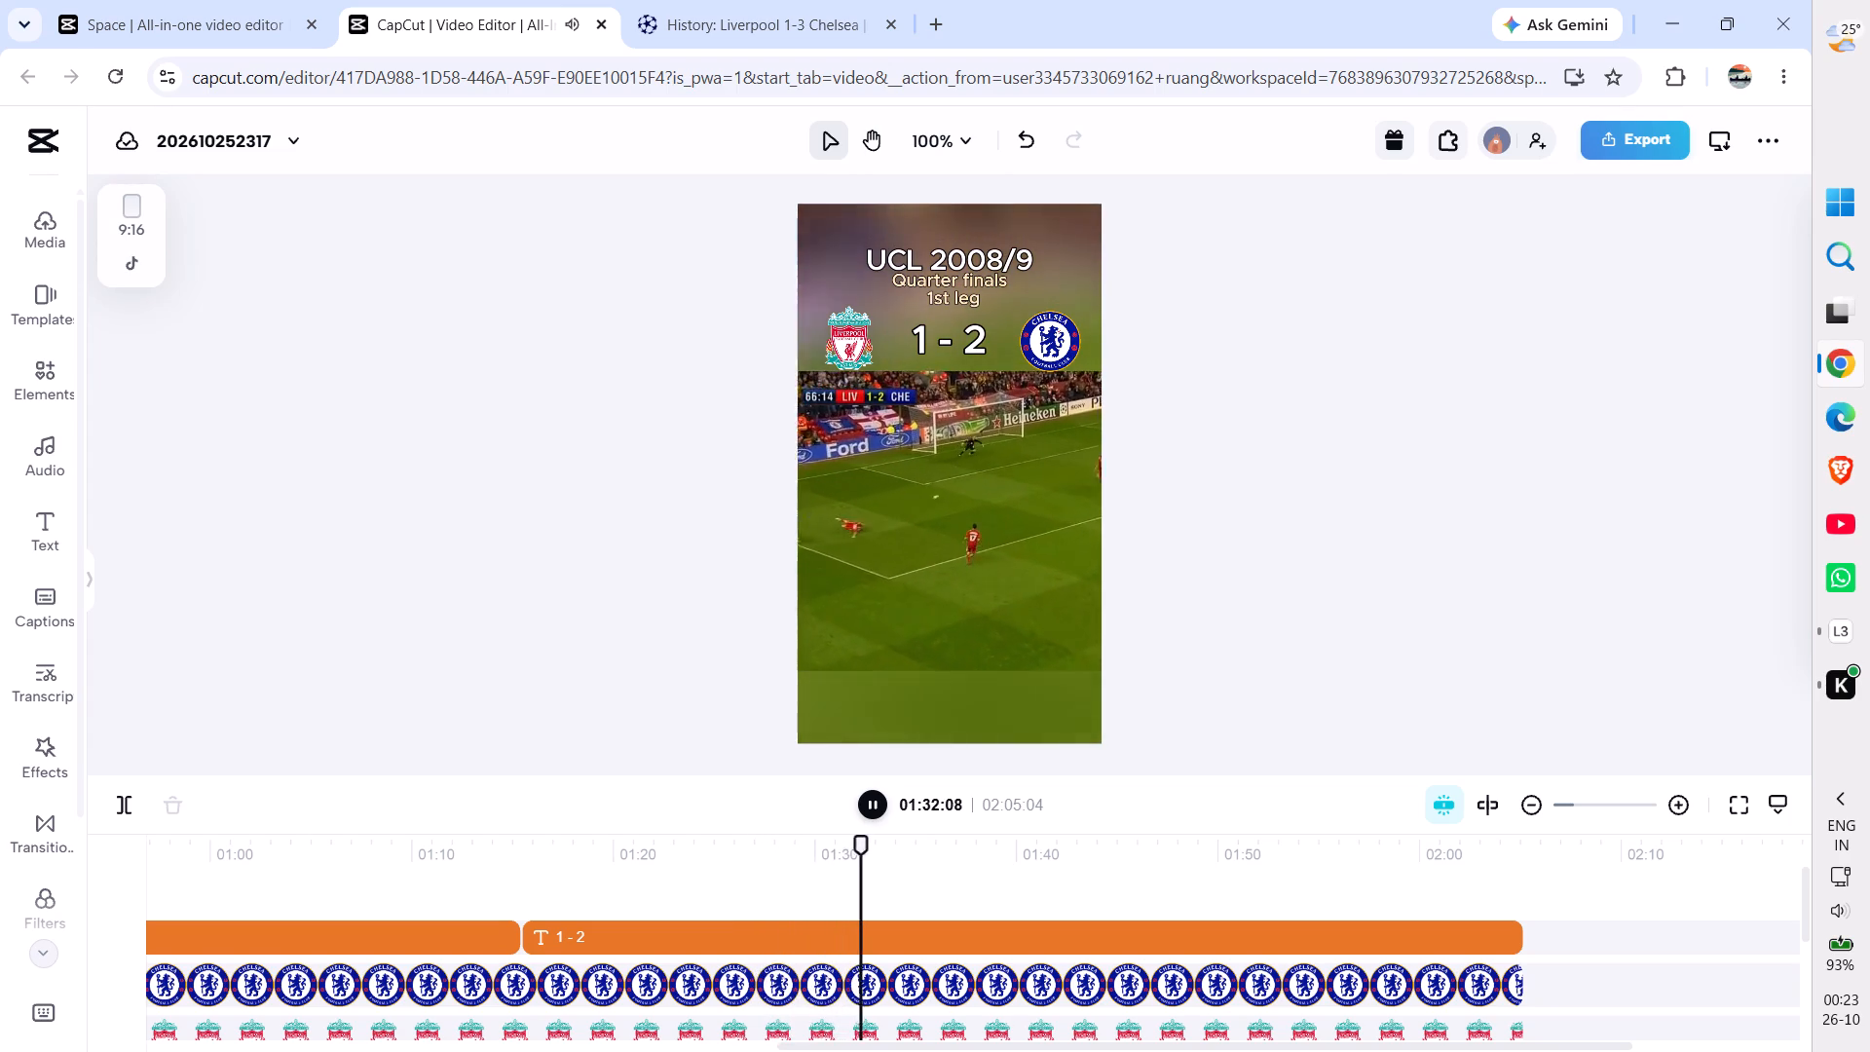
key(space)
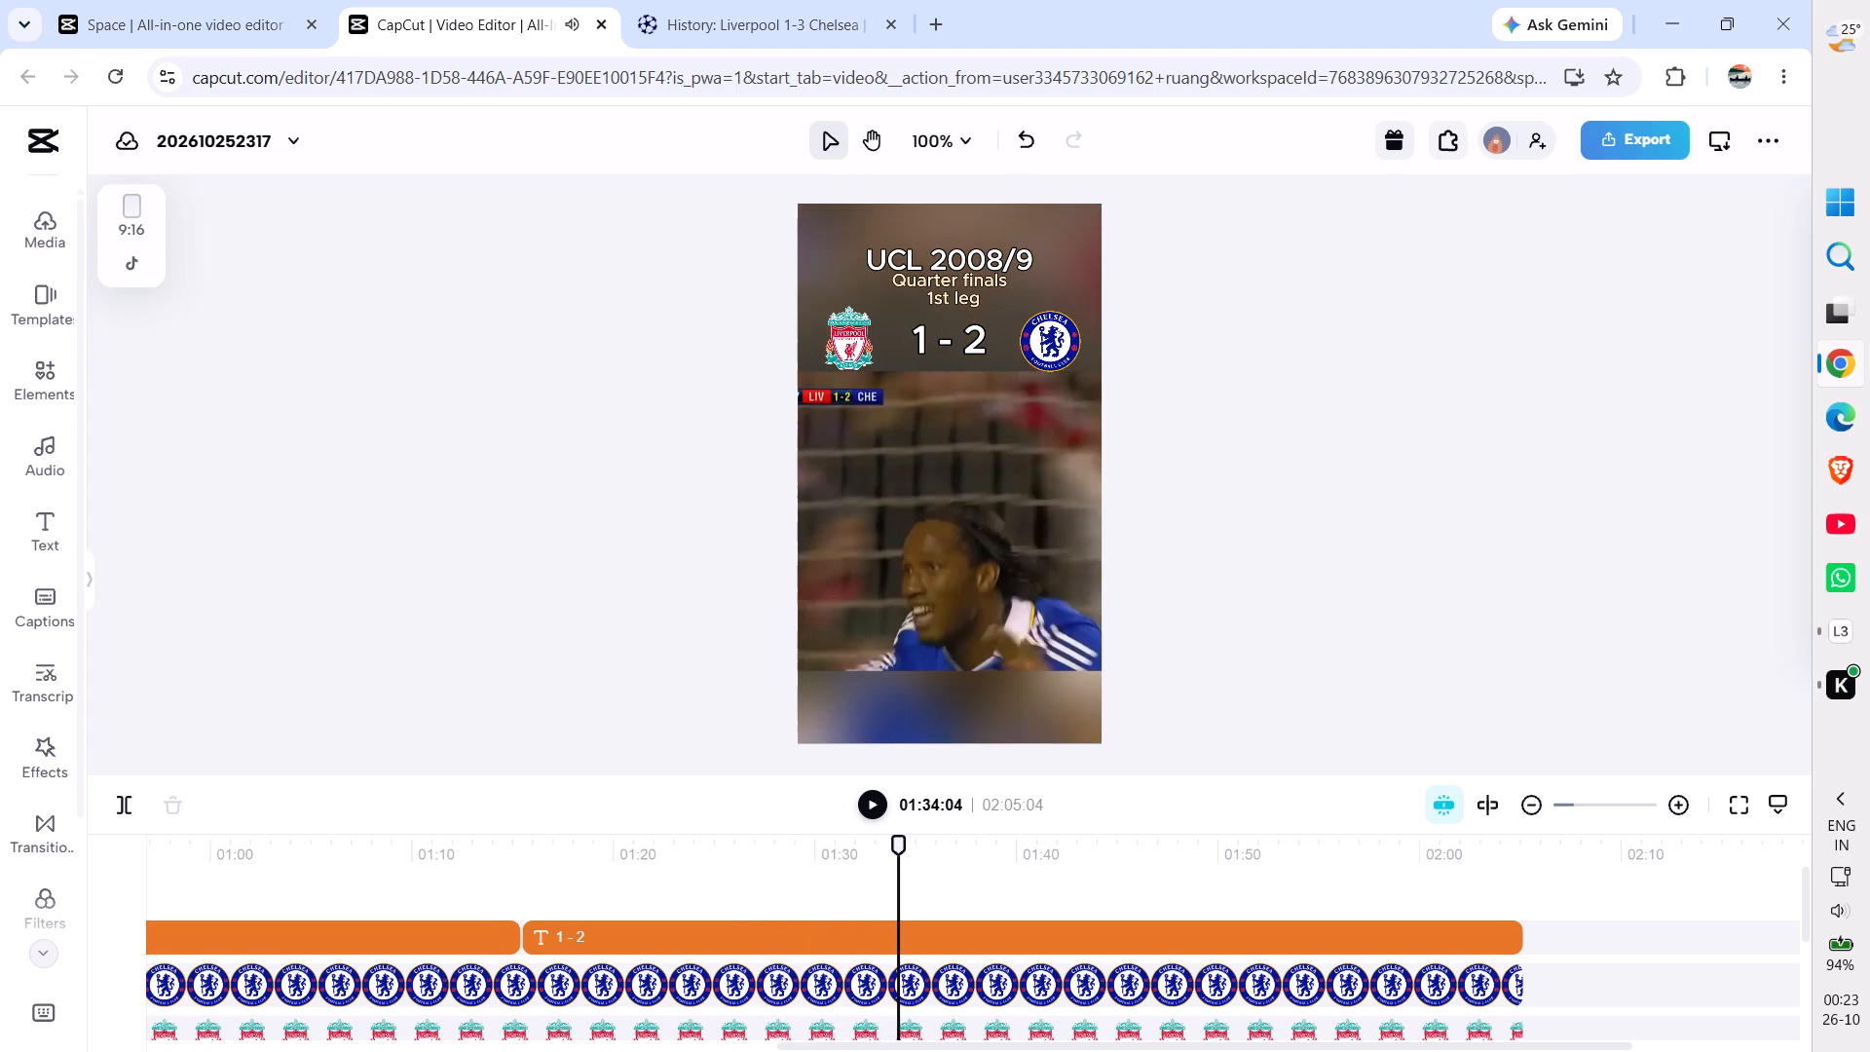
click(897, 924)
Change the text of the score clip after the 01:34:05 split to "1 - 3".
click(944, 919)
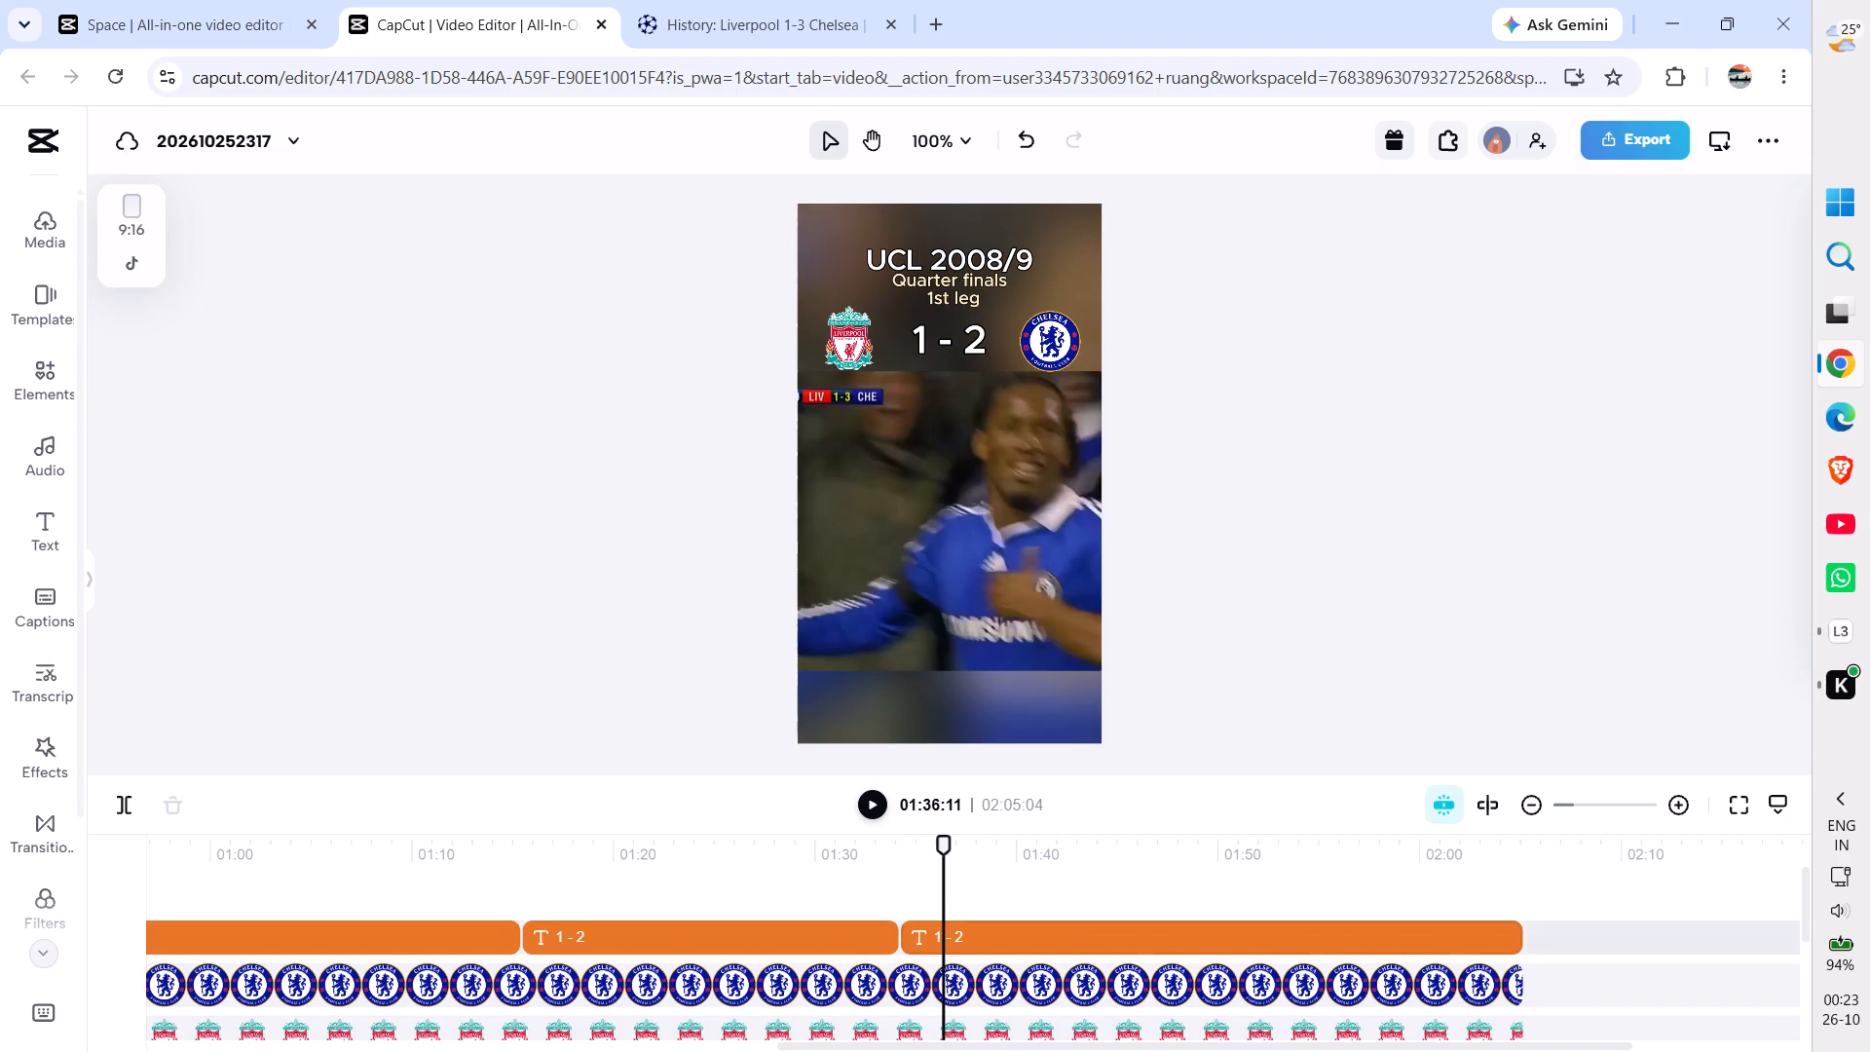
click(988, 922)
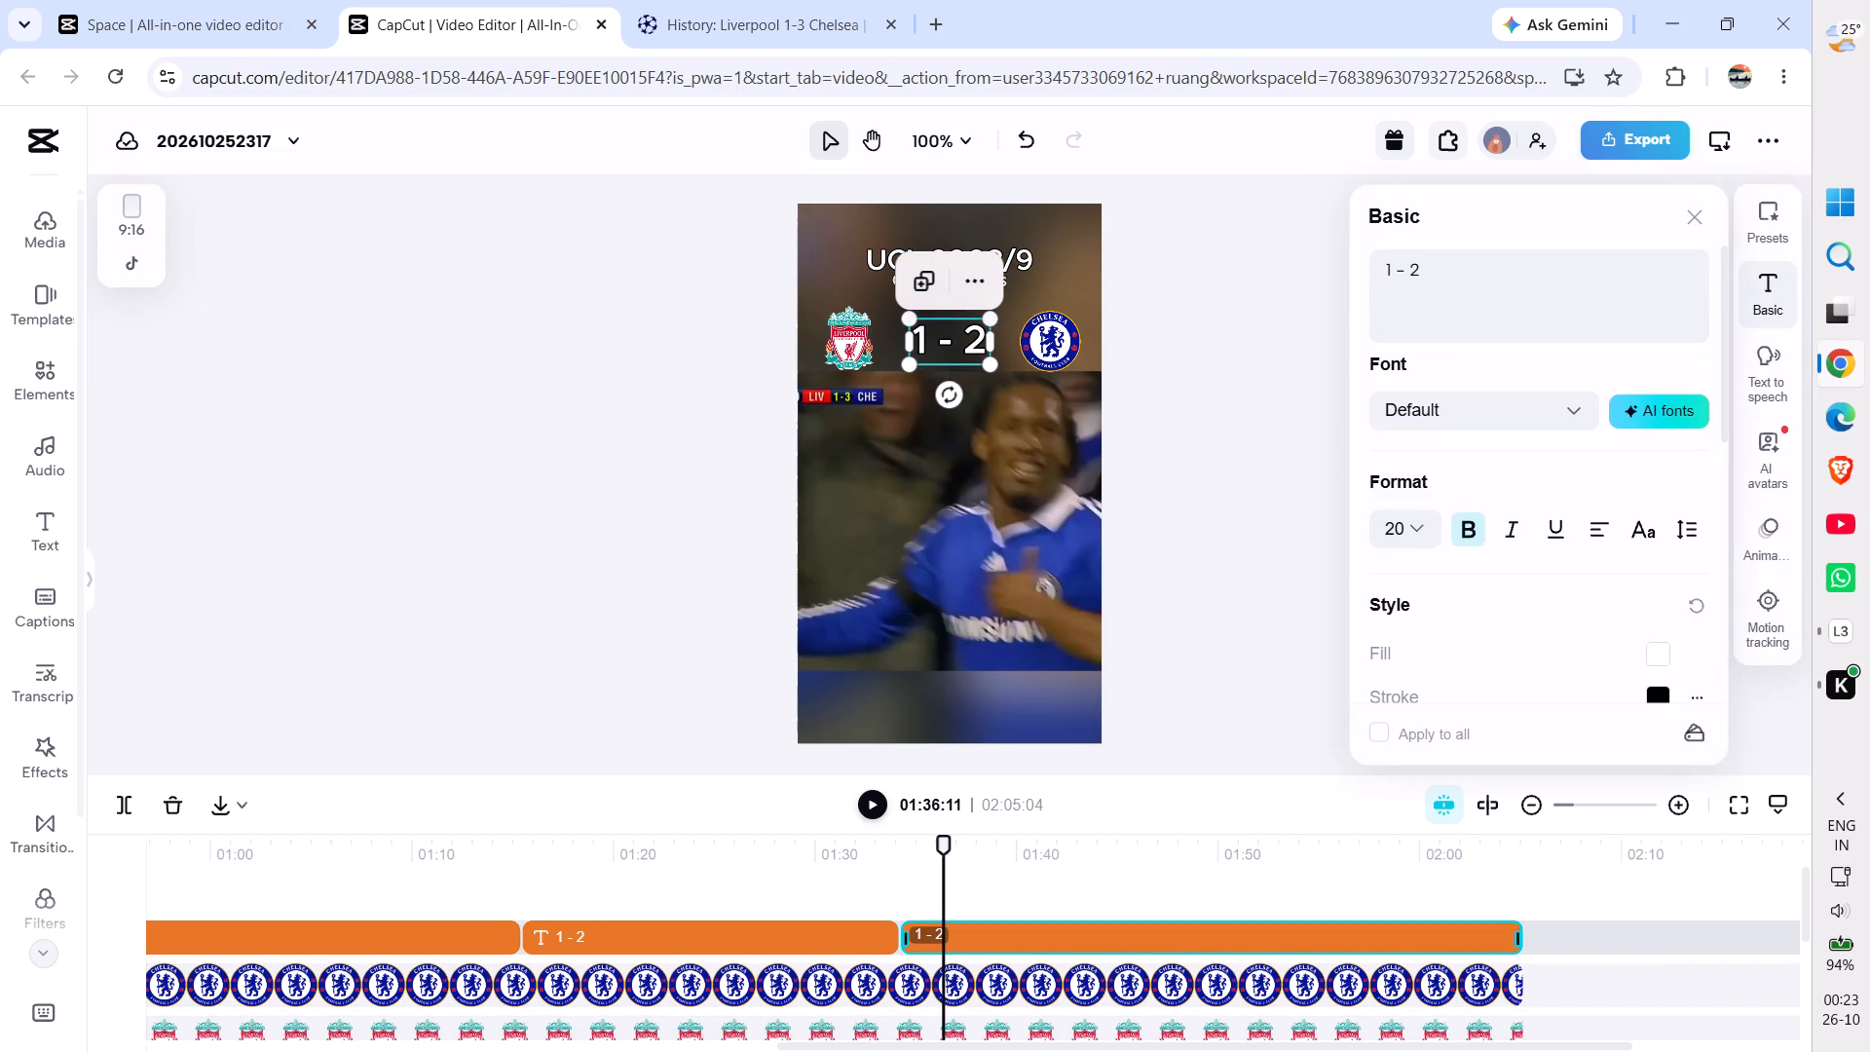
click(1421, 280)
key(BackSpace)
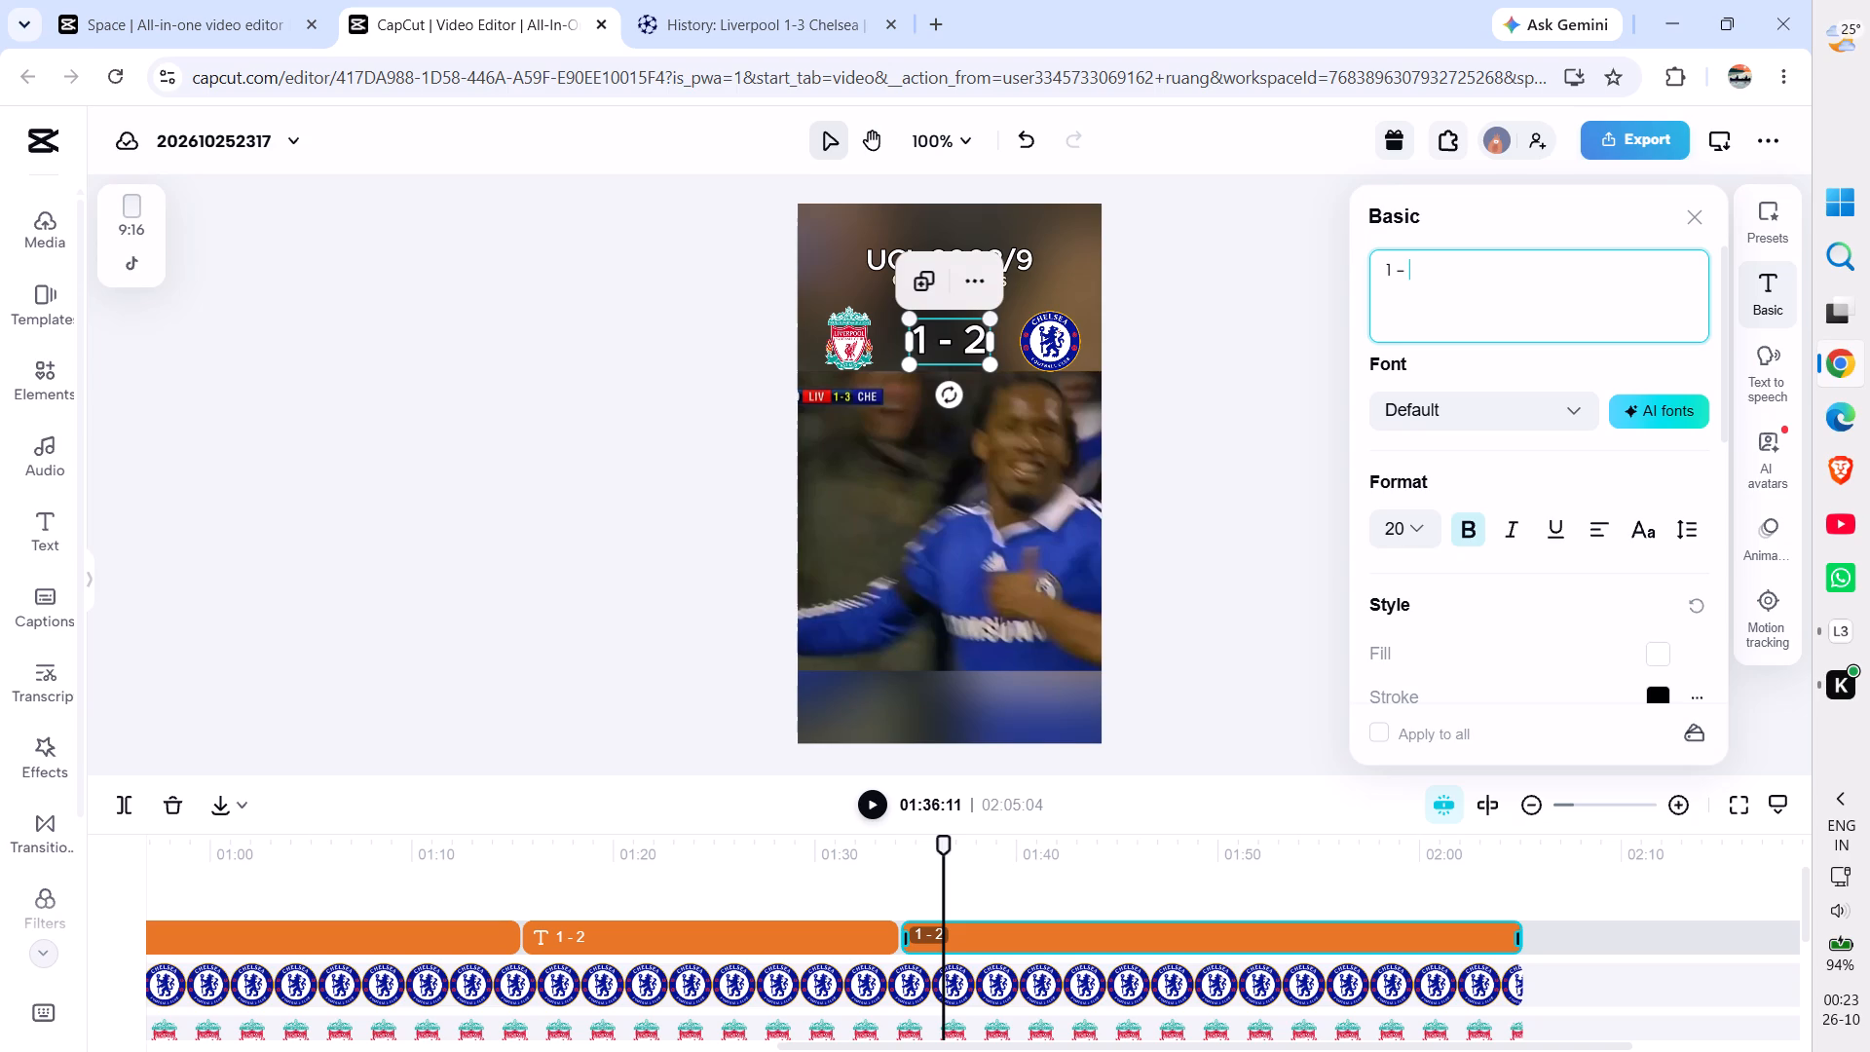
key(3)
click(1168, 510)
Play the rest of the video after Chelsea's third goal through to its end to check the overlay.
key(space)
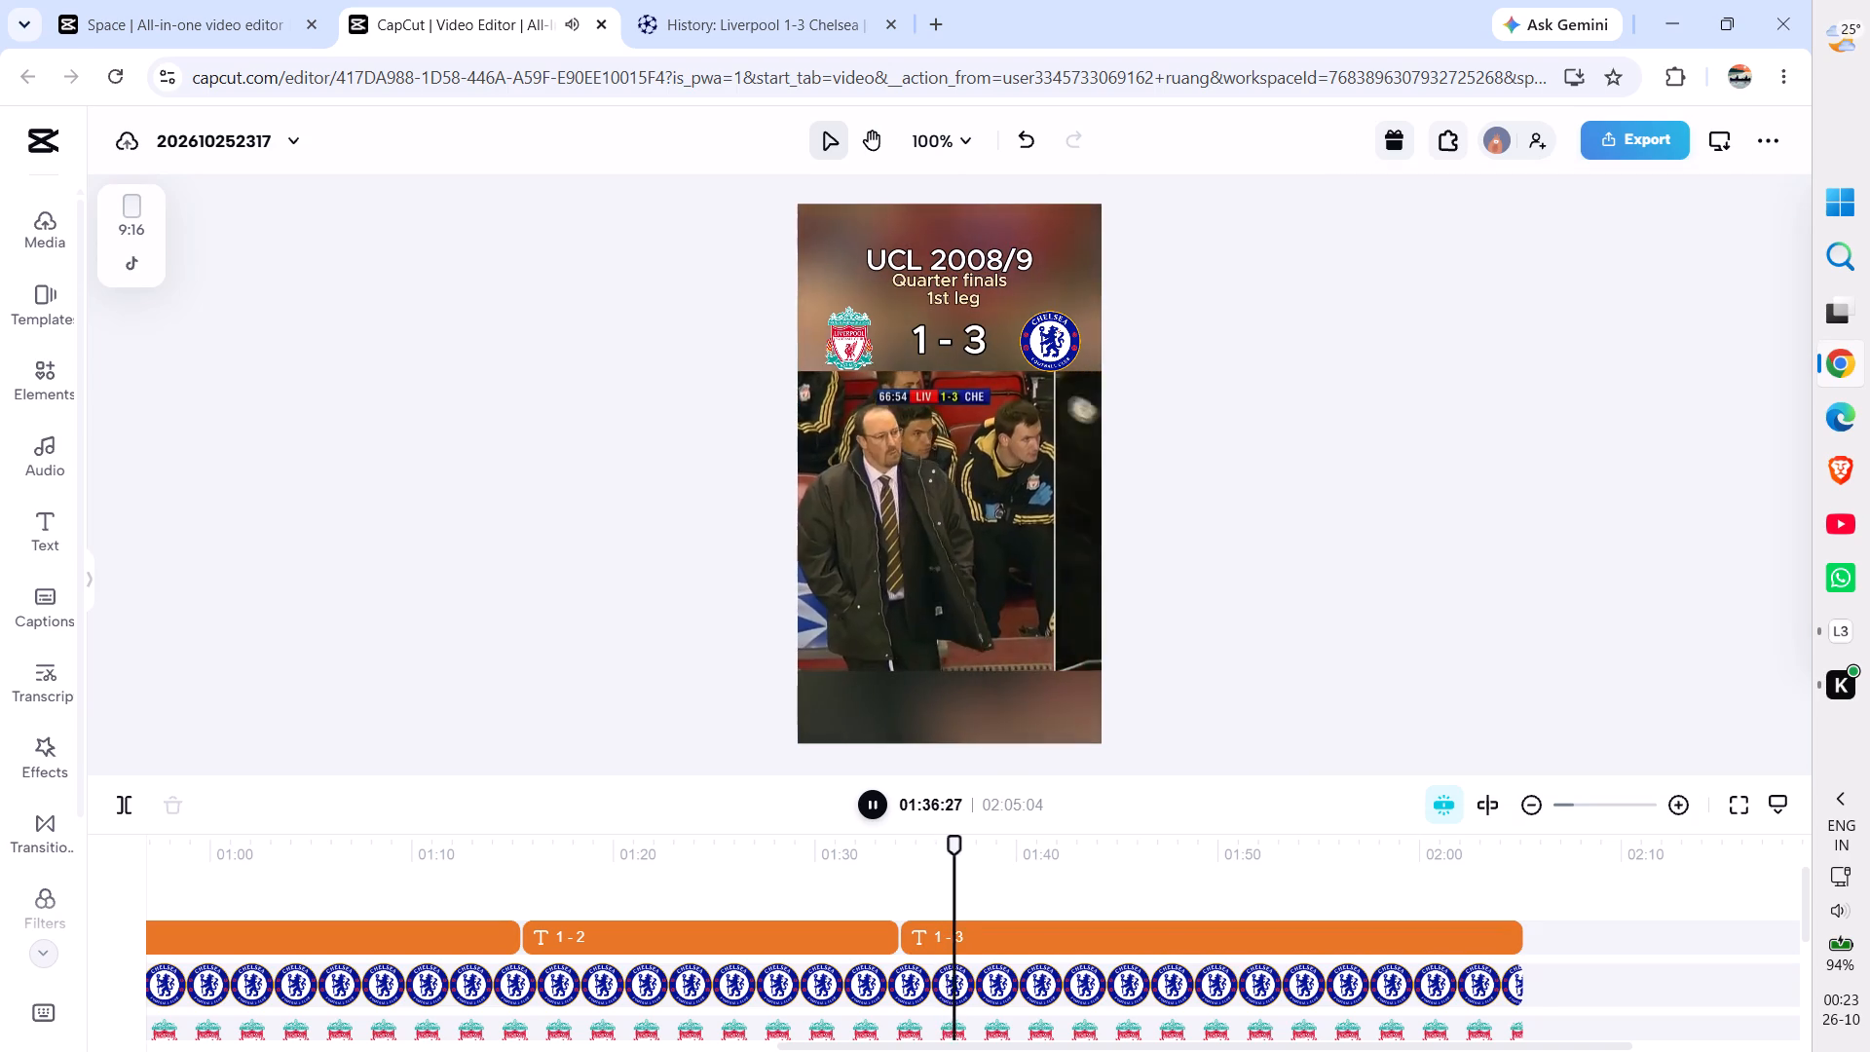
key(space)
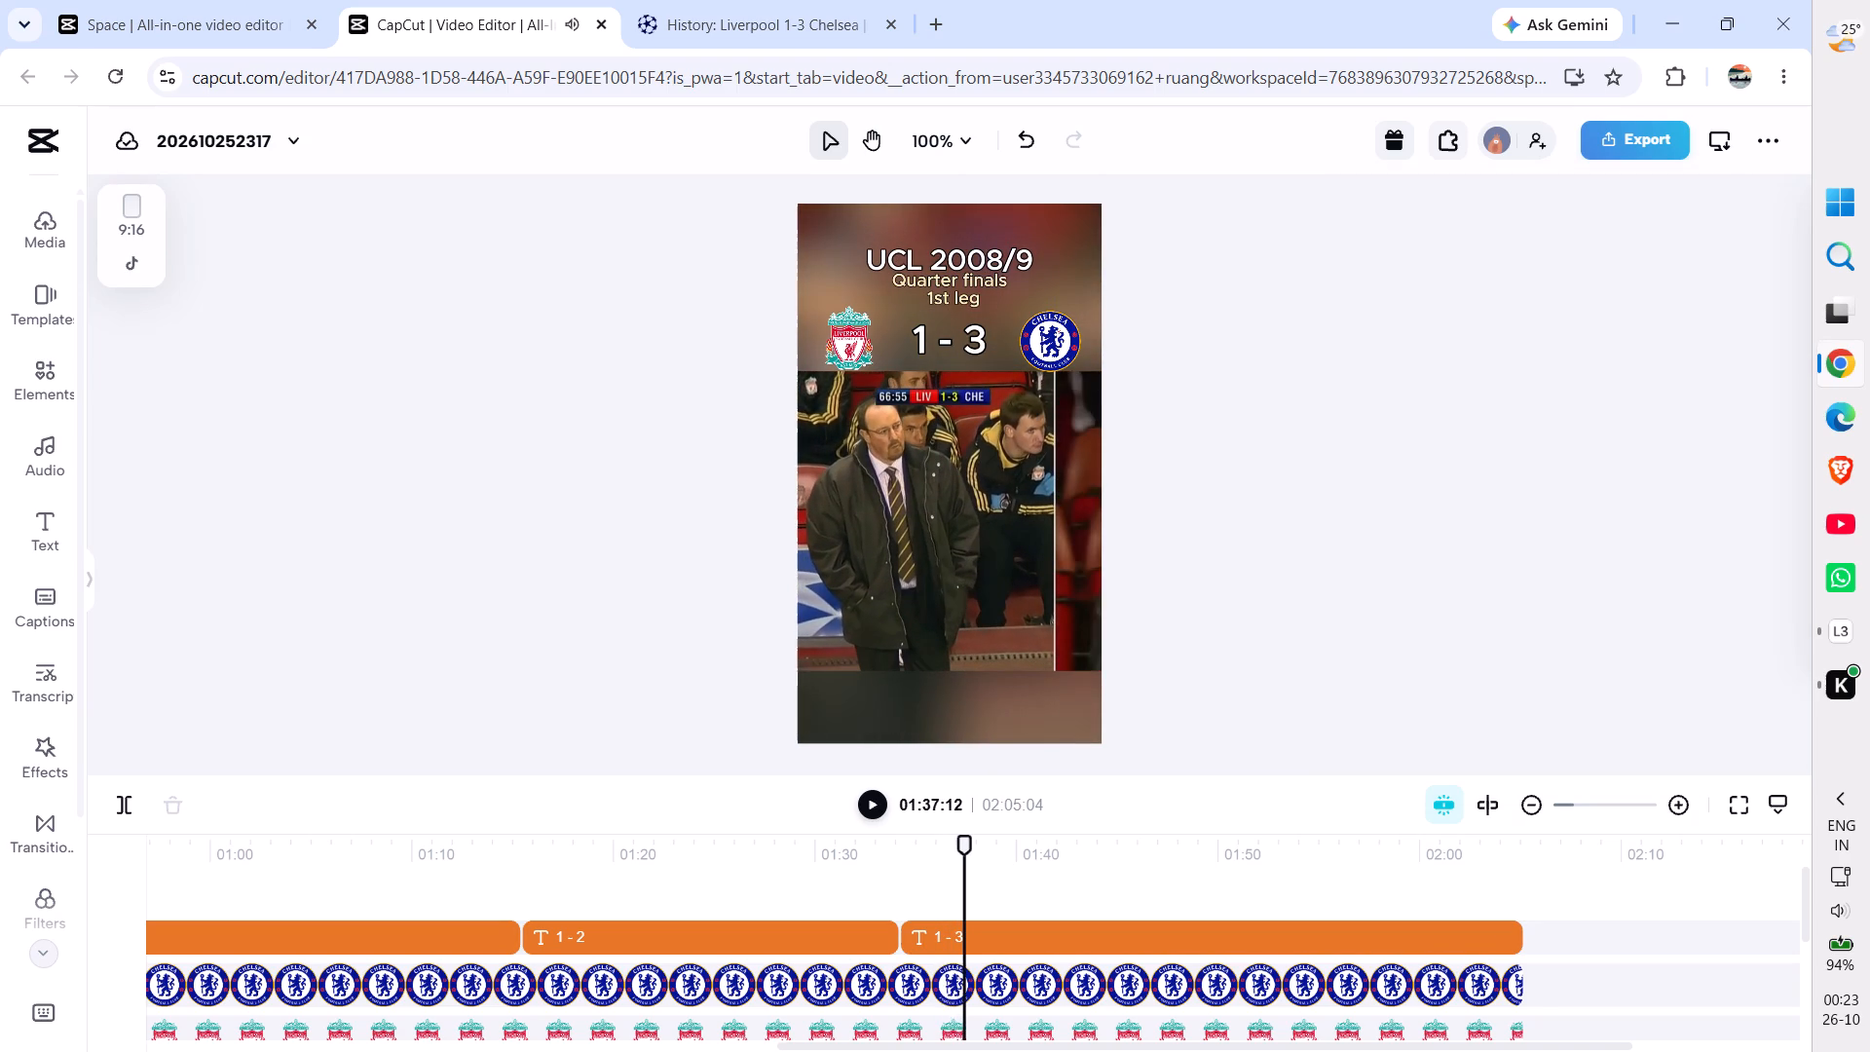
key(space)
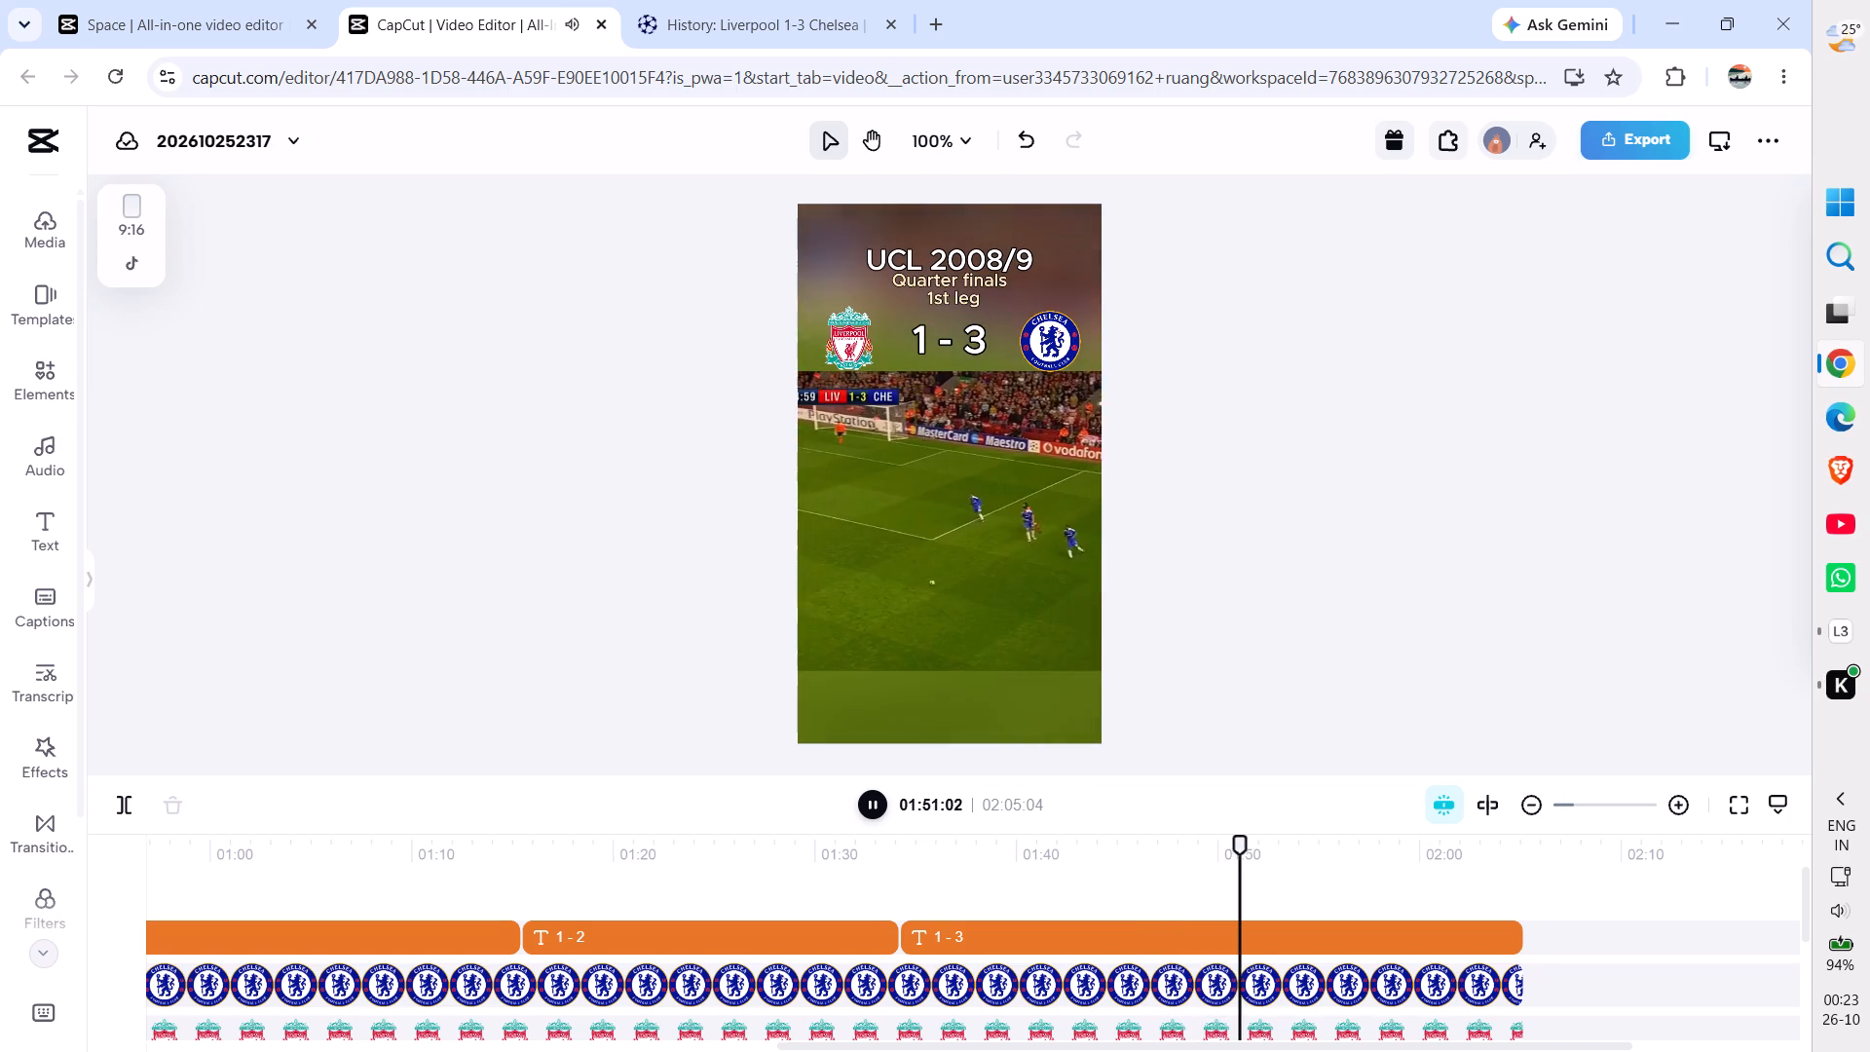
key(space)
key(space)
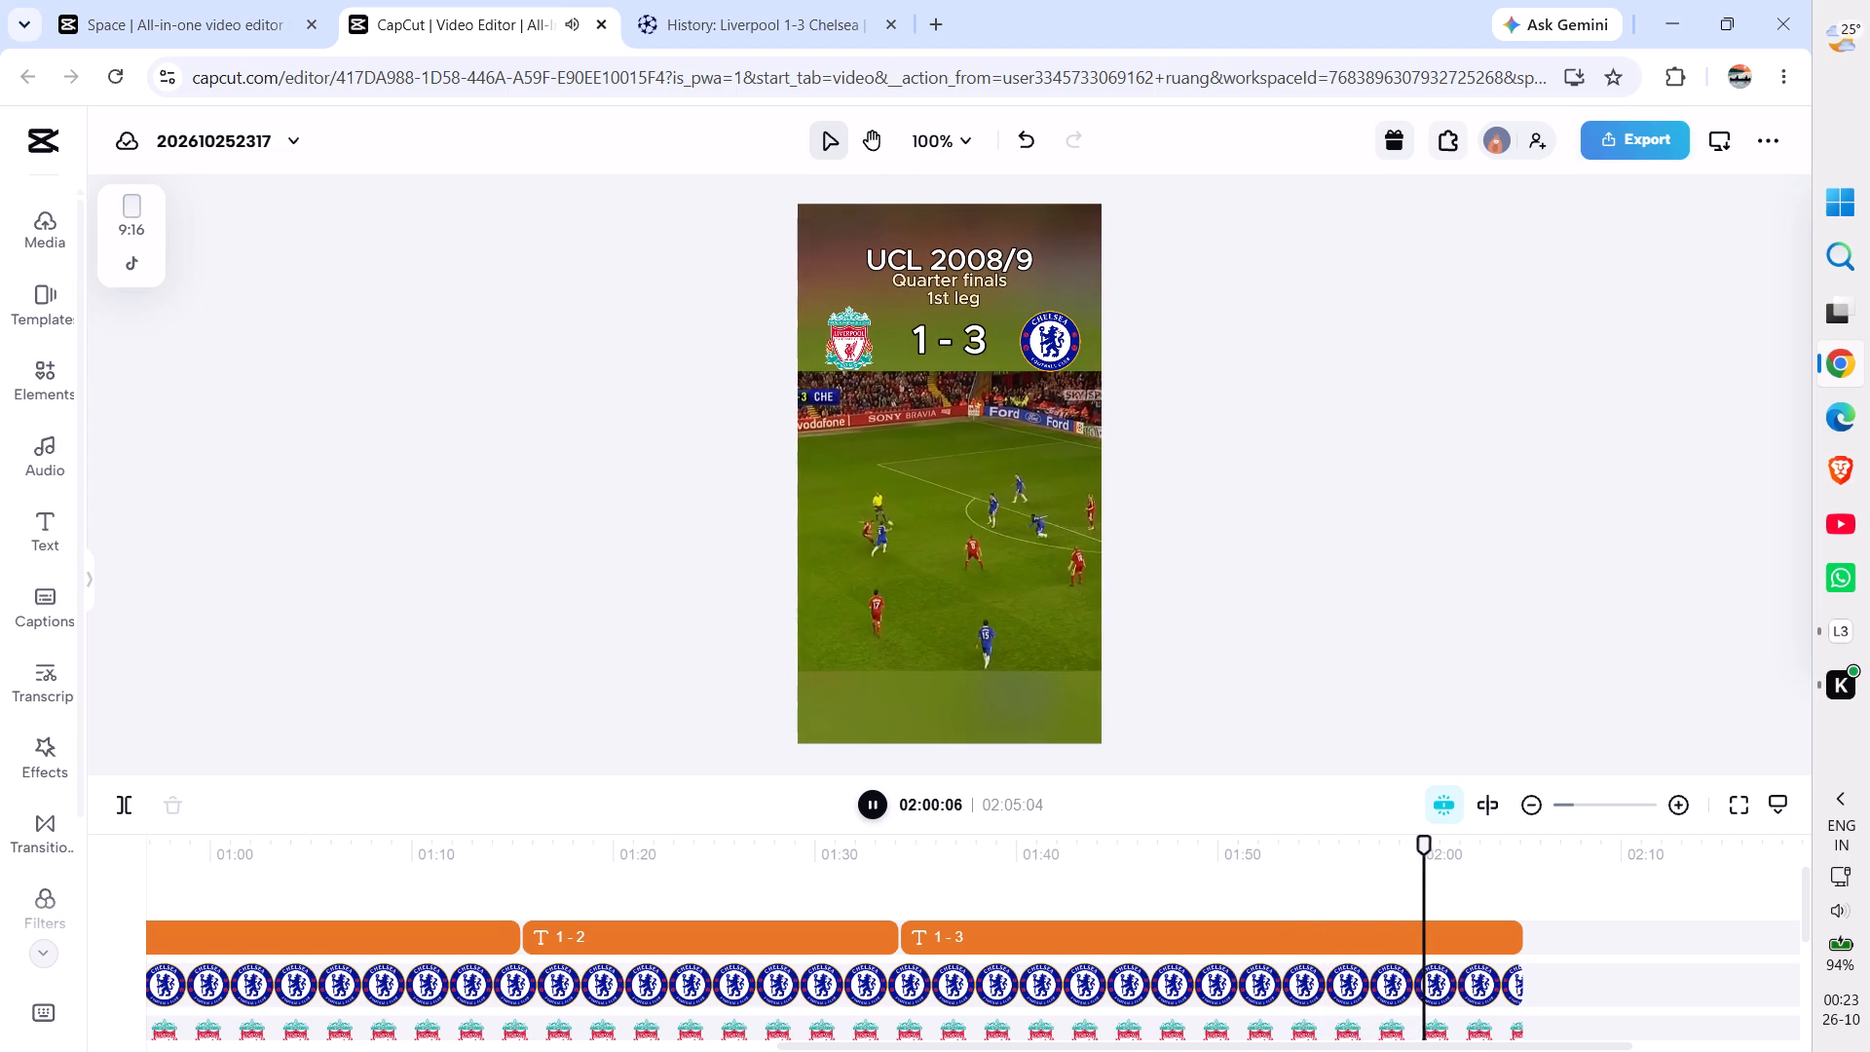
key(space)
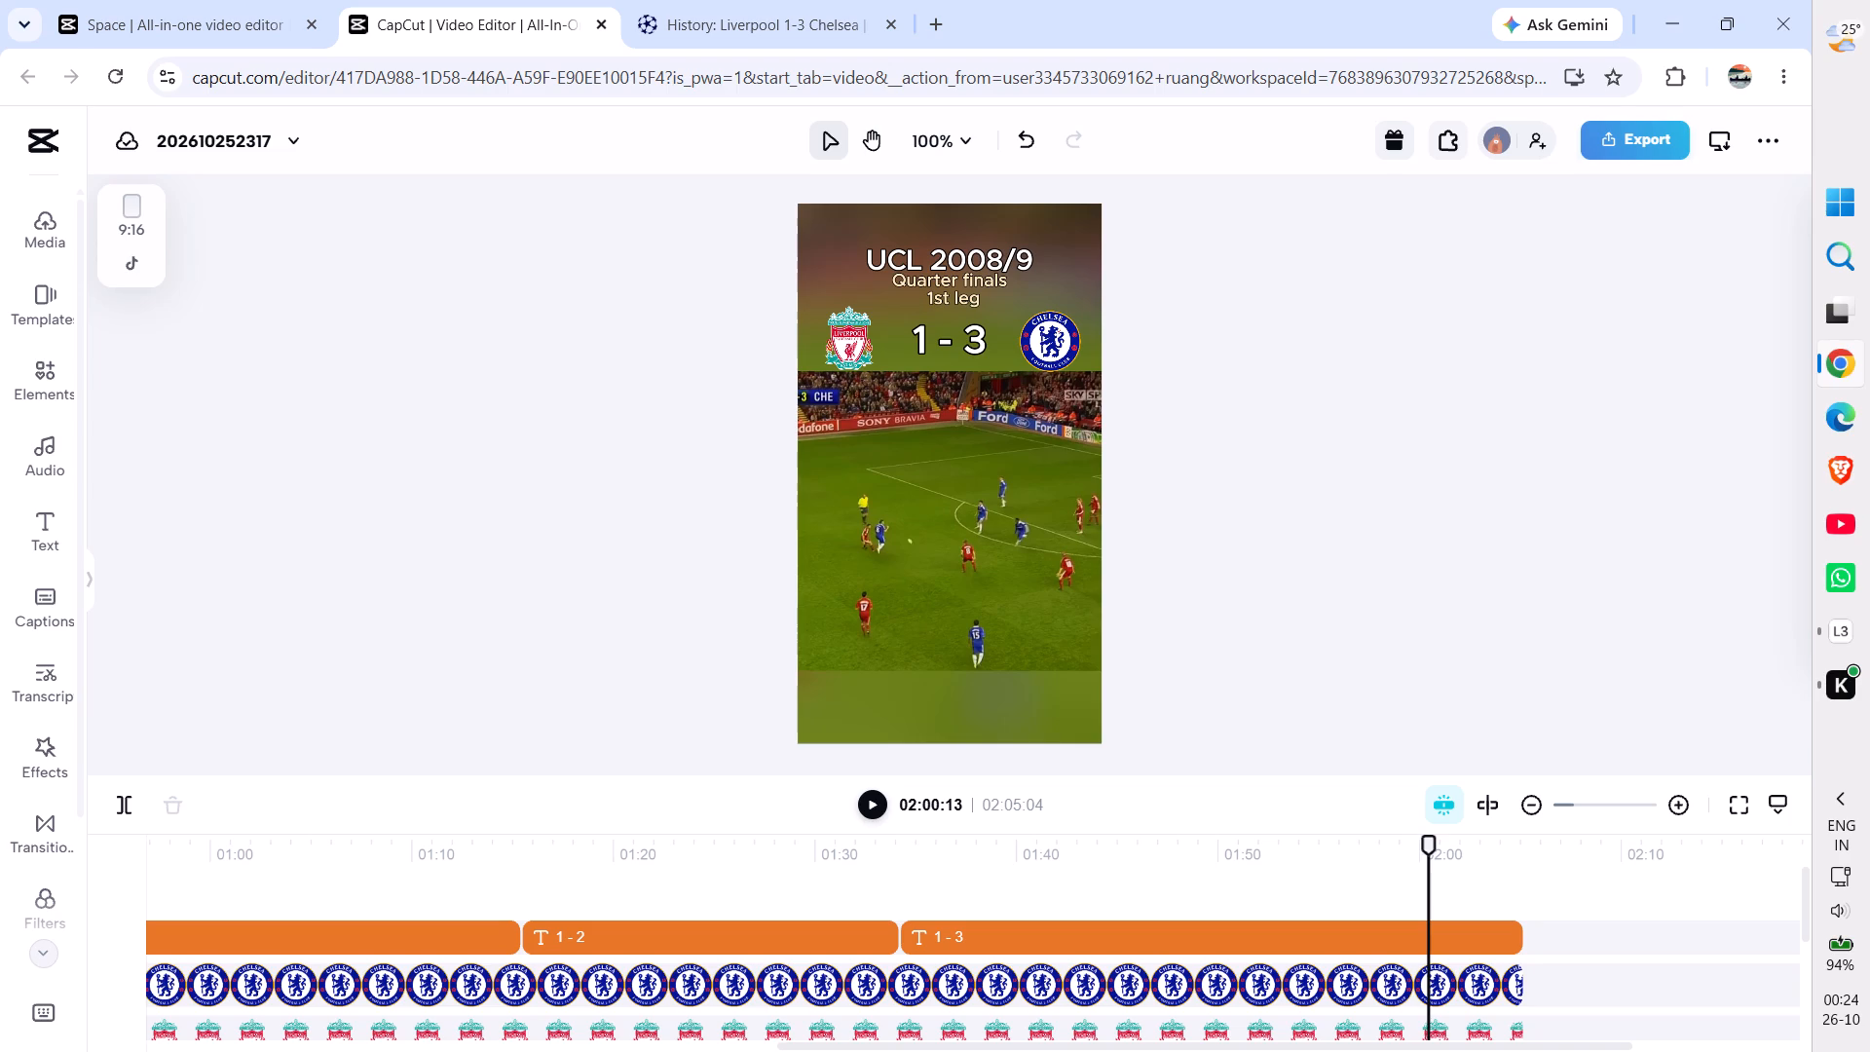
key(space)
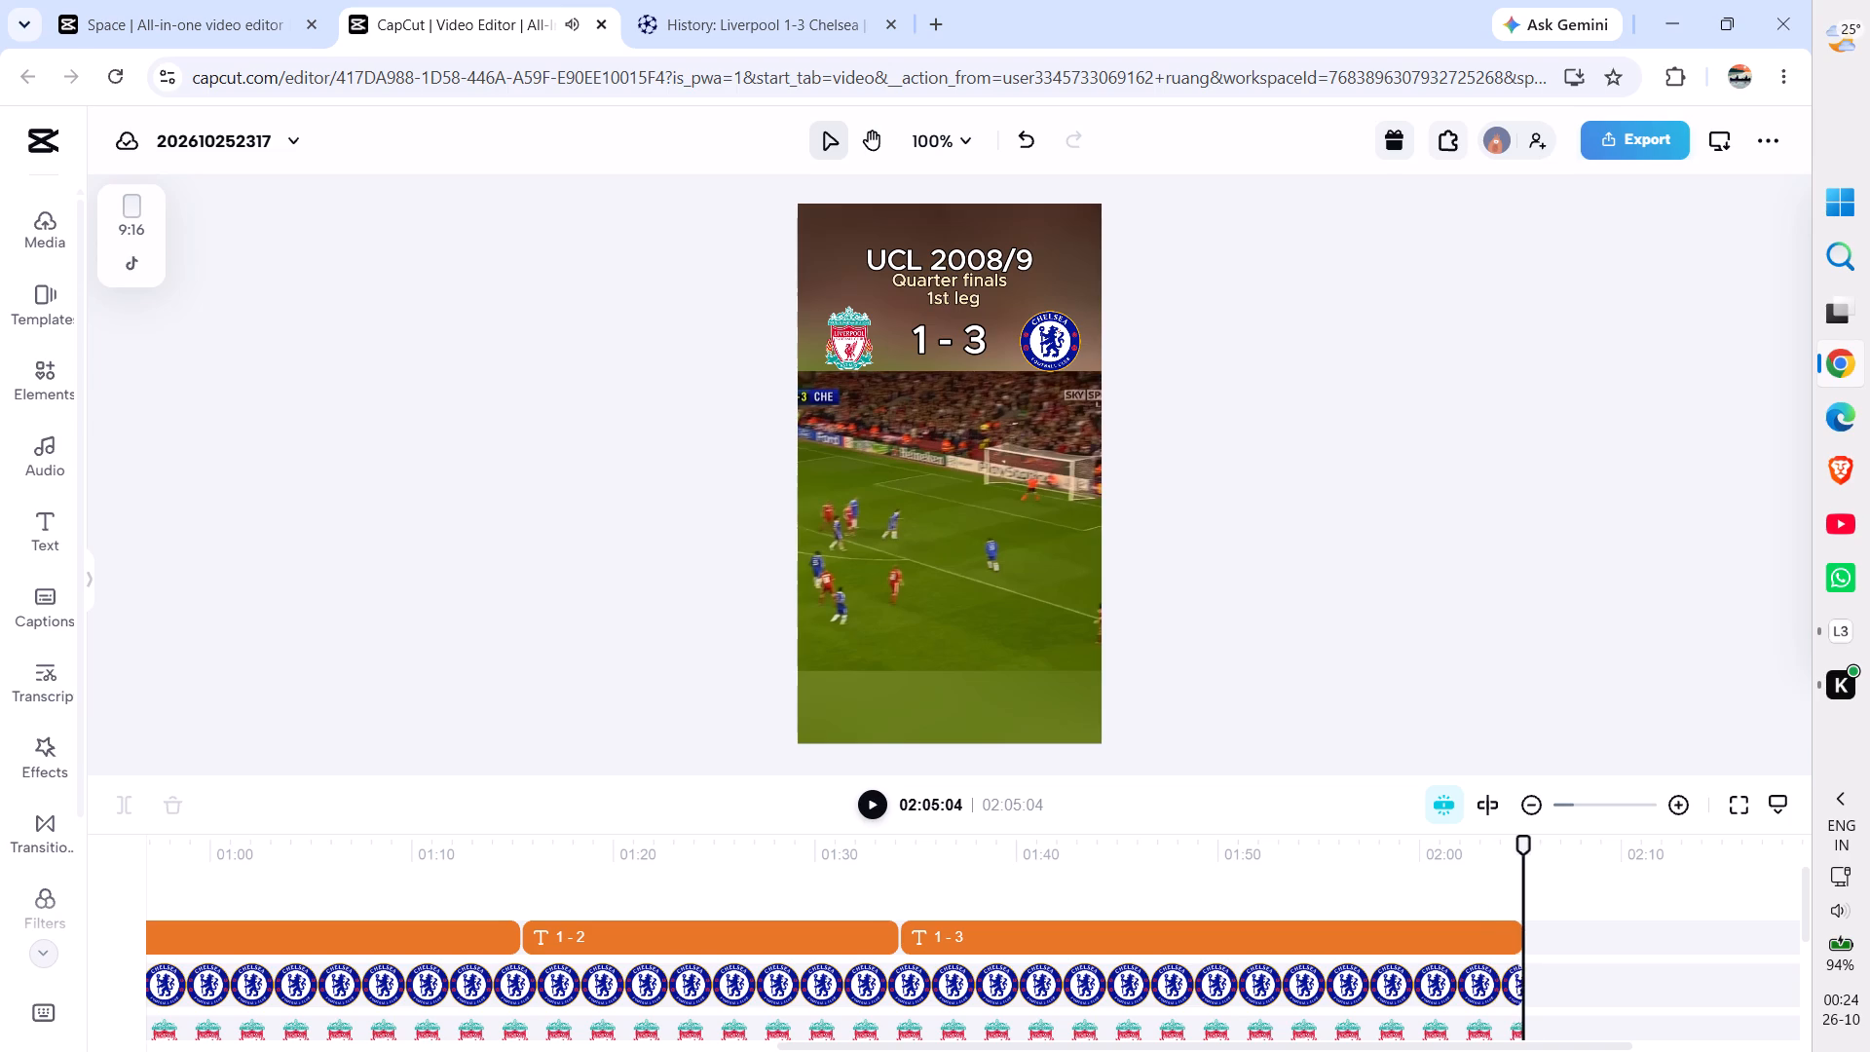
Play the video from the start and place the playhead at 00:04:18, just after Liverpool's first goal.
key(space)
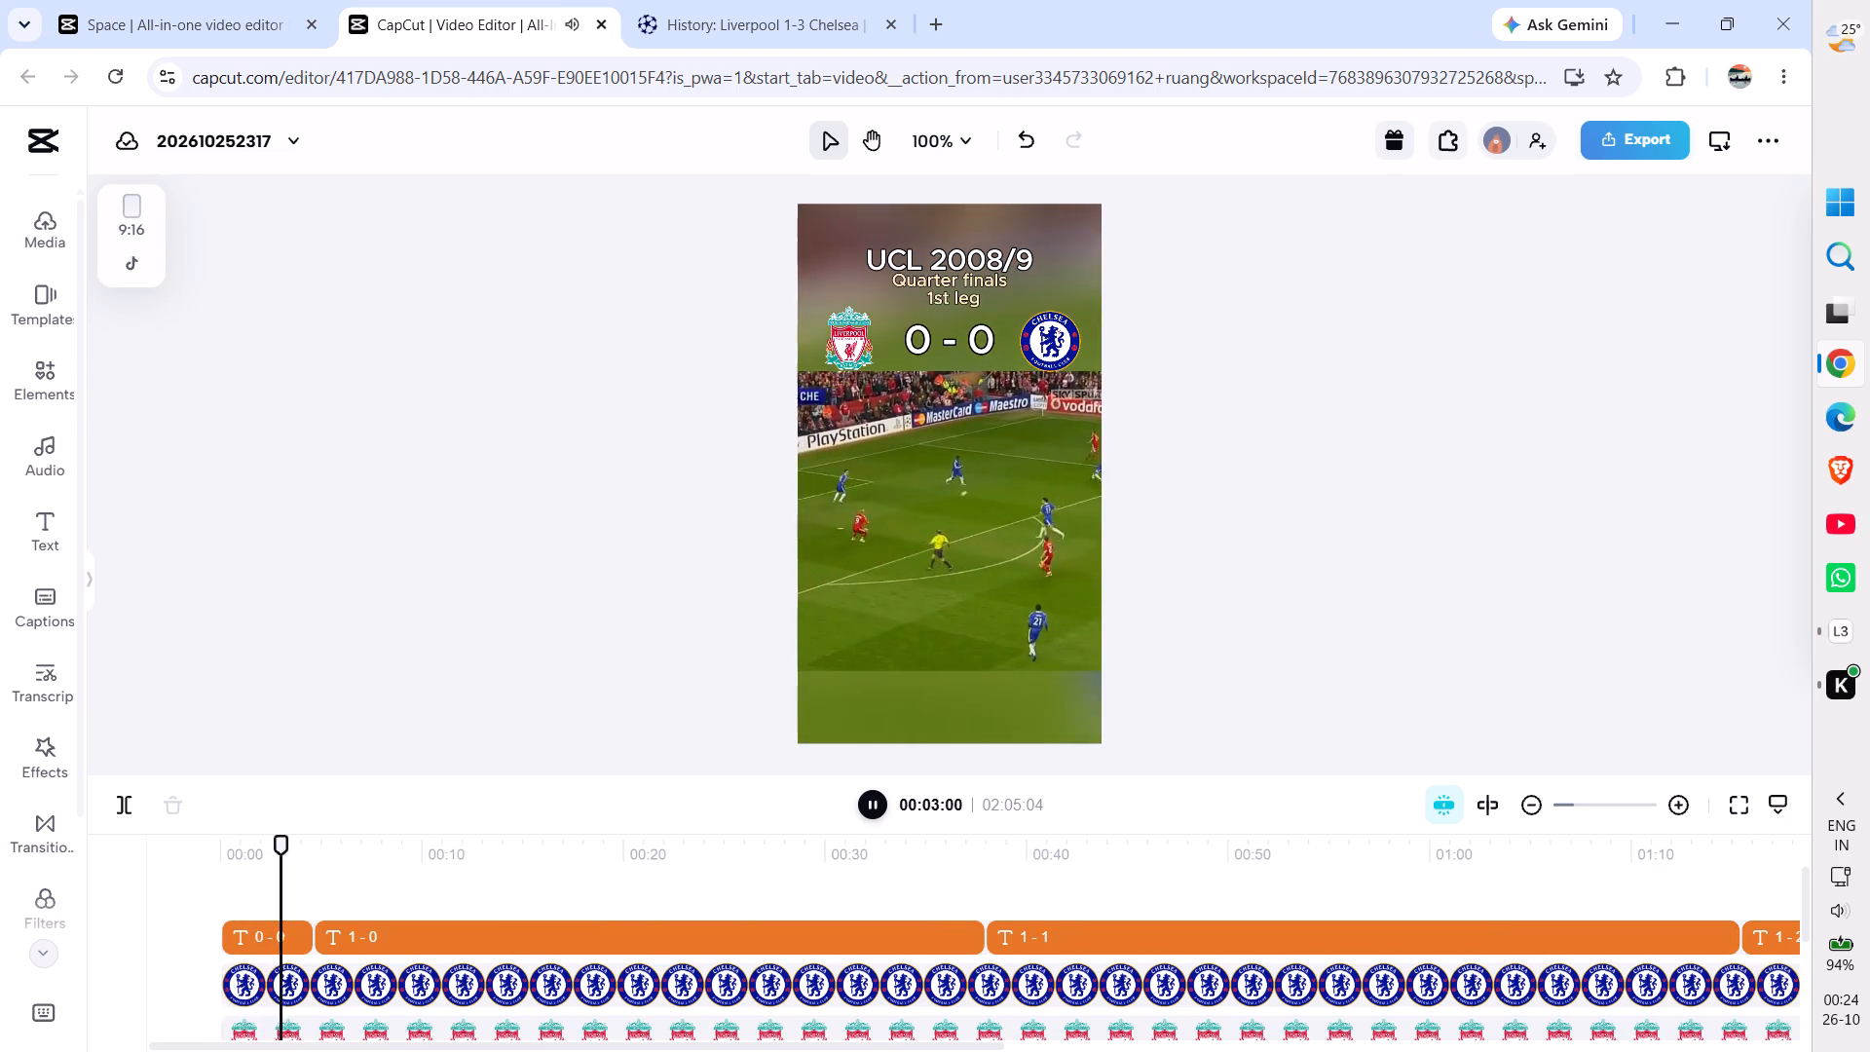
key(space)
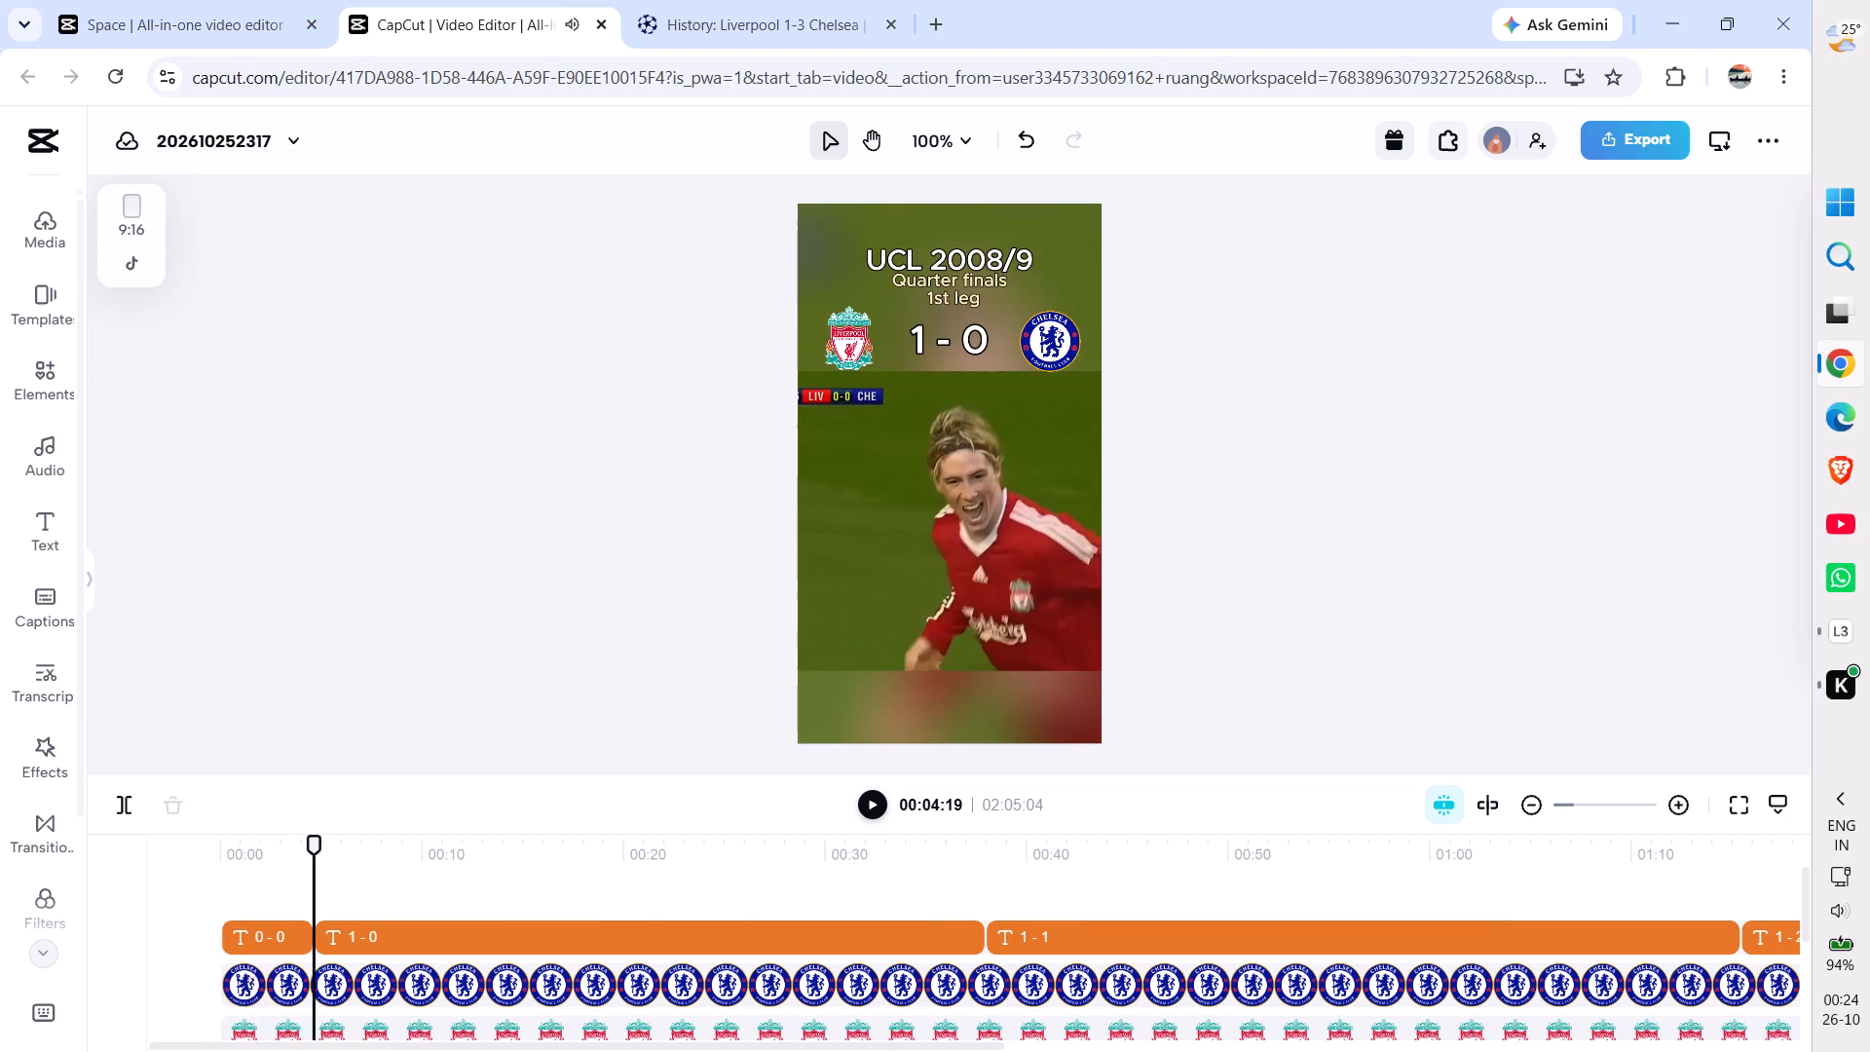
click(316, 839)
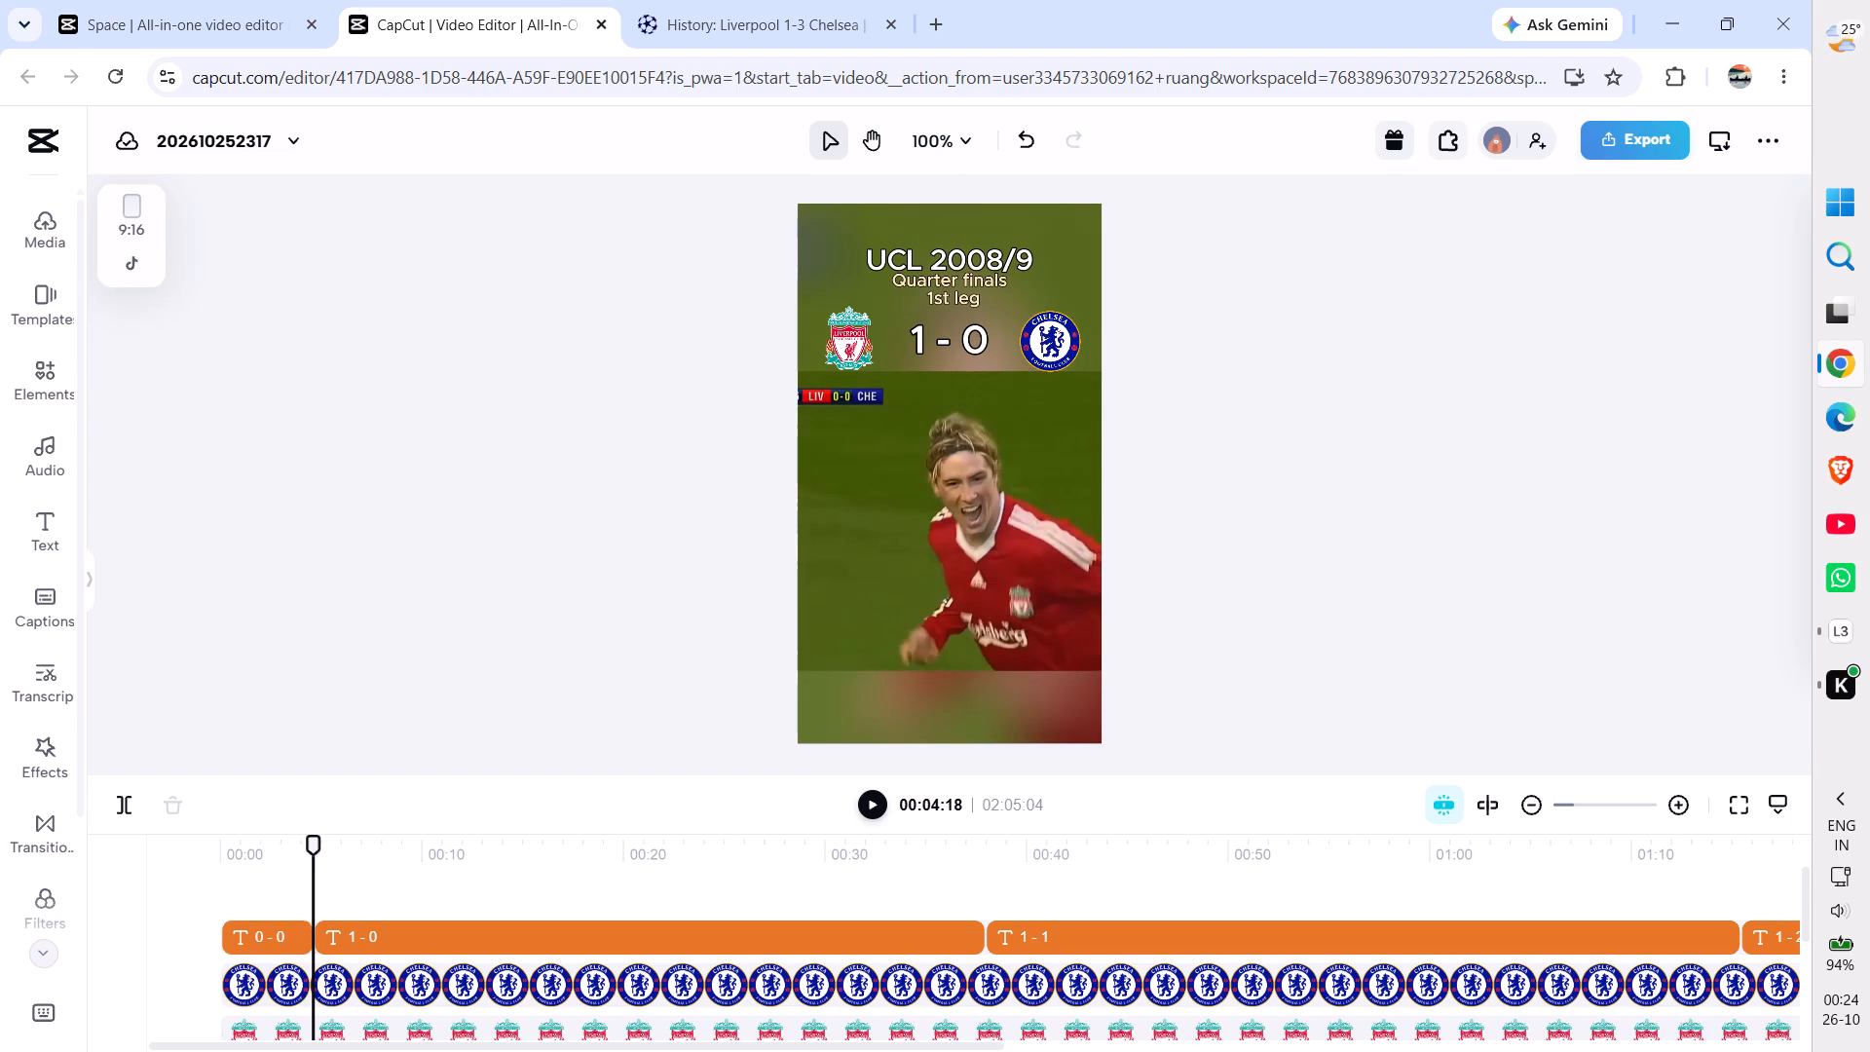
Check the goalscorers on the UEFA match page and search Google for "f torres" to examine the player's details.
click(690, 0)
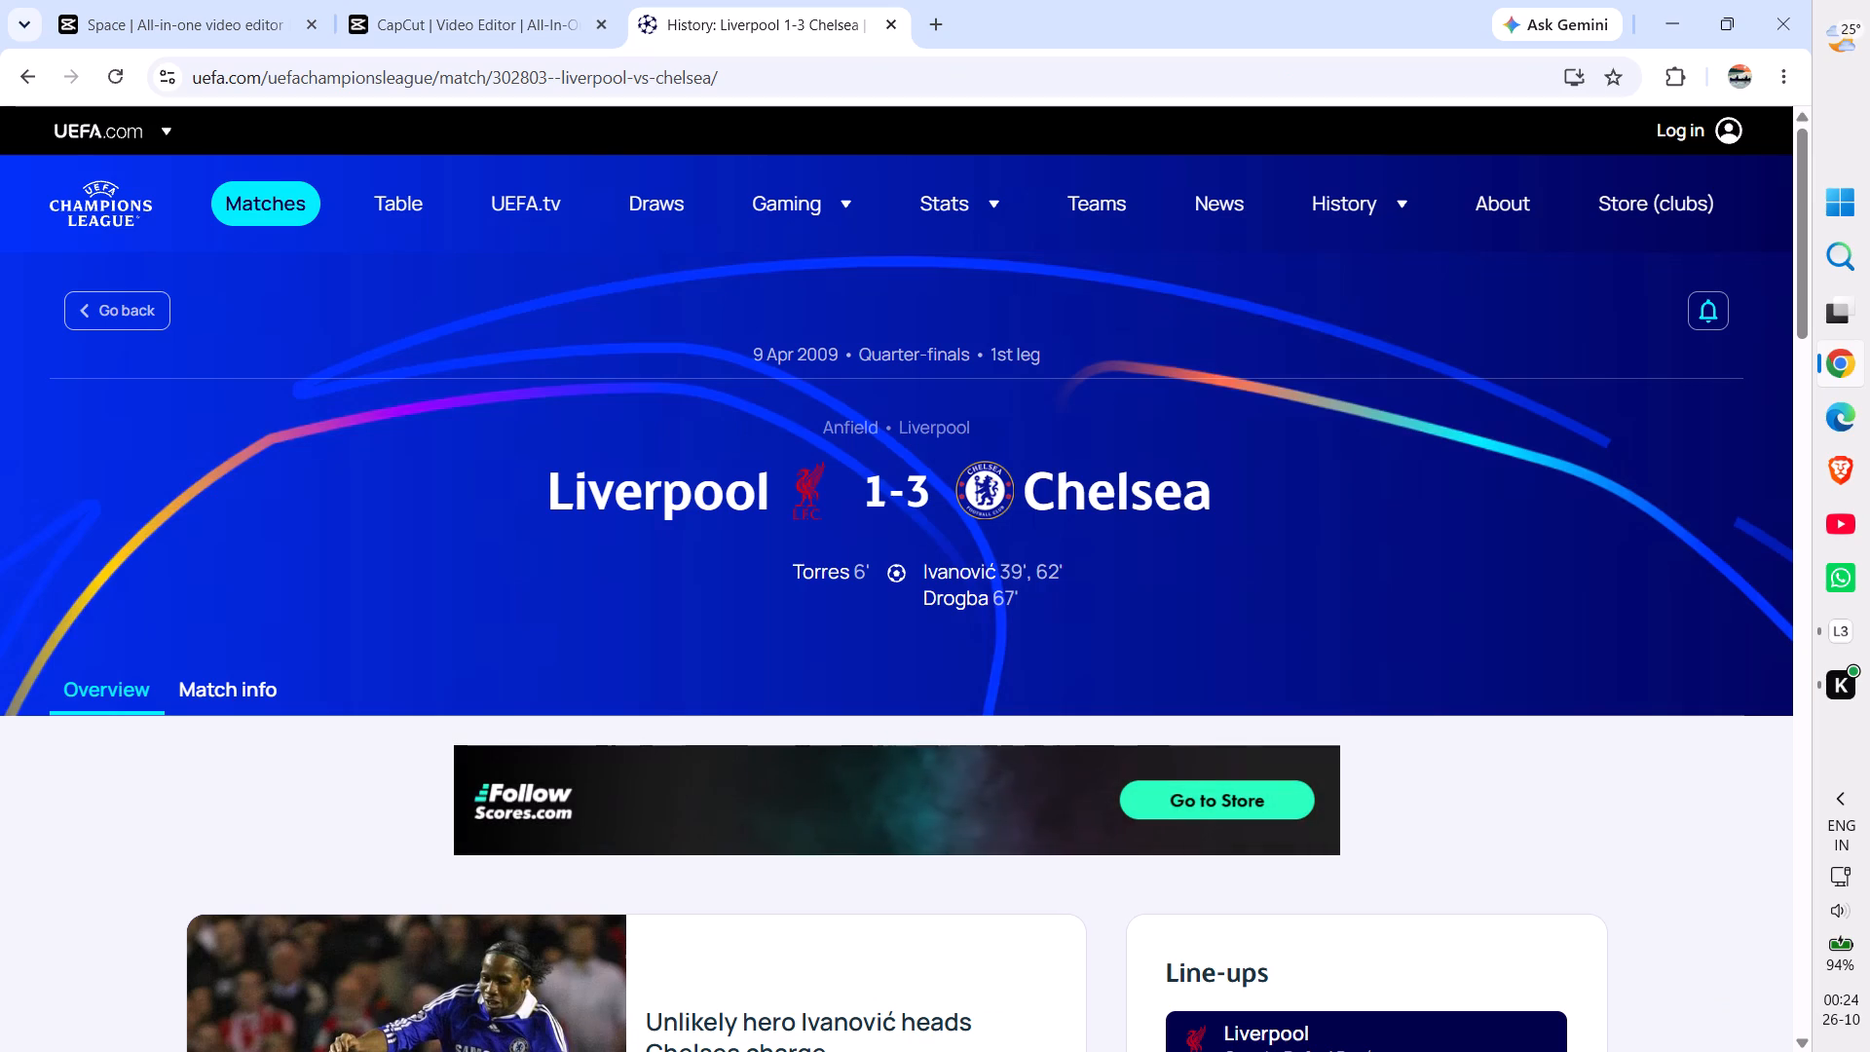
scroll(692, 606, down, 2)
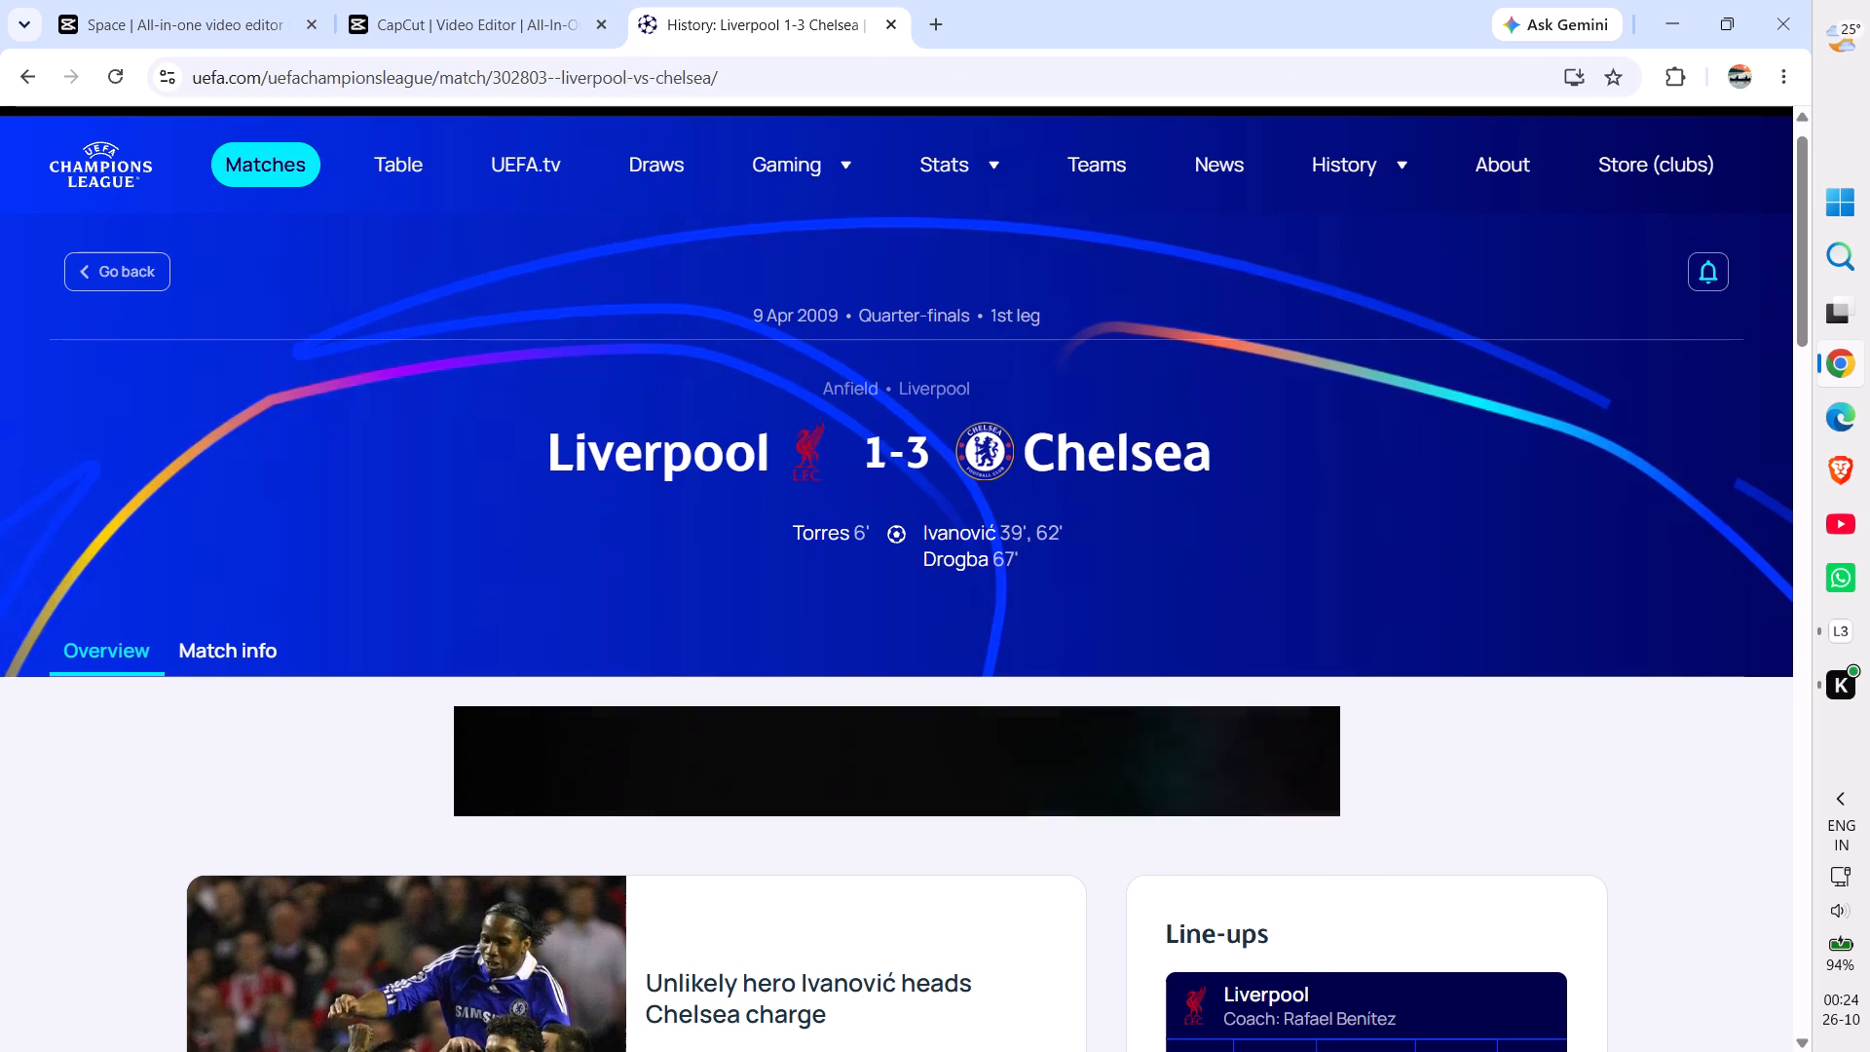
click(932, 25)
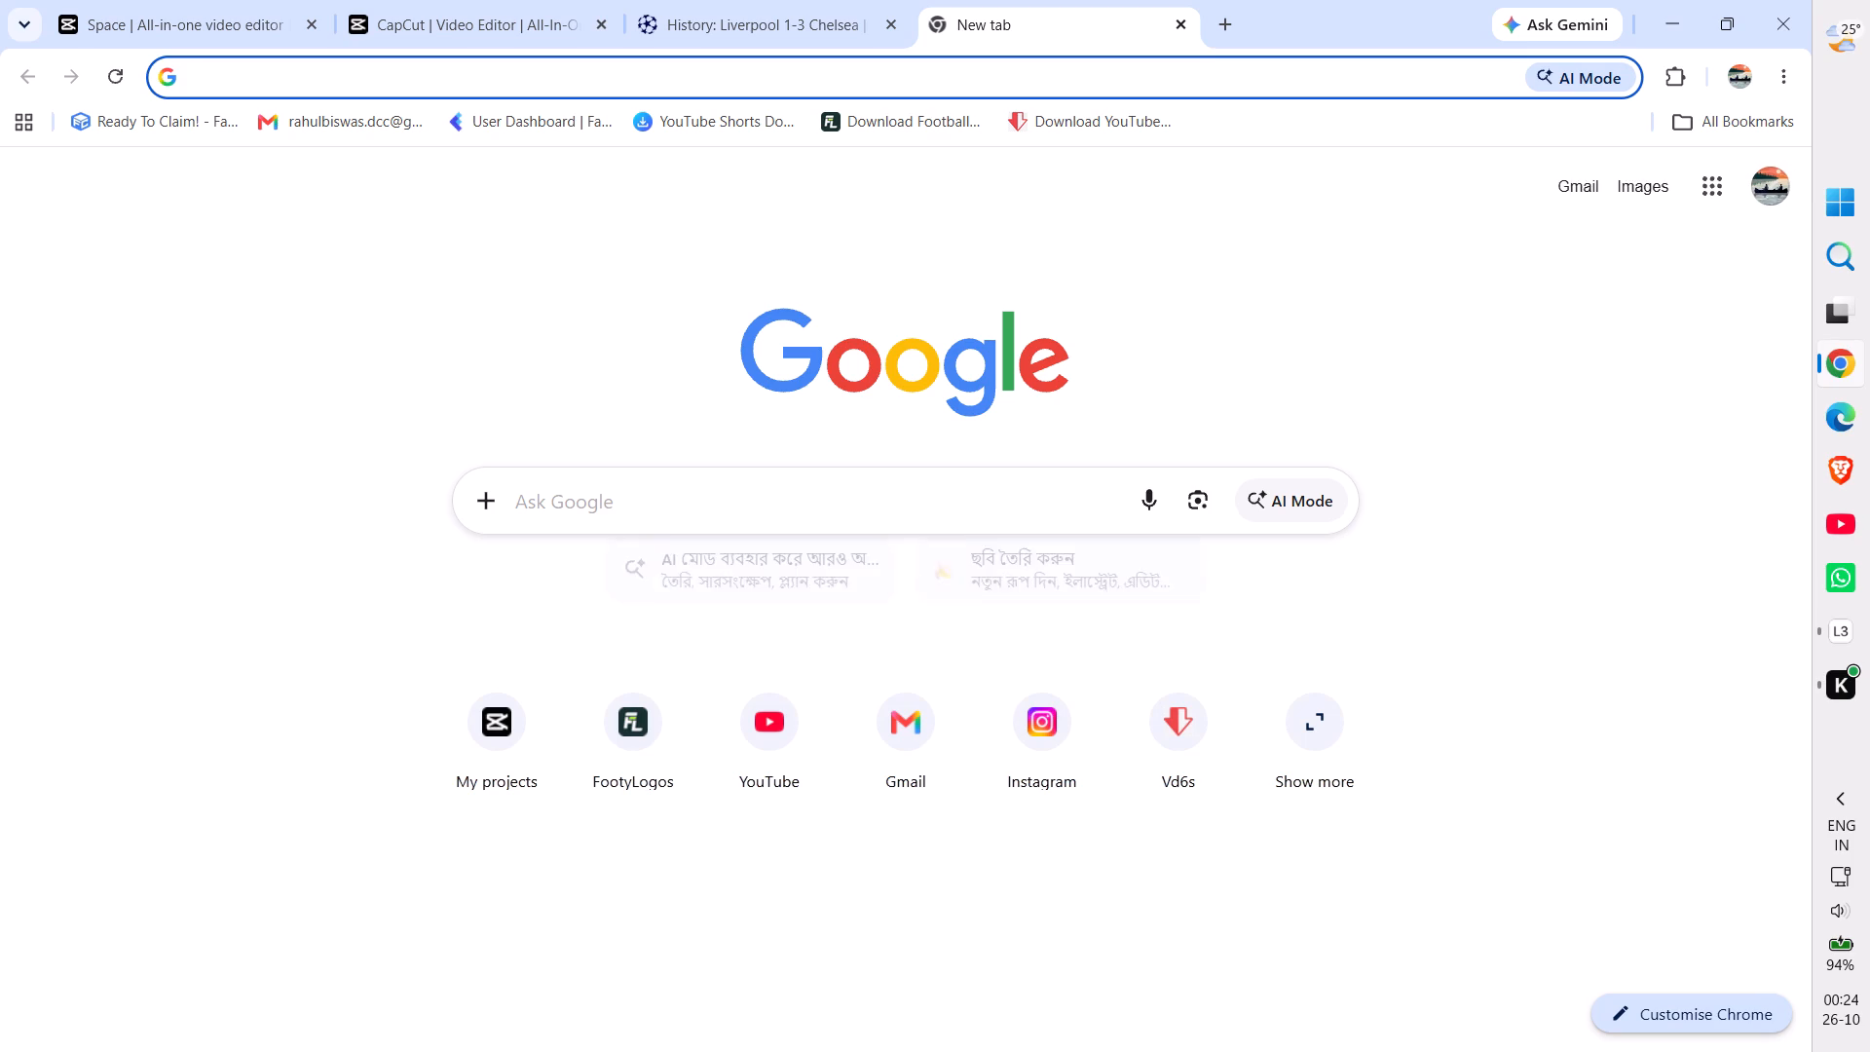
text(f torres)
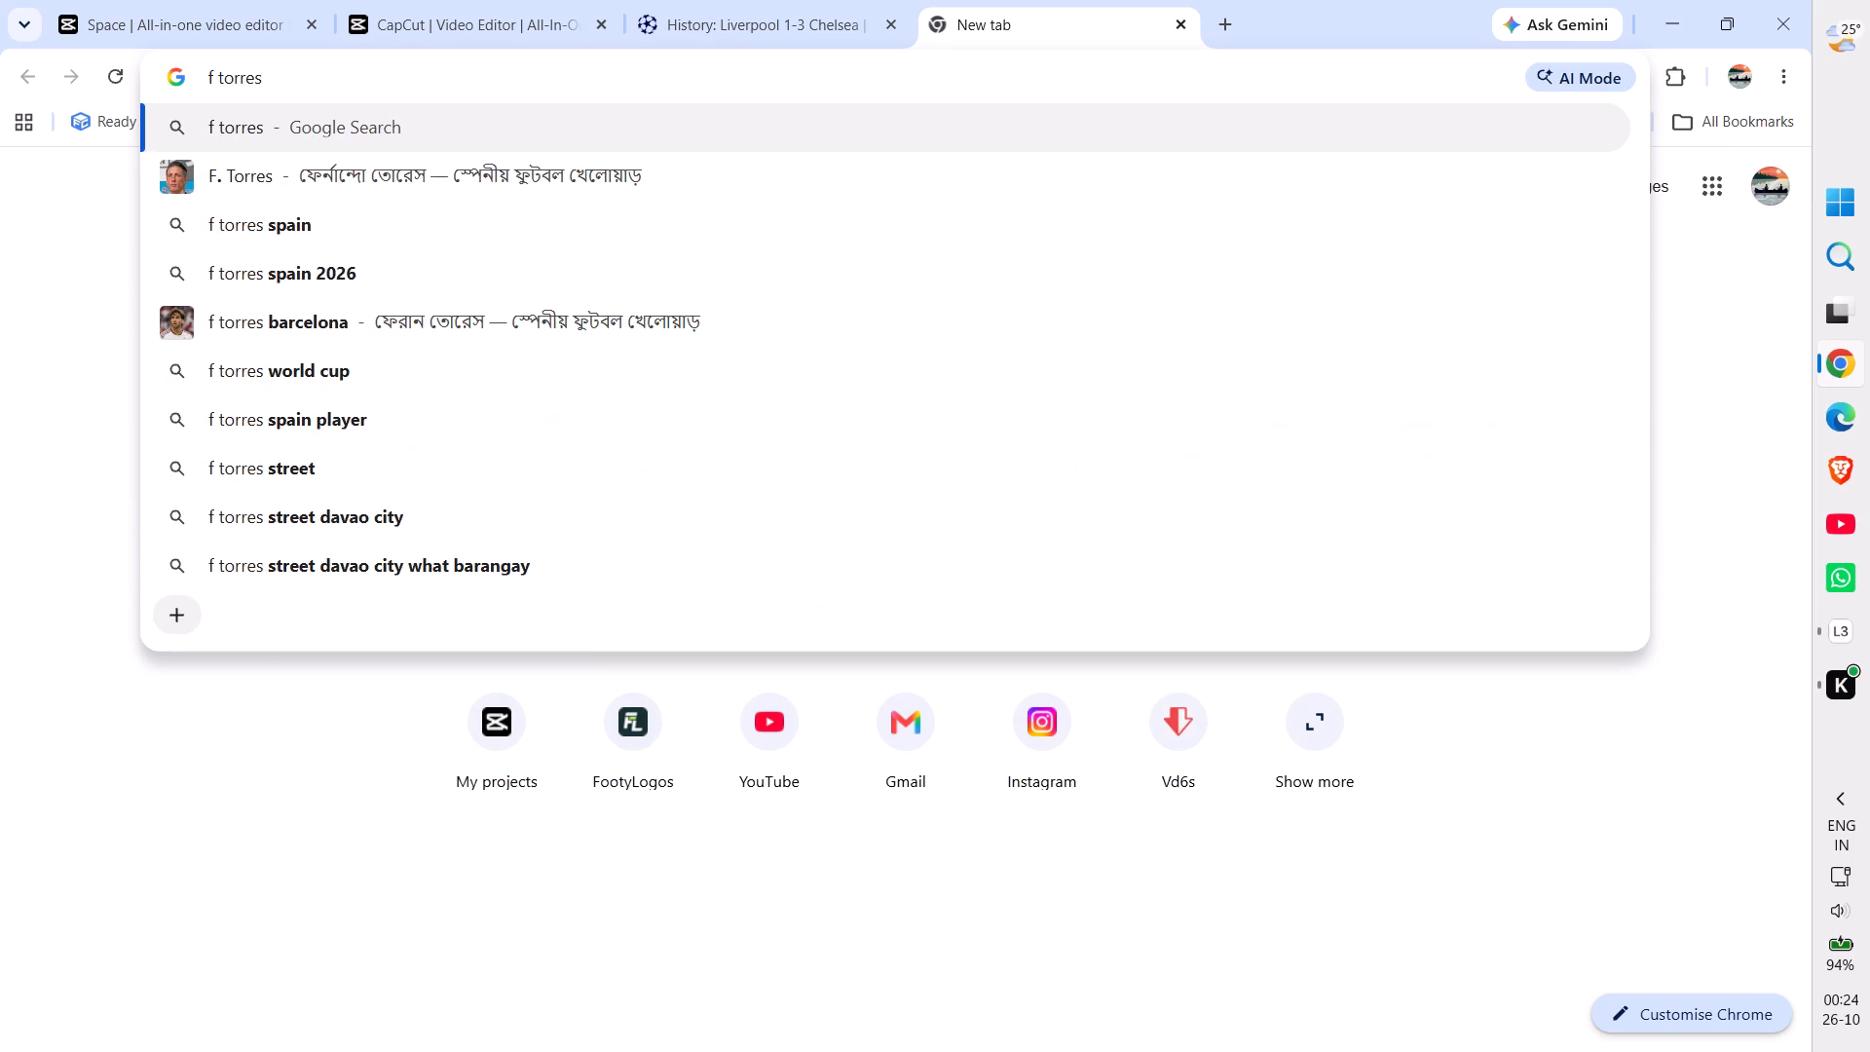
key(Down)
key(Return)
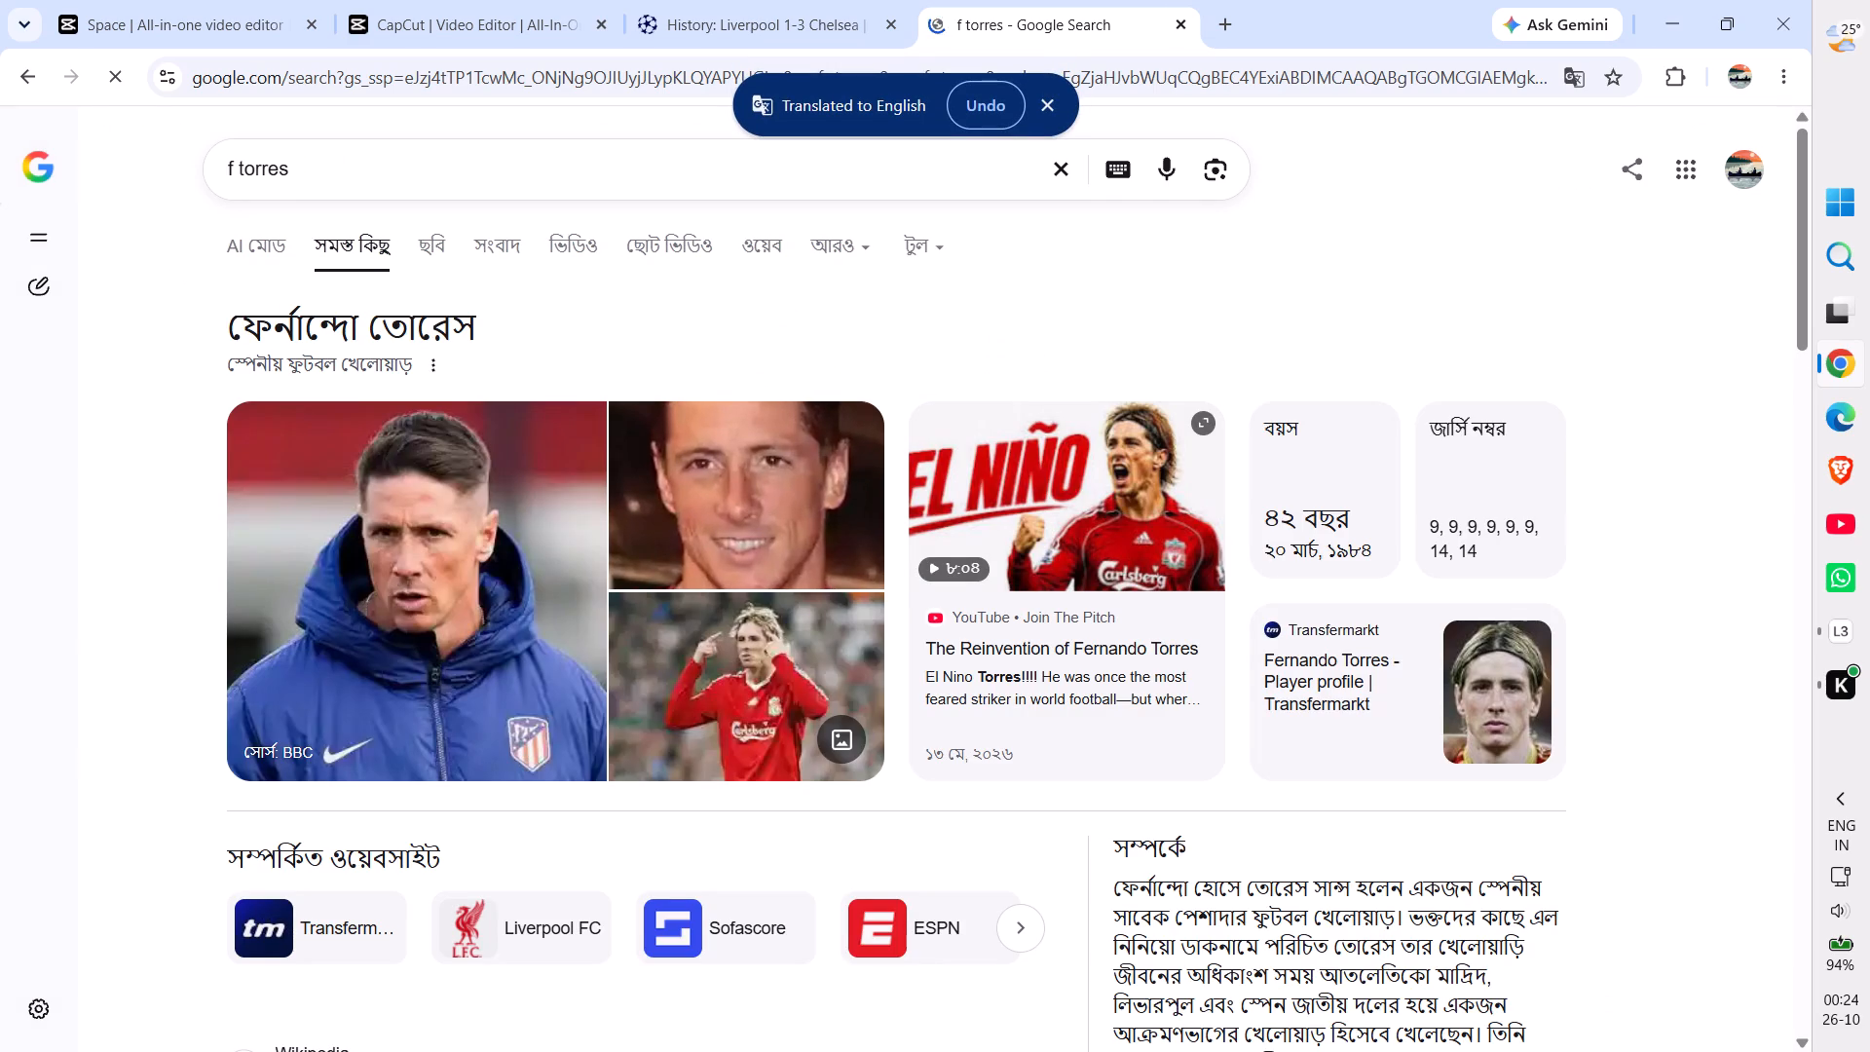
scroll(623, 535, down, 2)
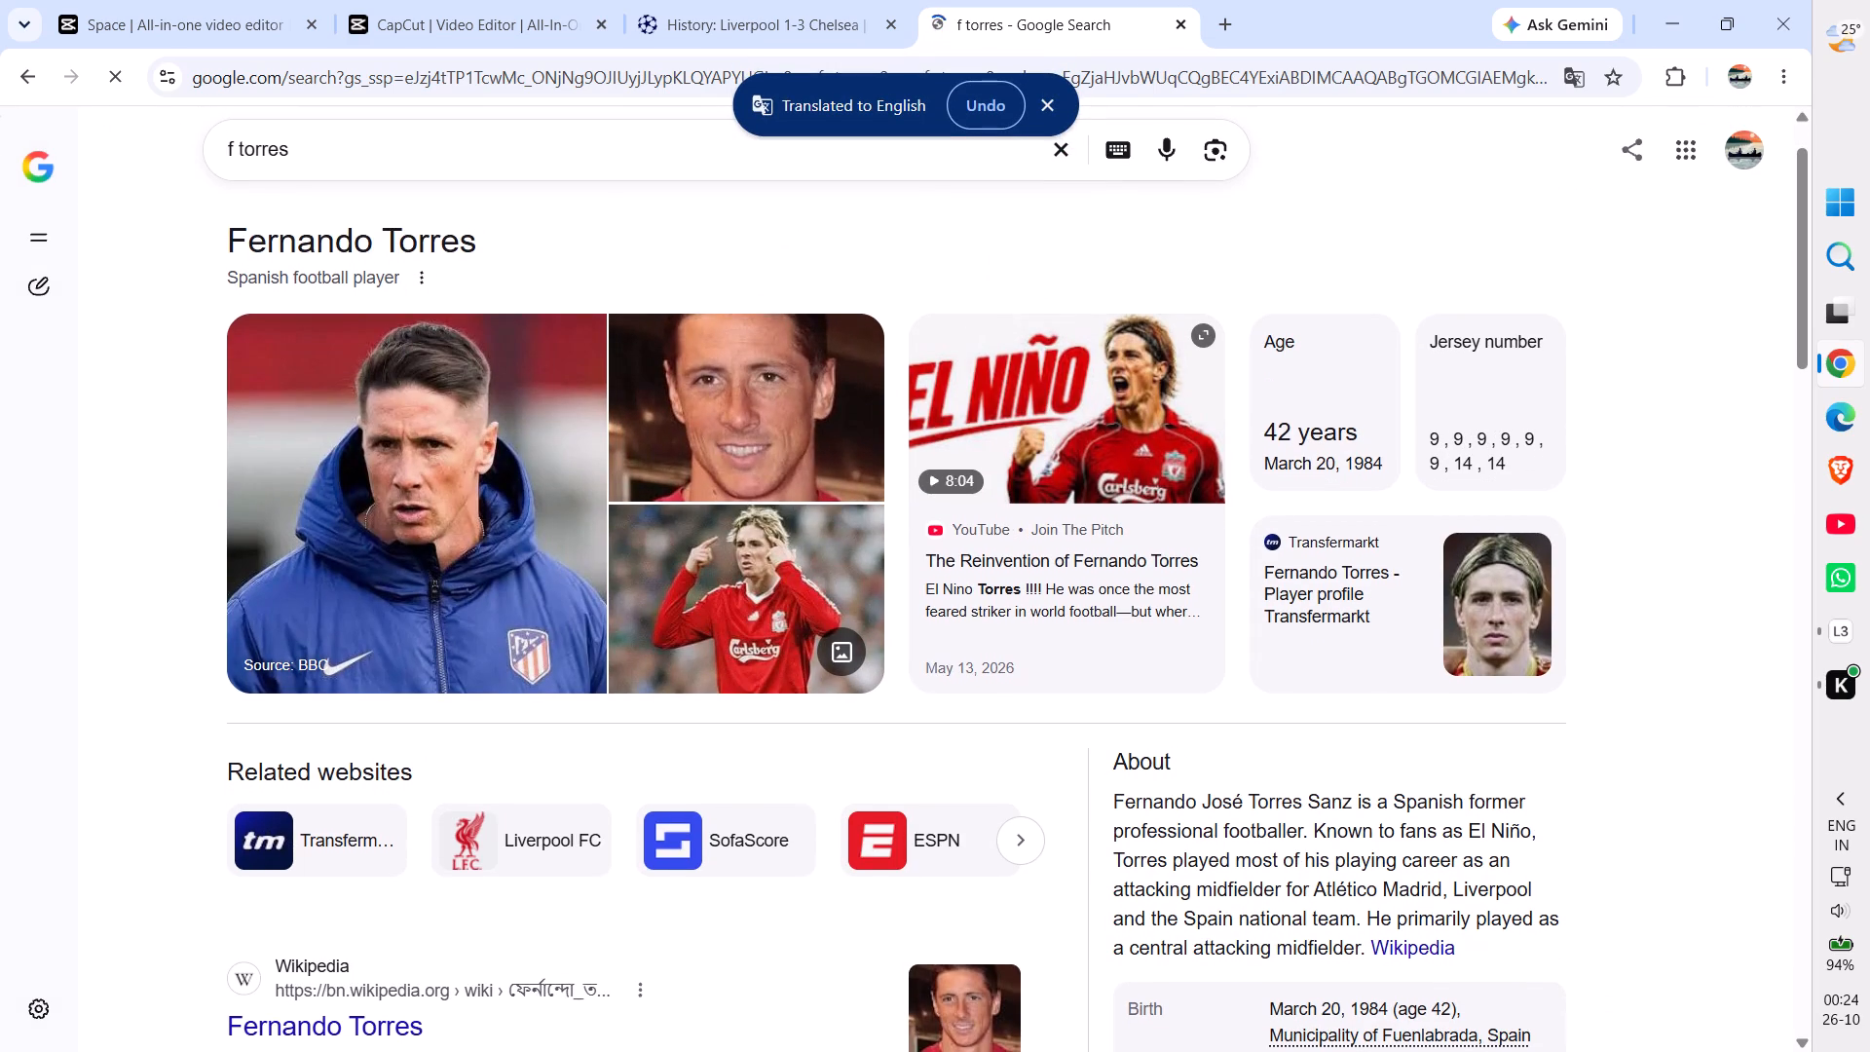
scroll(623, 535, down, 2)
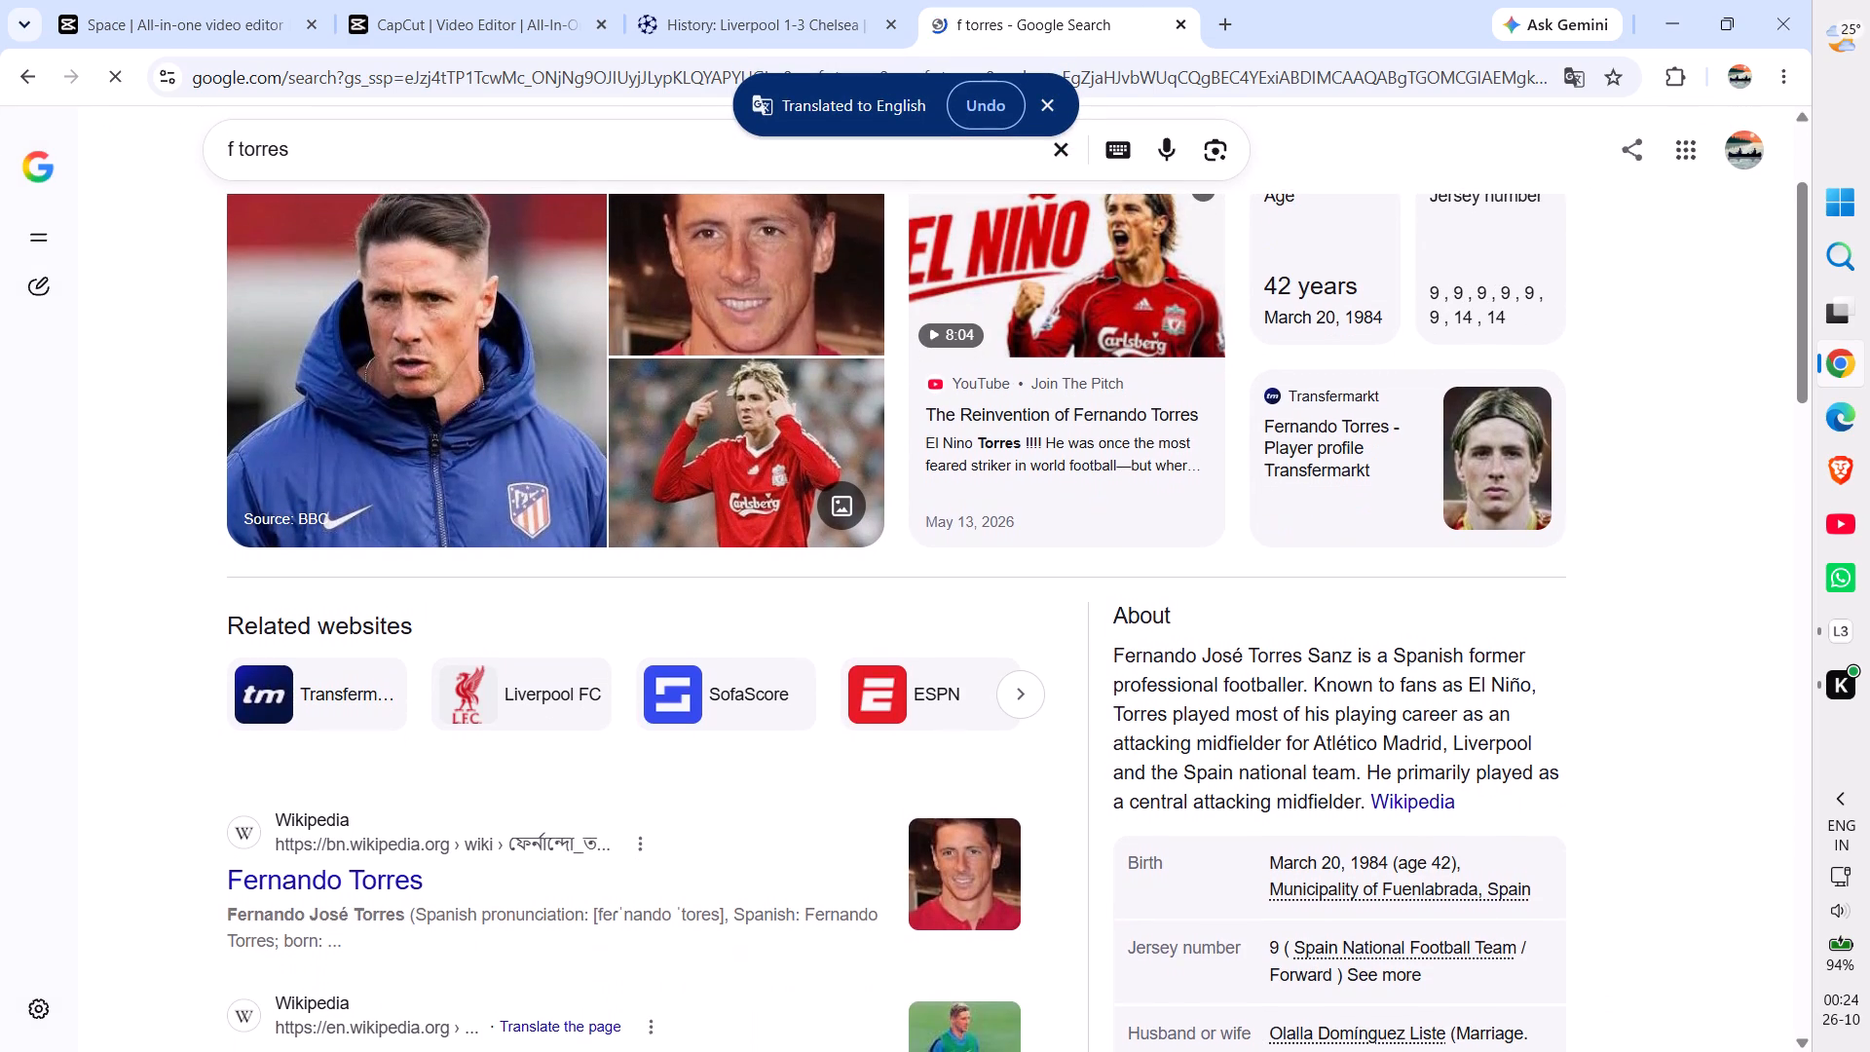
scroll(623, 535, down, 3)
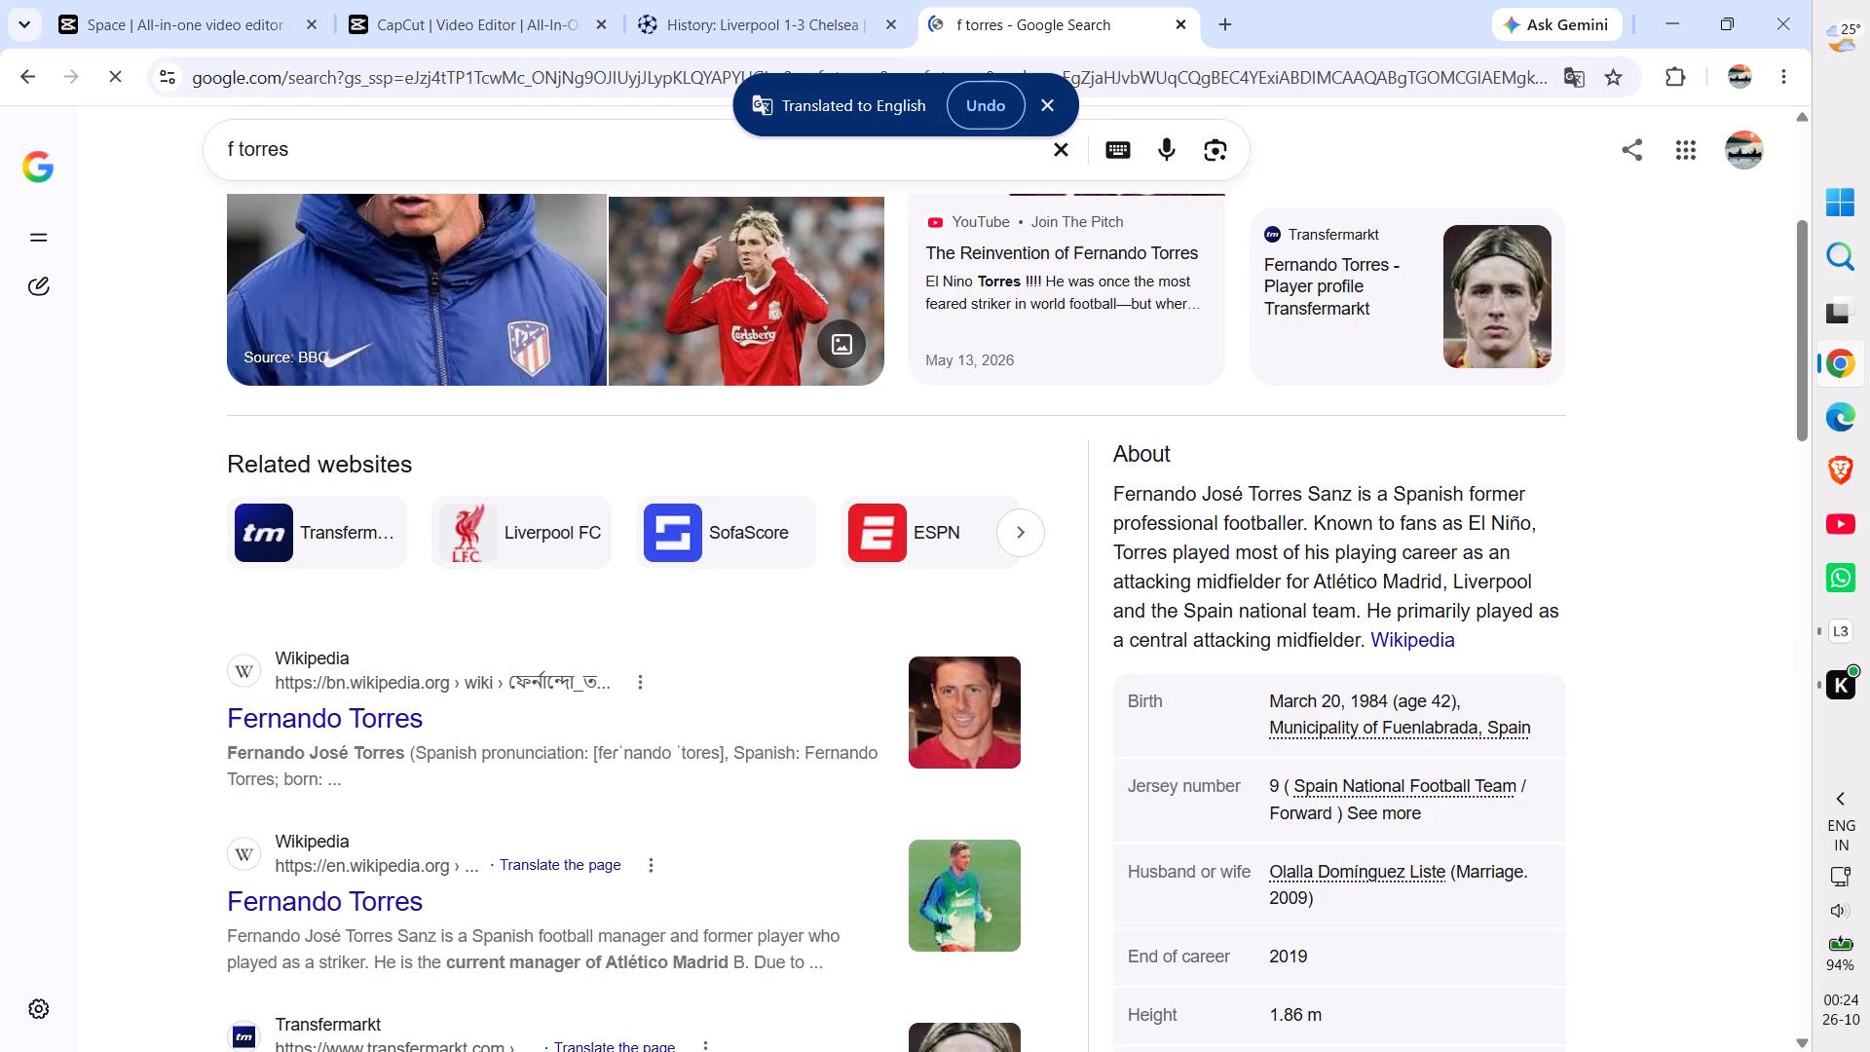
scroll(623, 535, down, 3)
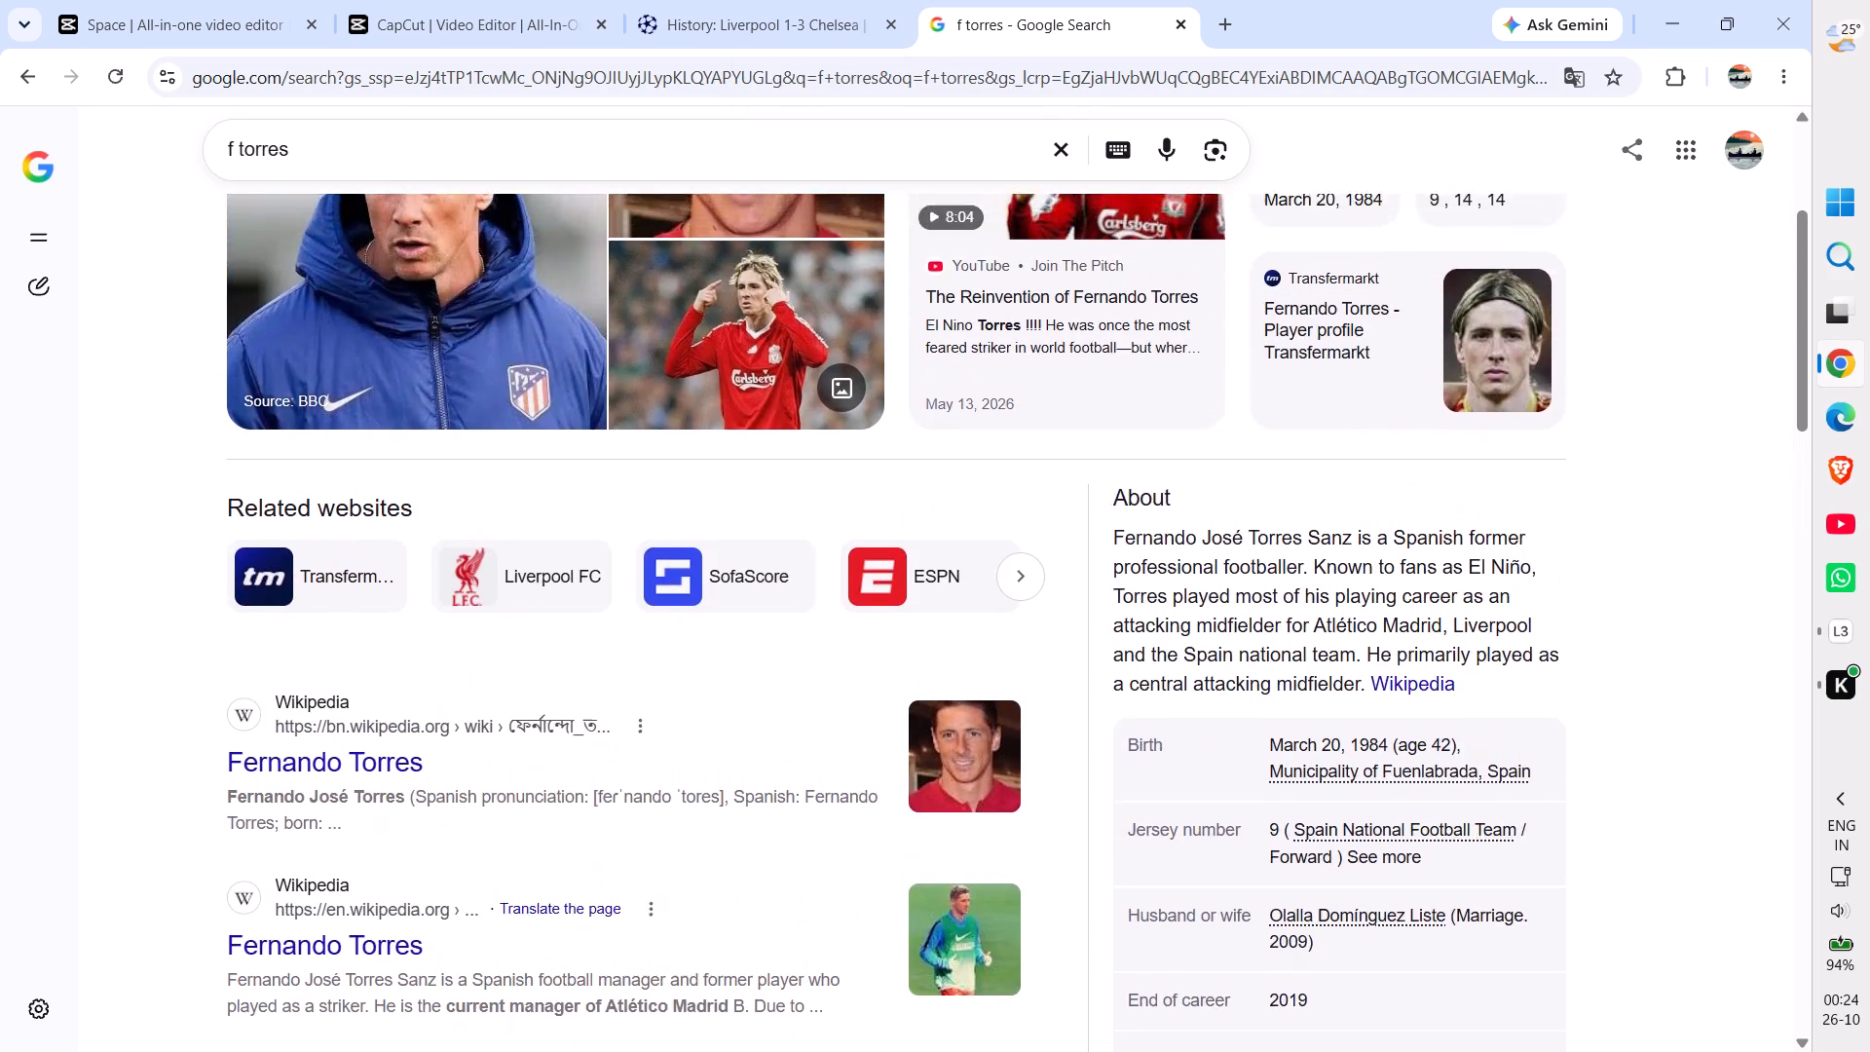
scroll(623, 535, up, 2)
scroll(623, 535, right, 2)
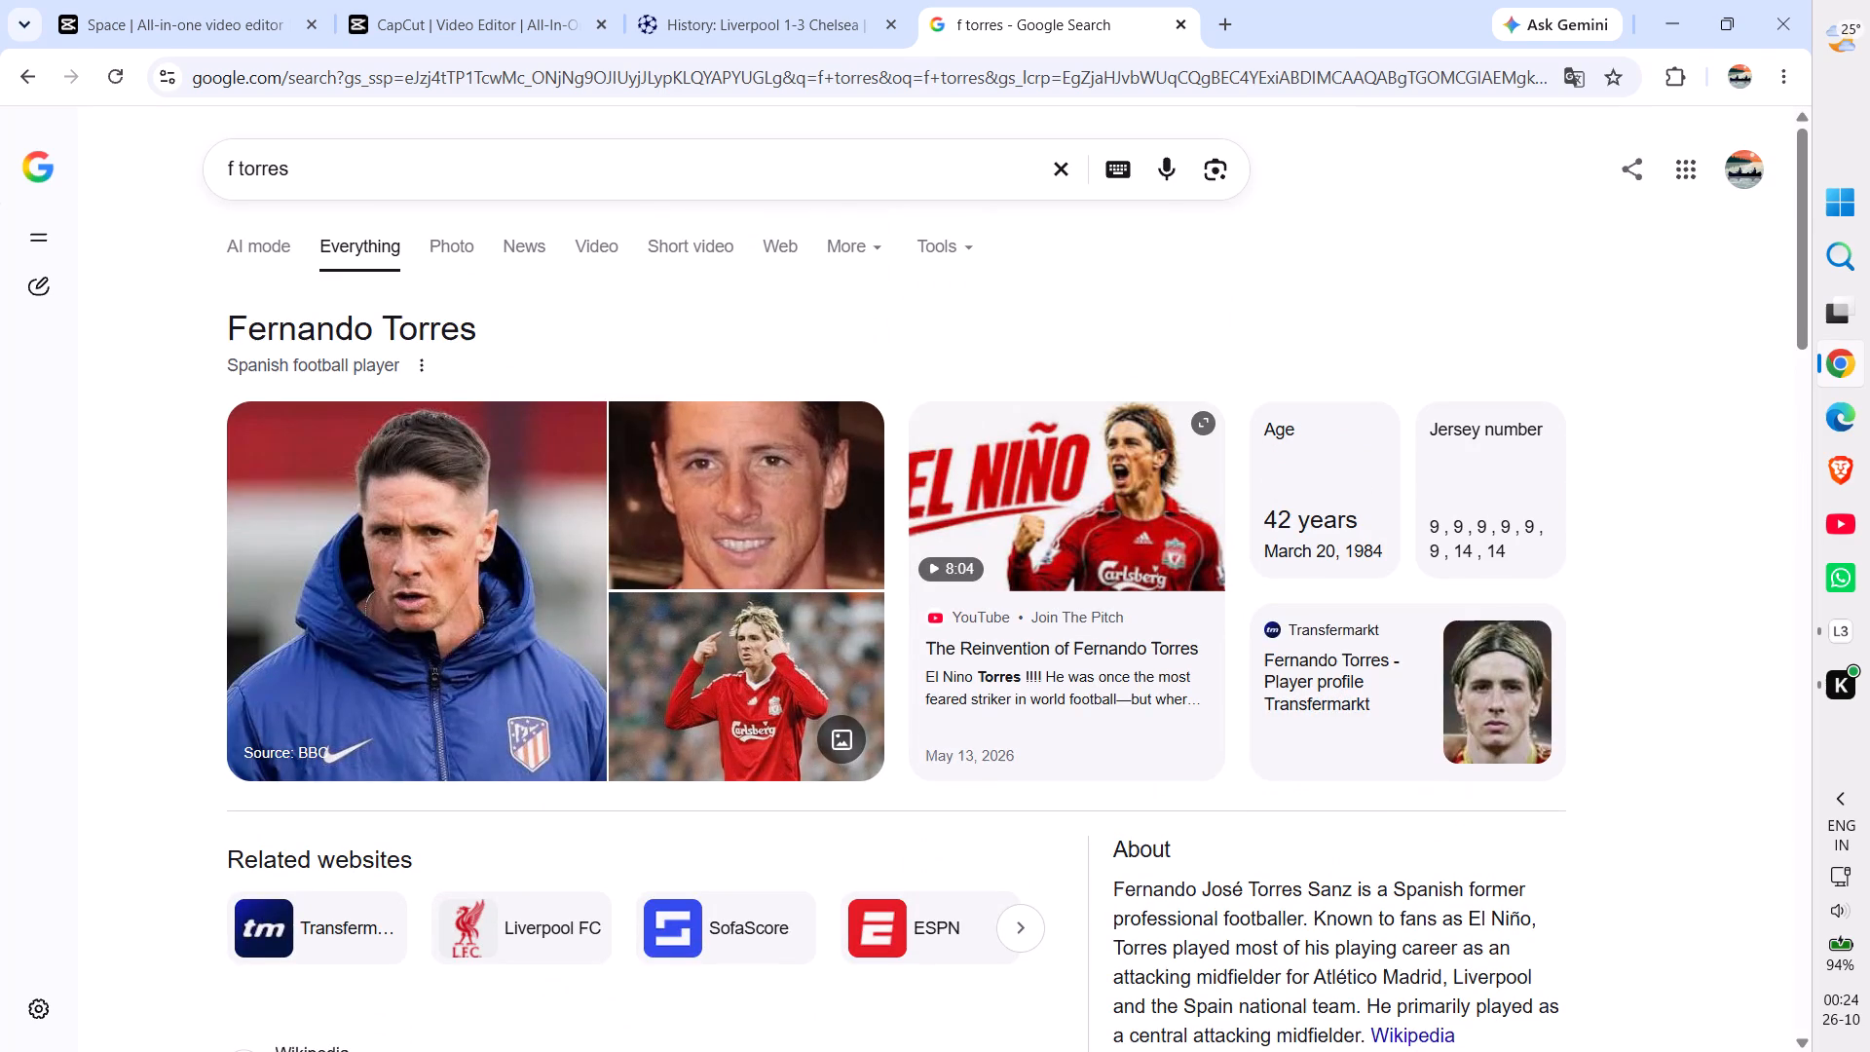
scroll(623, 535, right, 1)
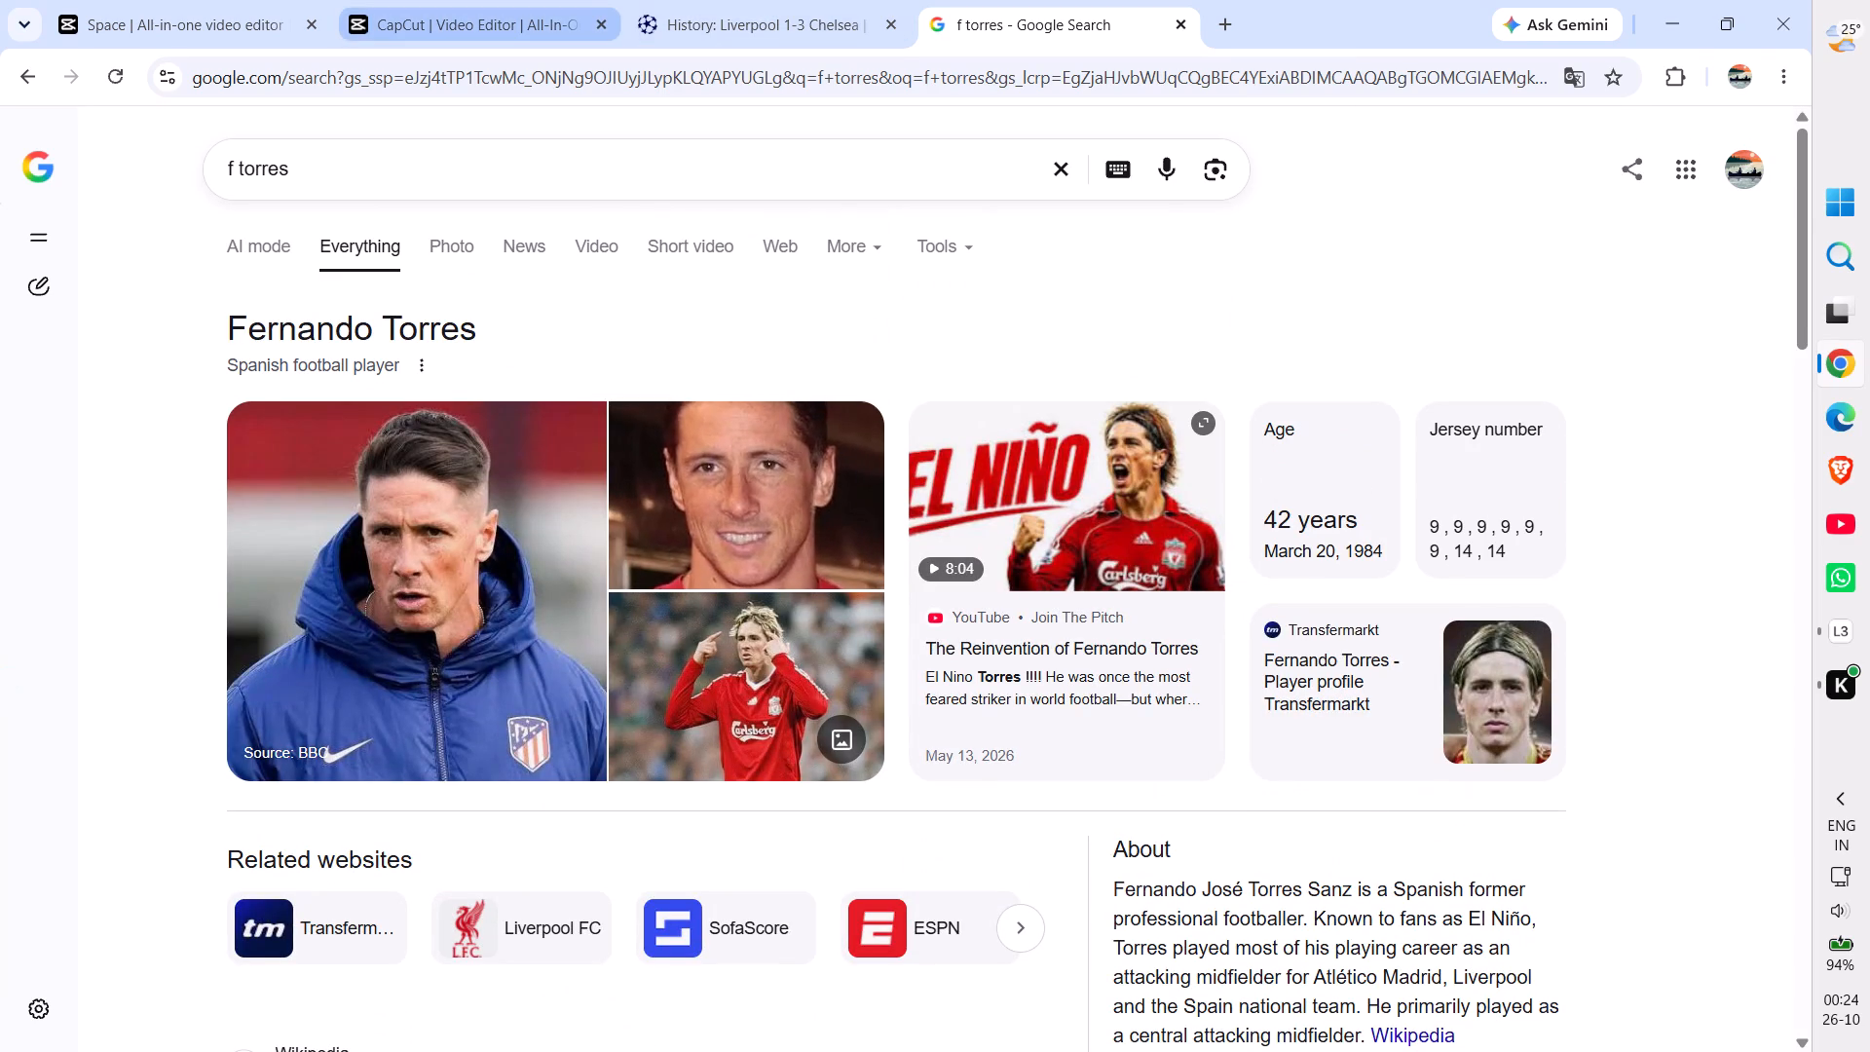
Copy Liverpool's scorer entry "Torres 6'" from the UEFA match page.
click(741, 4)
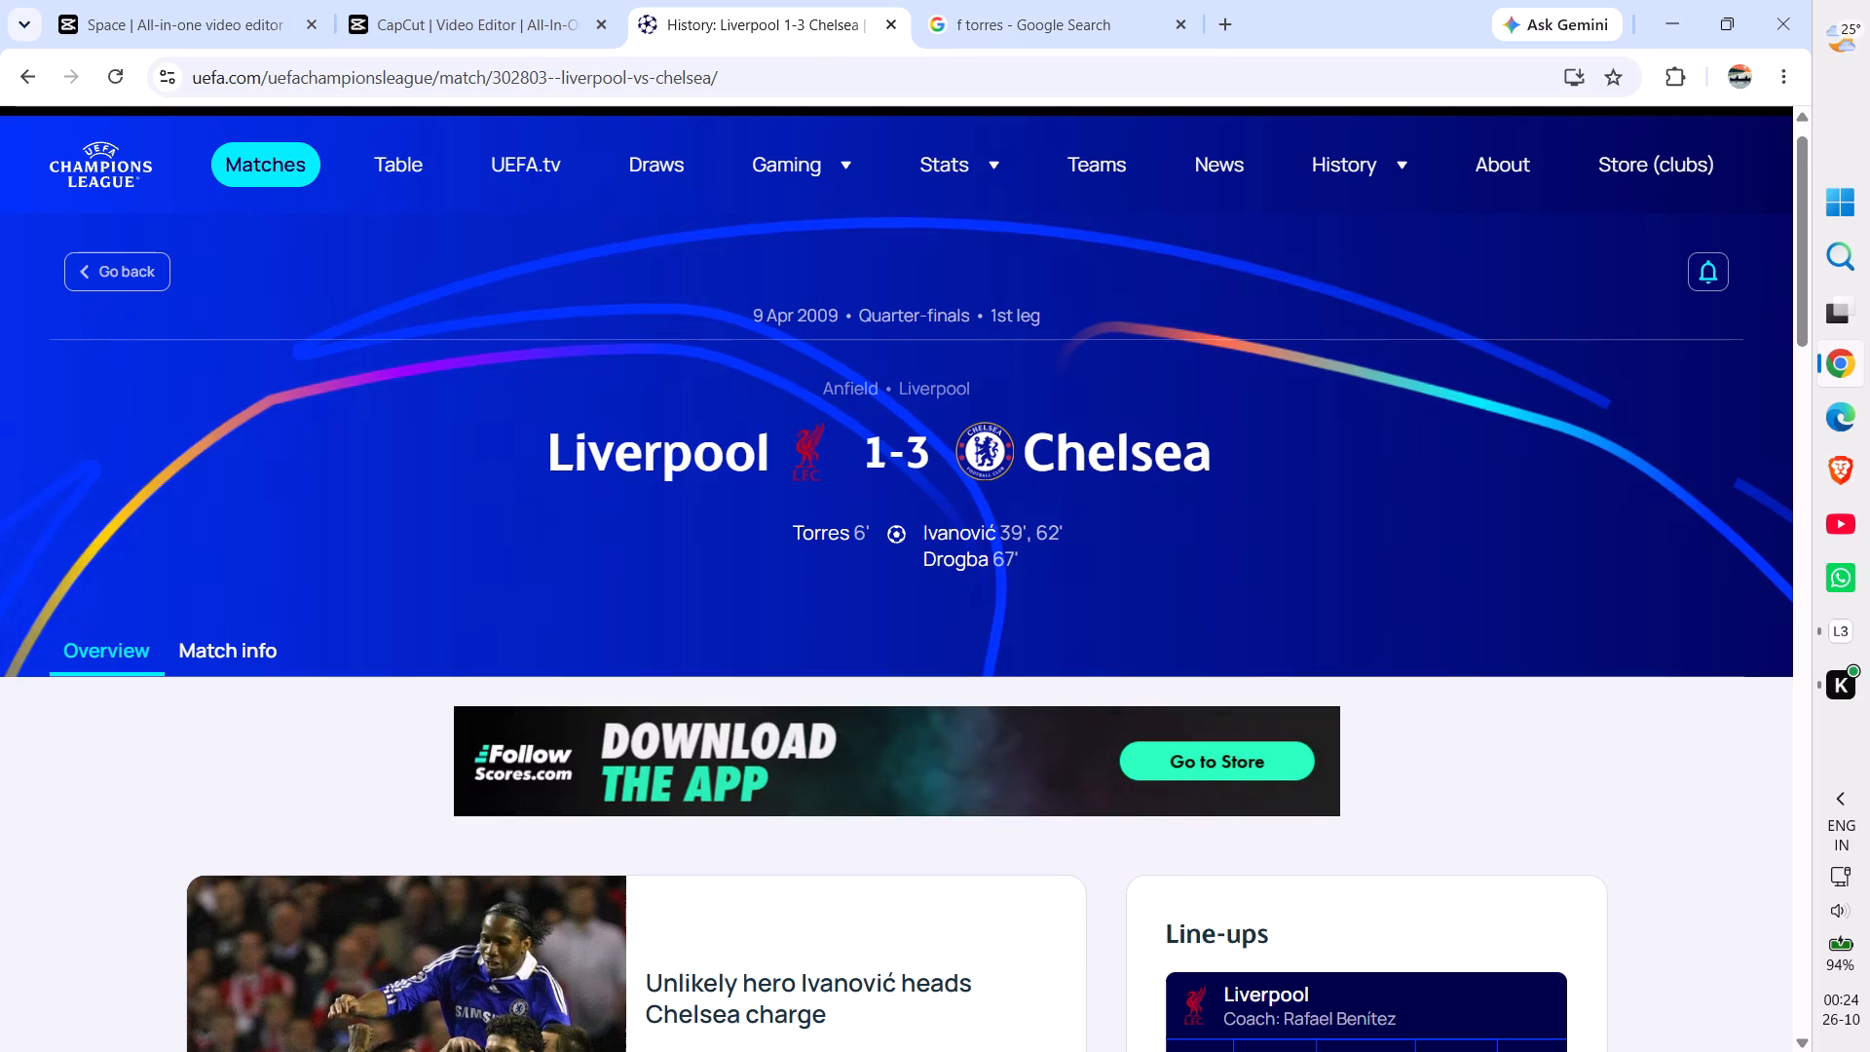
drag(772, 534, 863, 529)
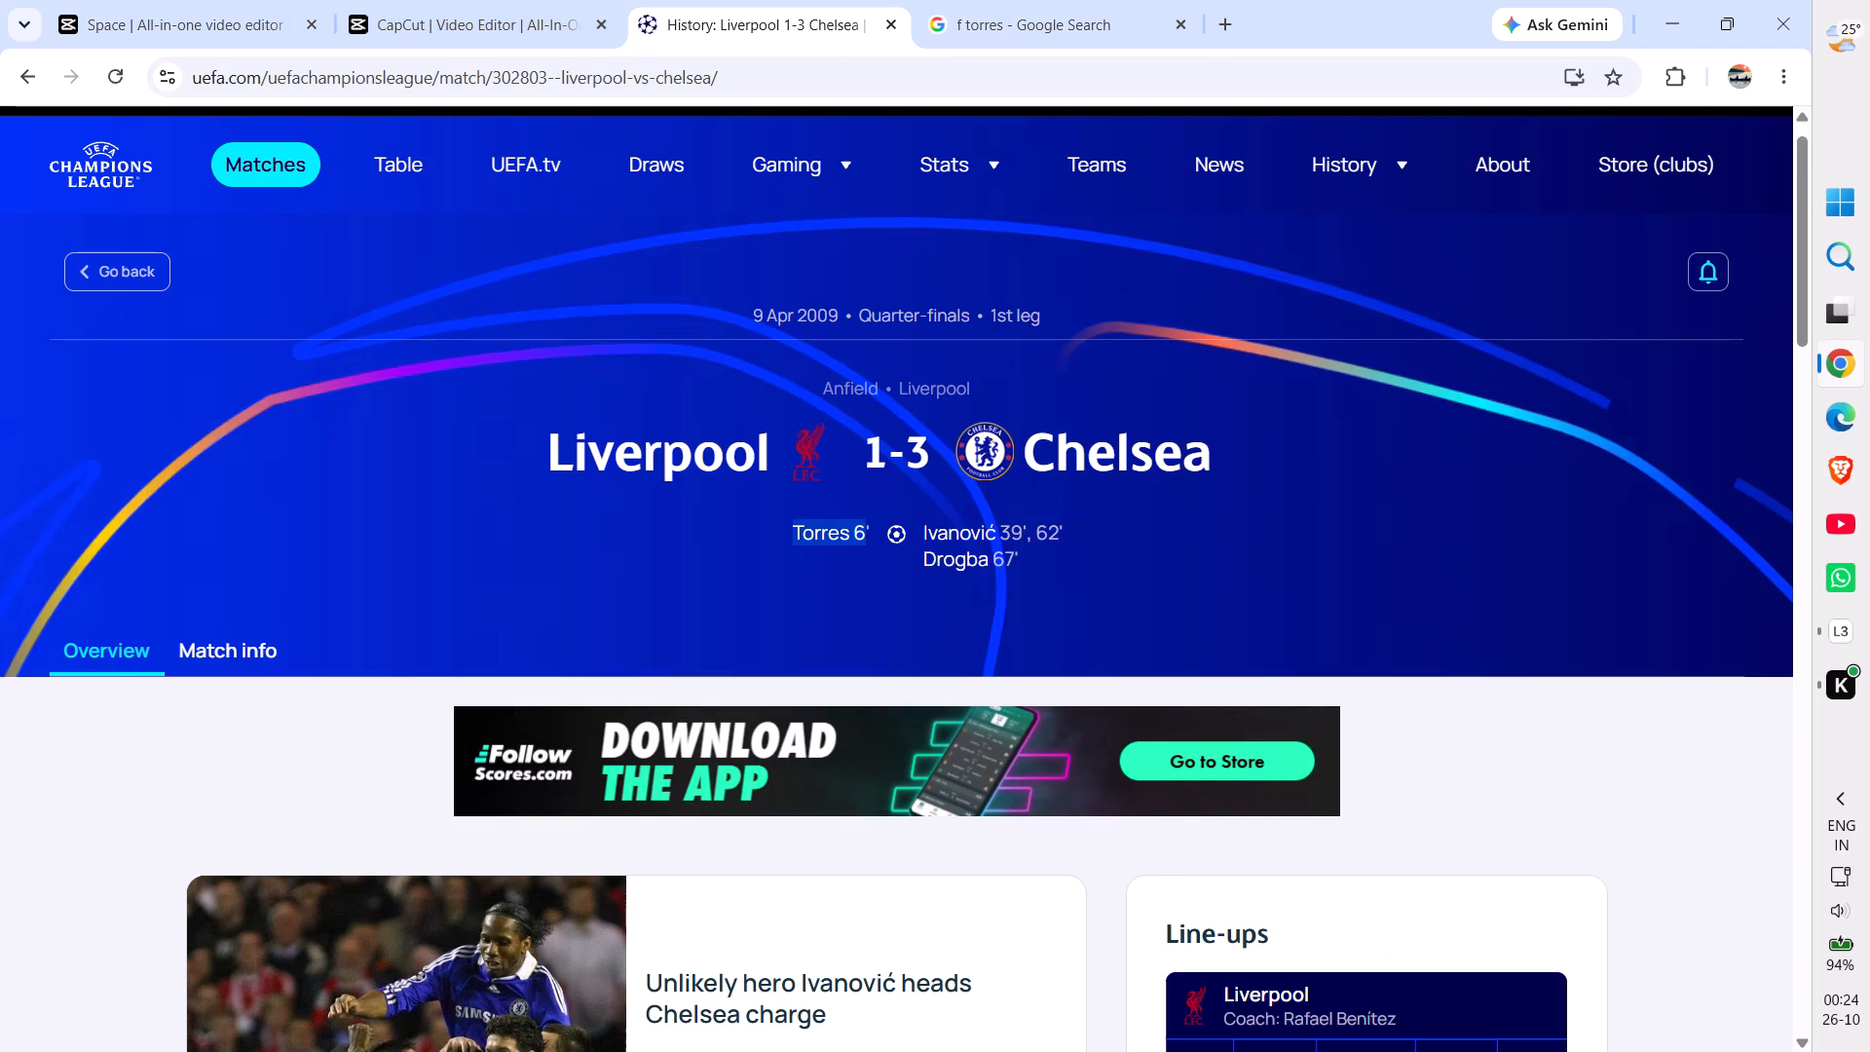
drag(863, 529, 879, 533)
key(ctrl+c)
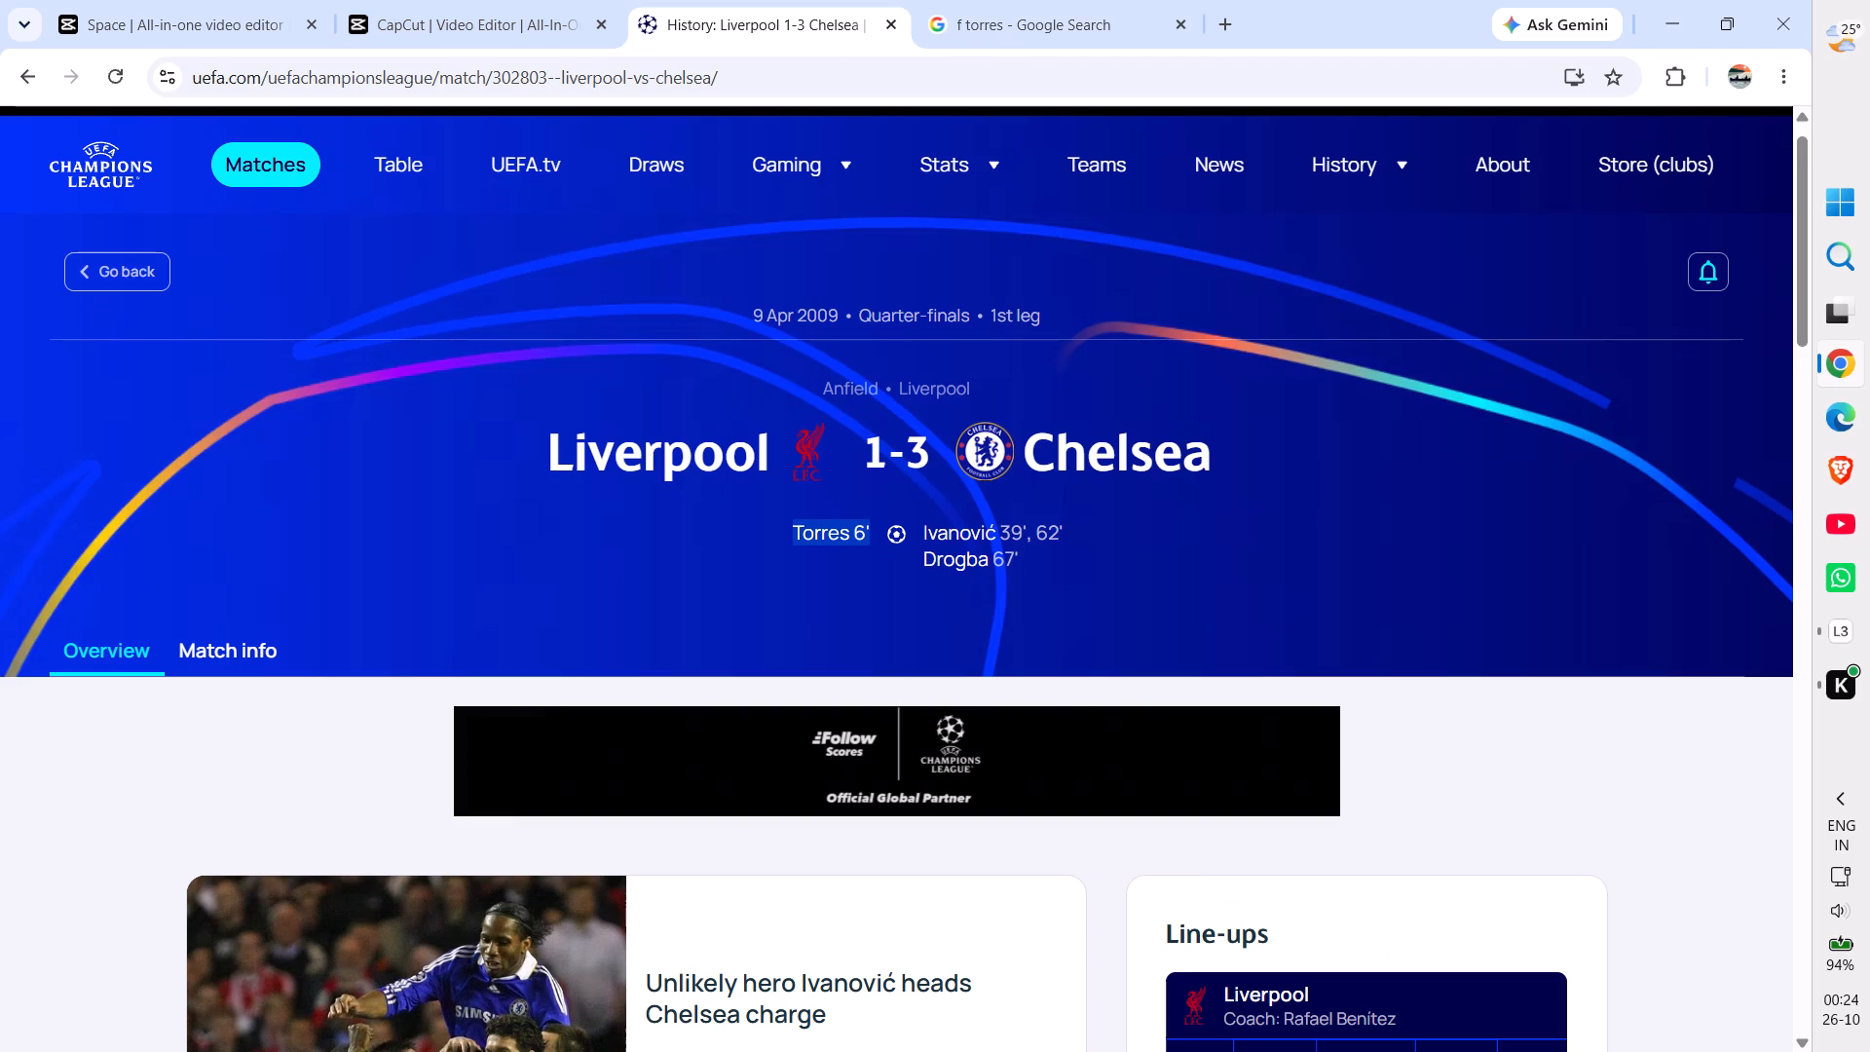
Back in the CapCut project, add a body text at 00:04:18 and replace its placeholder with the copied "Torres 6'".
click(486, 0)
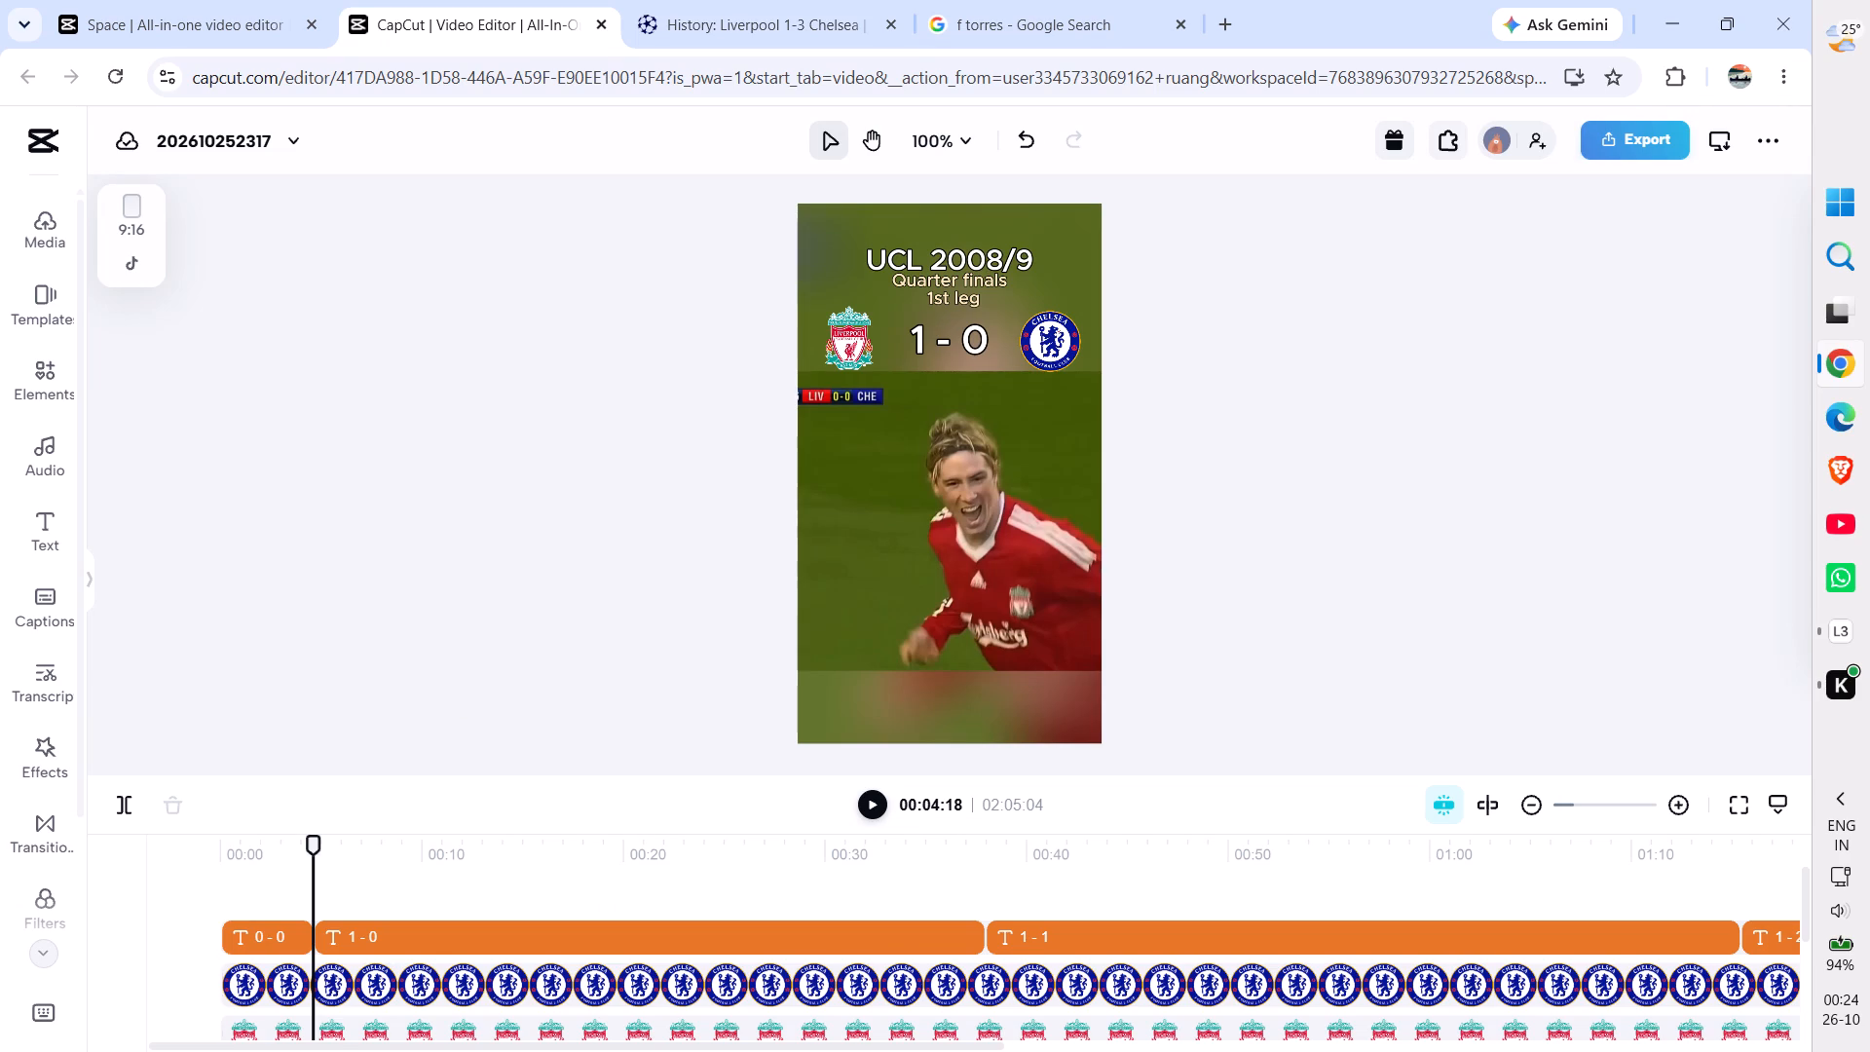
click(44, 515)
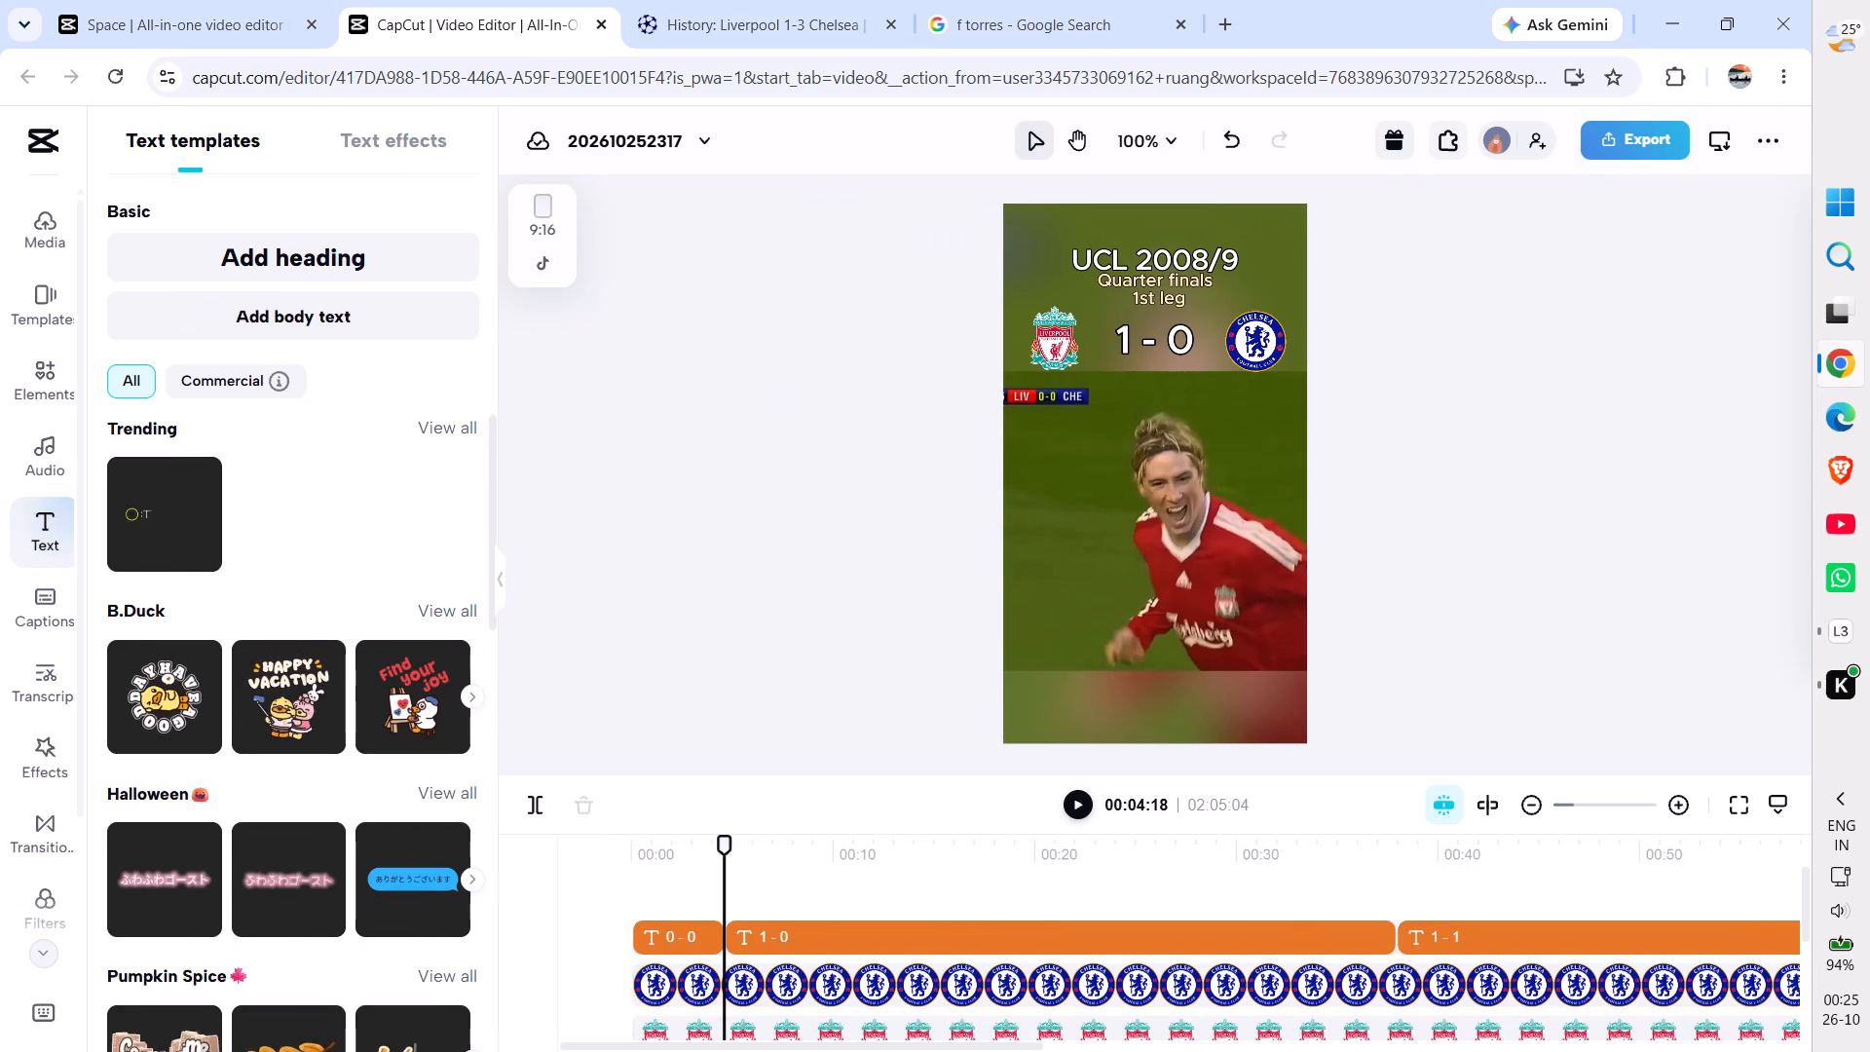
click(327, 317)
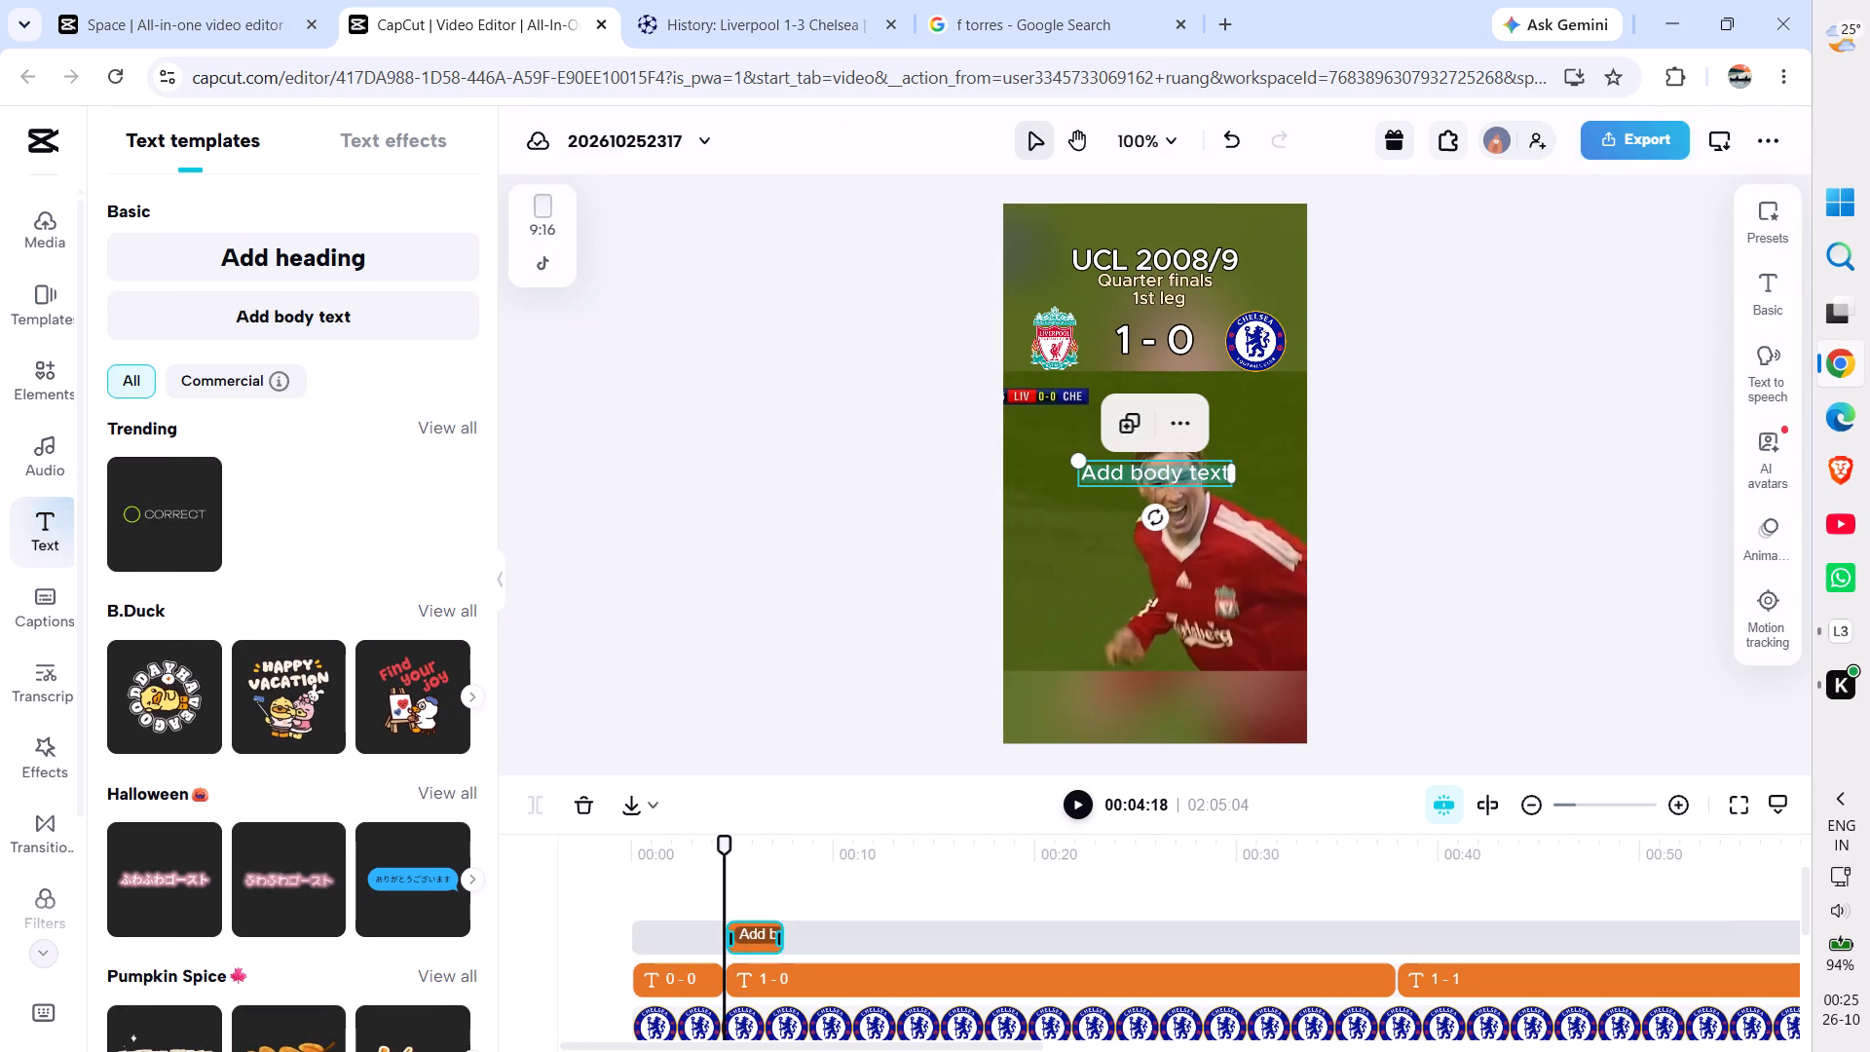
click(1765, 286)
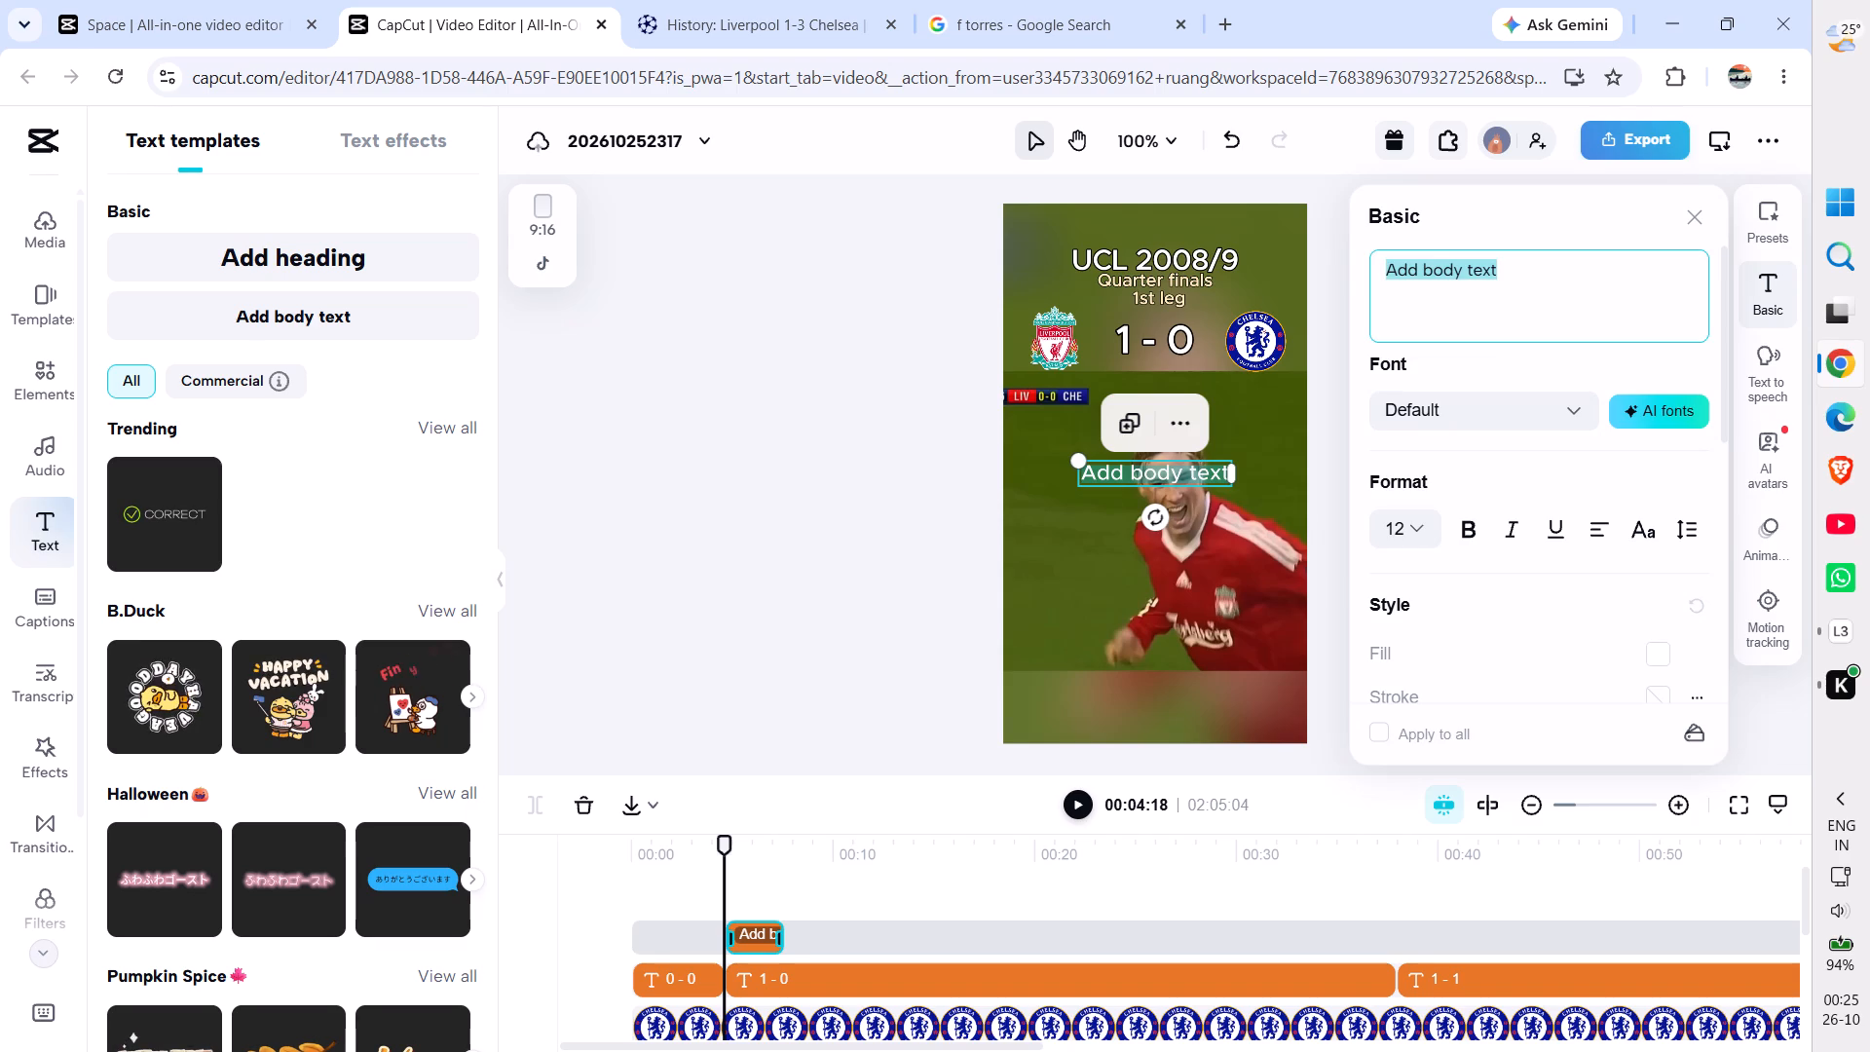
click(1589, 303)
key(BackSpace)
key(BackSpace)
key(BackSpace)
key(BackSpace)
key(BackSpace)
key(BackSpace)
key(BackSpace)
key(BackSpace)
key(BackSpace)
key(BackSpace)
key(BackSpace)
key(BackSpace)
key(BackSpace)
key(BackSpace)
key(BackSpace)
key(BackSpace)
key(BackSpace)
key(BackSpace)
key(BackSpace)
key(BackSpace)
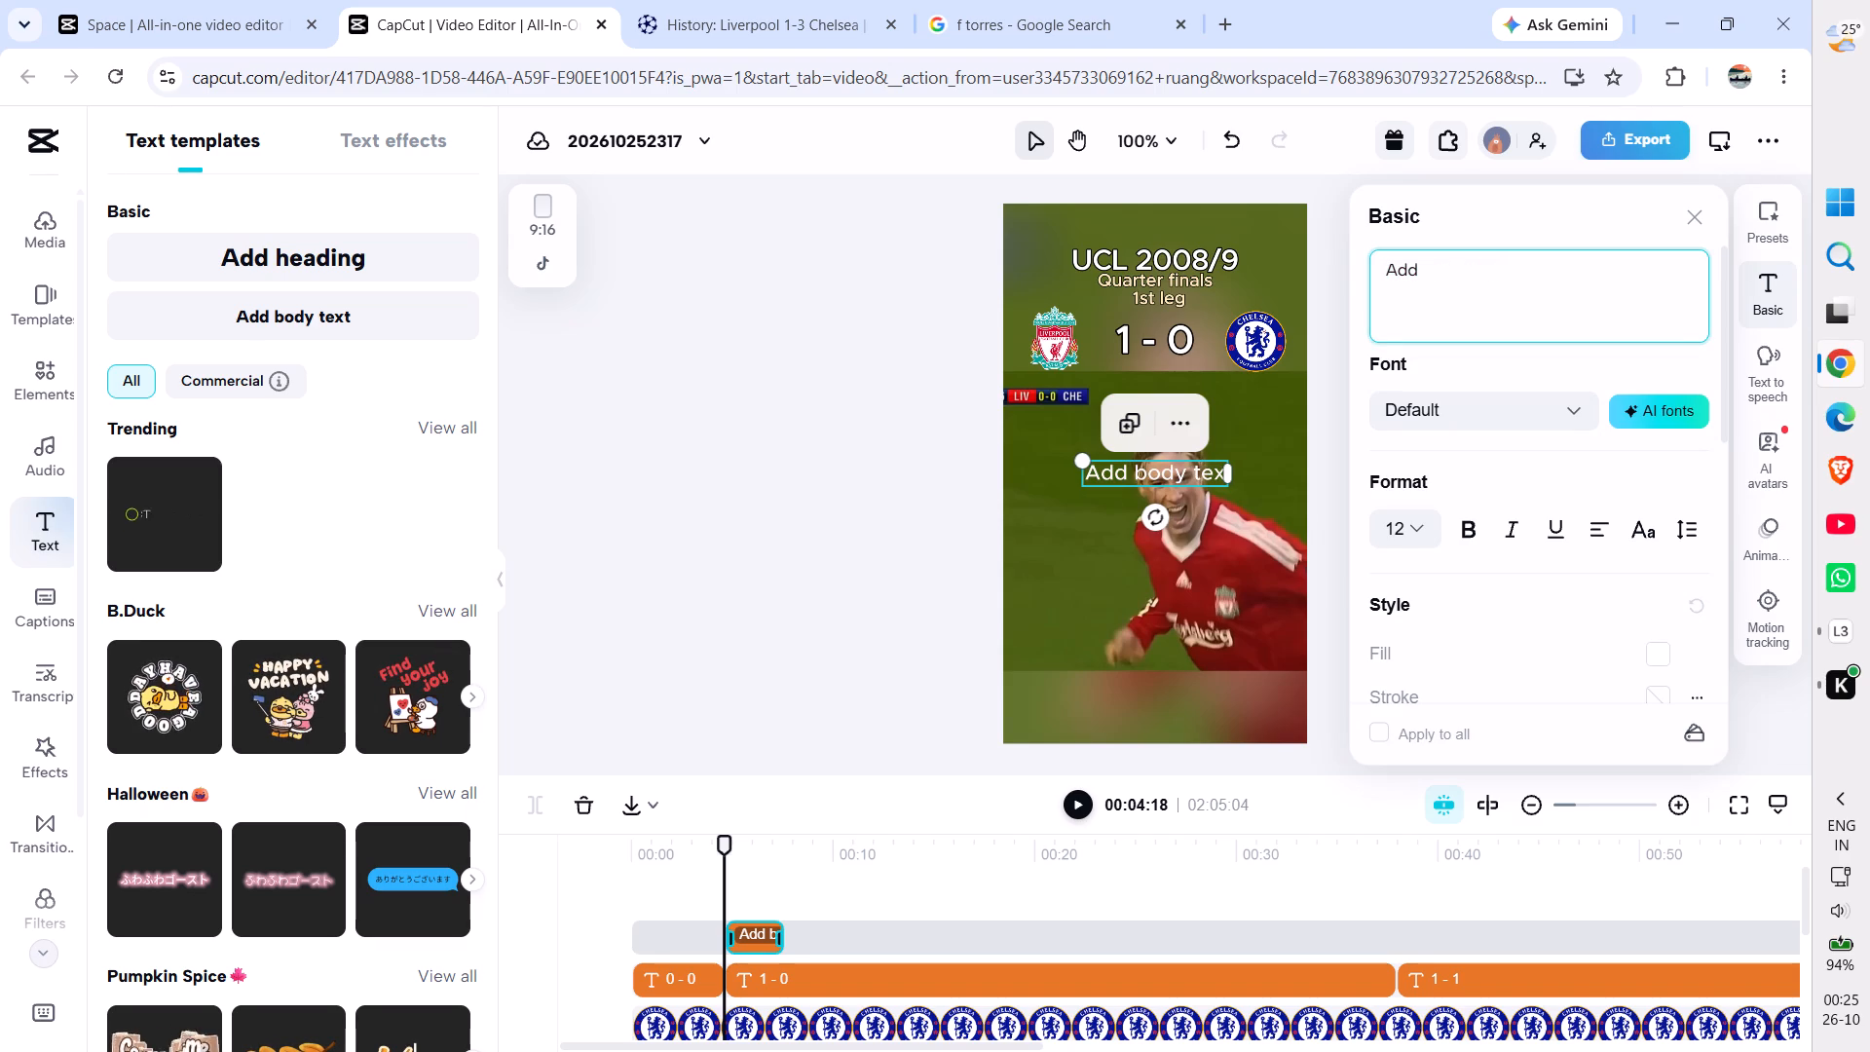
key(ctrl+v)
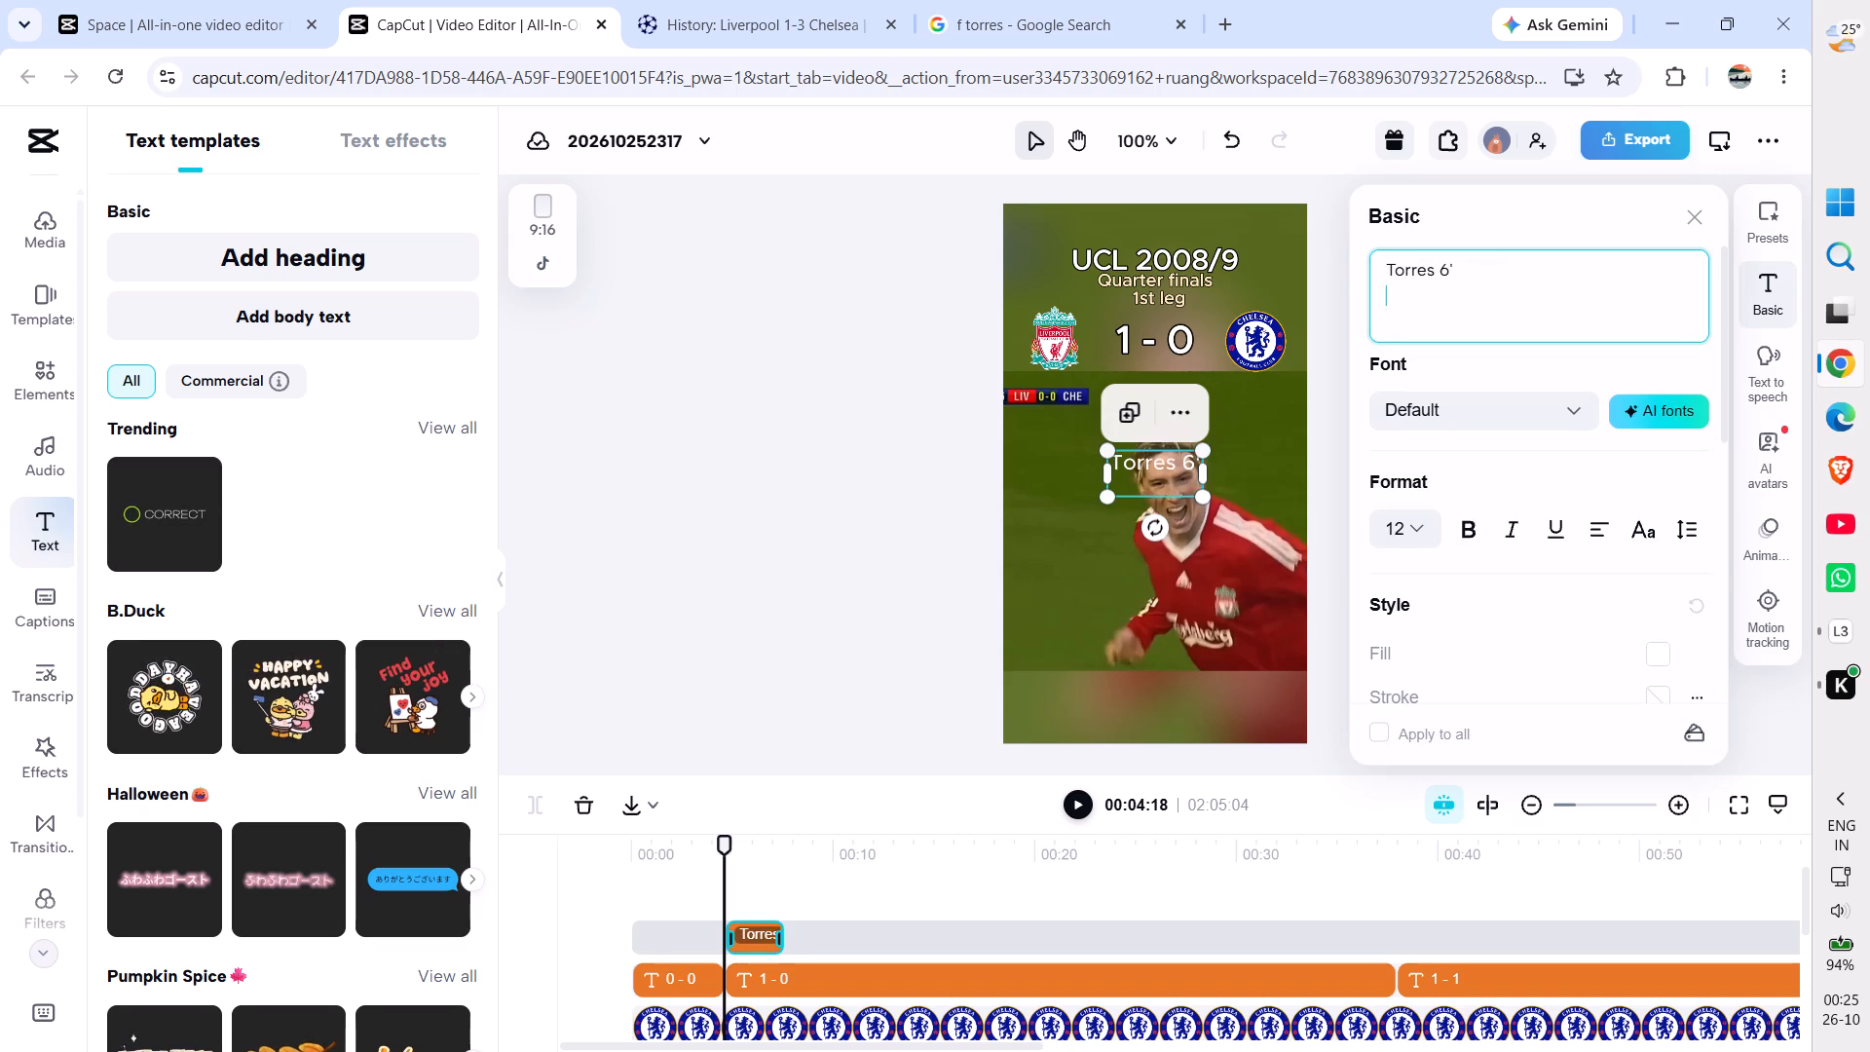
Edit the scorer text to read "F. Torres 6'" and remove its empty second line.
click(1383, 280)
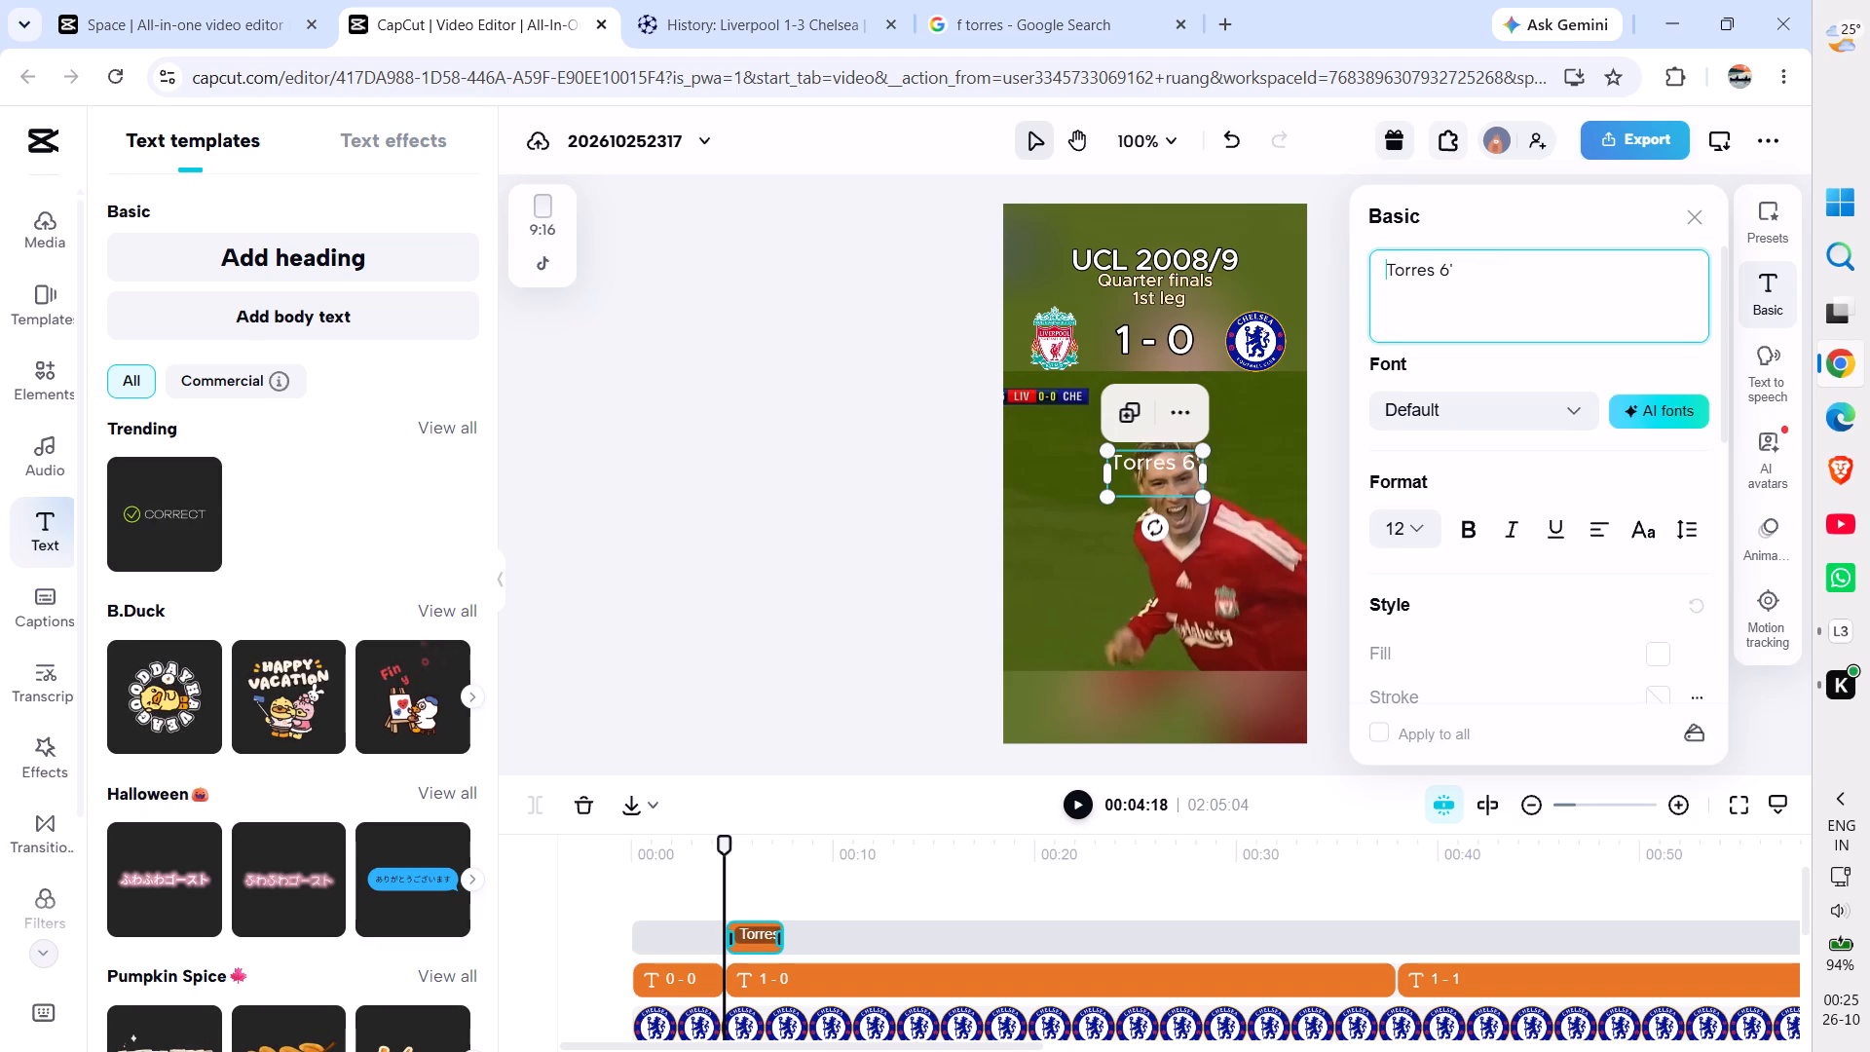
key(f)
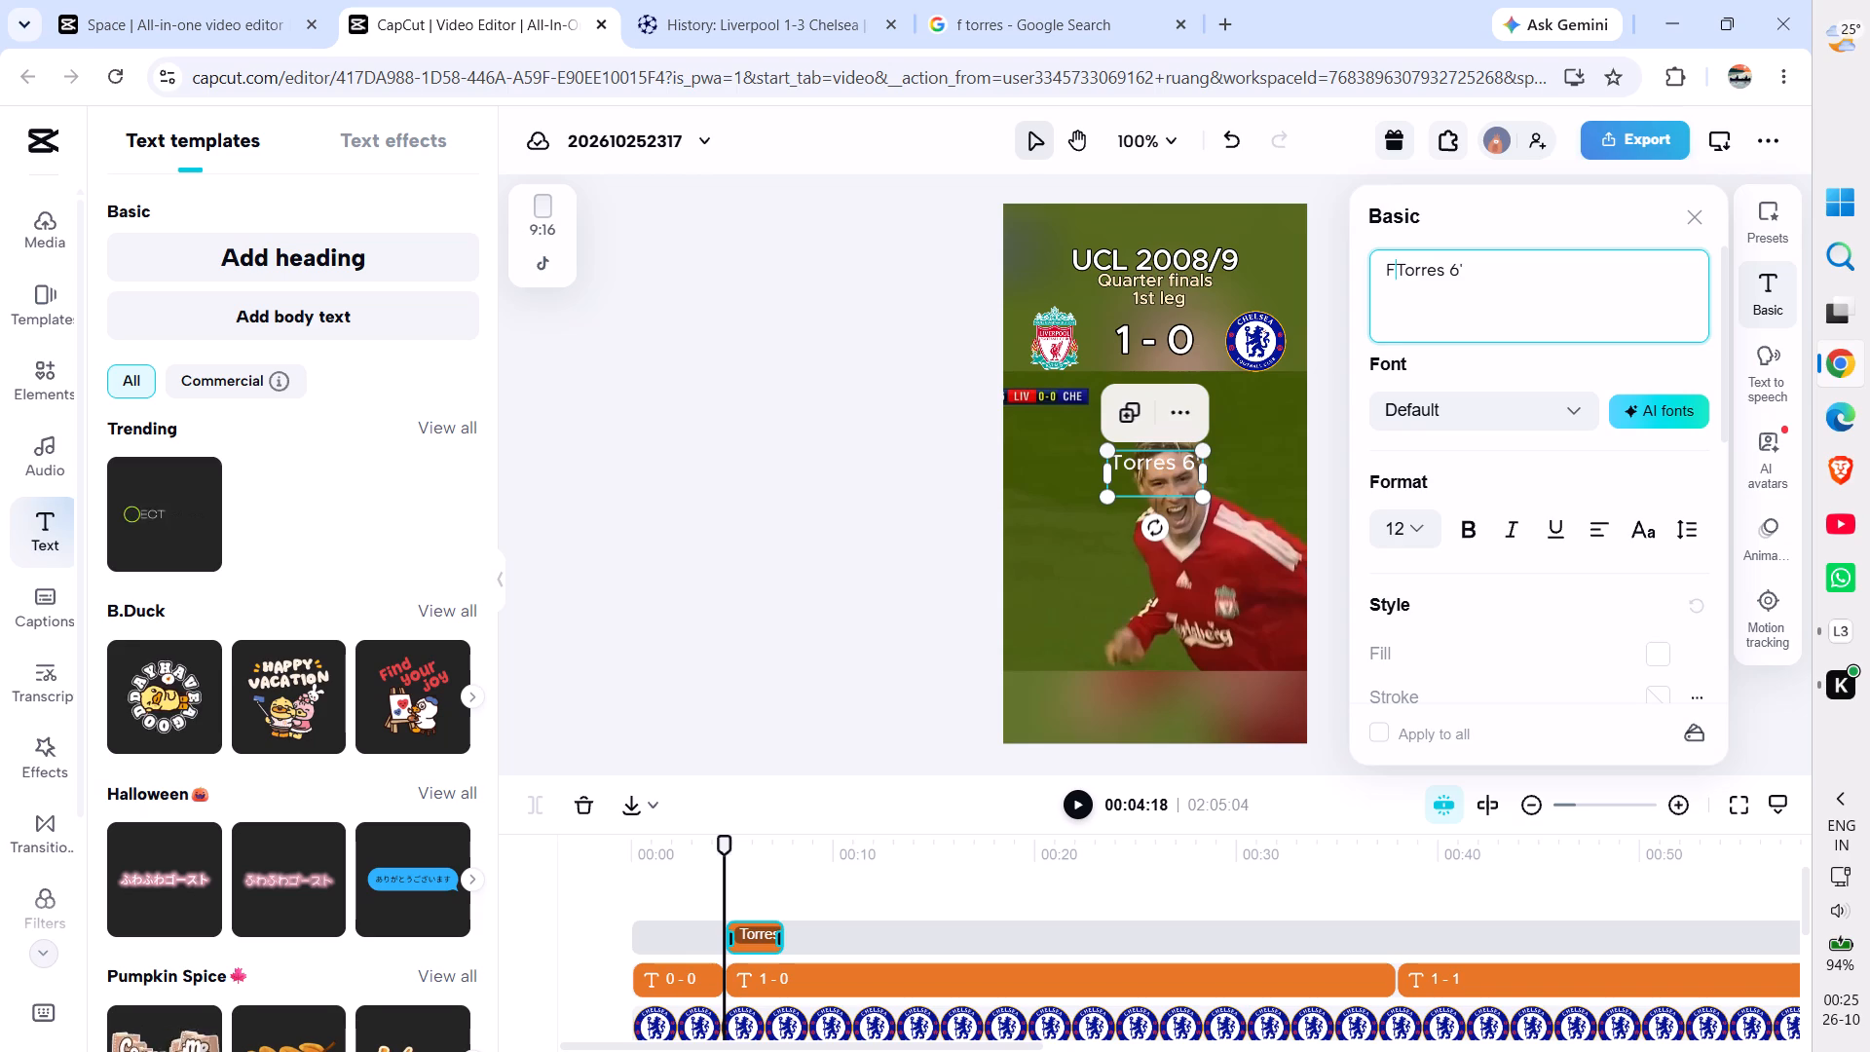
text(.)
key(space)
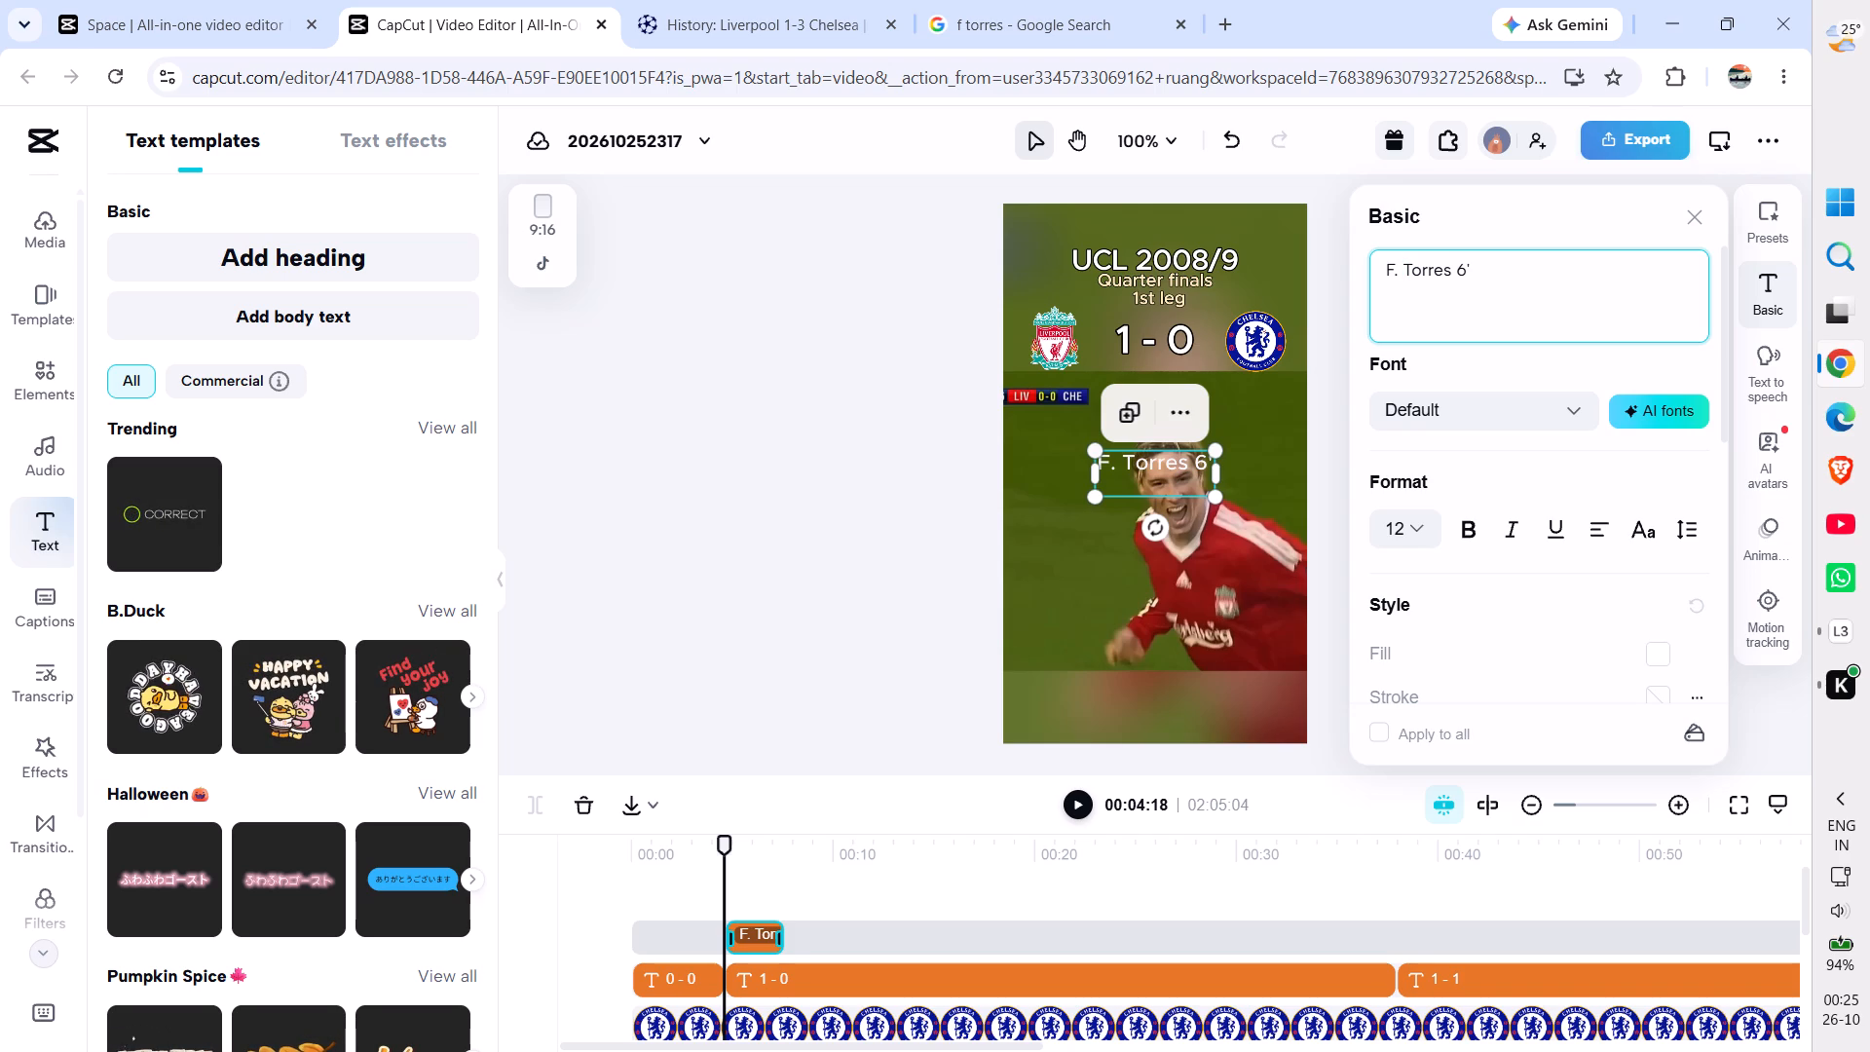
click(1385, 301)
key(BackSpace)
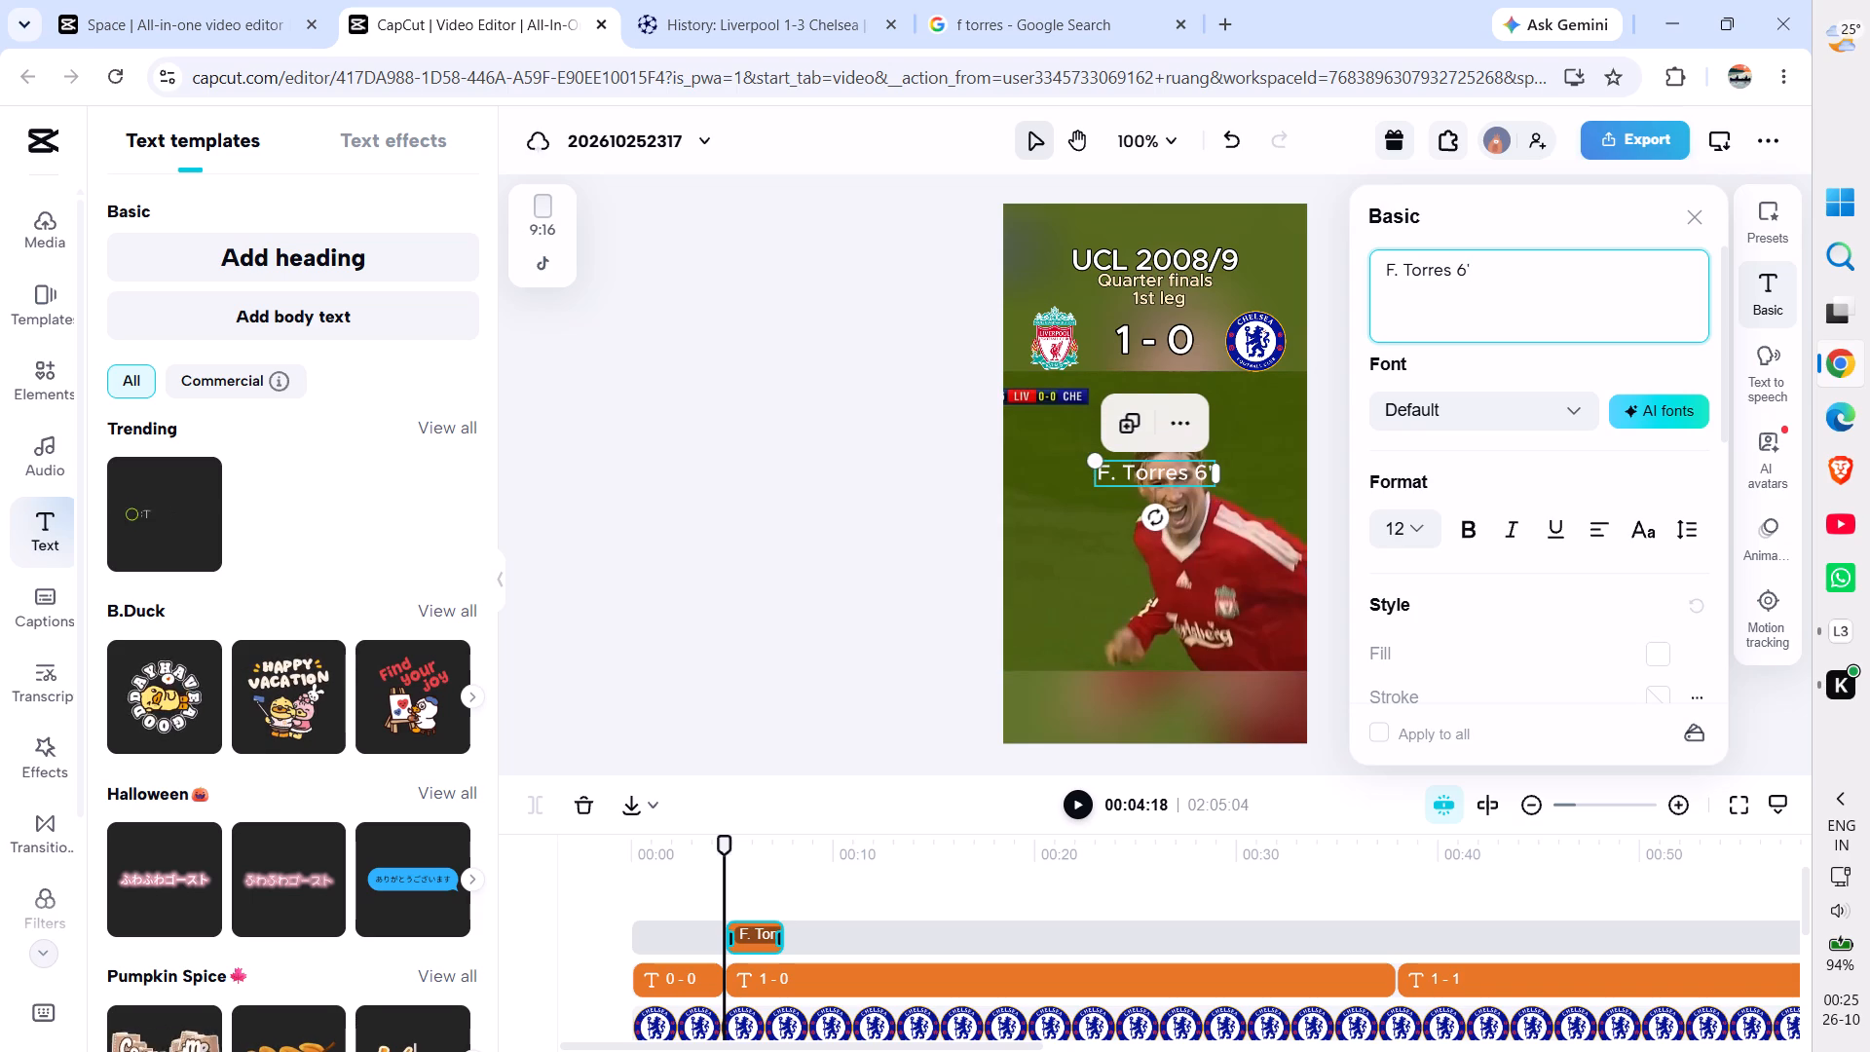
Apply the orange text preset to the "F. Torres 6'" scorer caption.
click(1788, 221)
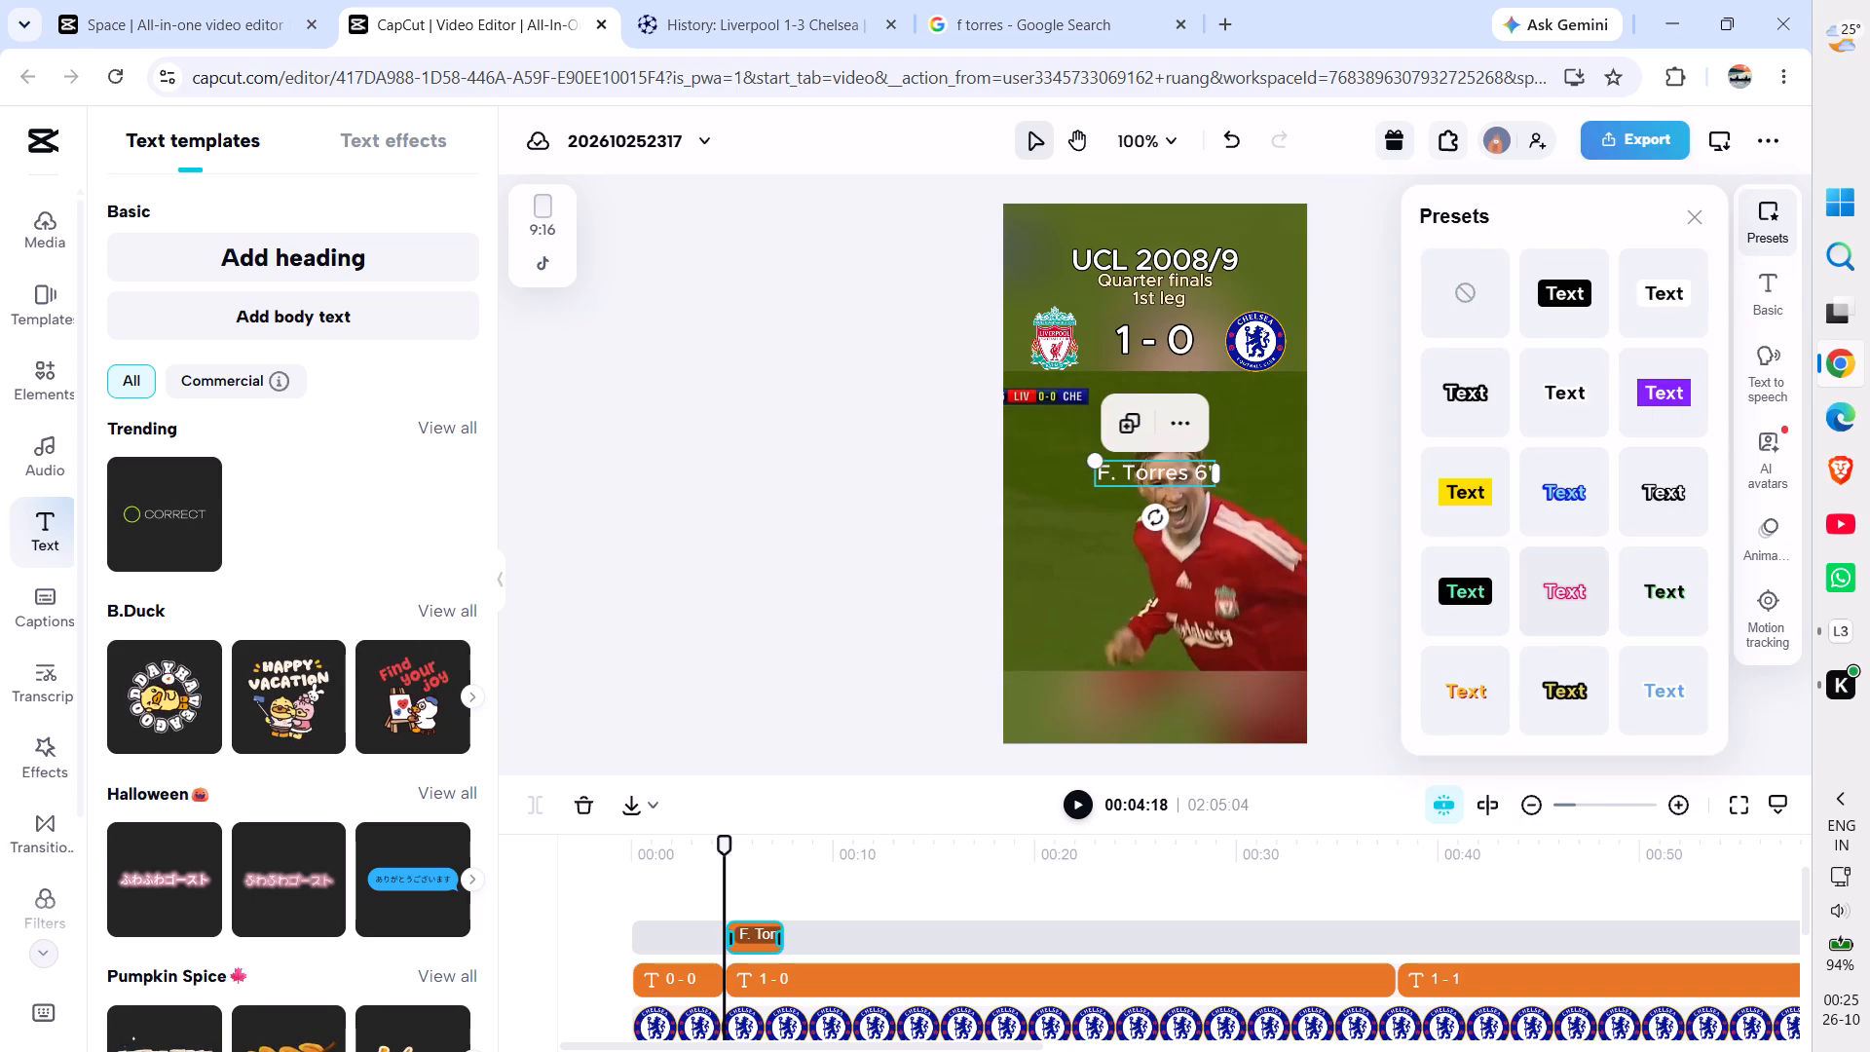
click(1462, 686)
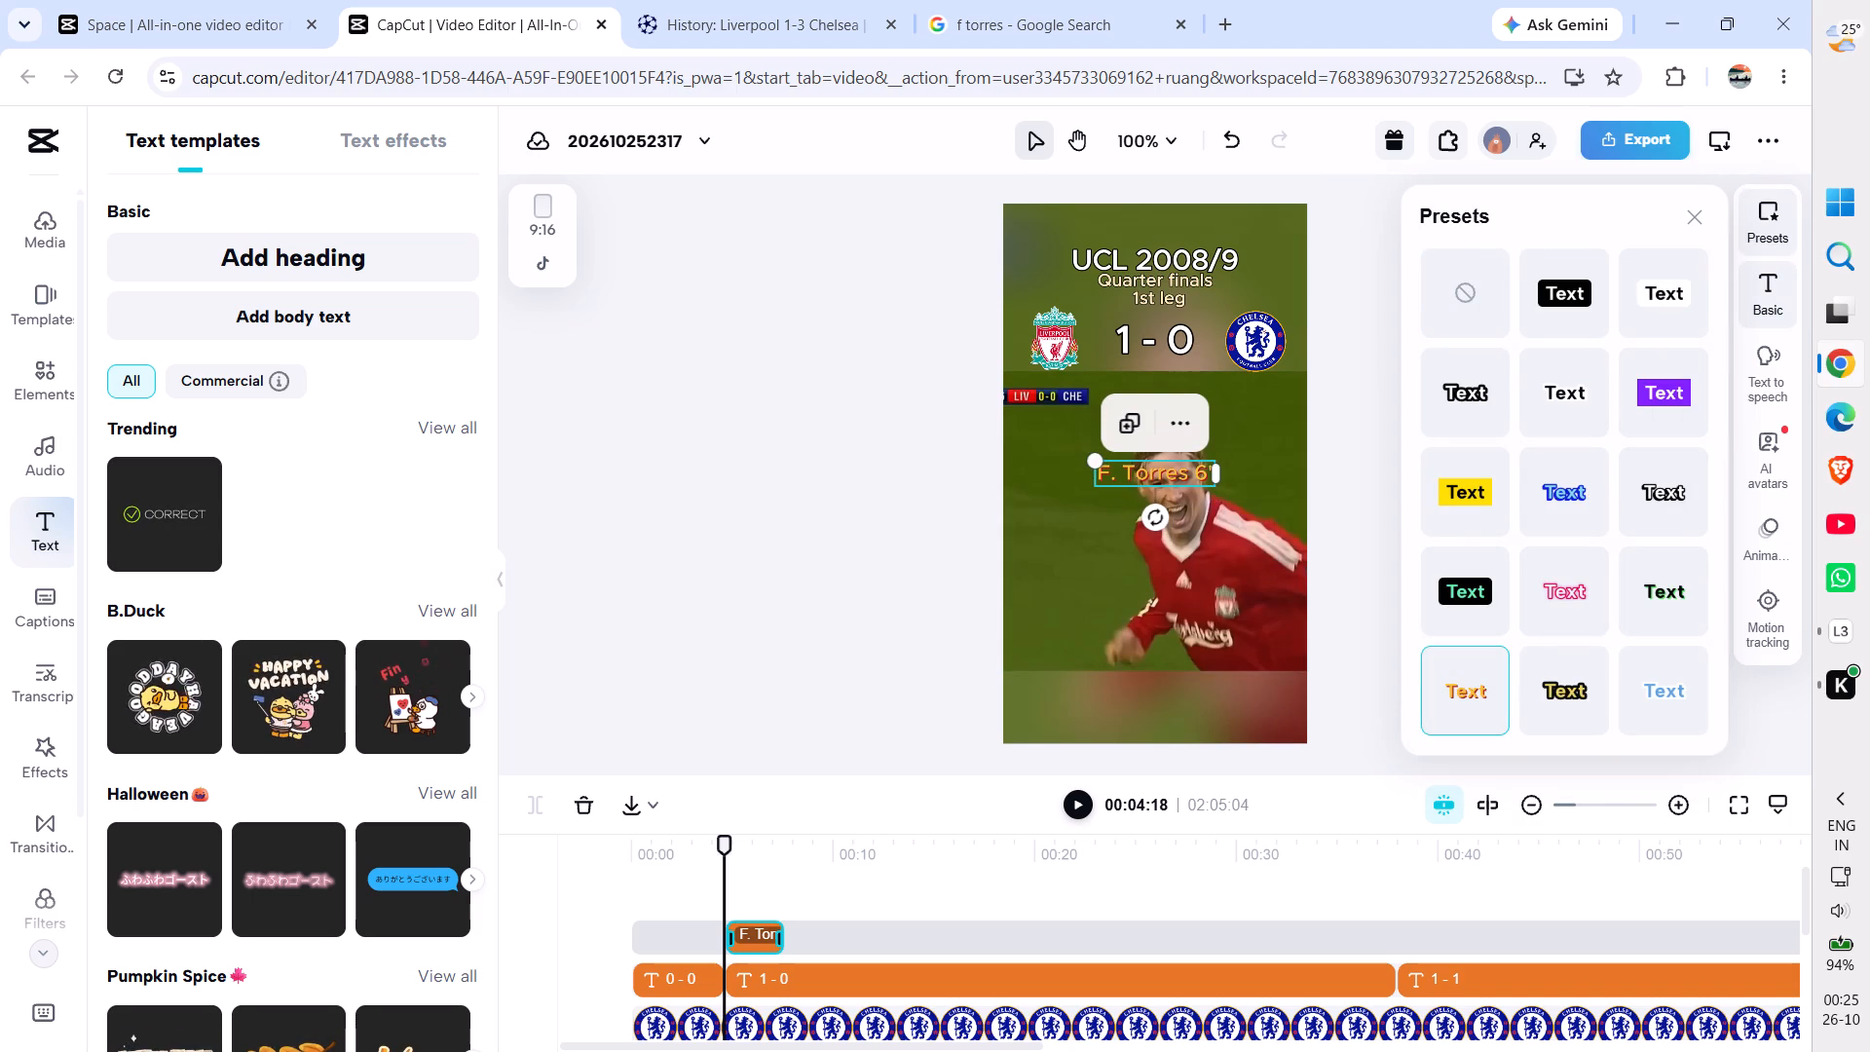
Set the scorer caption's scale to 80%.
click(1751, 282)
scroll(1539, 670, down, 4)
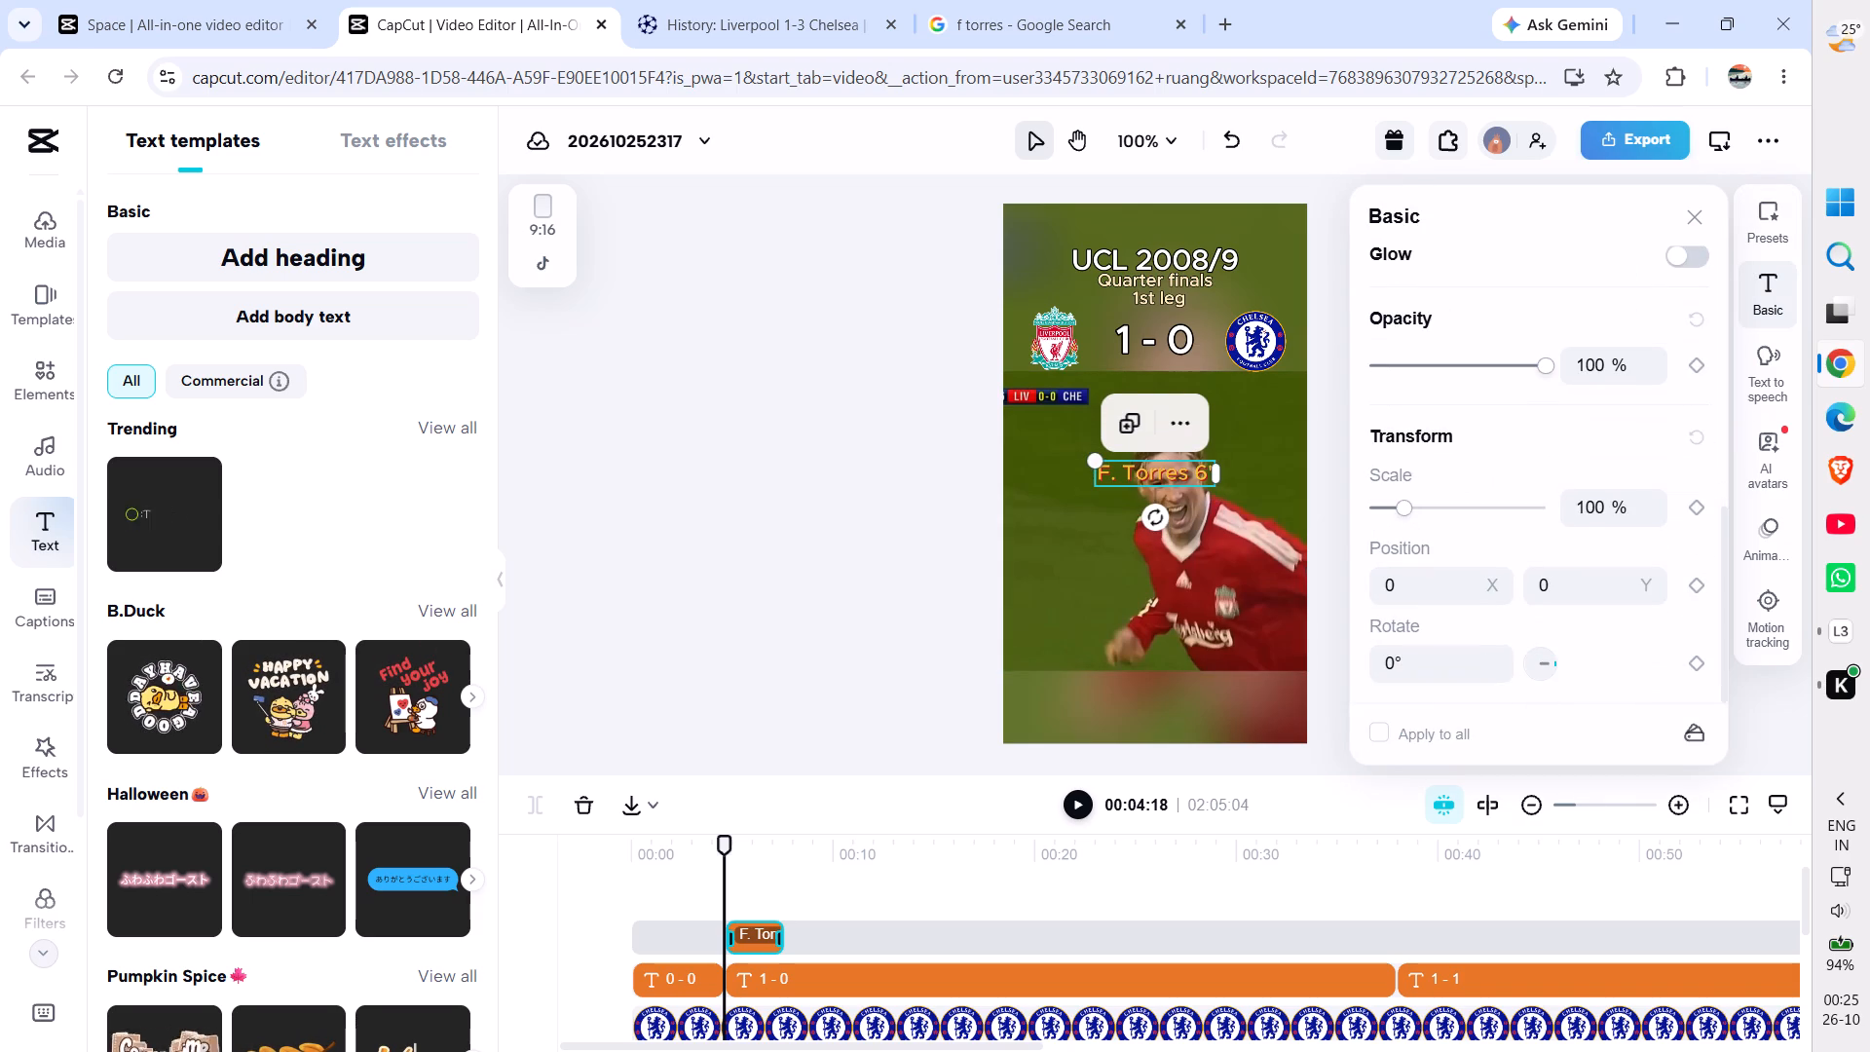
click(1592, 518)
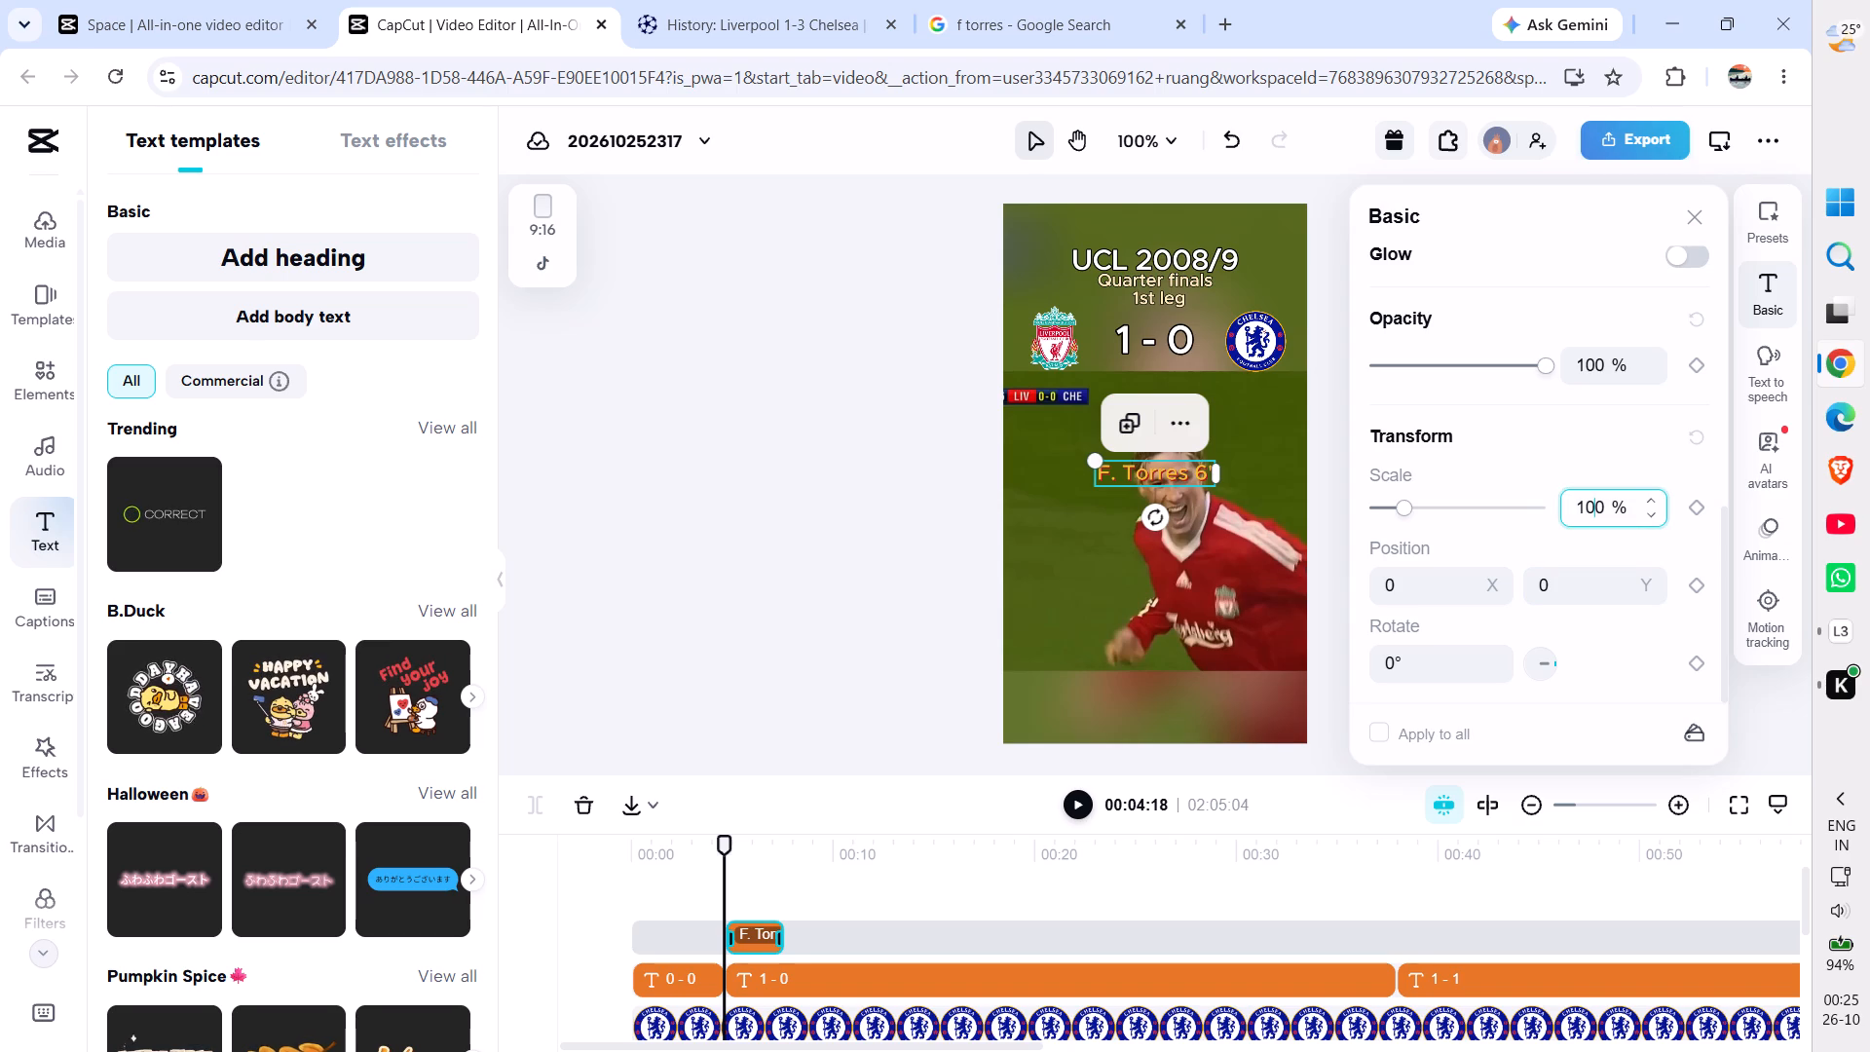
key(BackSpace)
key(BackSpace)
key(8)
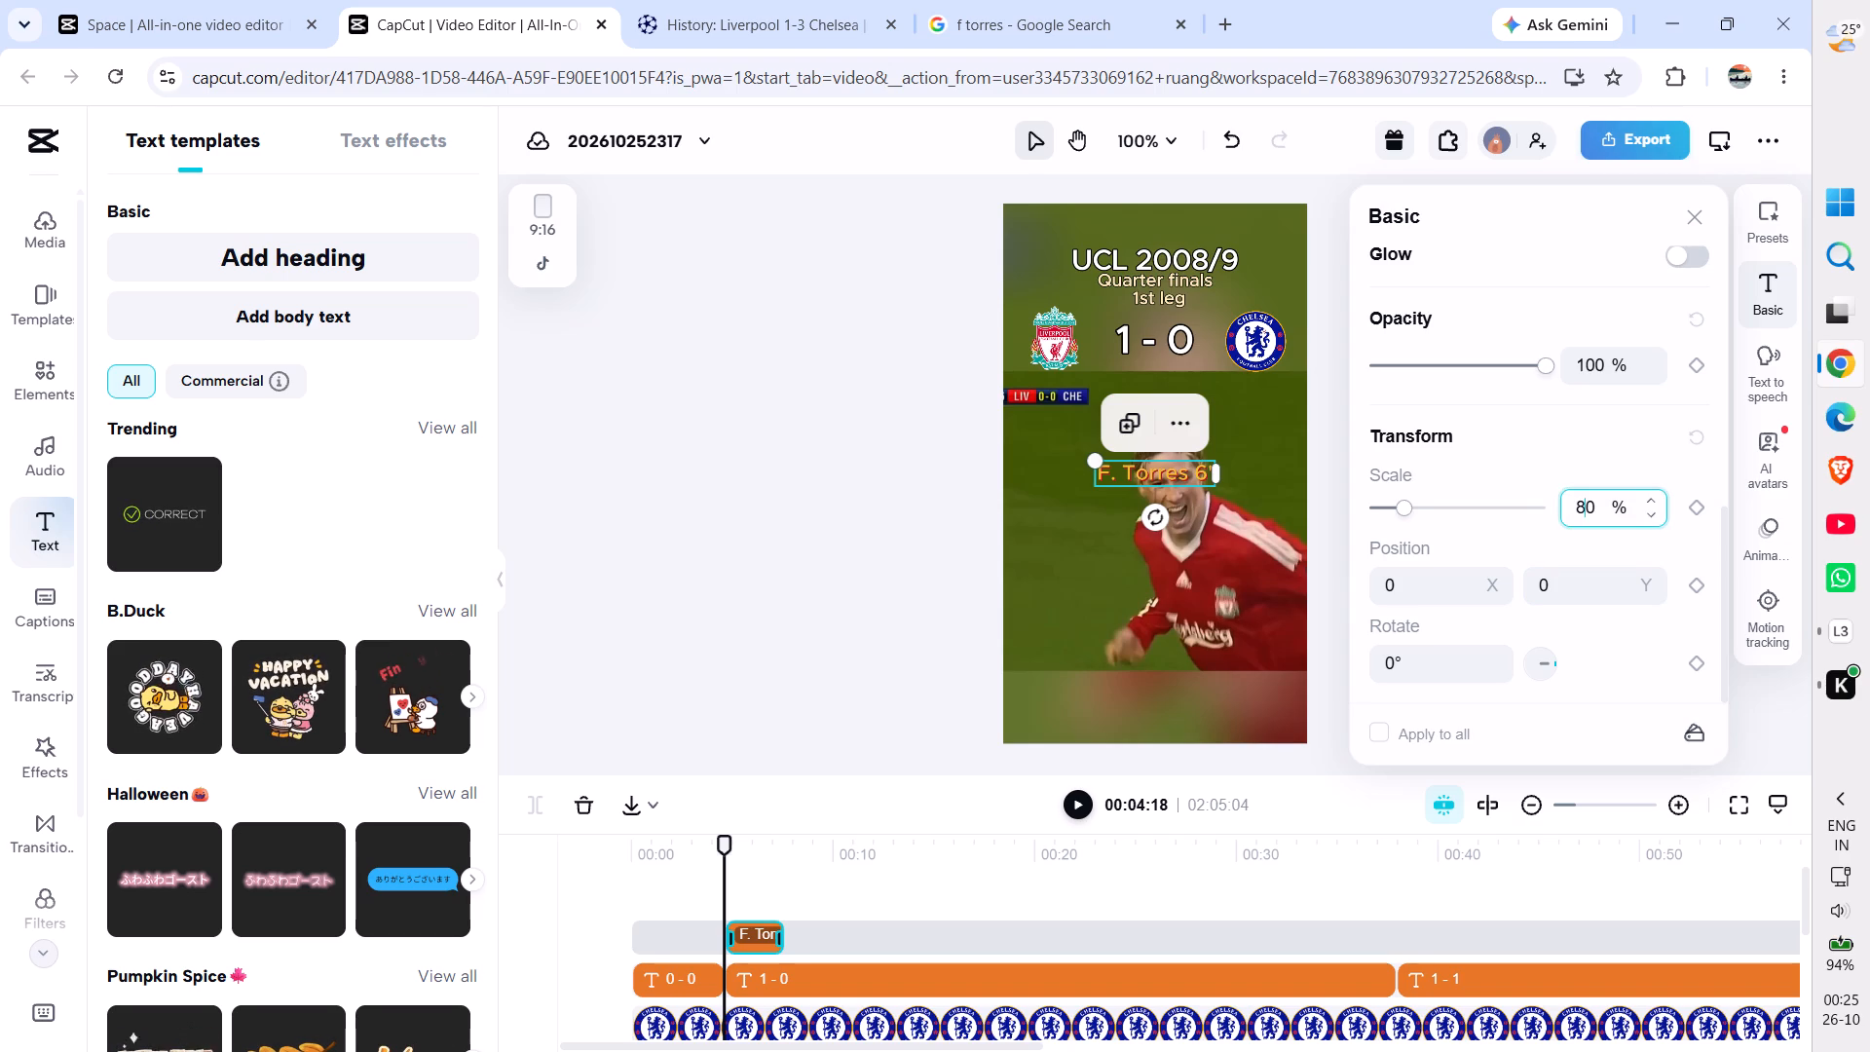
key(Return)
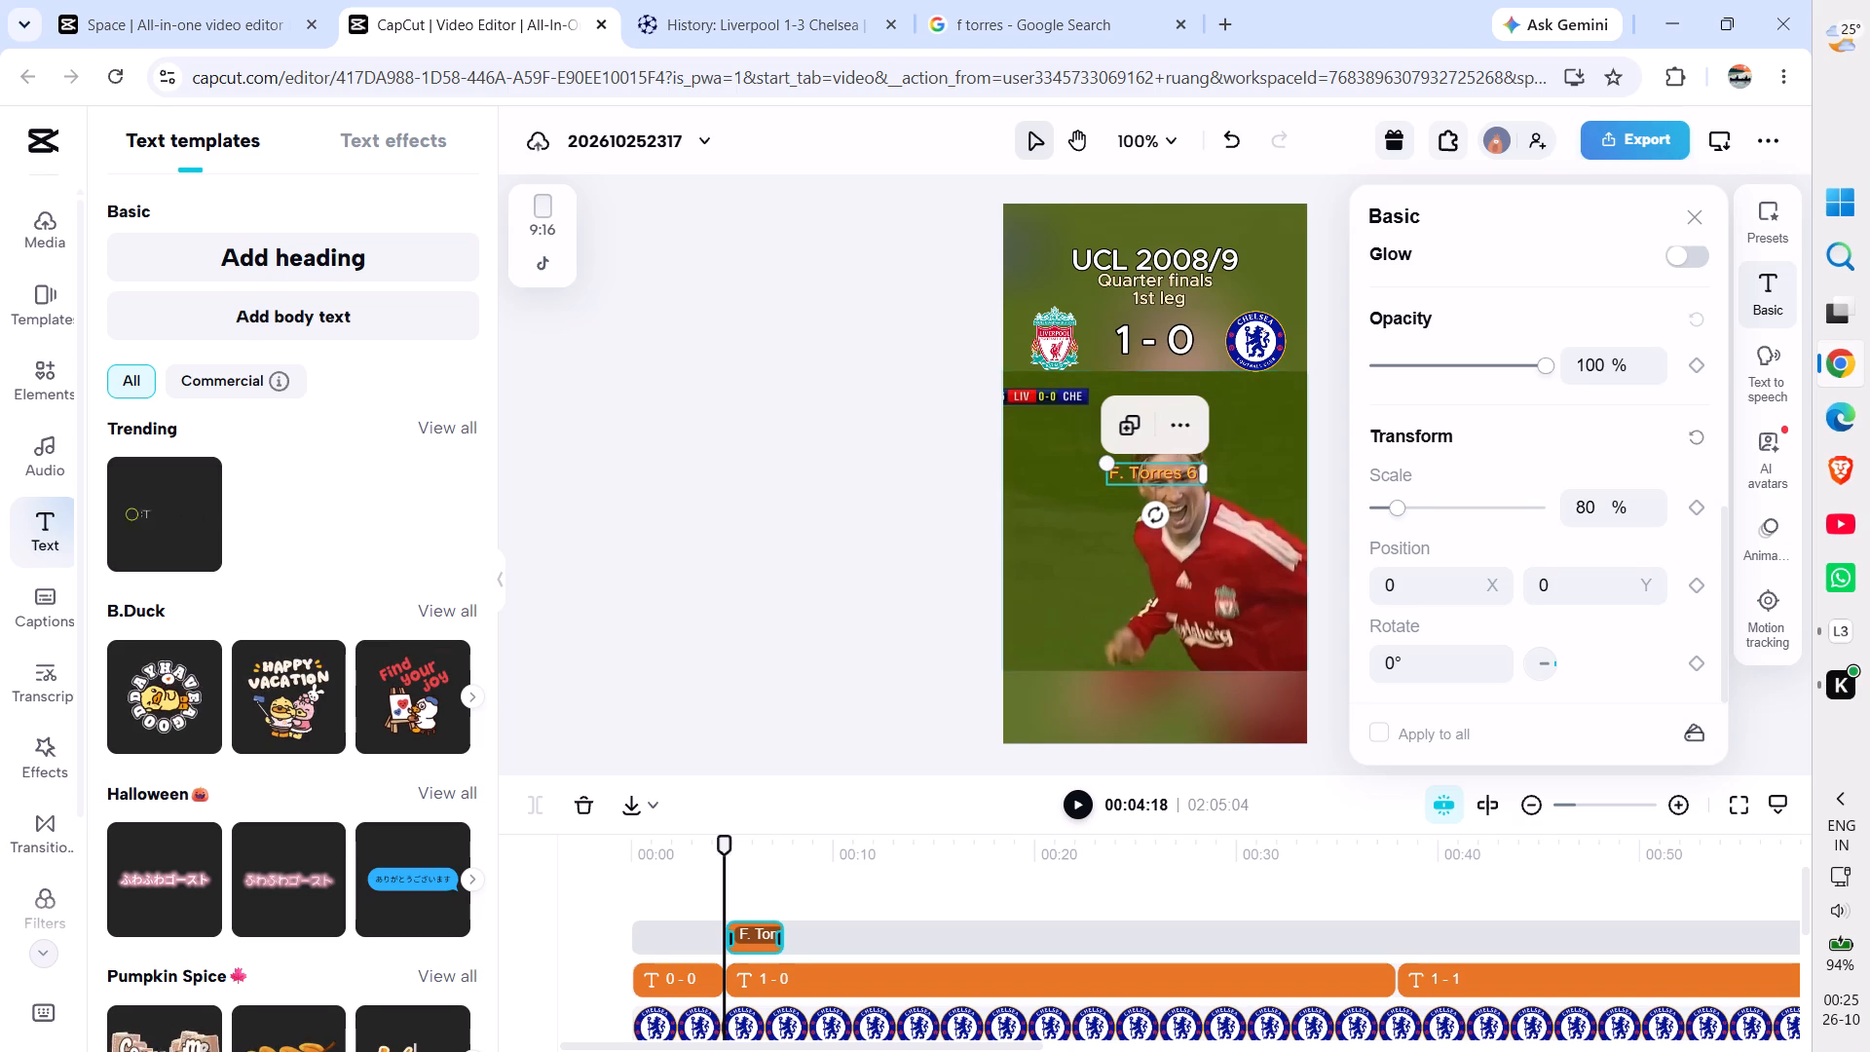
Place the "F. Torres 6'" caption just below the Liverpool crest, at about X -241, Y 221, and check its placement at 200% zoom.
drag(1166, 468, 1081, 384)
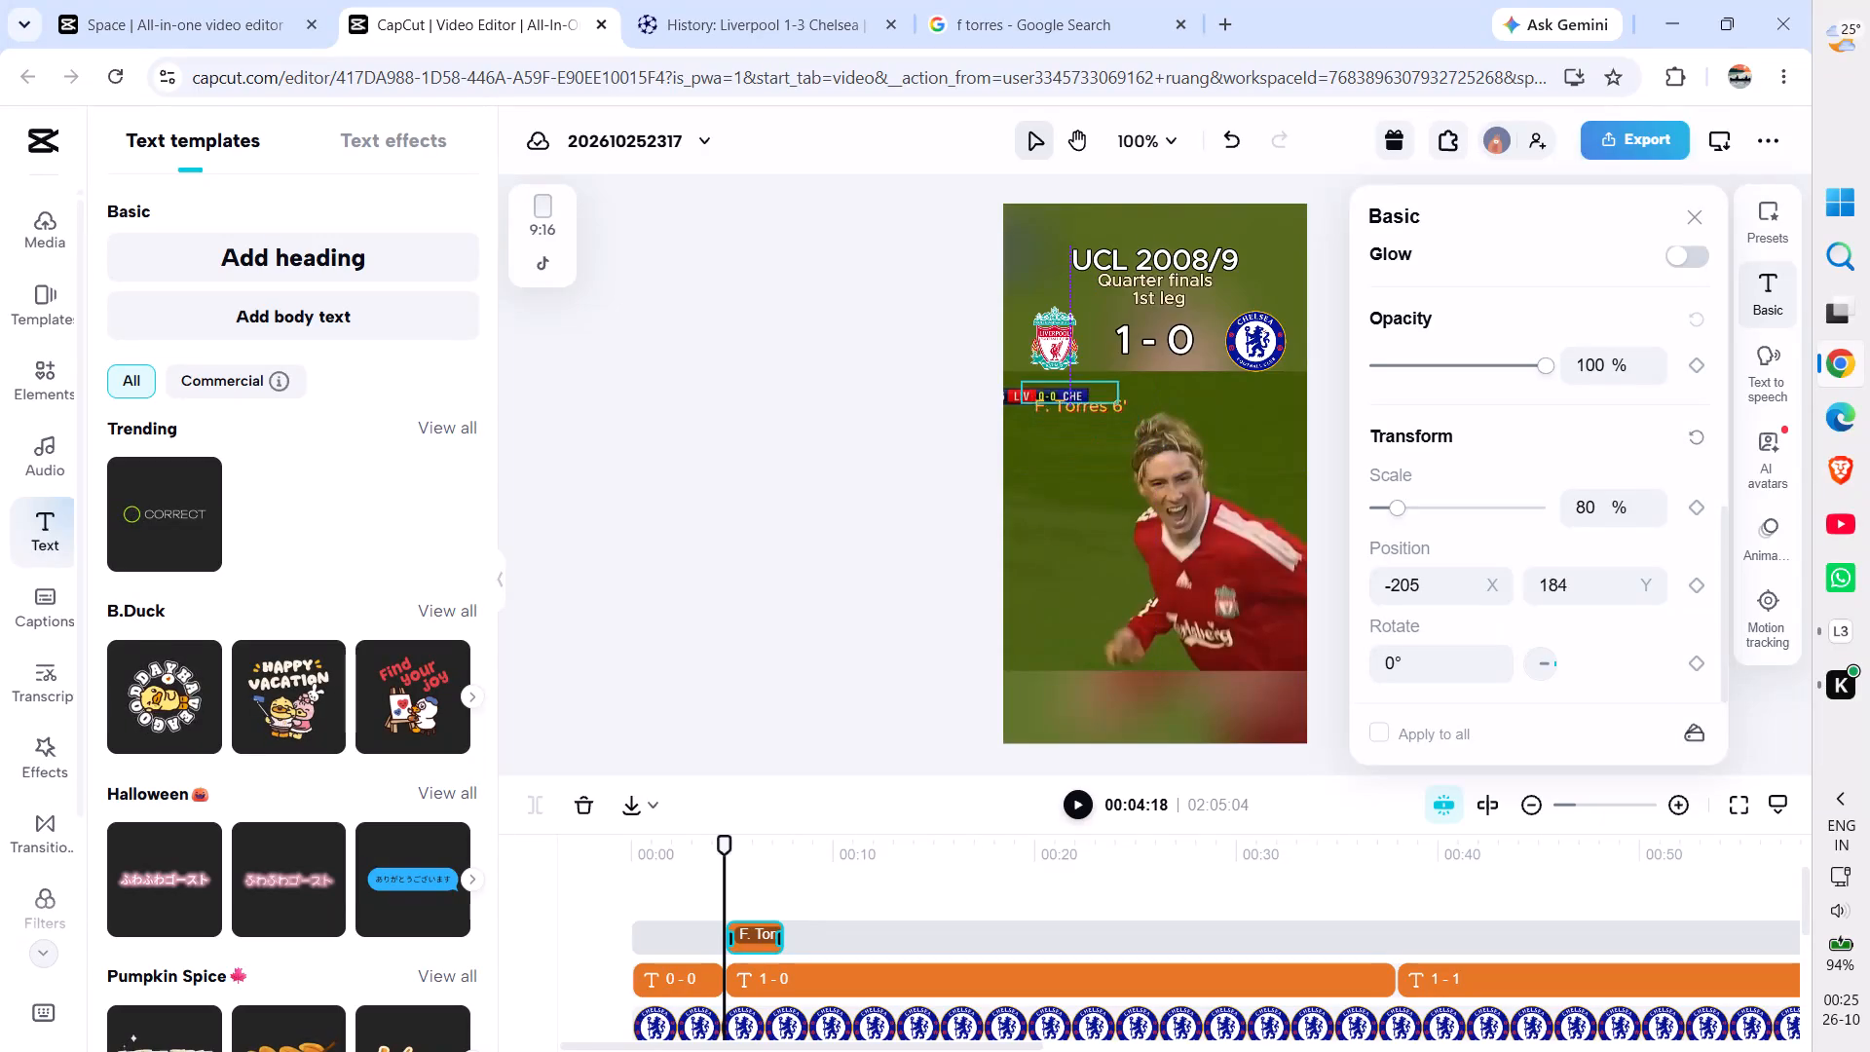
drag(1081, 384, 1068, 379)
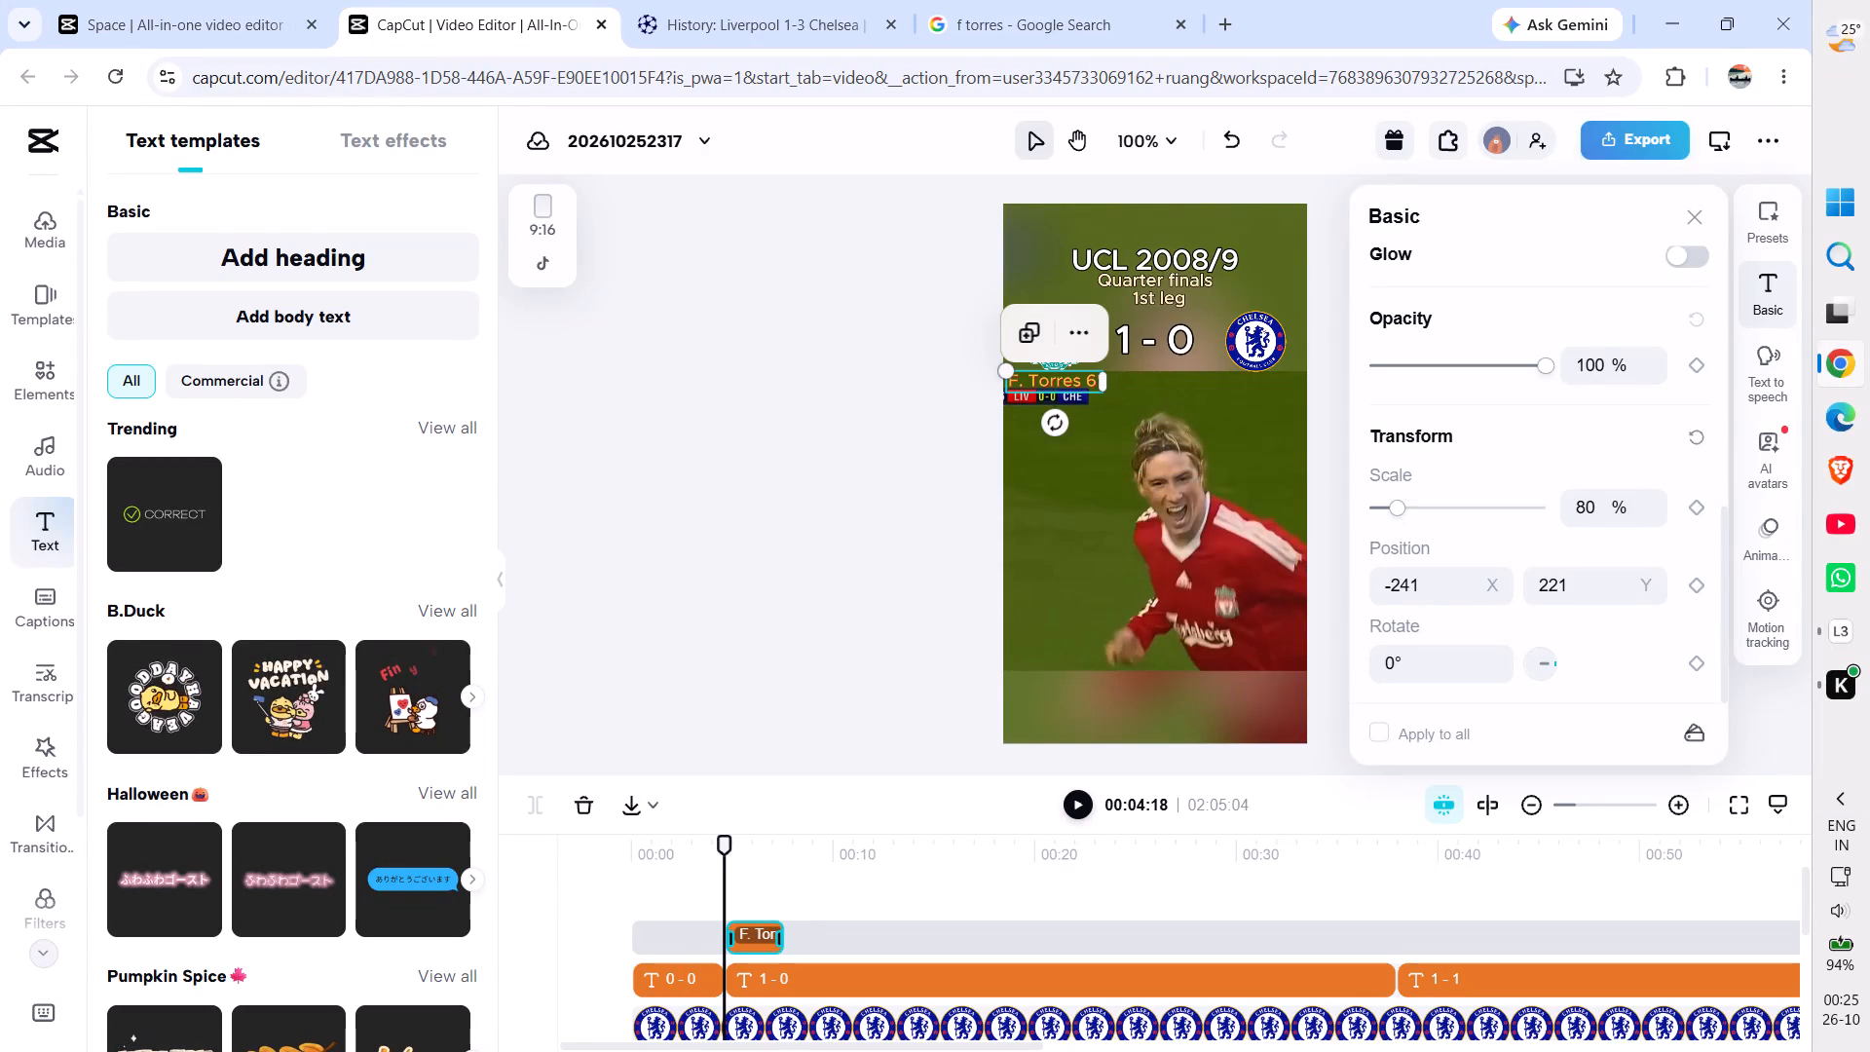
click(503, 586)
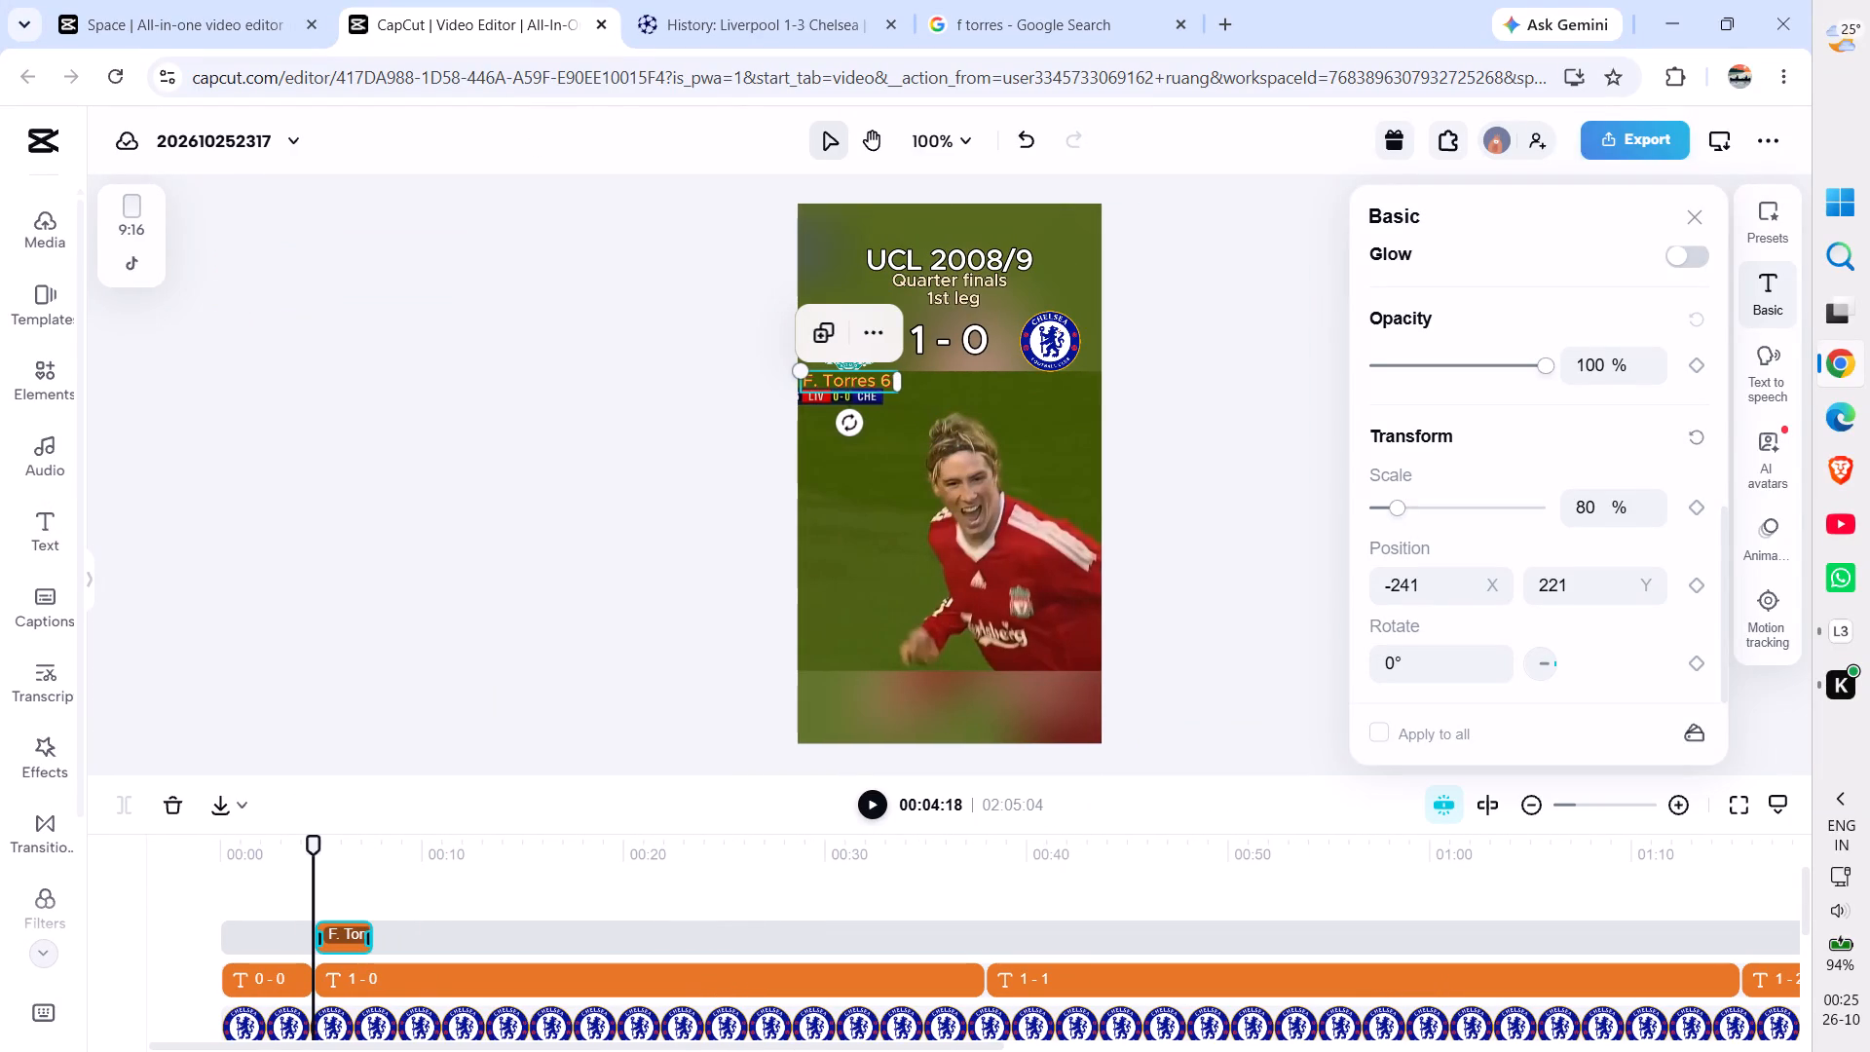
click(929, 129)
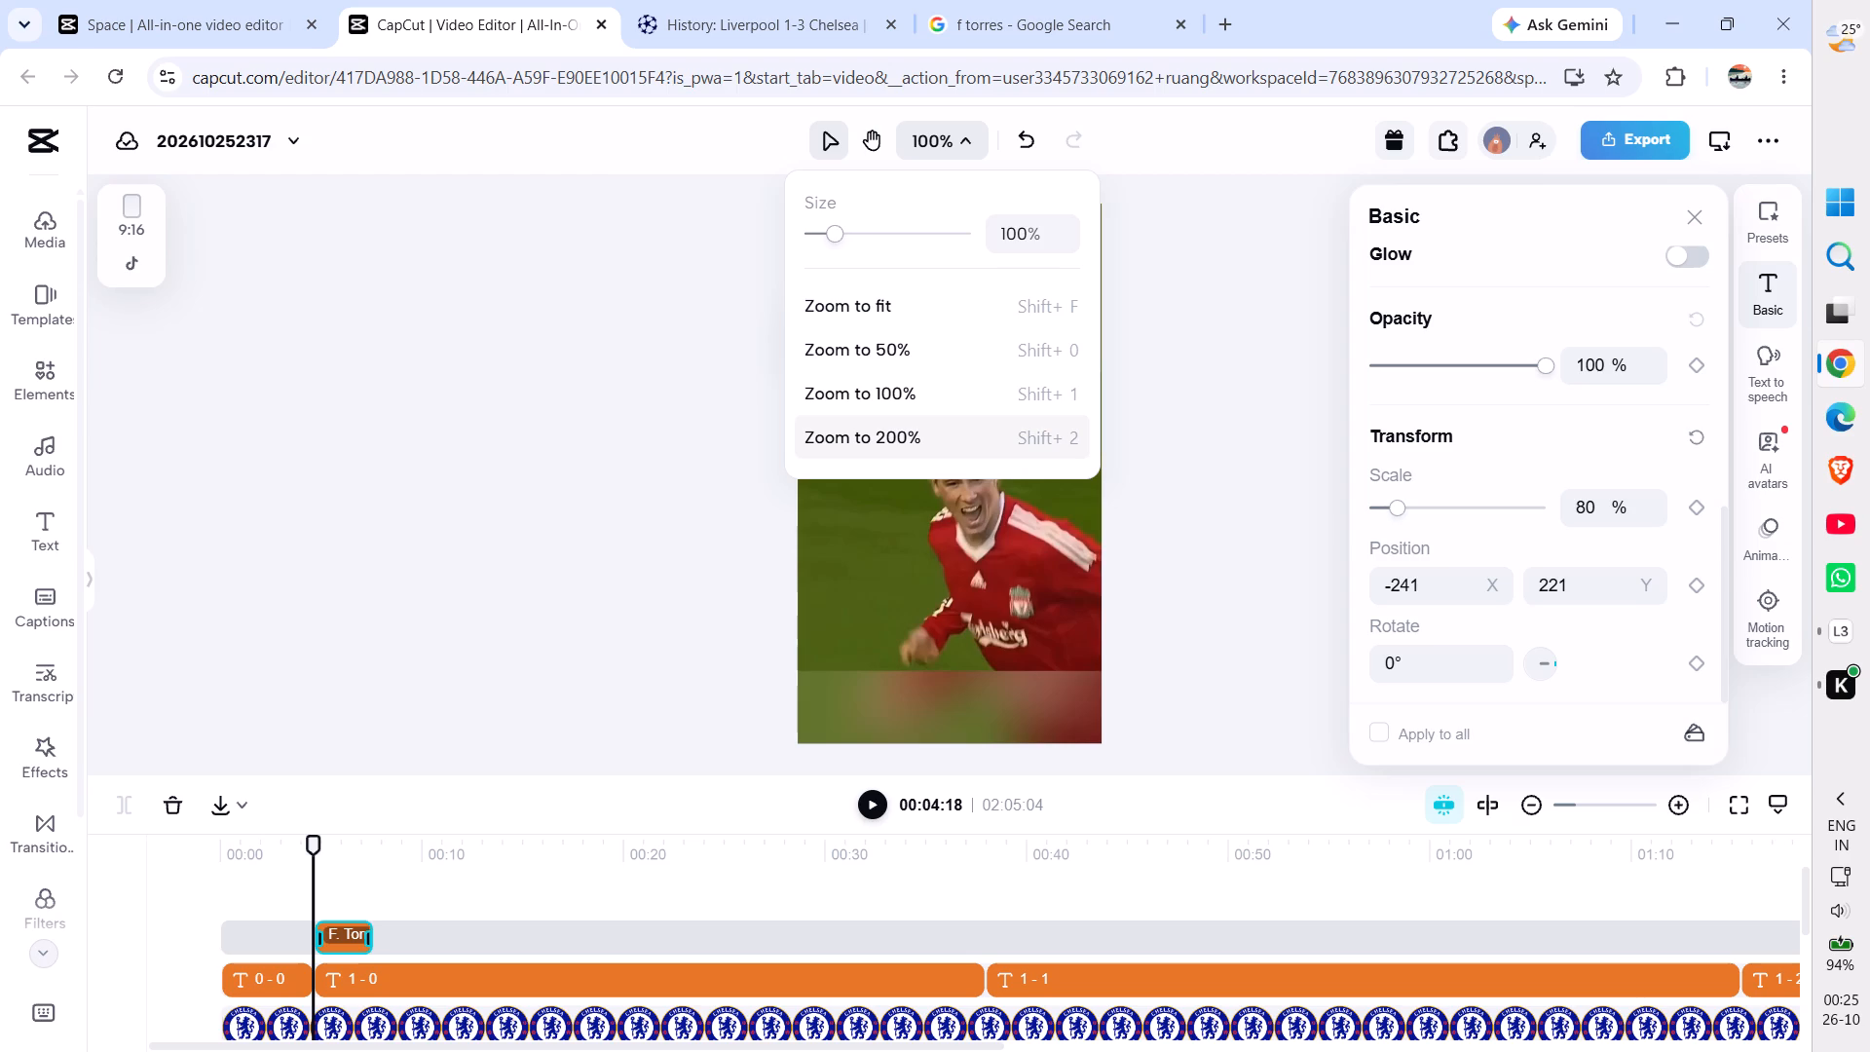
click(934, 437)
click(307, 450)
scroll(469, 460, up, 1)
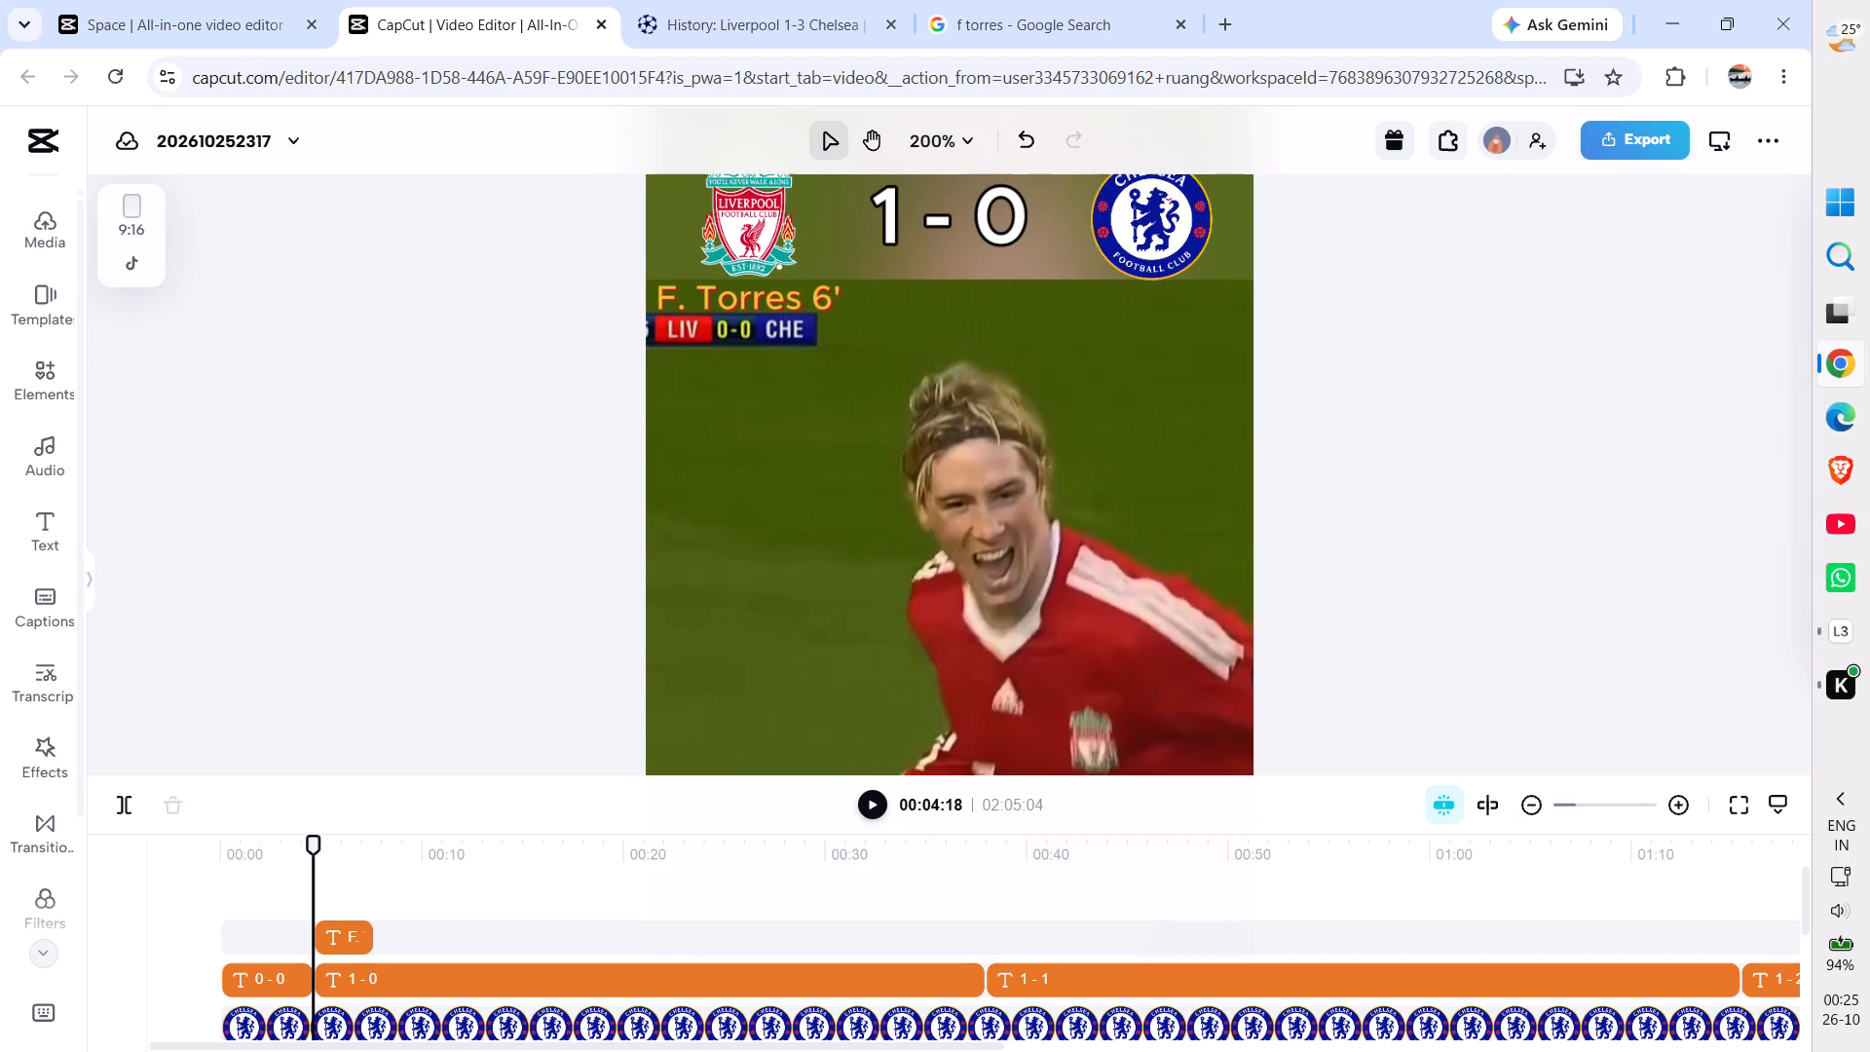
scroll(469, 460, up, 1)
click(714, 422)
click(714, 422)
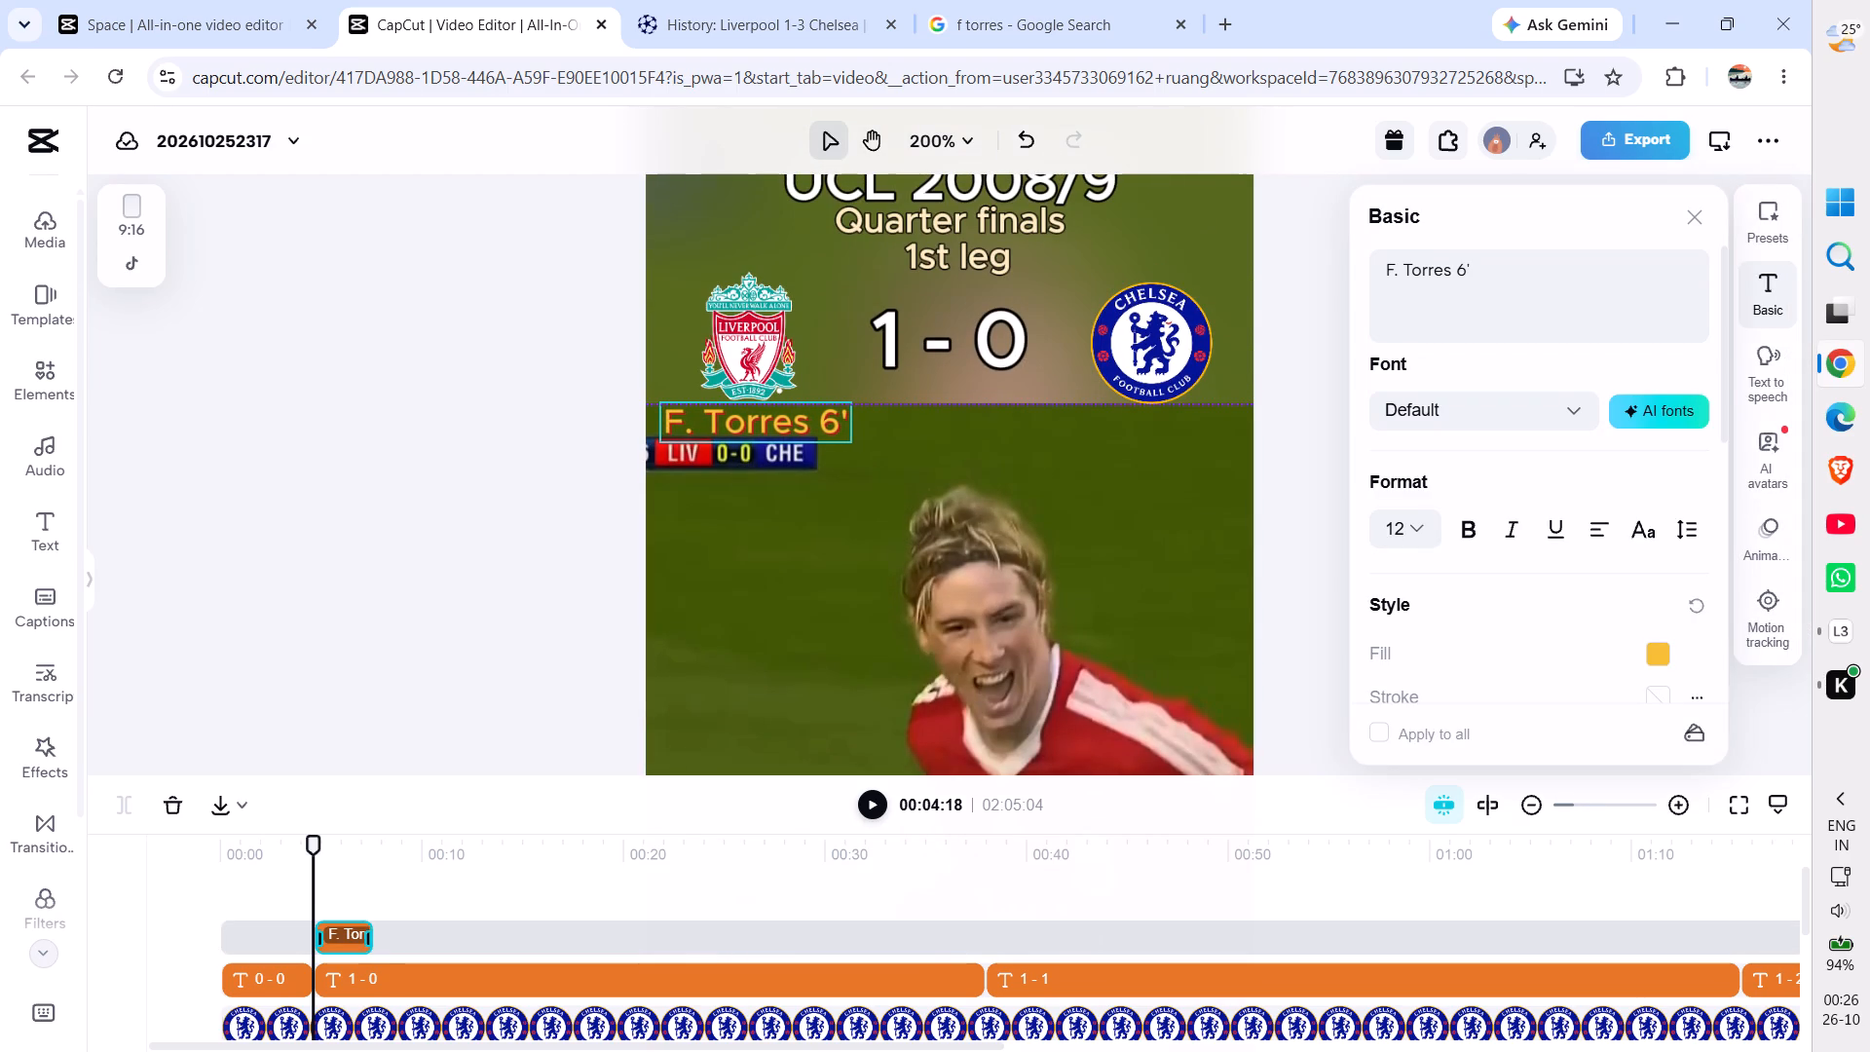
click(332, 448)
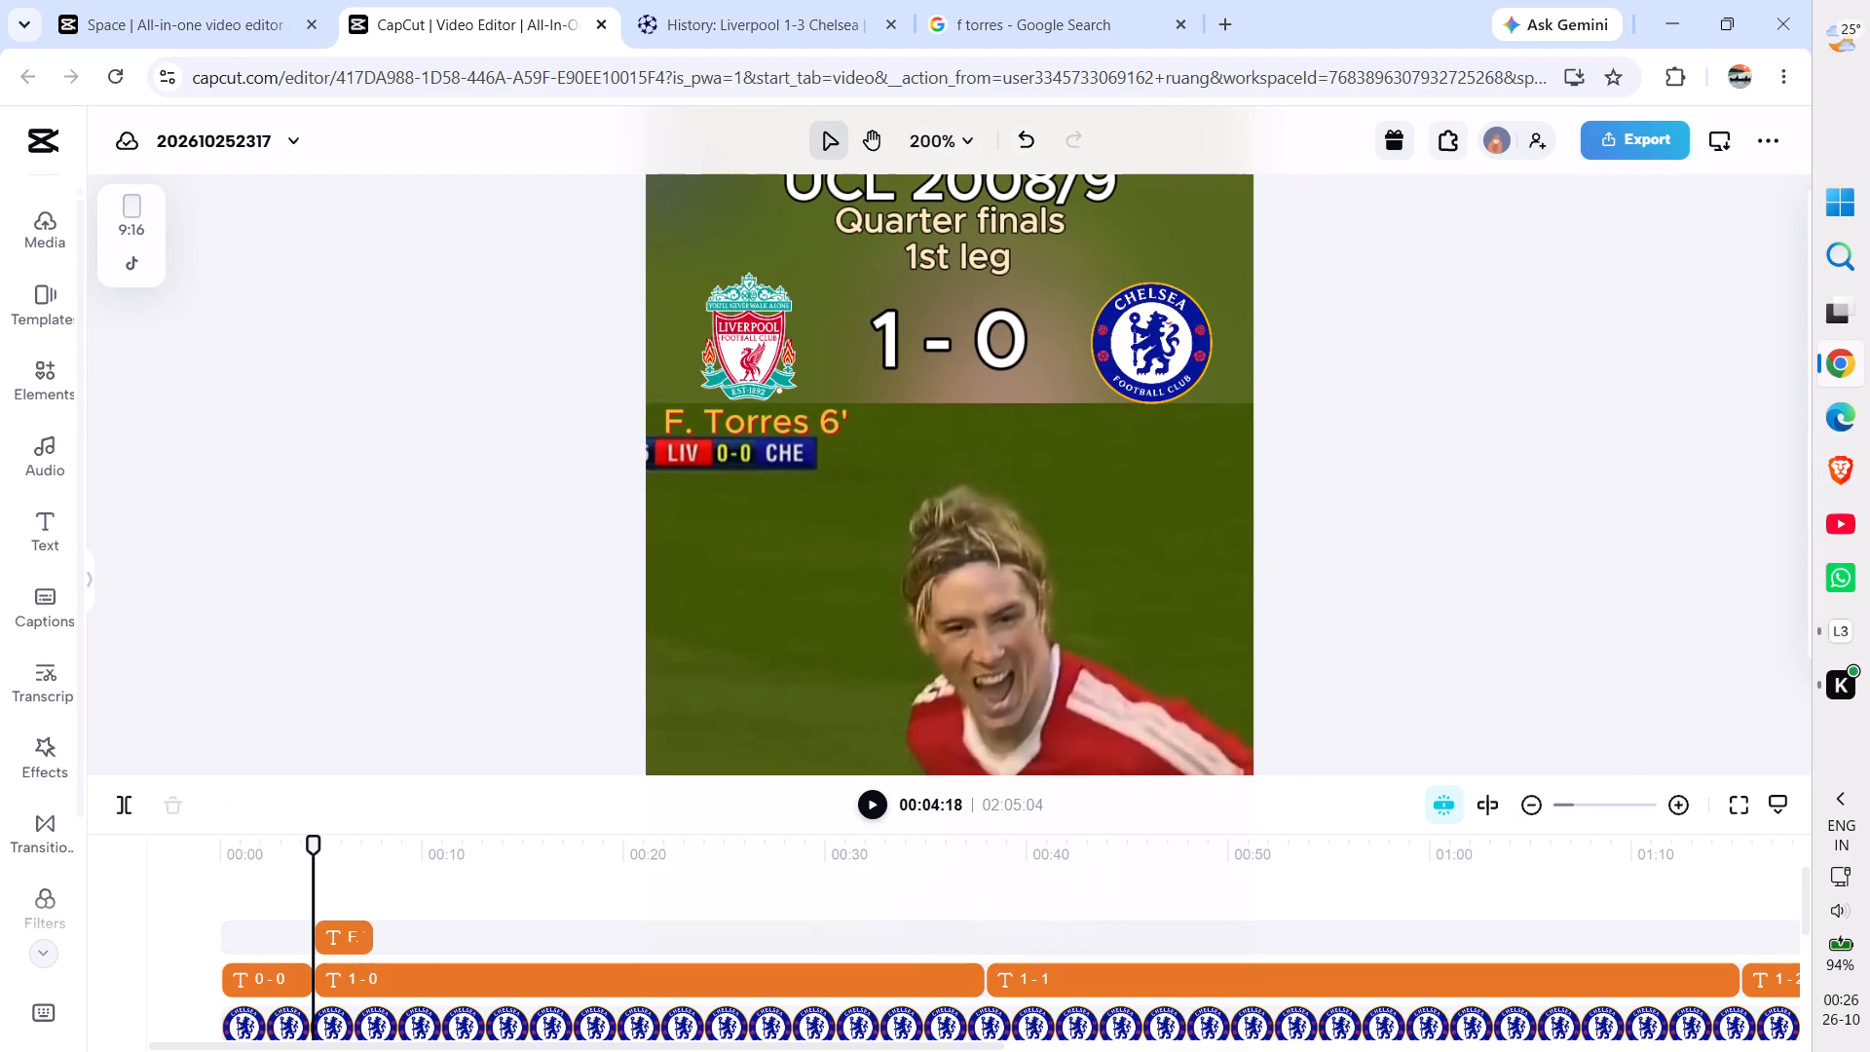
Copy the "F. Torres 6'" caption clip and move the playhead to the start of the 1 - 1 scoreline at 00:37:28.
click(340, 920)
key(ctrl+c)
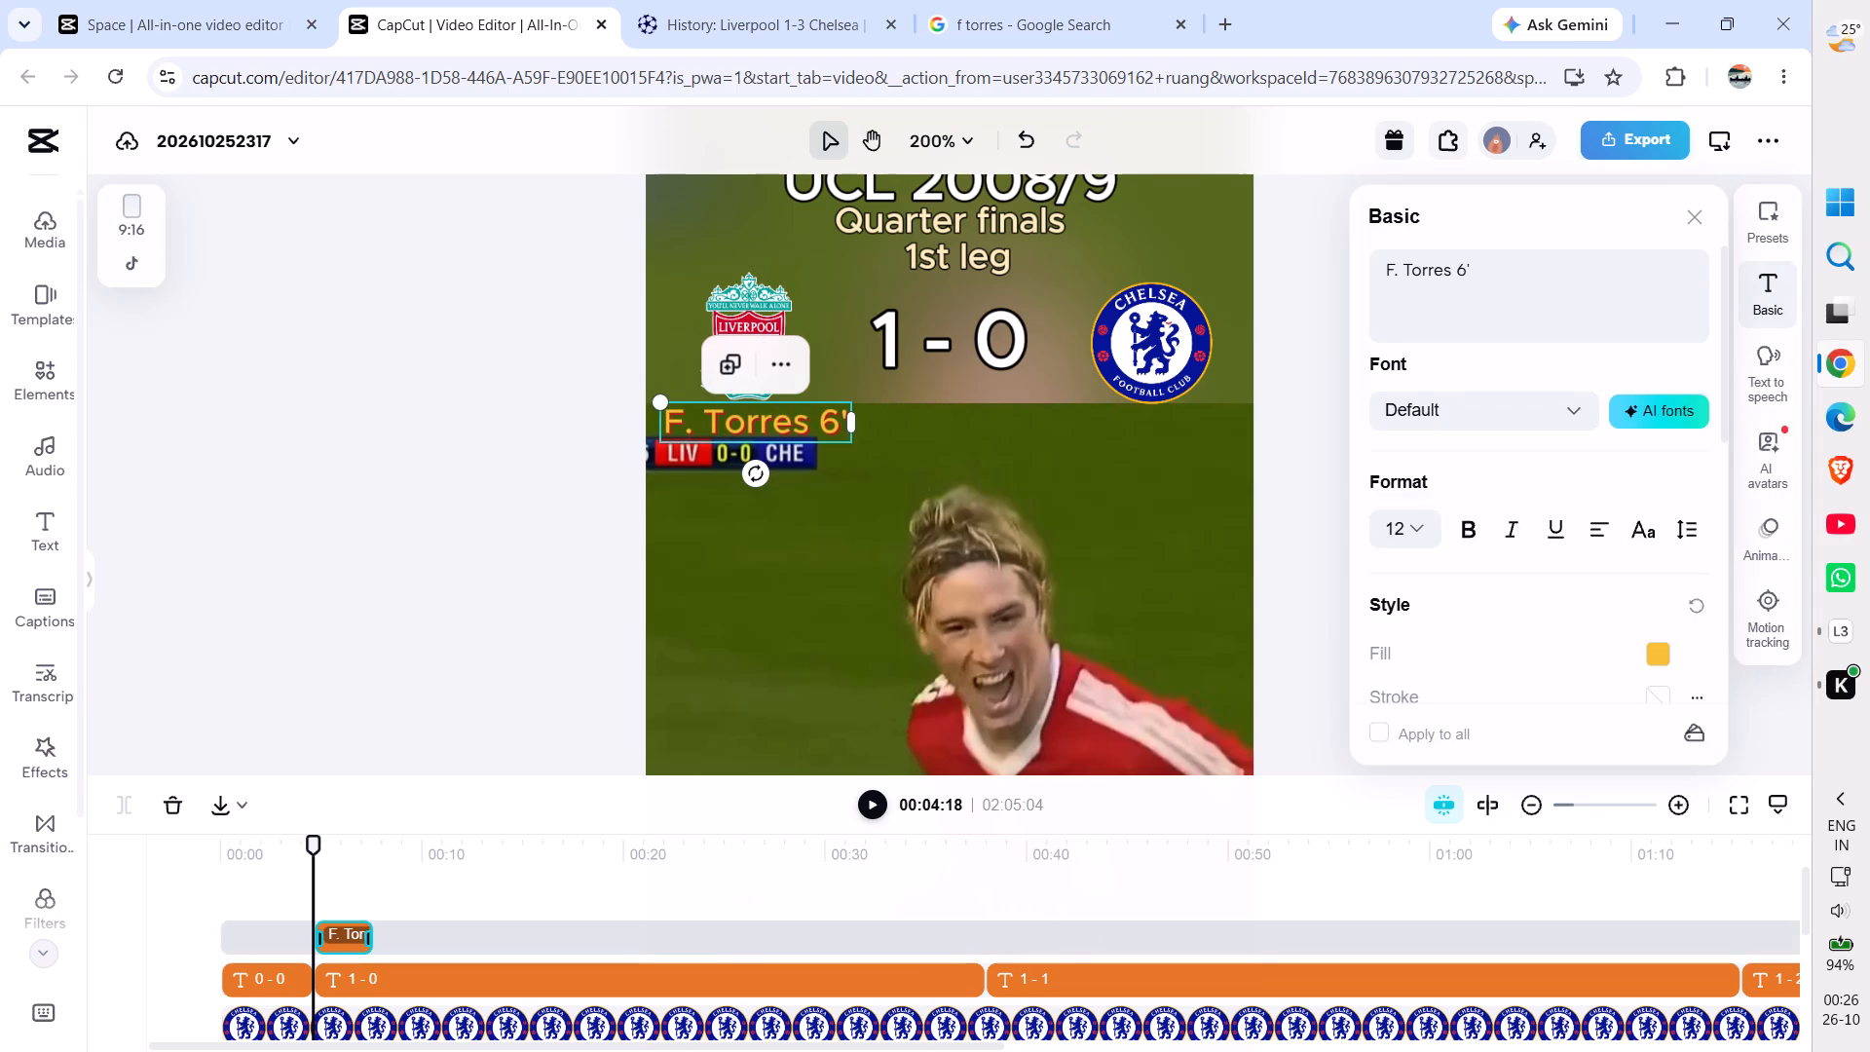
click(410, 621)
drag(314, 846, 979, 955)
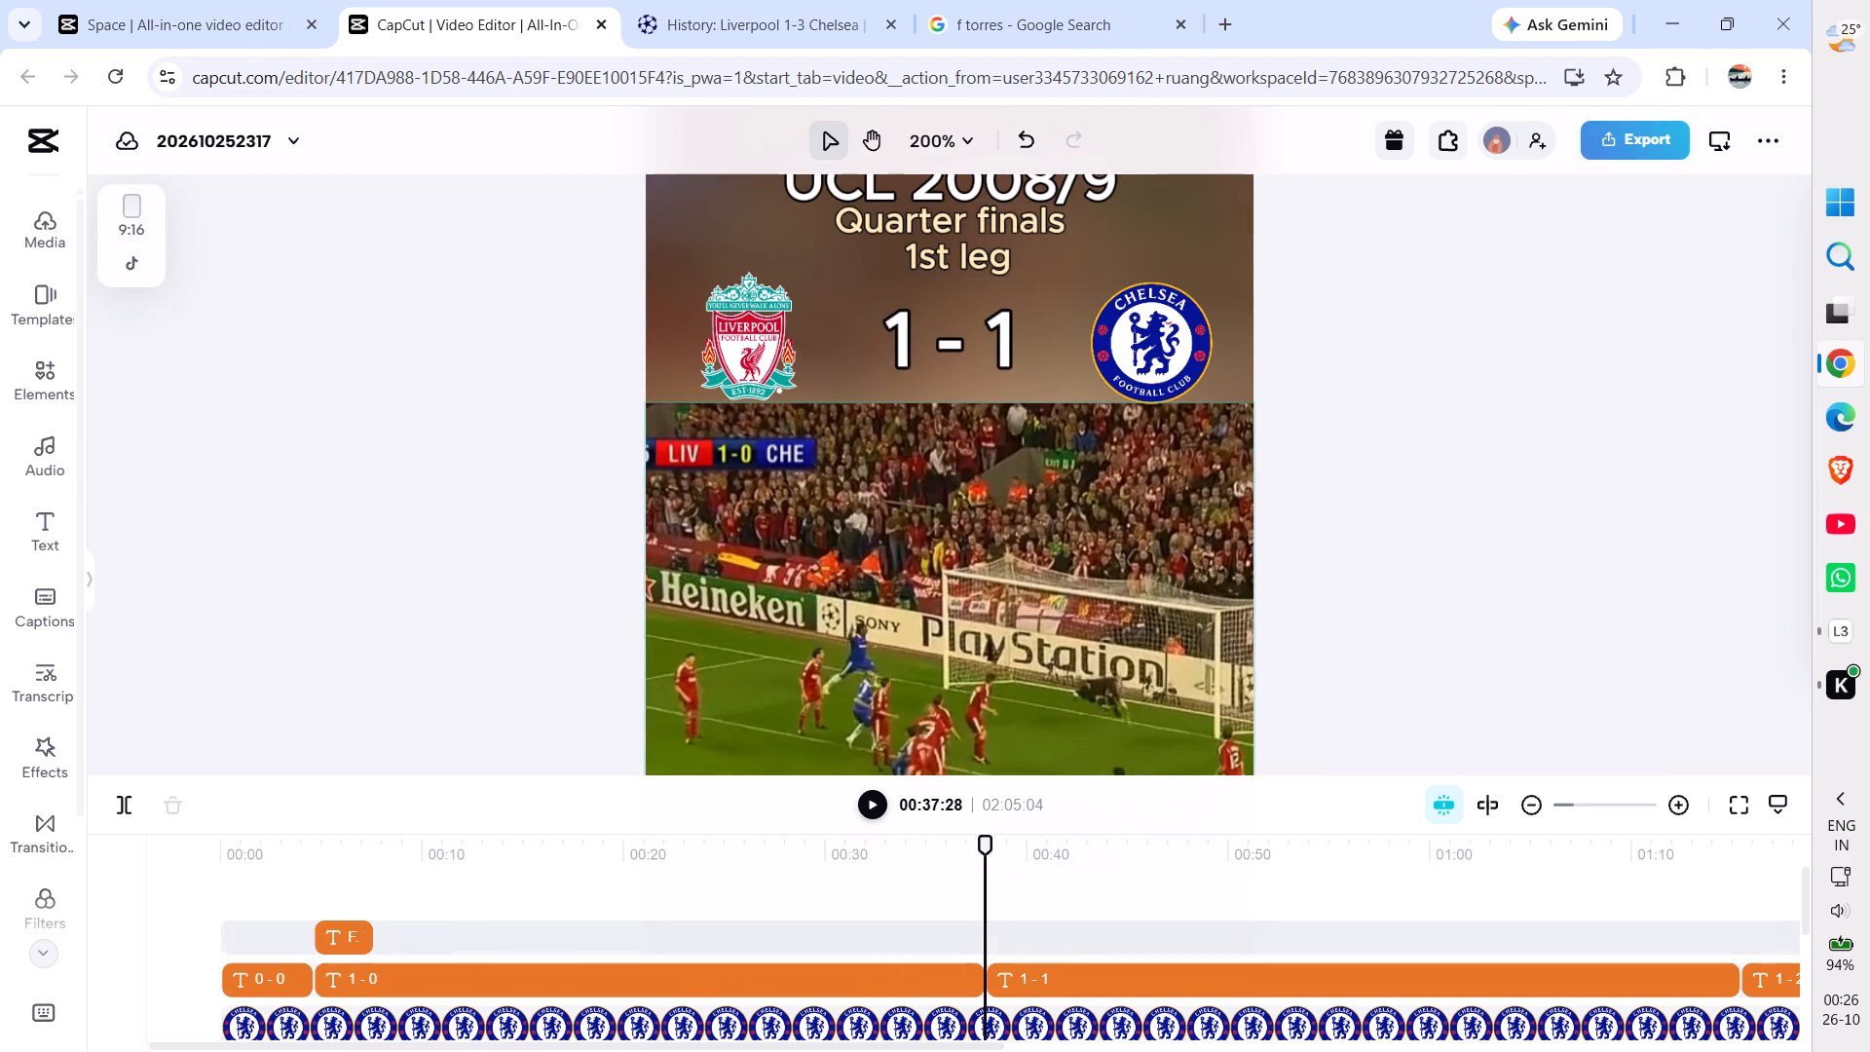
Switch to the UEFA match page and copy Chelsea's scorer entry "Ivanović 39', 62'".
click(797, 0)
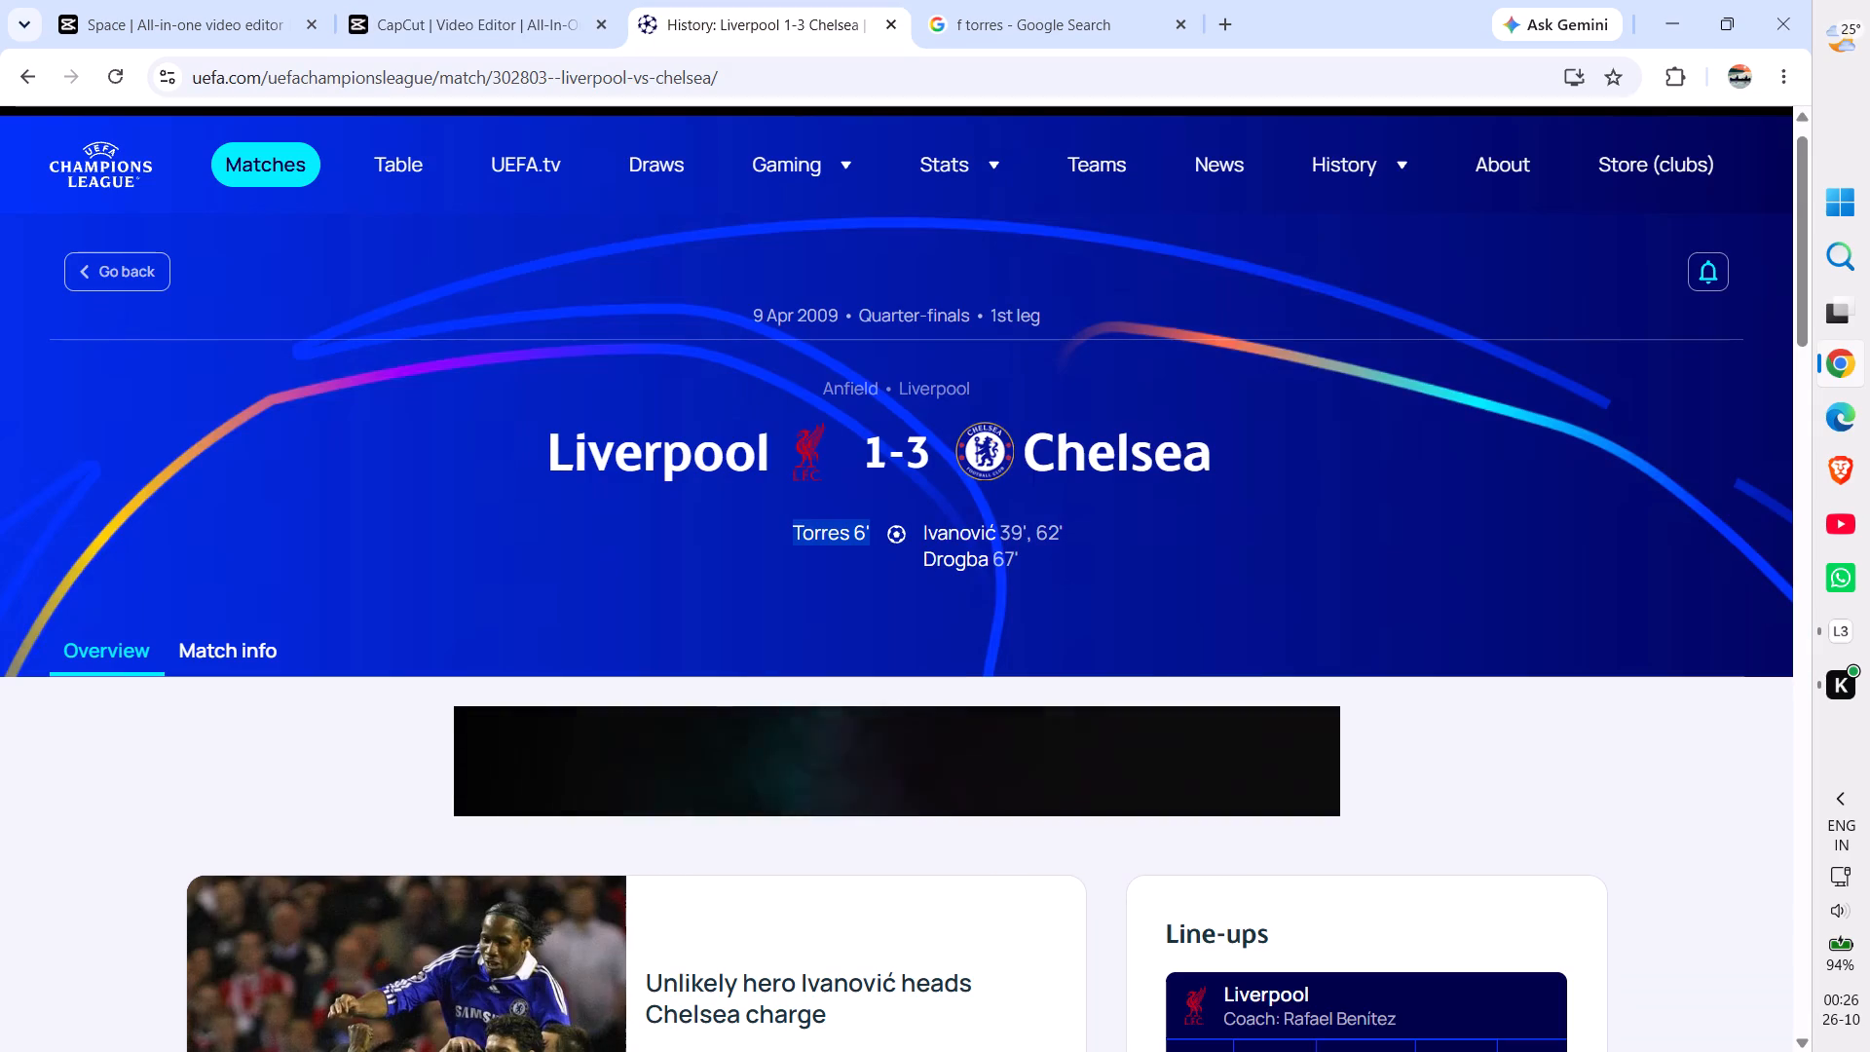
drag(921, 531, 886, 530)
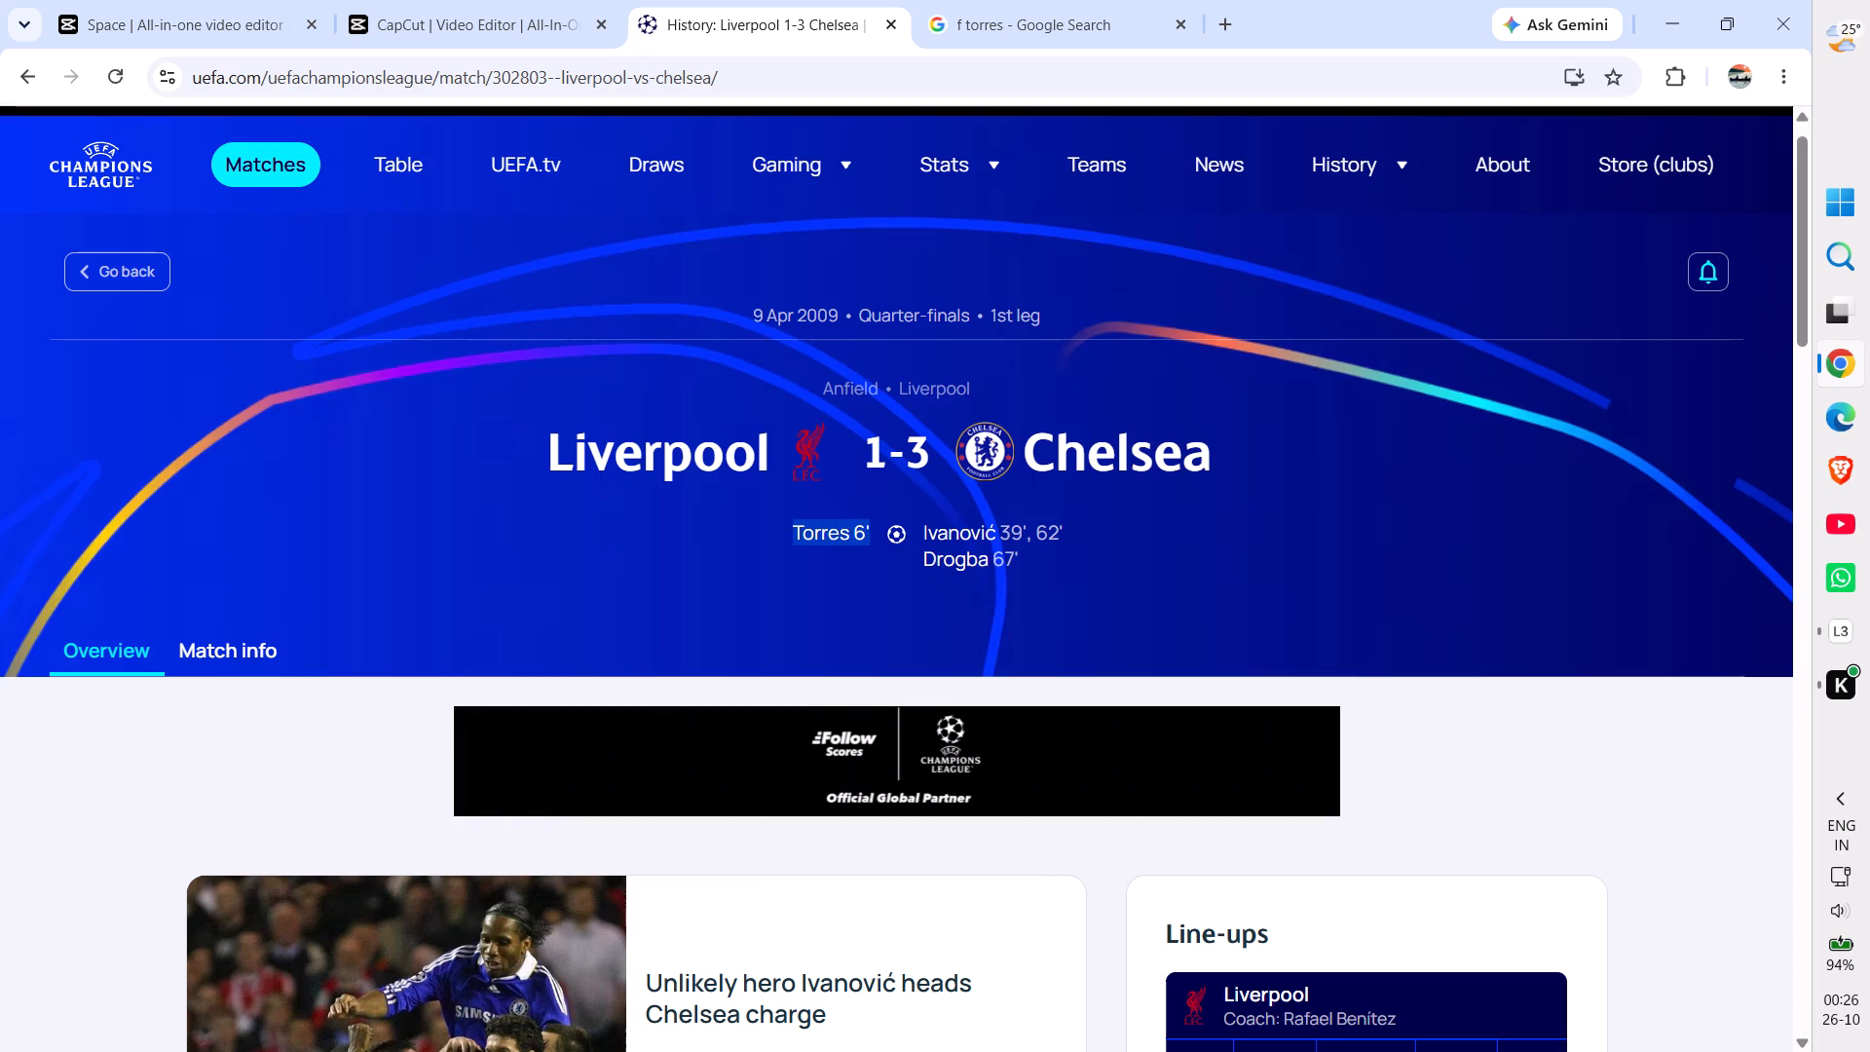
drag(923, 529, 921, 520)
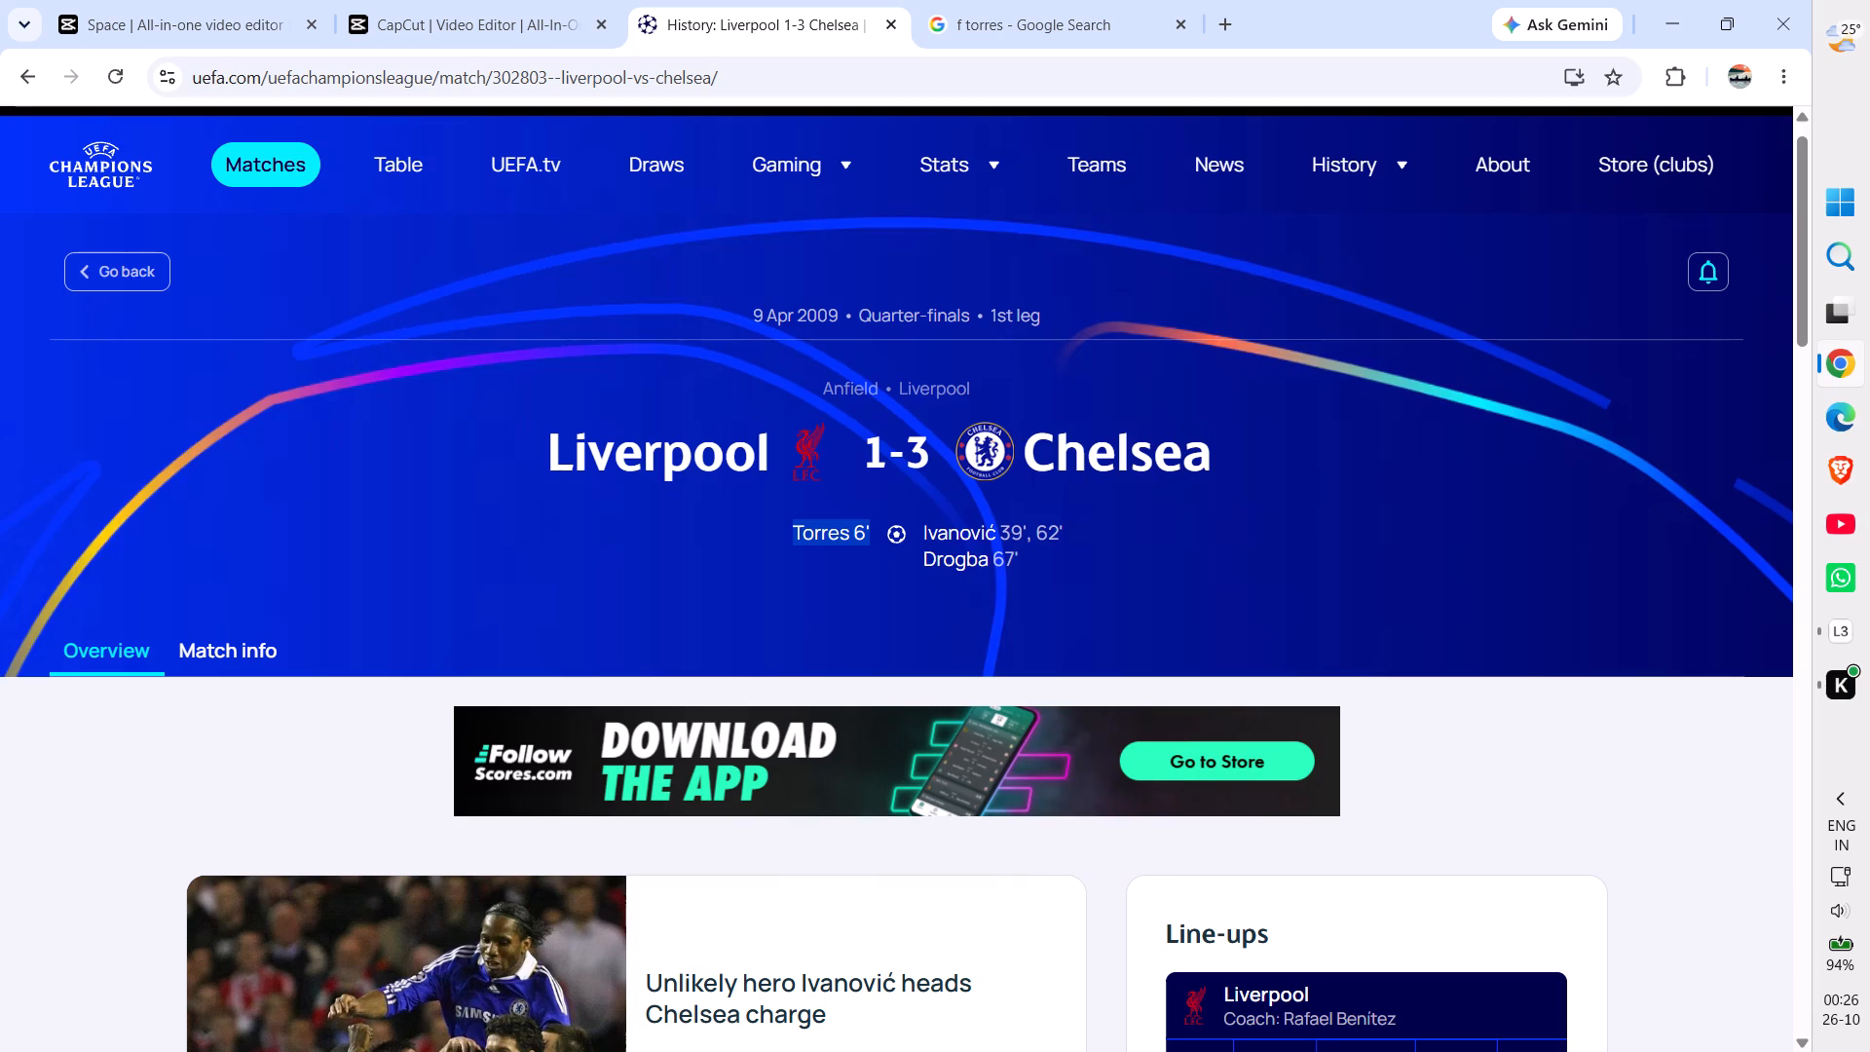
drag(1065, 529, 923, 538)
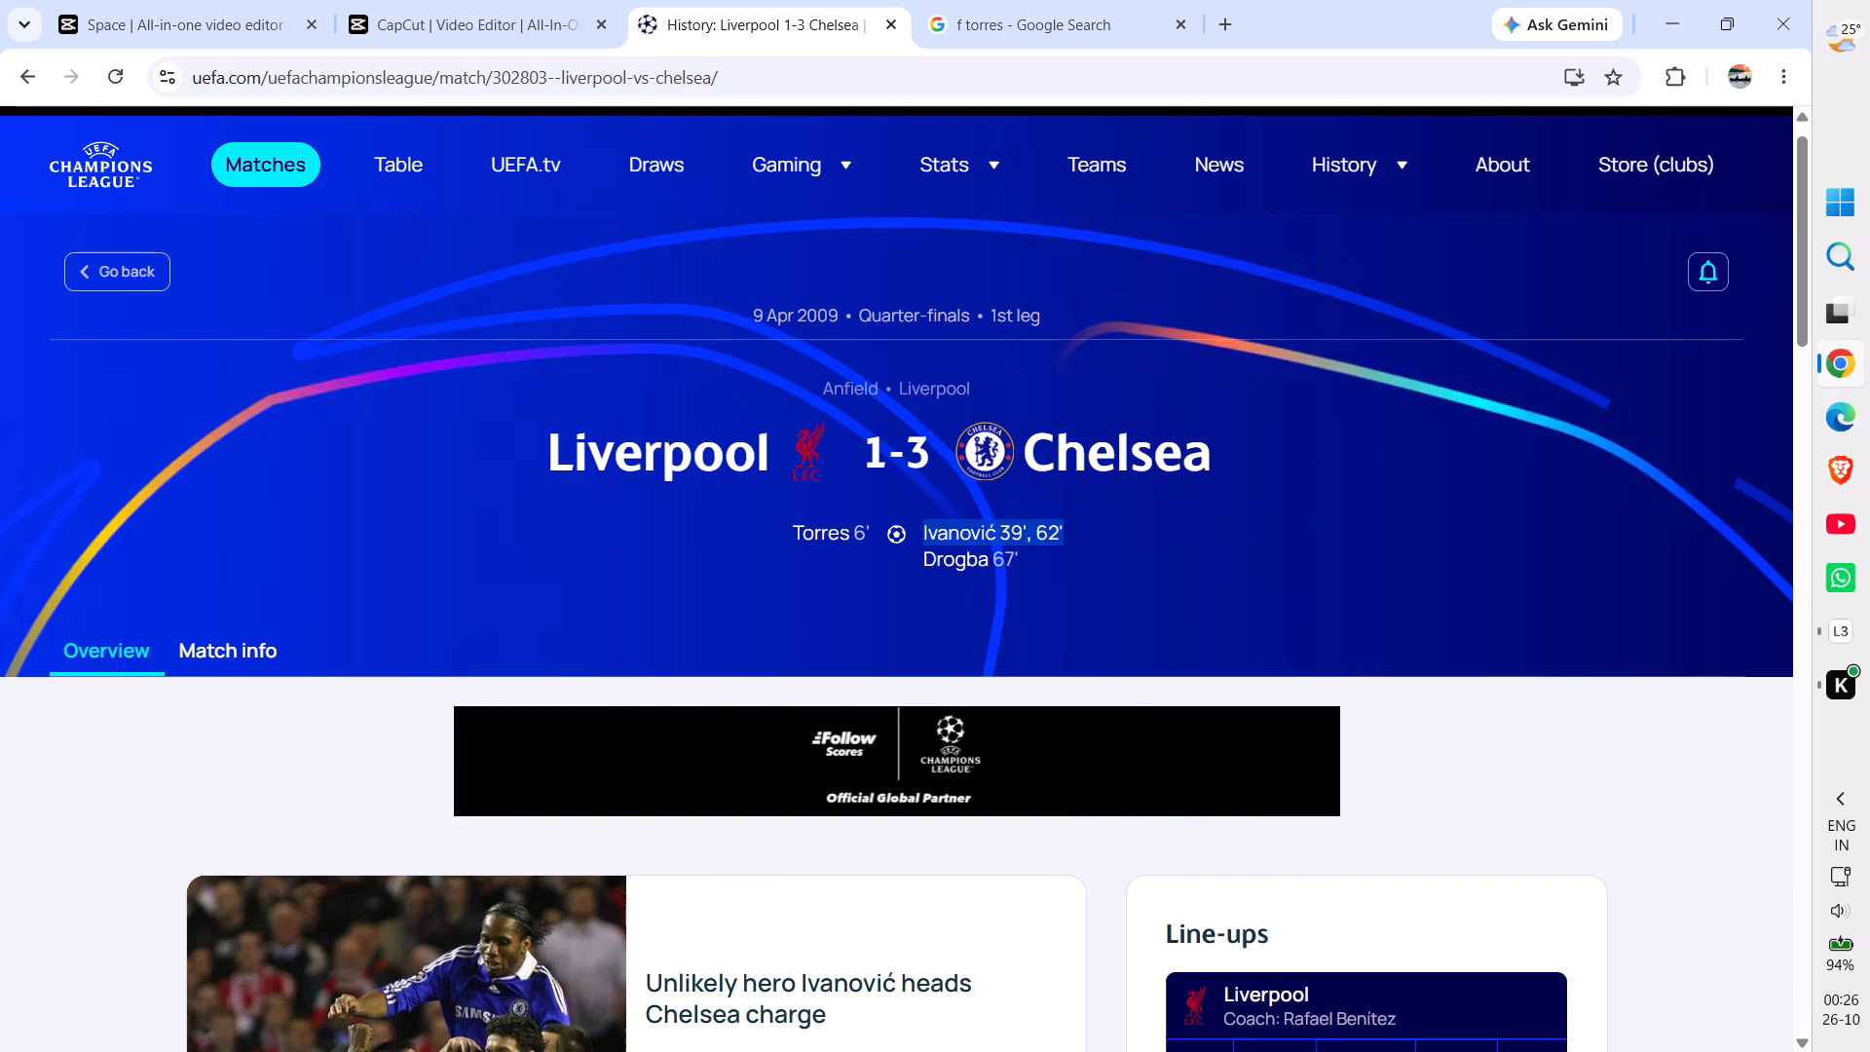
drag(923, 538, 916, 536)
key(ctrl+c)
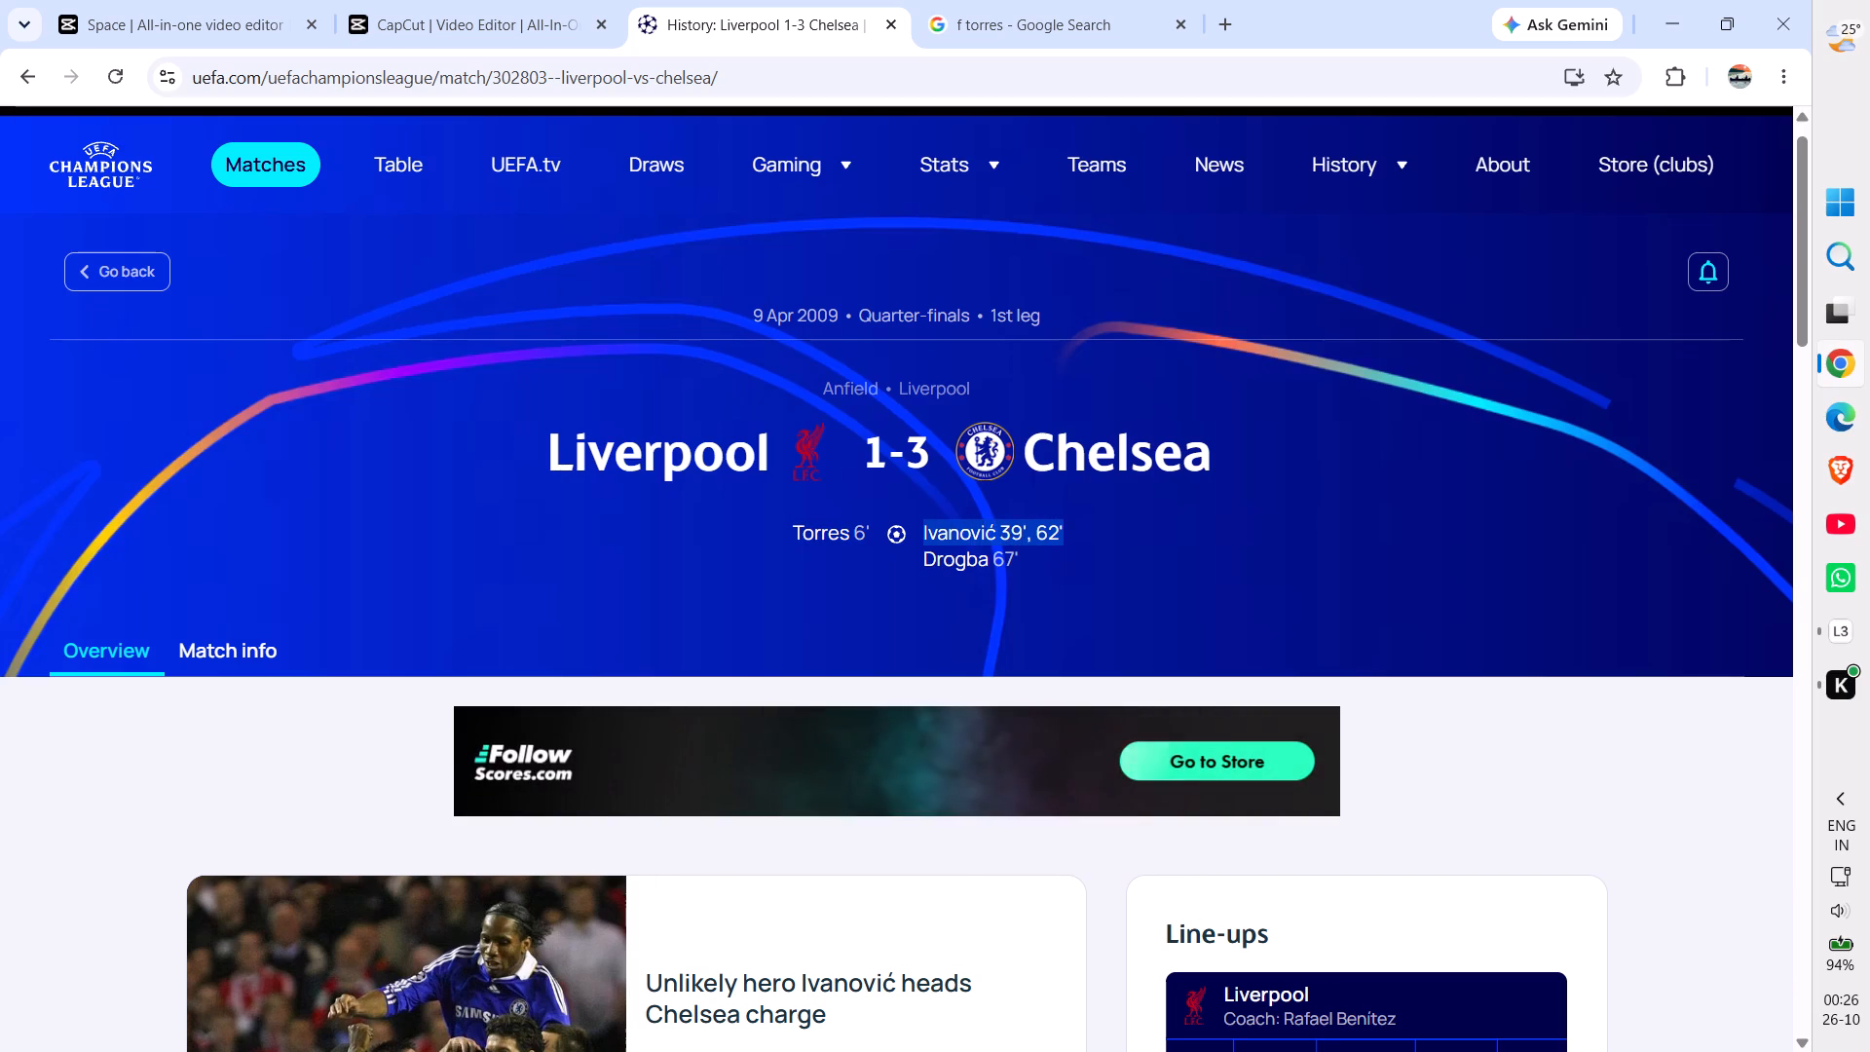
click(300, 758)
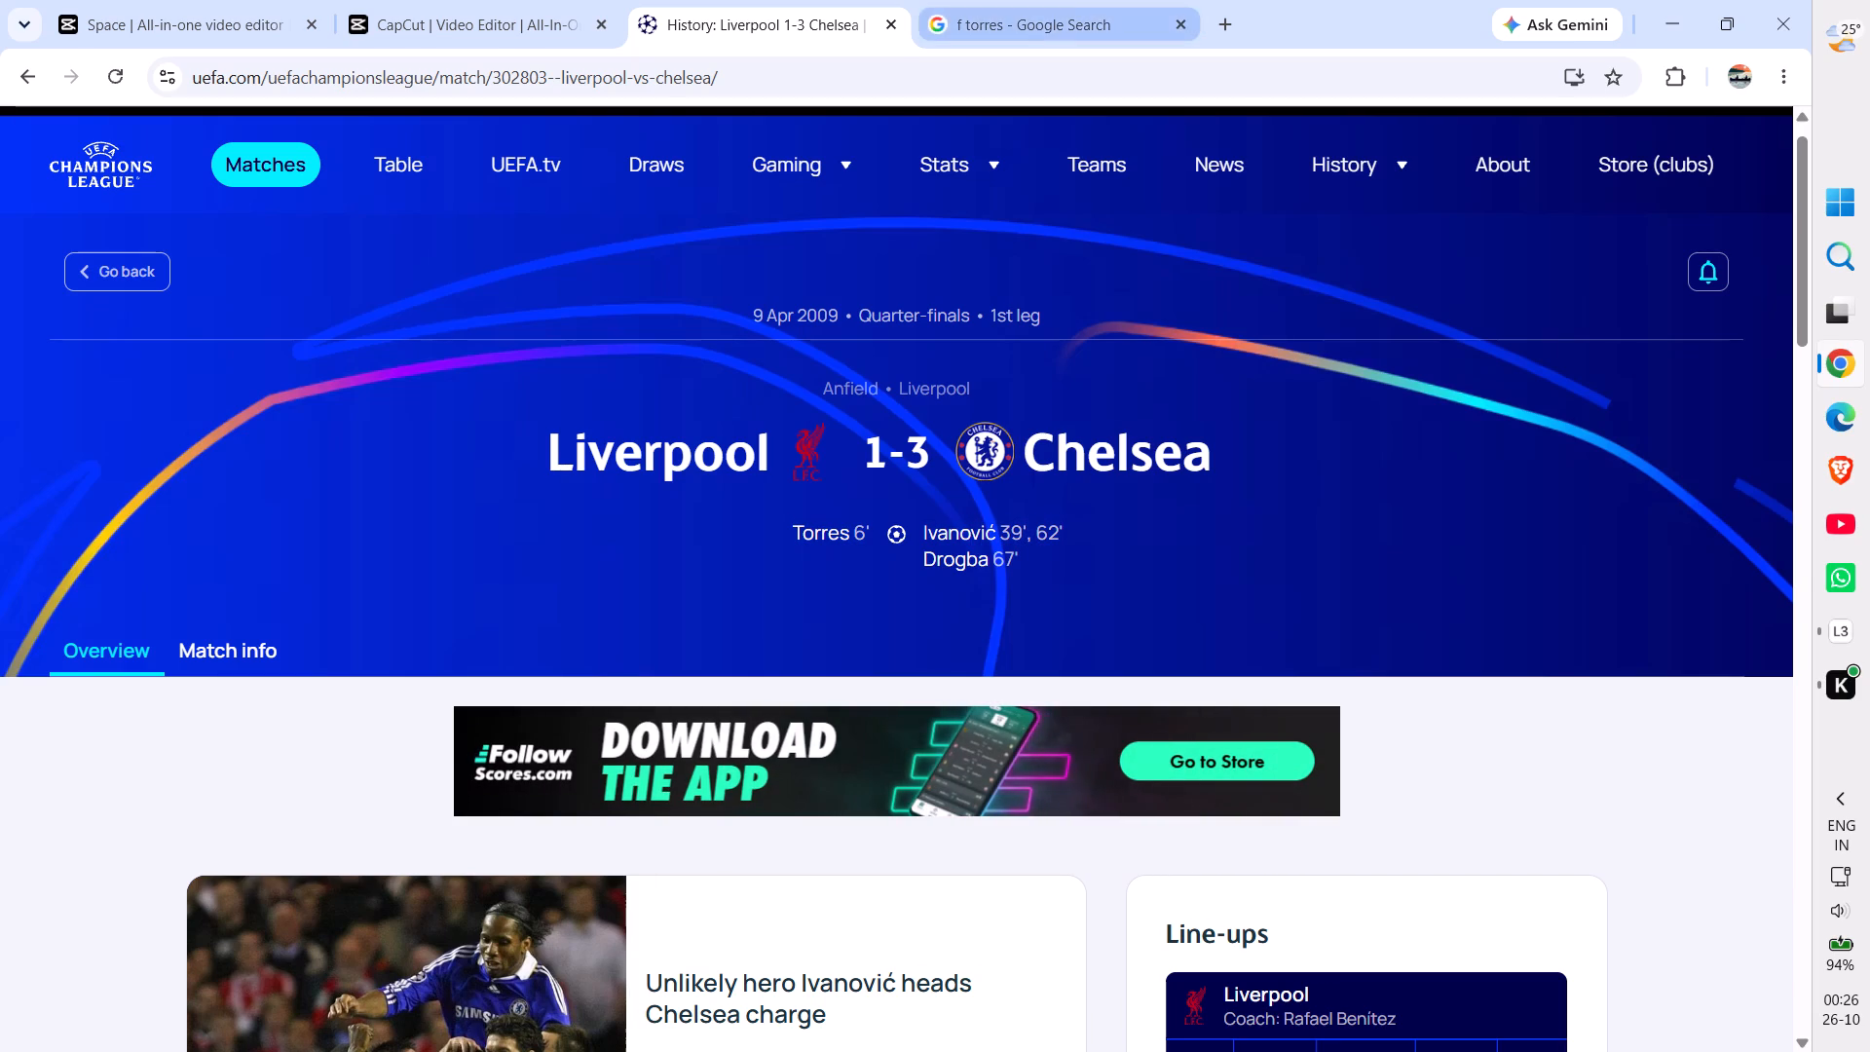
Search Google for "Ivanović" using the copied entry without its minutes, and look through the results for the Chelsea player.
click(1003, 0)
click(1067, 157)
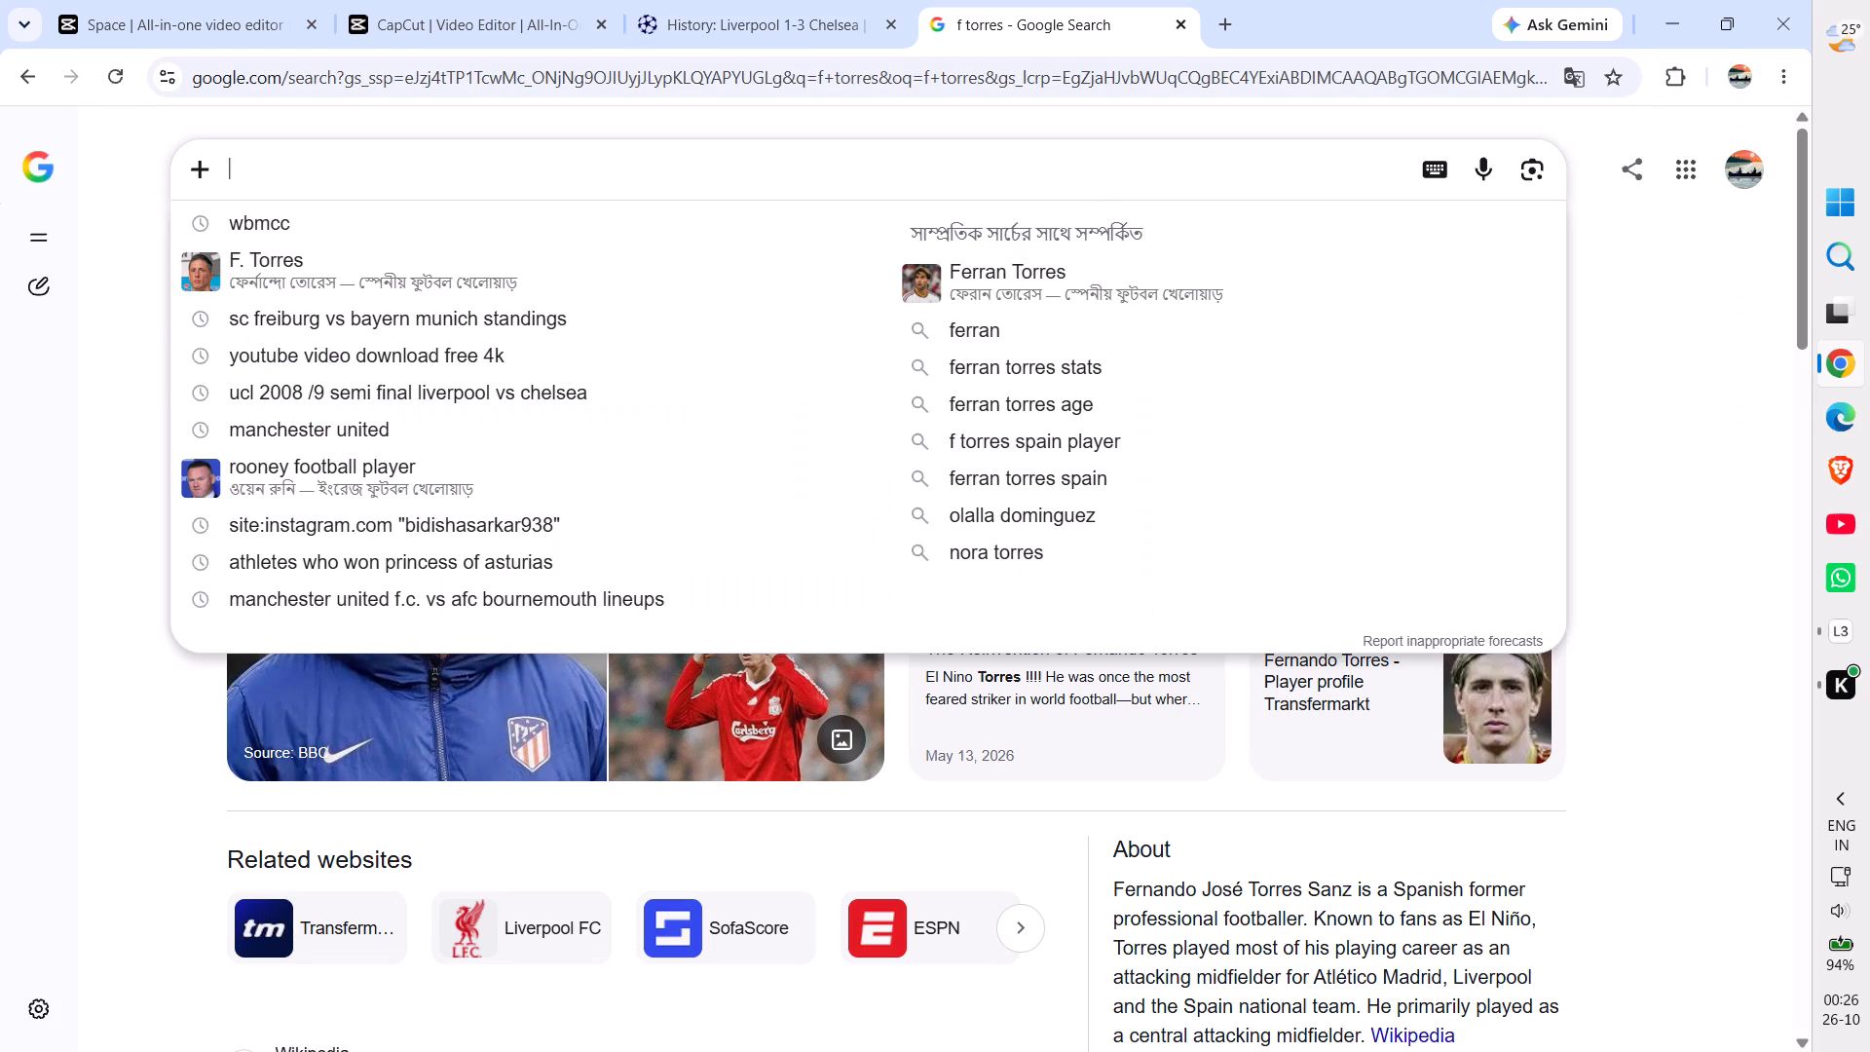
key(ctrl+v)
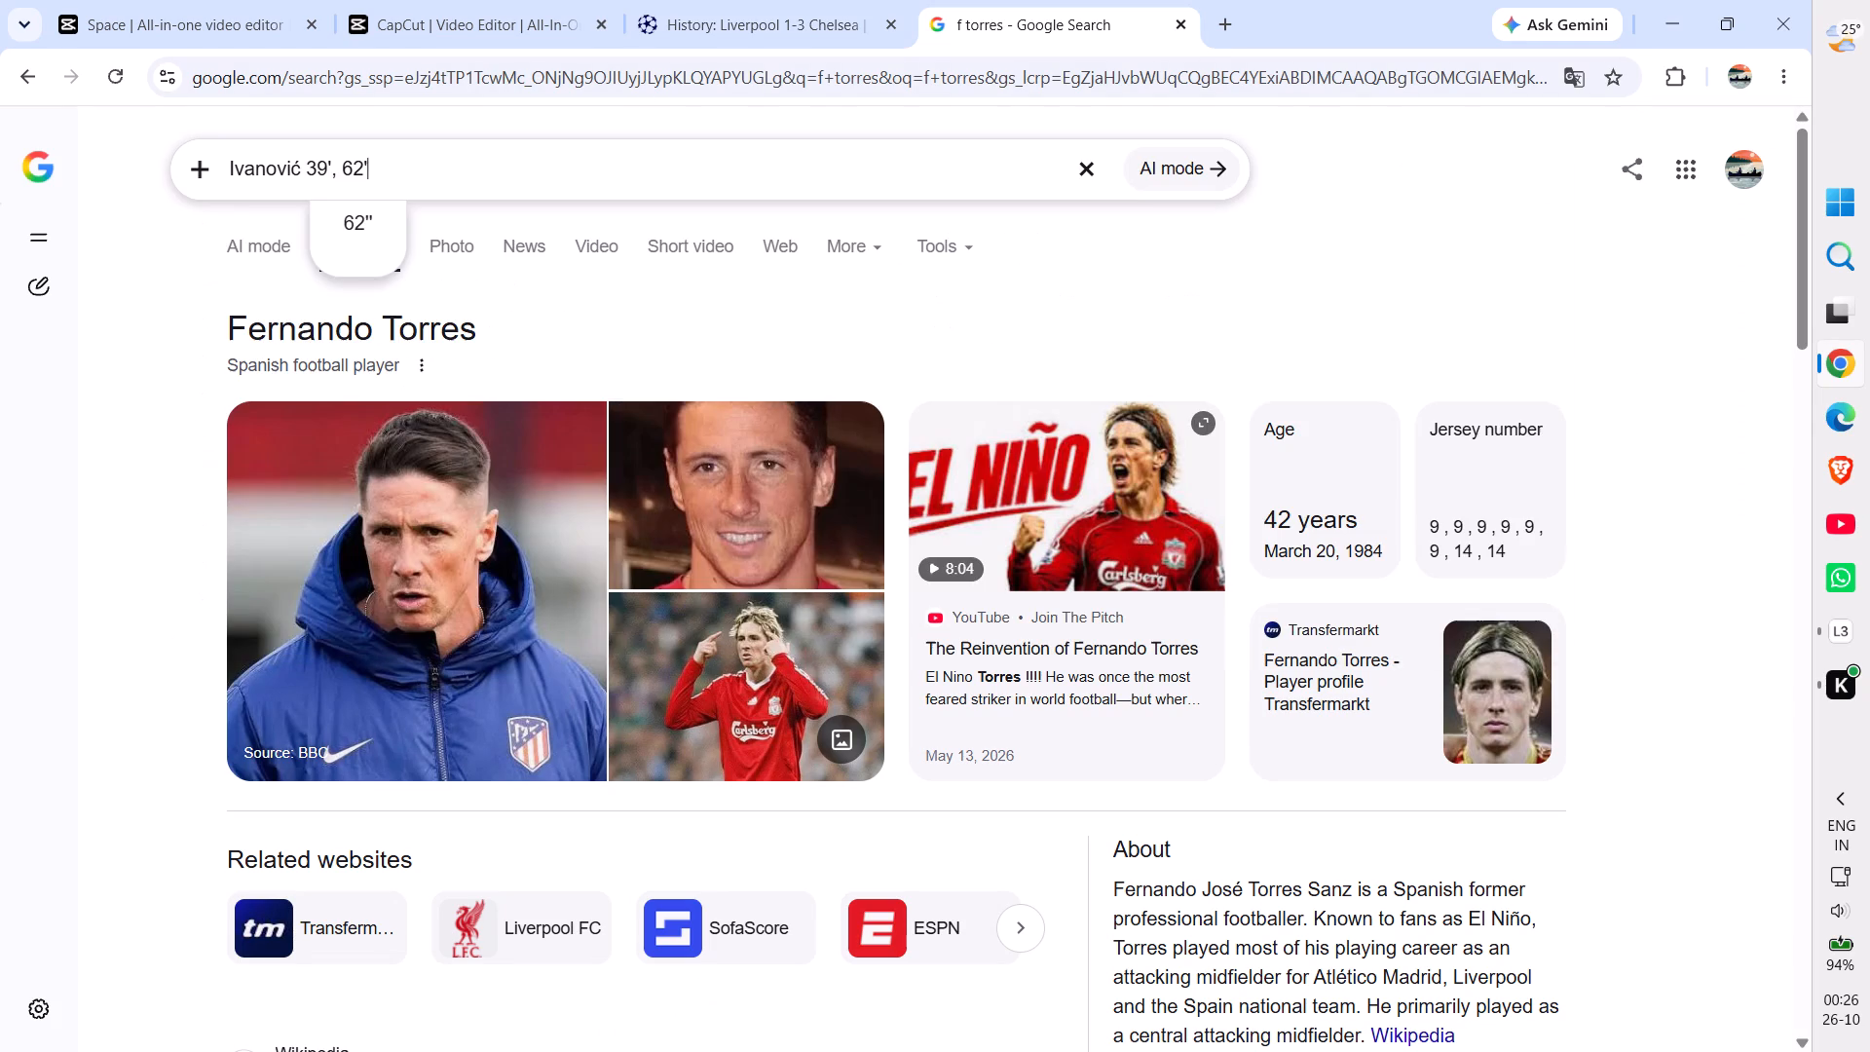
key(BackSpace)
key(BackSpace)
key(BackSpace)
key(BackSpace)
key(BackSpace)
key(BackSpace)
key(BackSpace)
key(BackSpace)
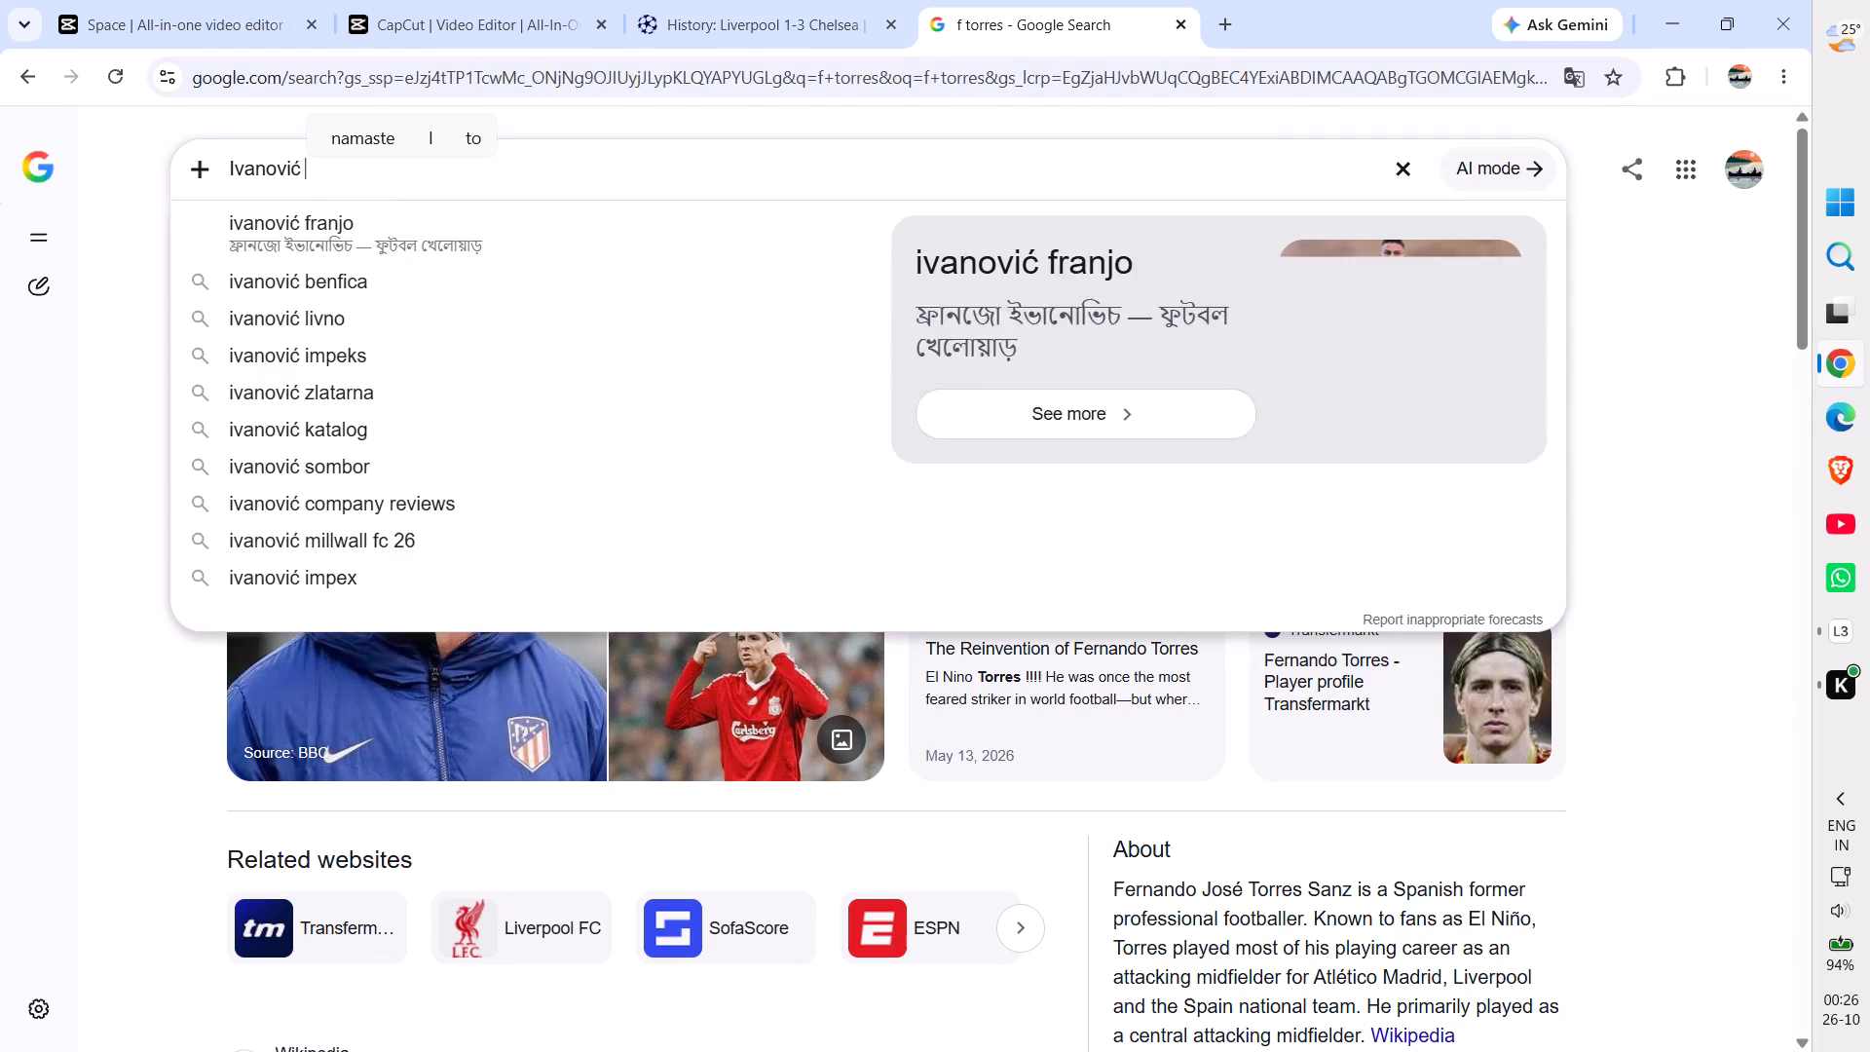
key(Return)
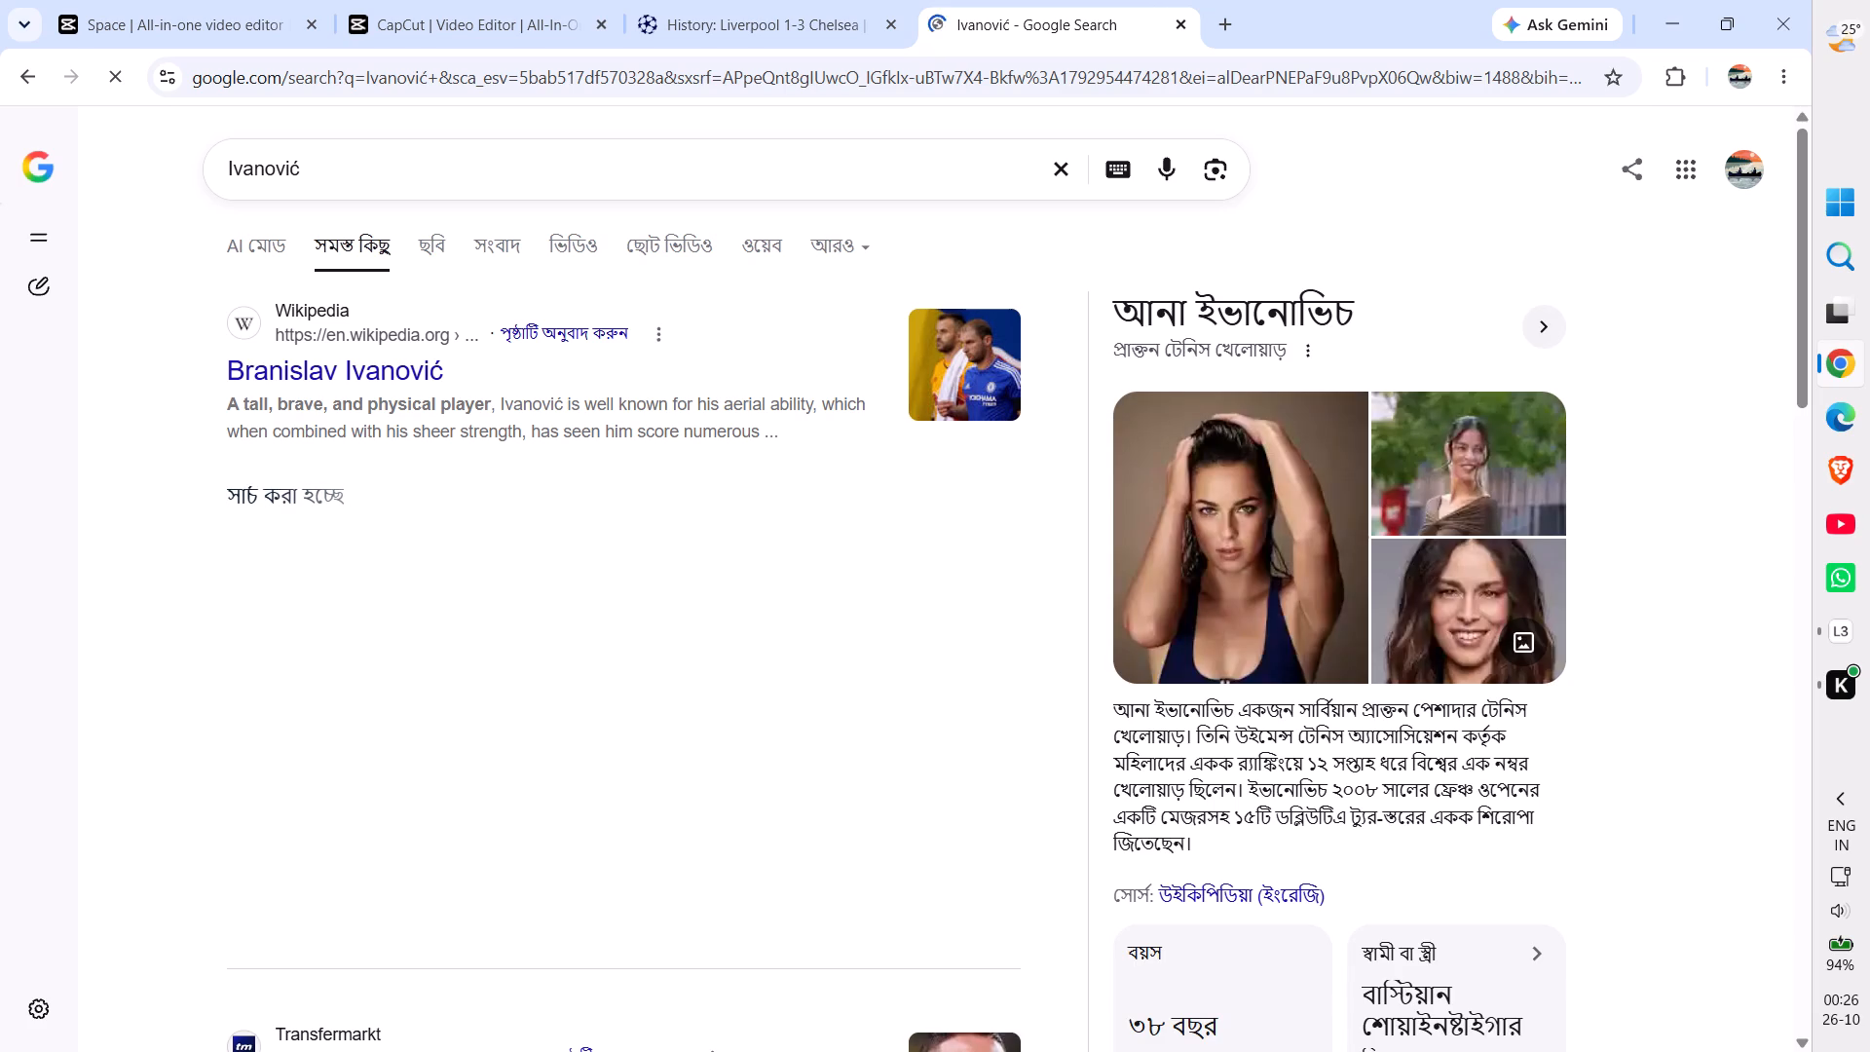
scroll(728, 502, down, 2)
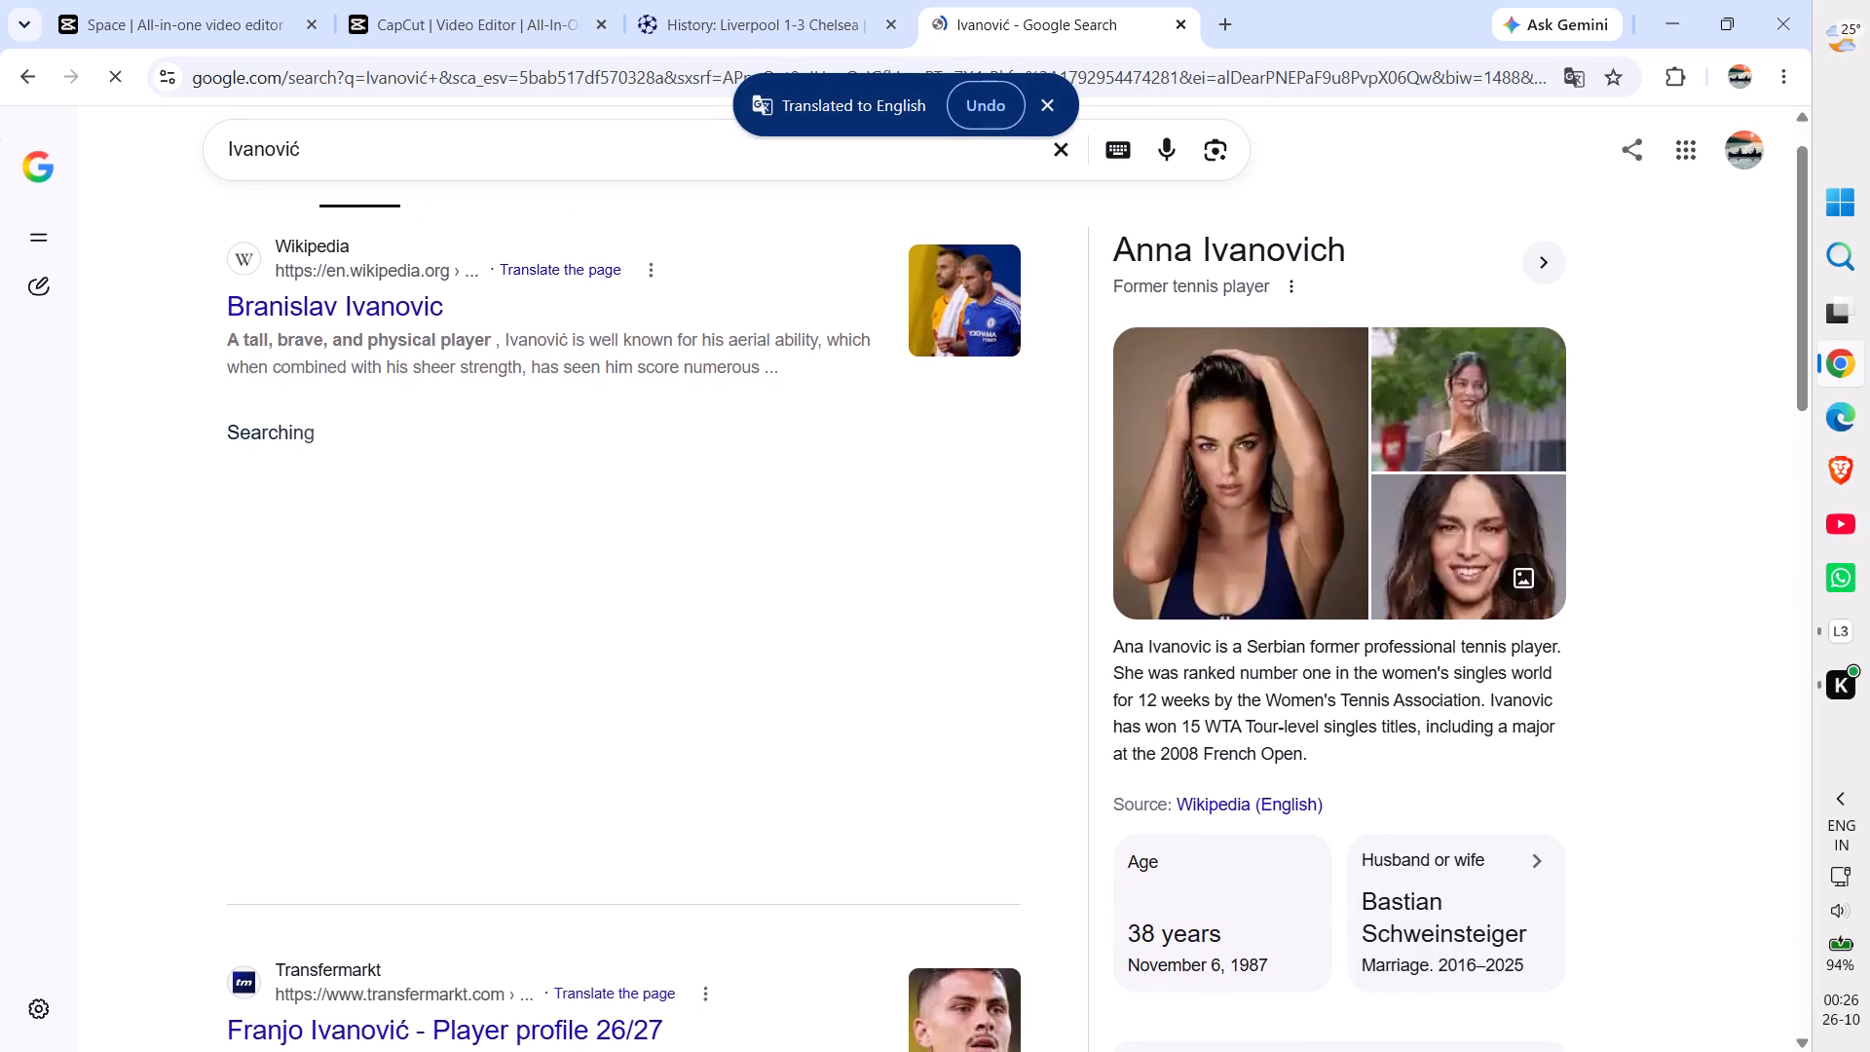
scroll(728, 502, down, 2)
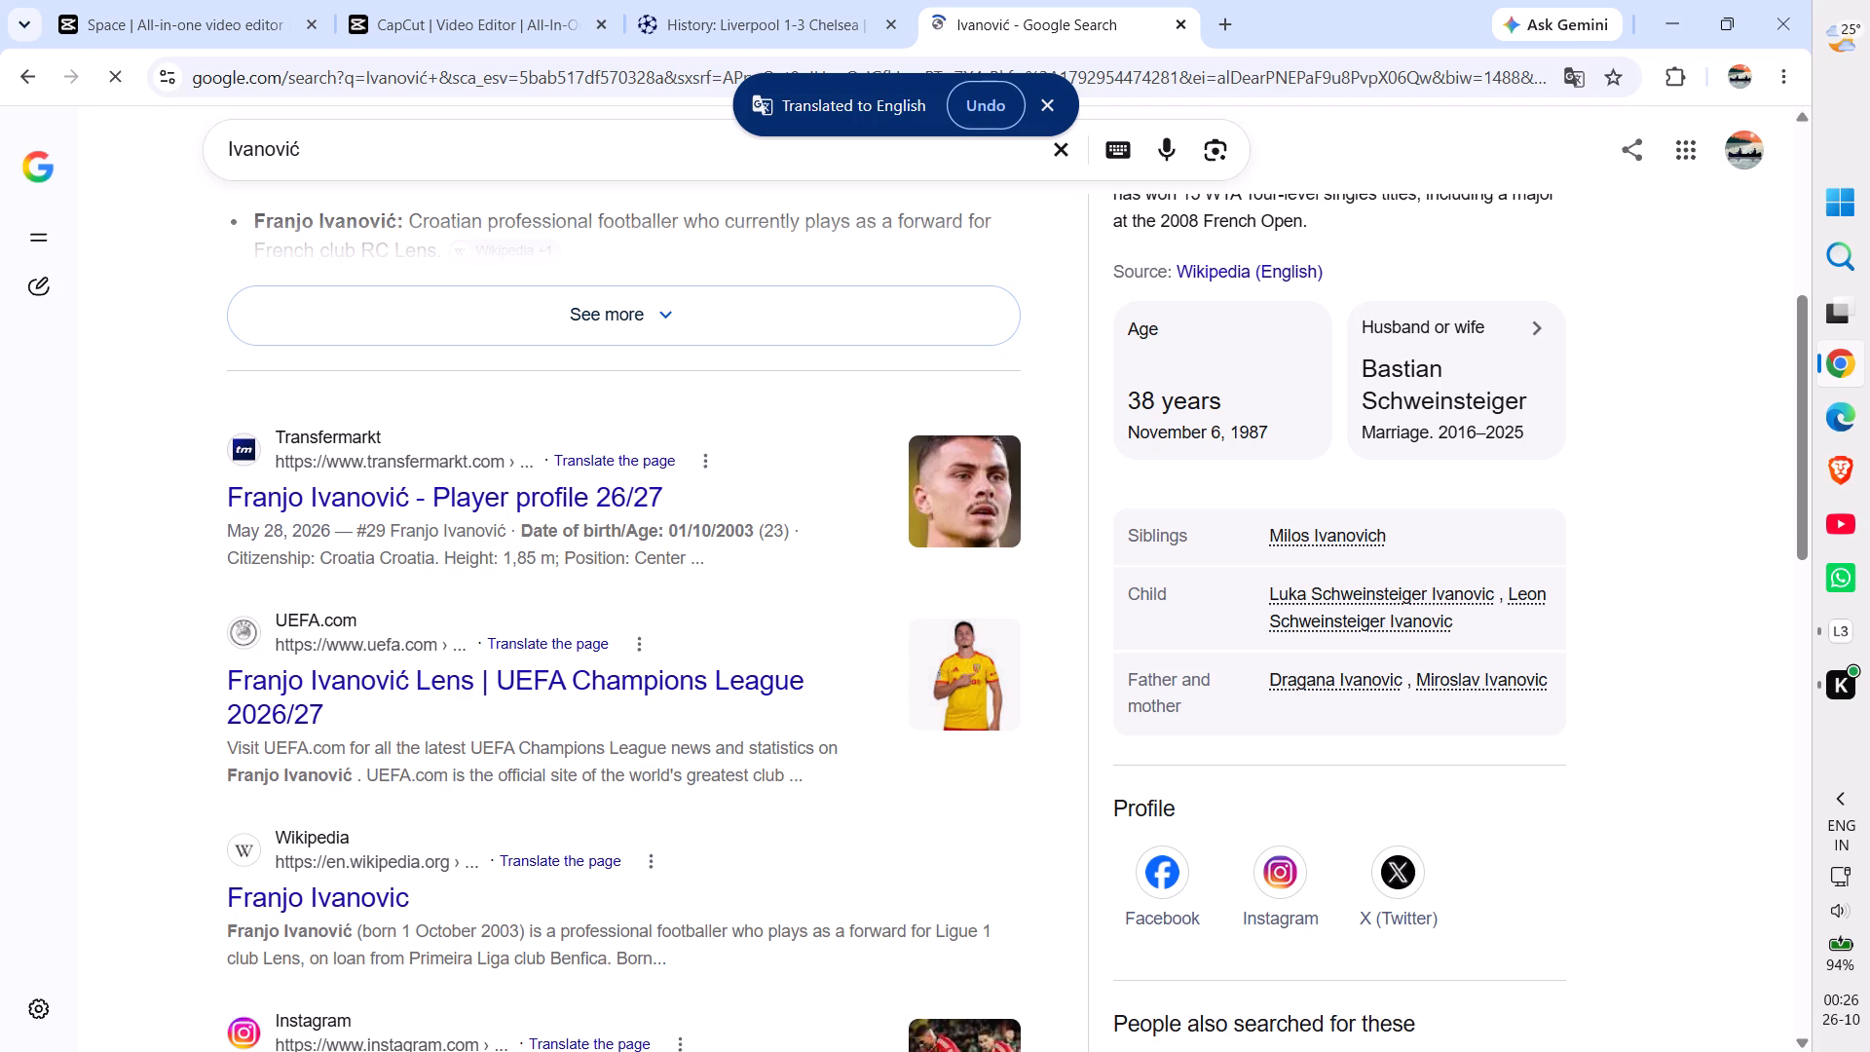
scroll(728, 502, up, 1)
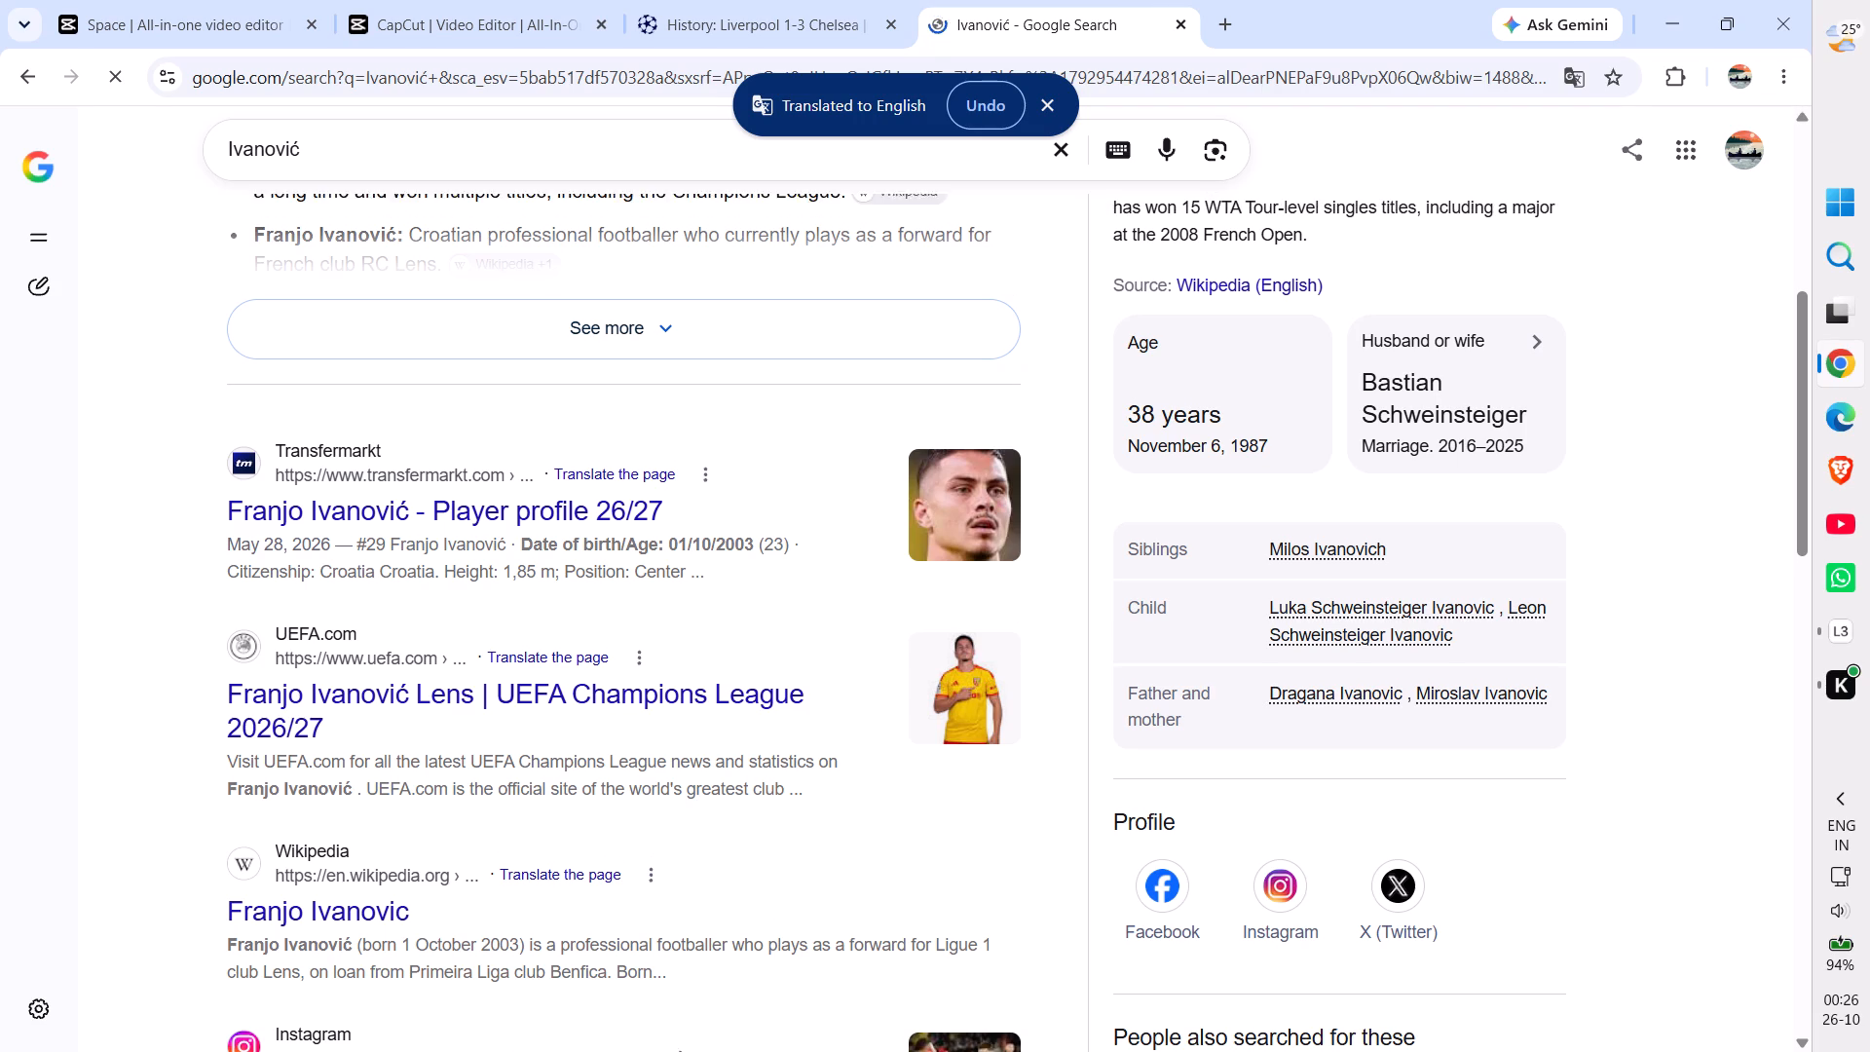
scroll(728, 502, up, 5)
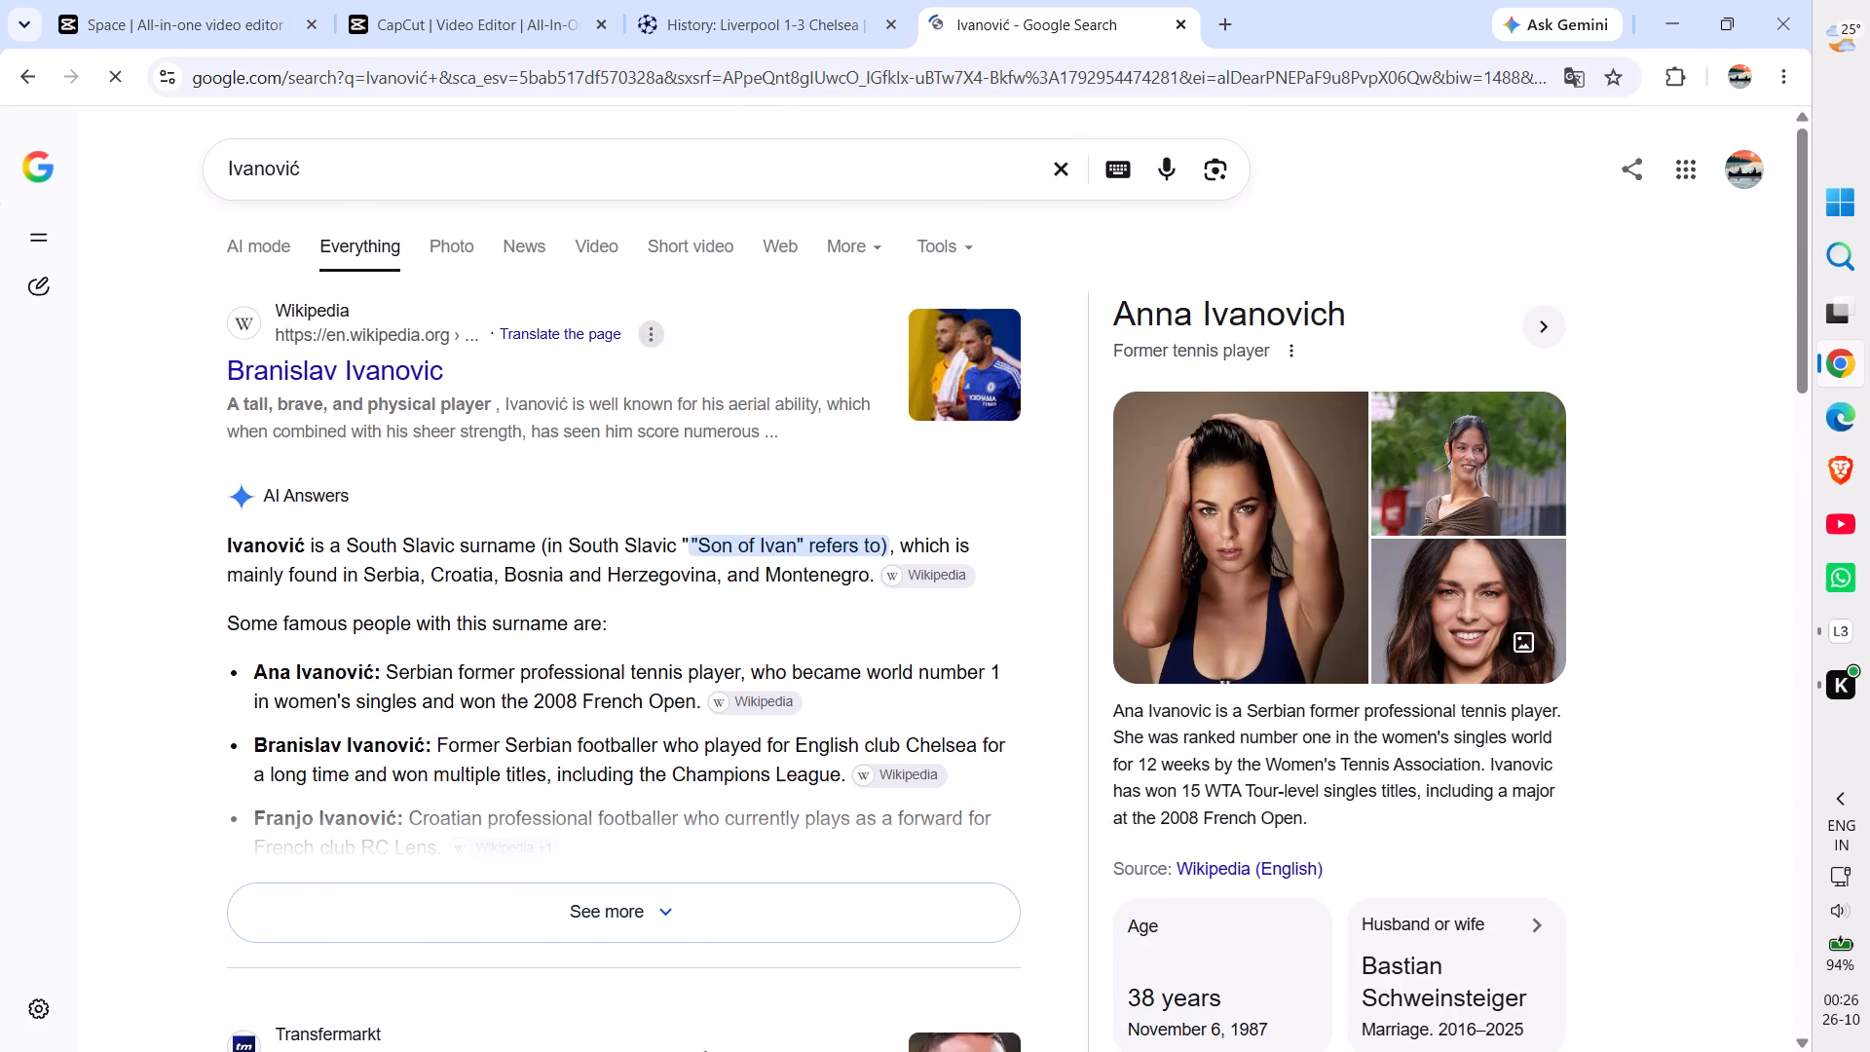
Refine the Google search to "branislav ivanović chelsea" to check the player's full name.
click(534, 172)
key(space)
text(CHE)
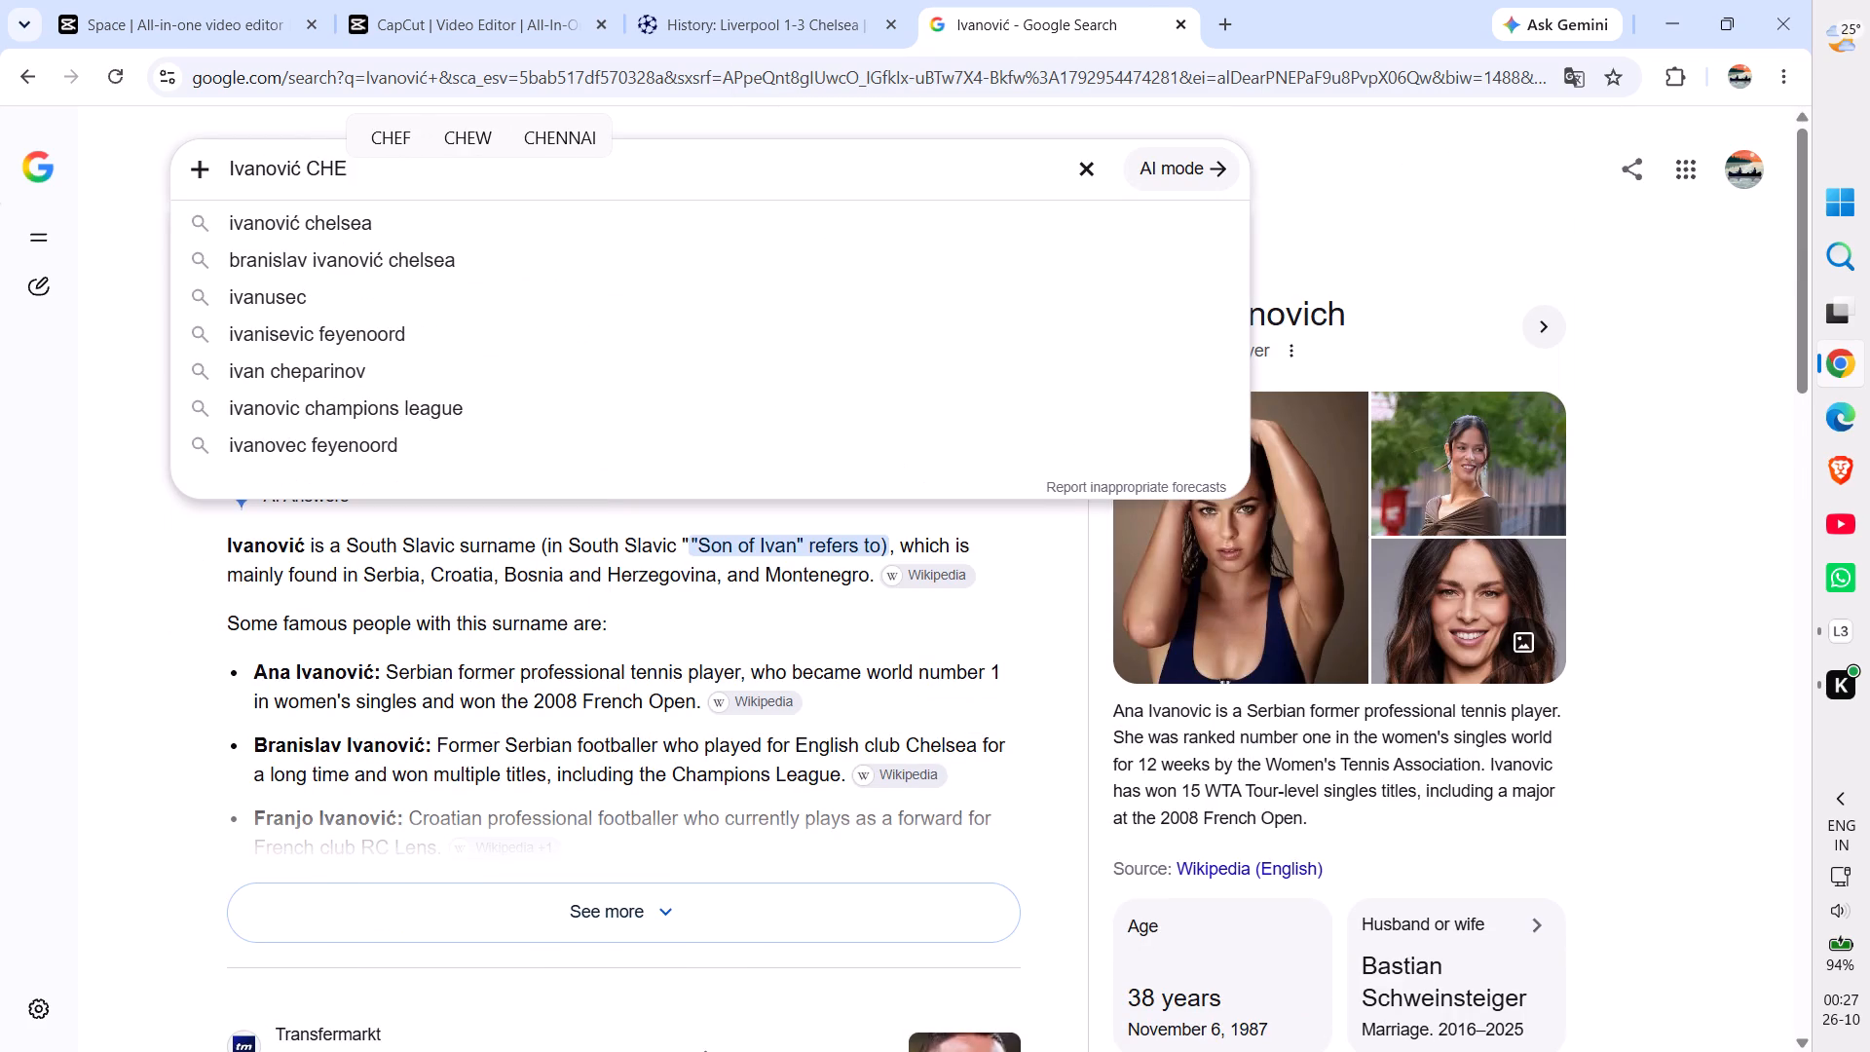
key(Down)
key(Down)
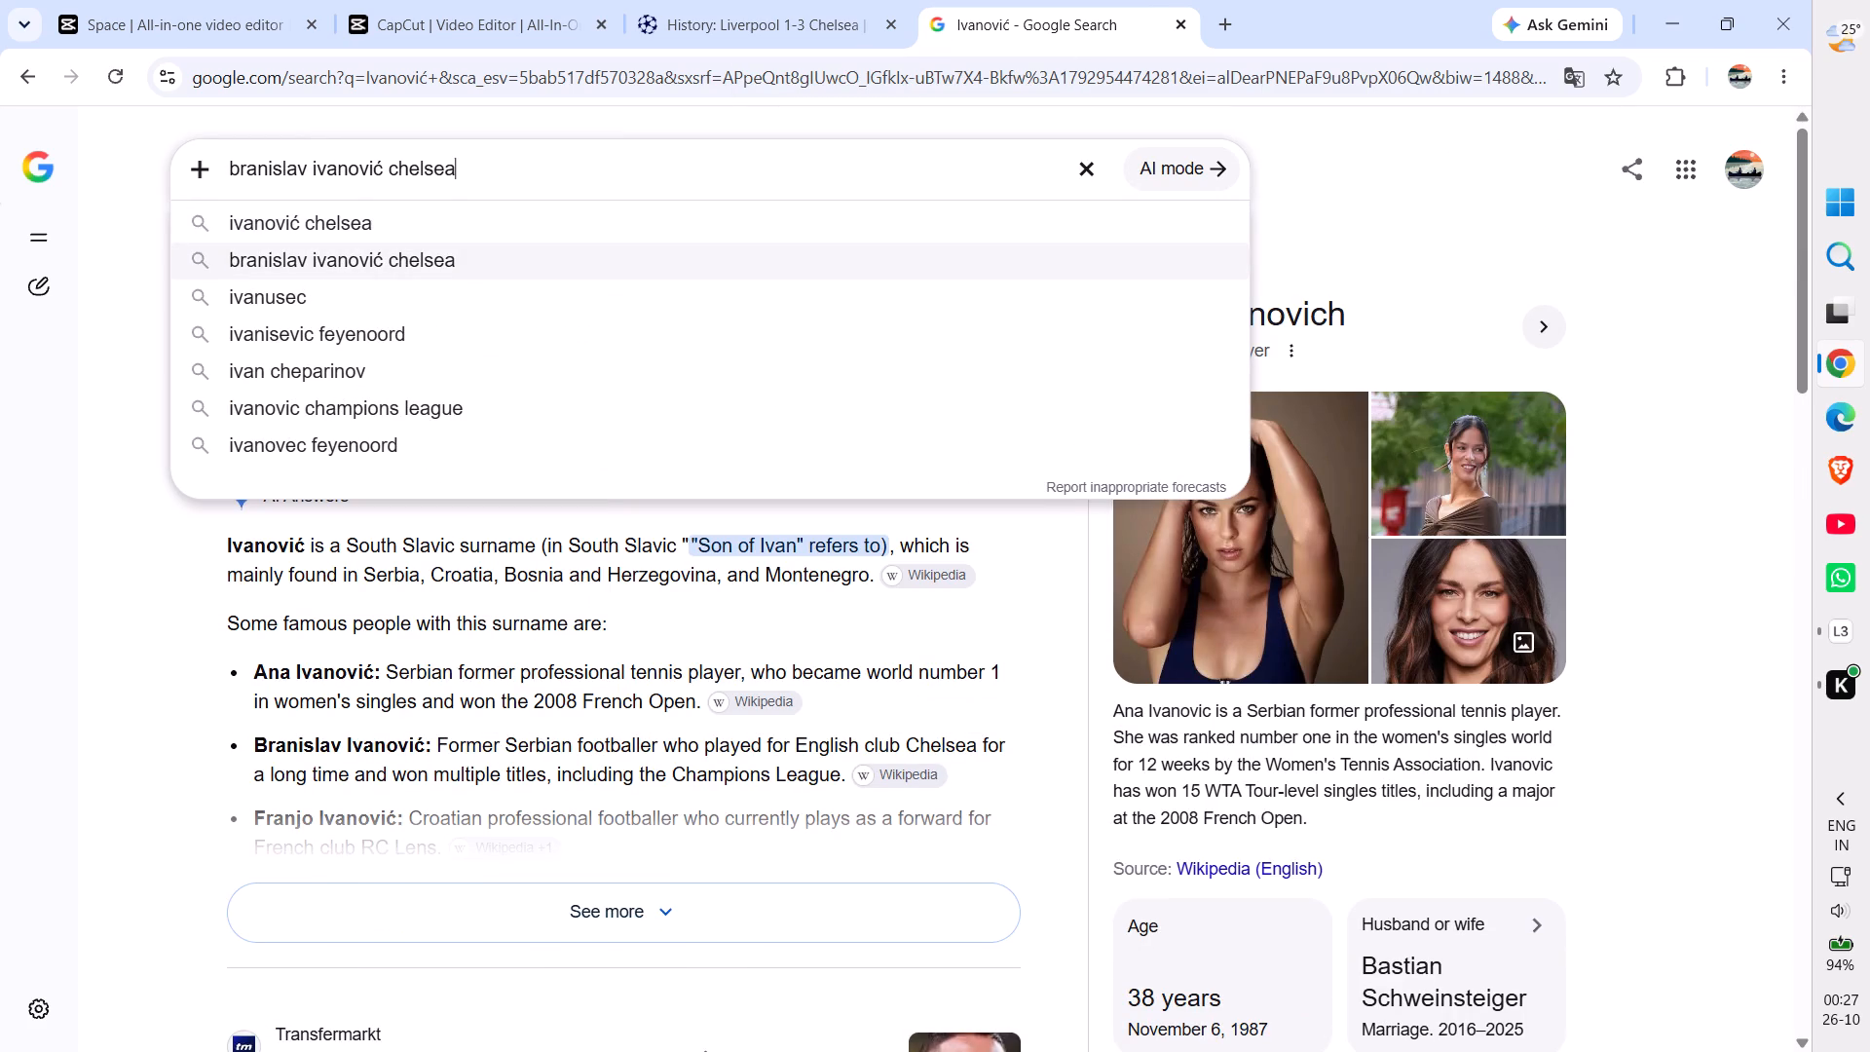
key(Return)
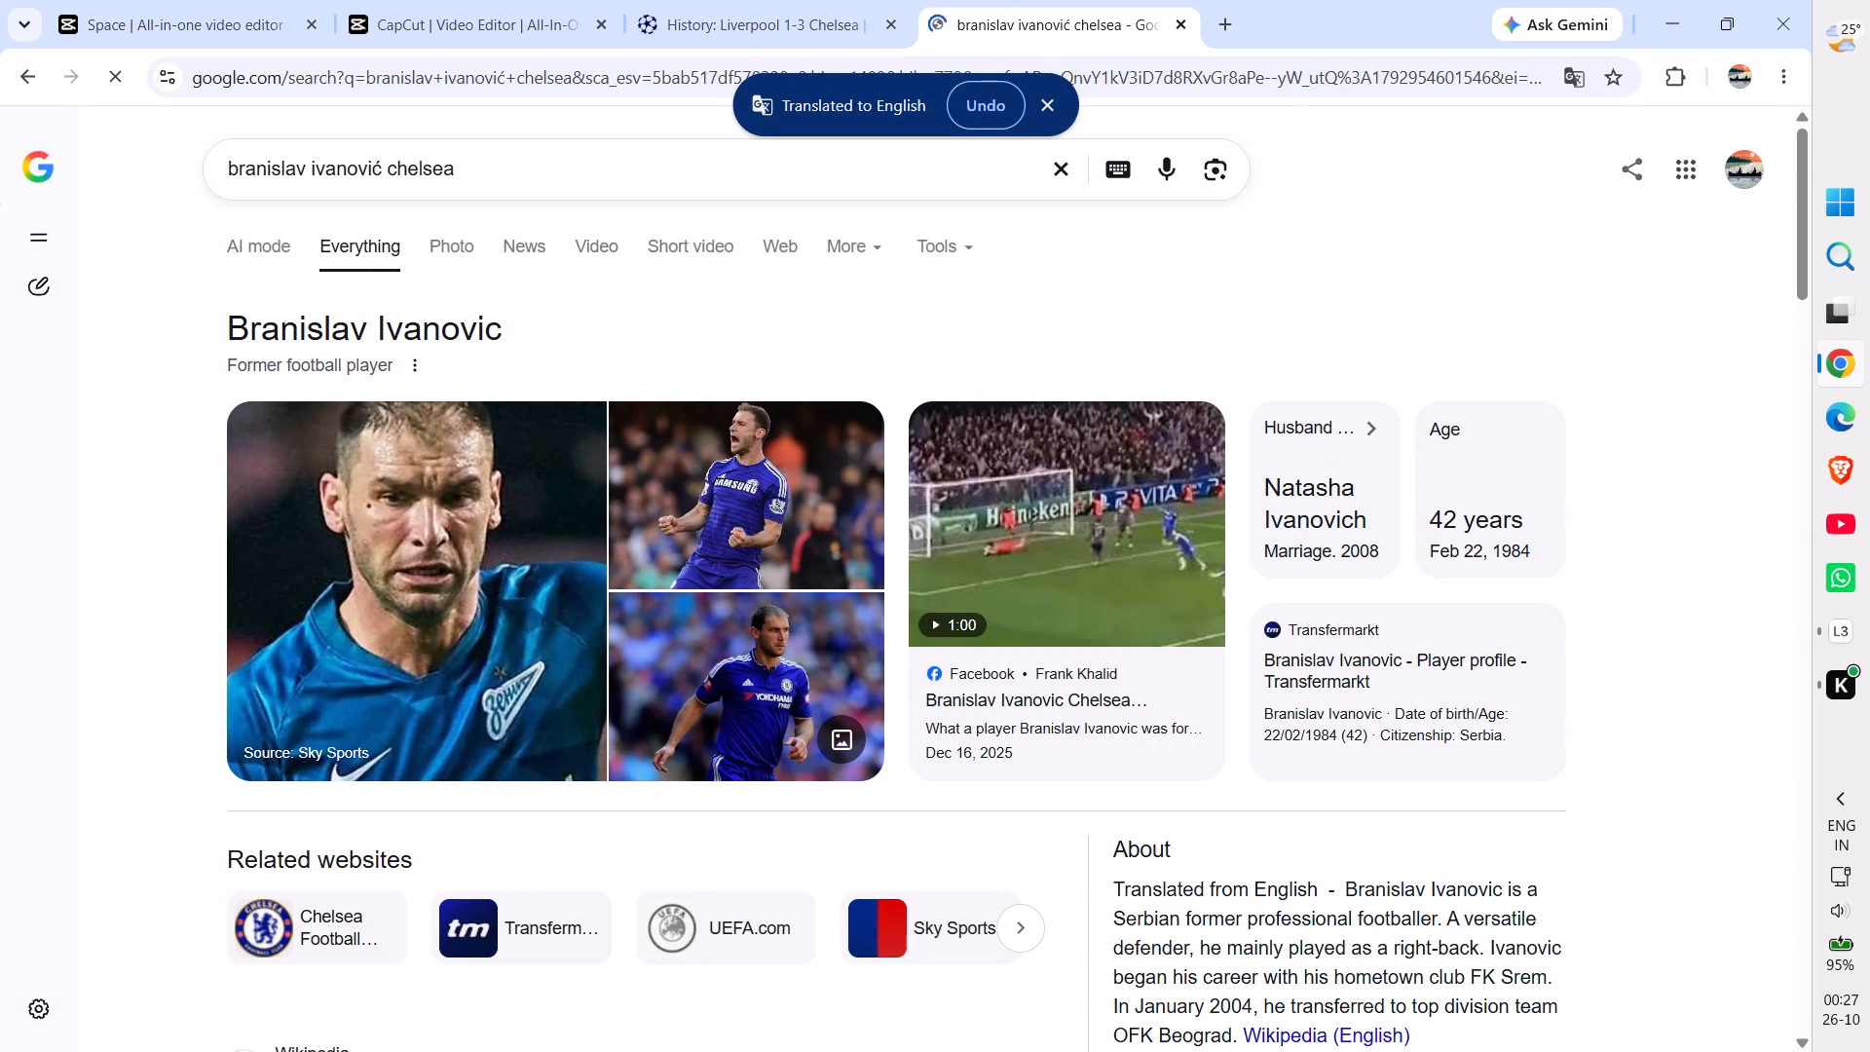
Back in the CapCut editor, paste the caption clip at 00:37:28 and replace its text with the copied scorer entry "Ivanović 39', 62'".
click(530, 0)
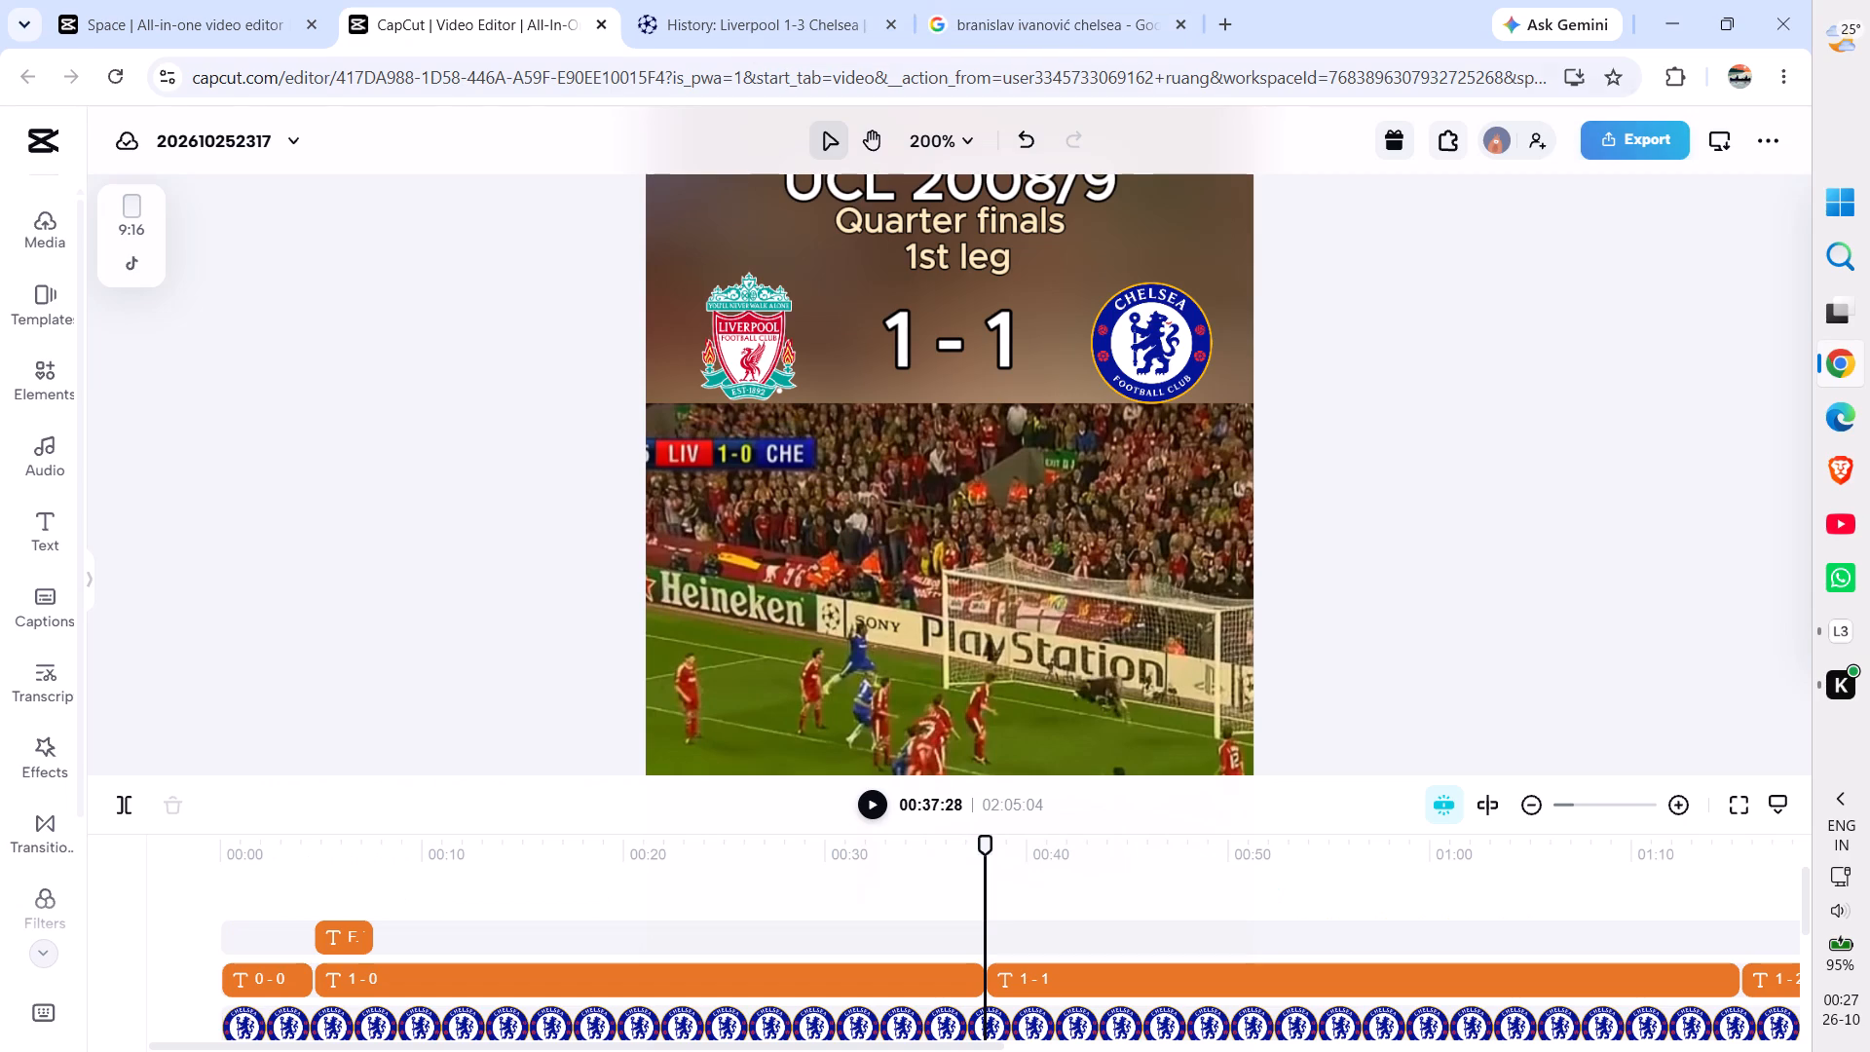
key(ctrl+v)
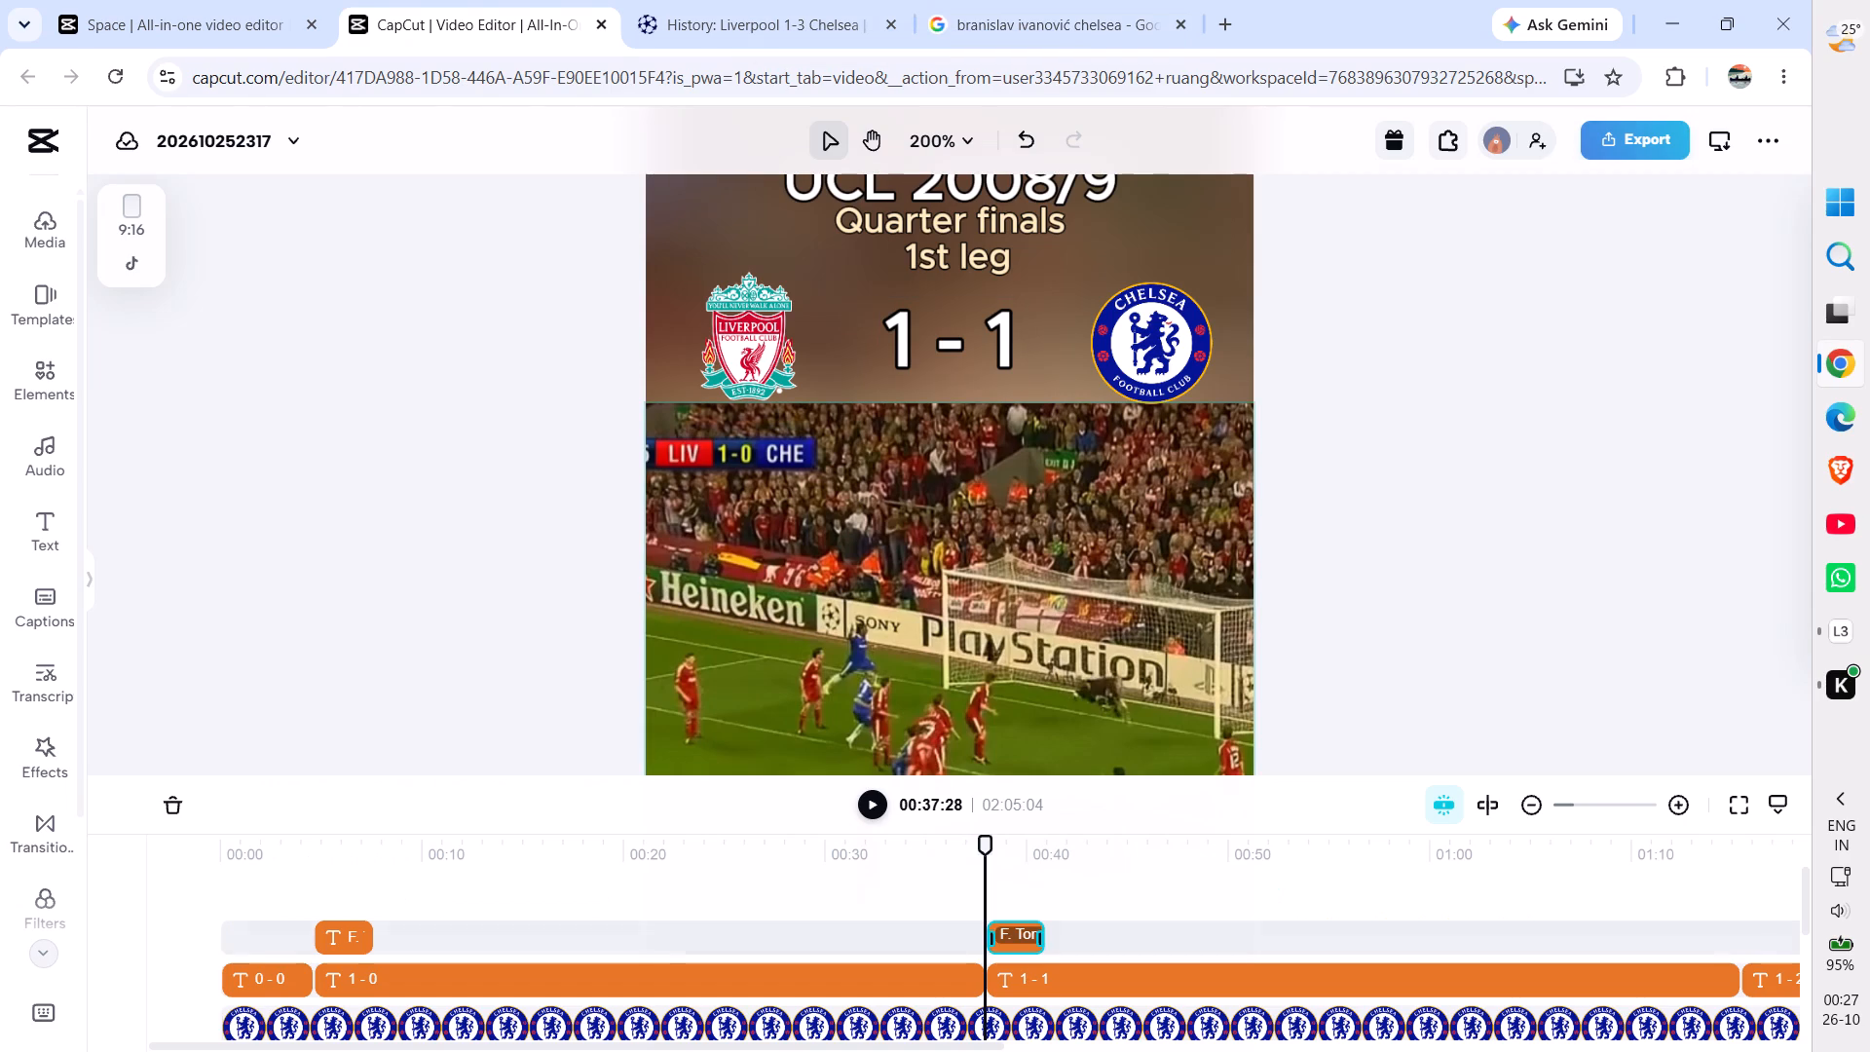
click(1478, 283)
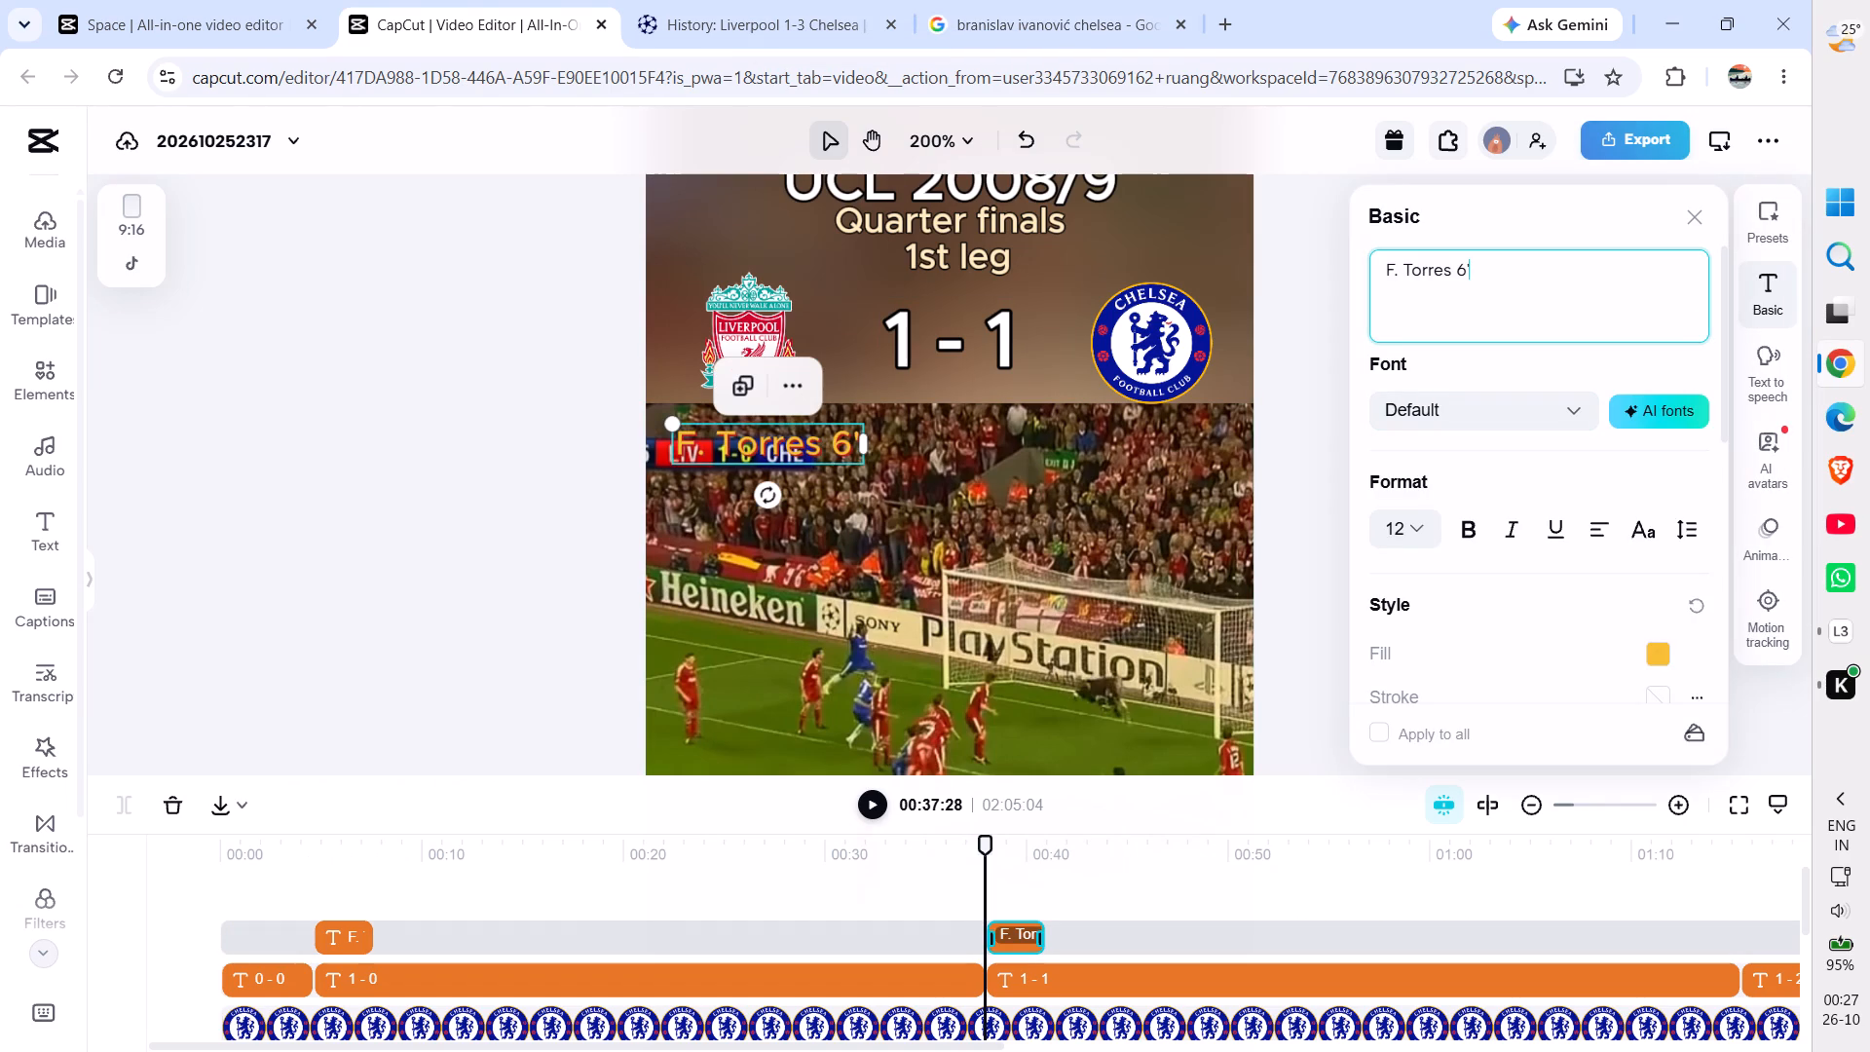
key(BackSpace)
key(BackSpace)
key(BackSpace)
key(BackSpace)
key(BackSpace)
key(BackSpace)
key(BackSpace)
key(BackSpace)
key(BackSpace)
key(BackSpace)
key(BackSpace)
key(BackSpace)
key(BackSpace)
key(BackSpace)
key(BackSpace)
key(BackSpace)
key(BackSpace)
key(BackSpace)
key(BackSpace)
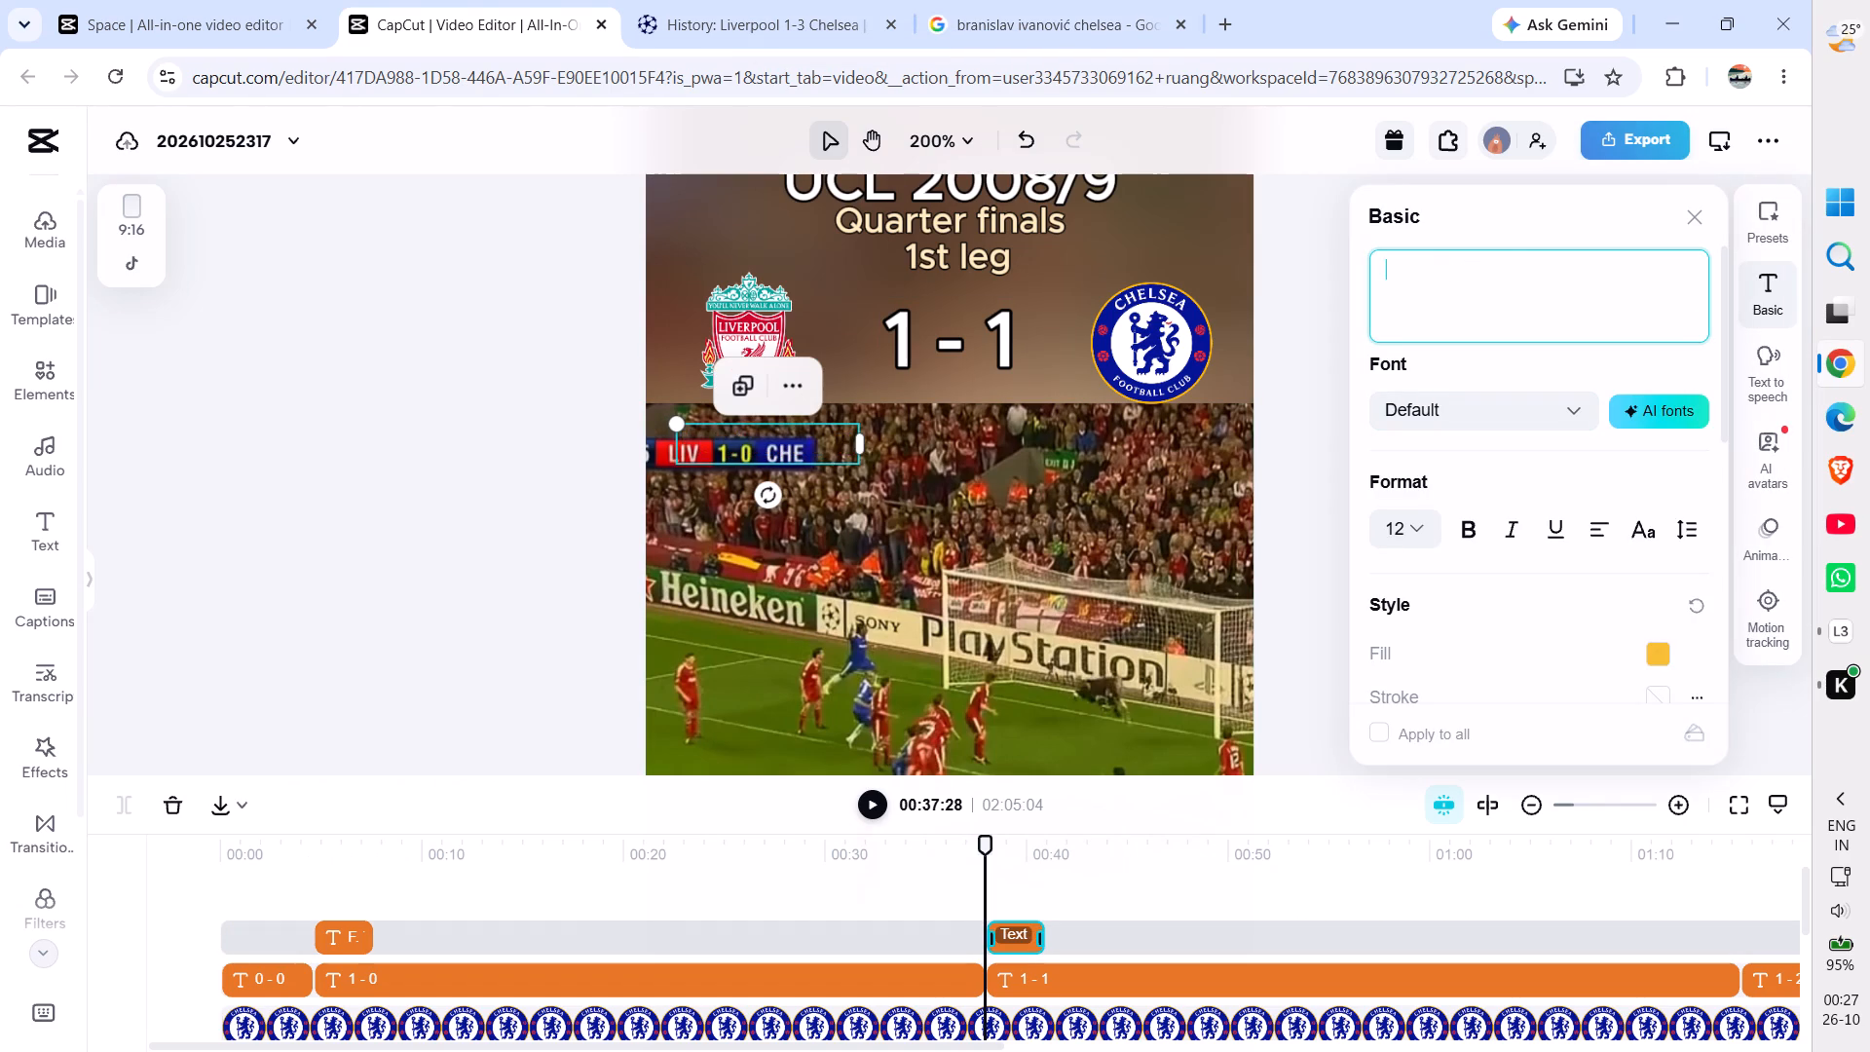
key(ctrl+v)
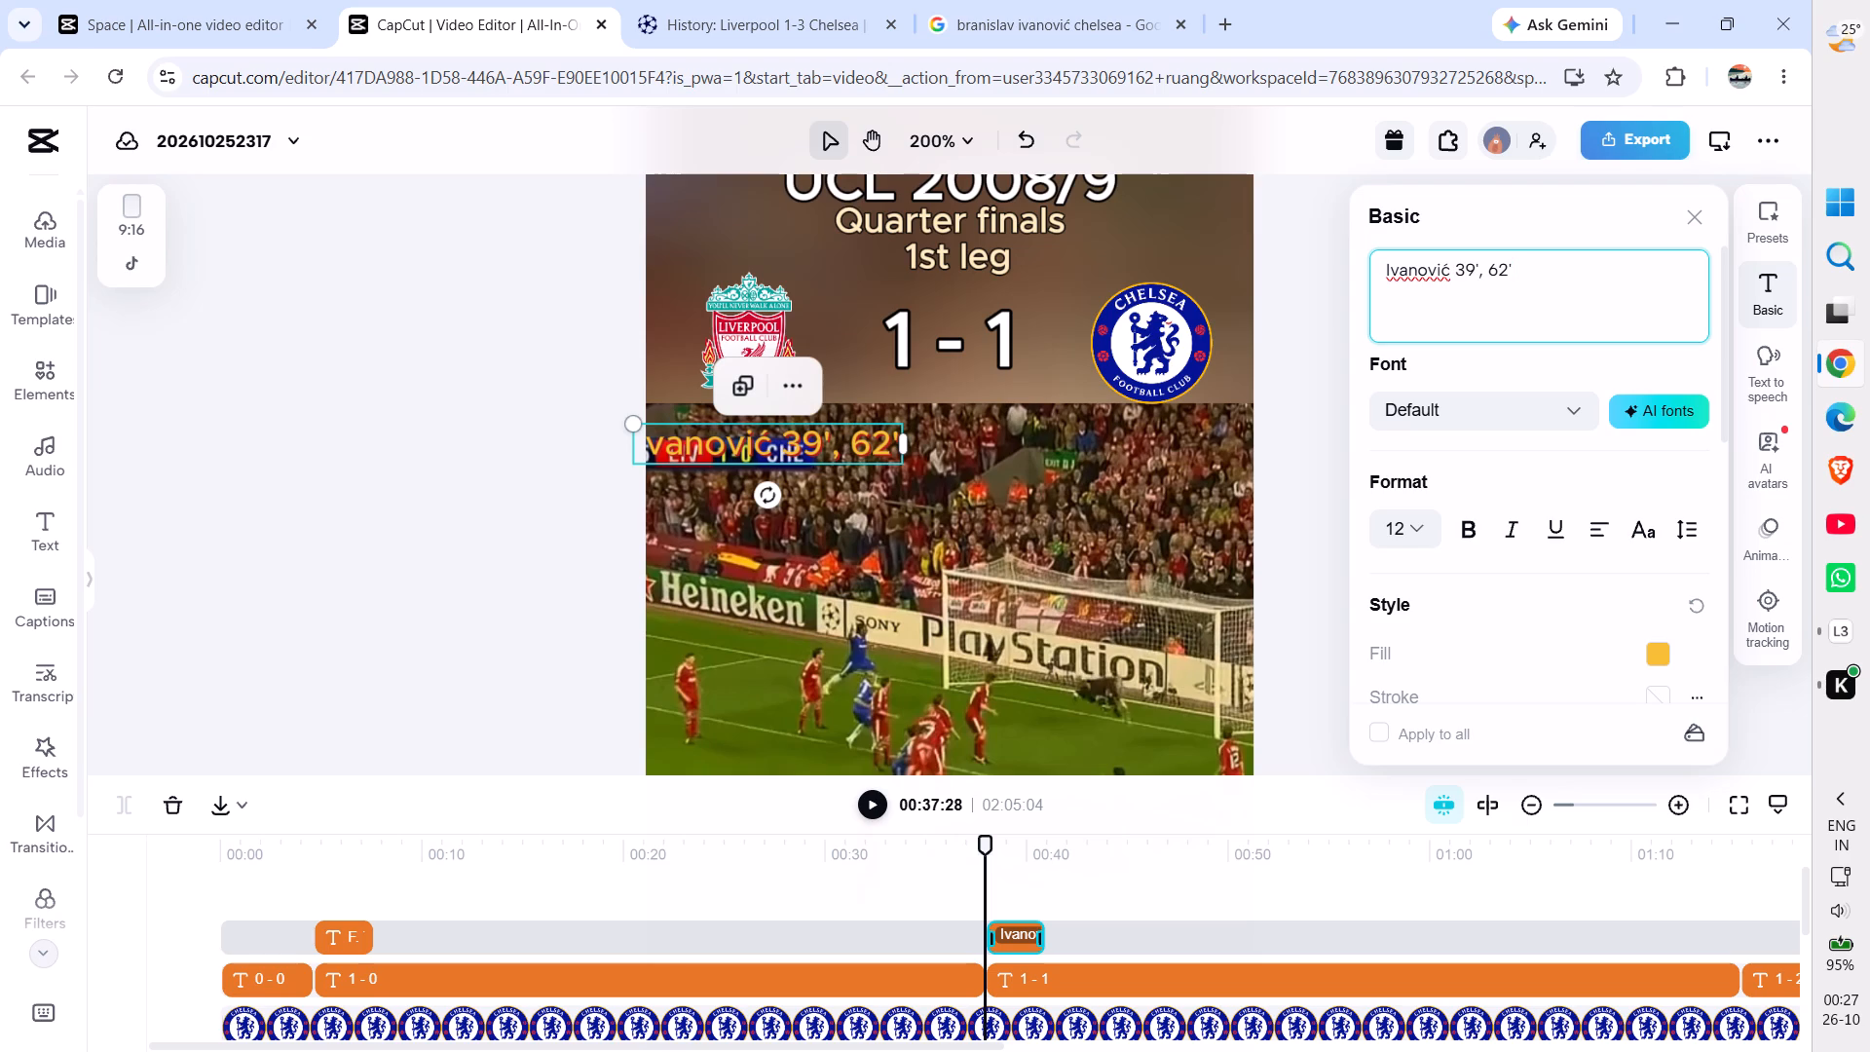
Remove the second goal minute from the new caption and add the player's initial so it reads "B. Ivanović 39'".
key(BackSpace)
key(BackSpace)
key(BackSpace)
key(BackSpace)
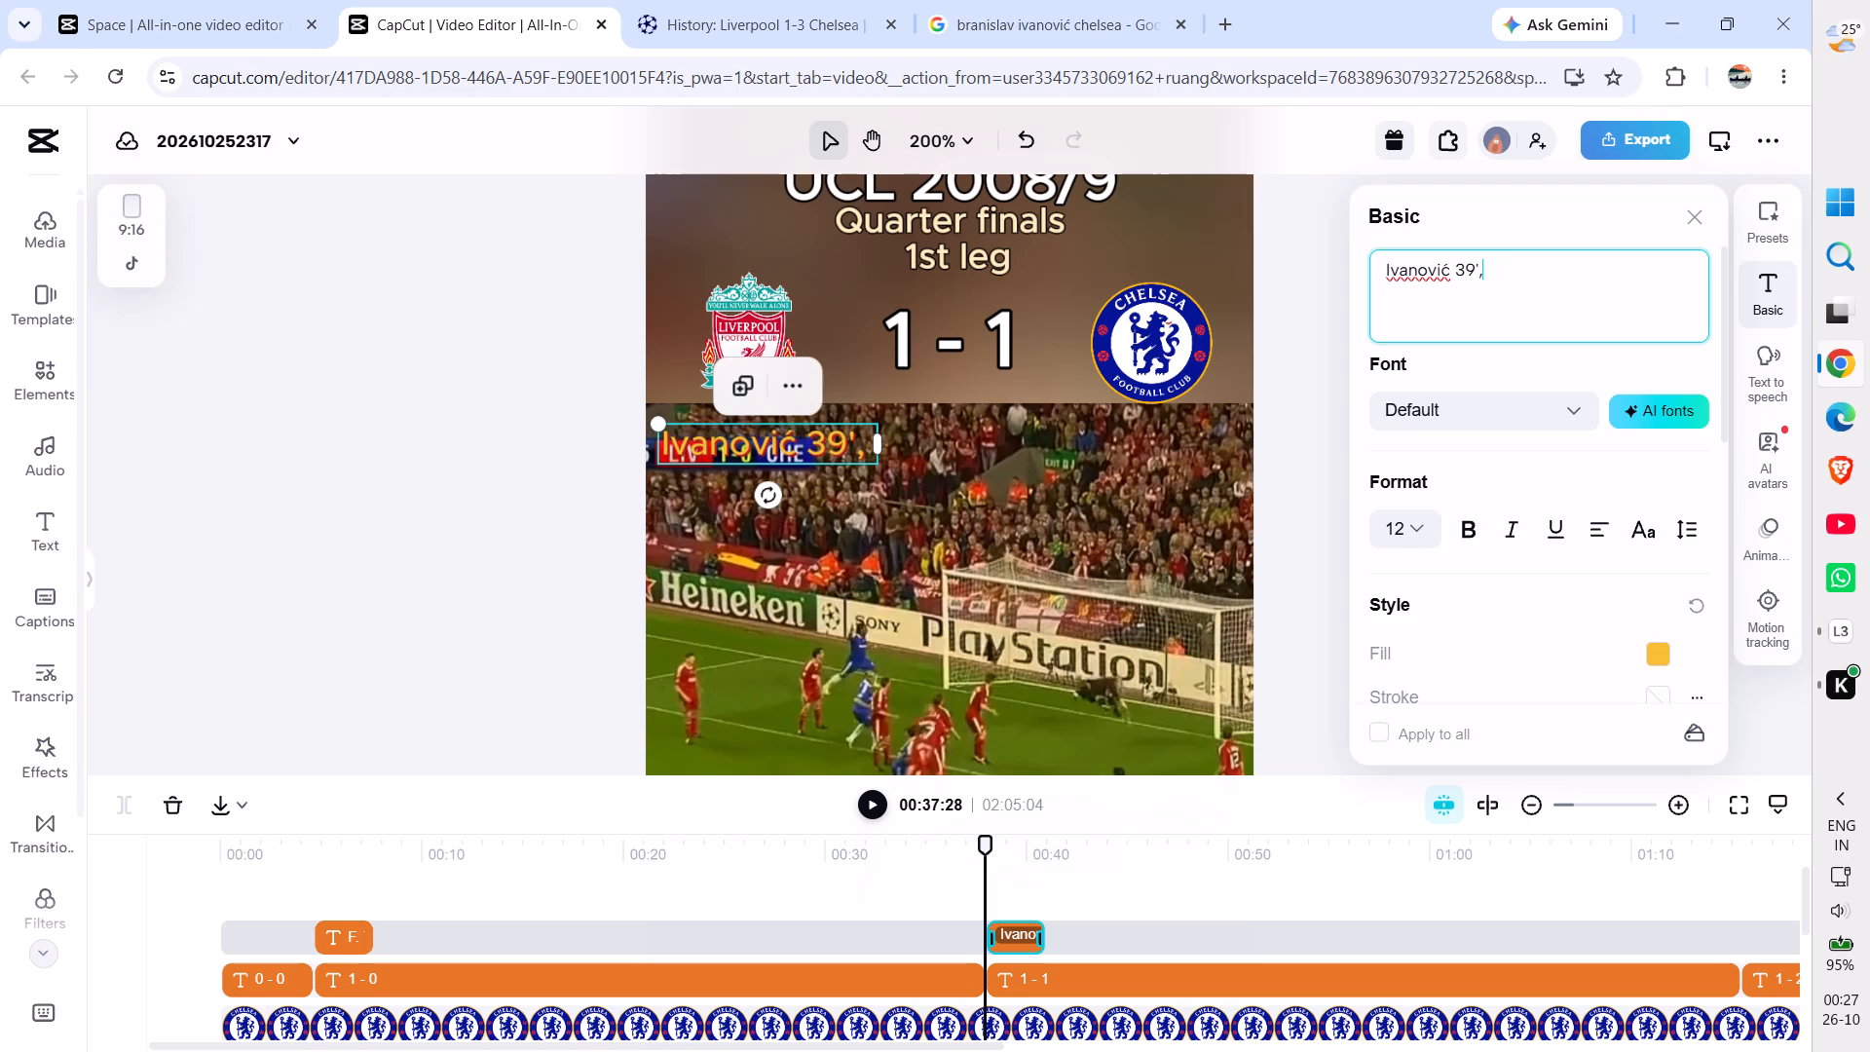
key(BackSpace)
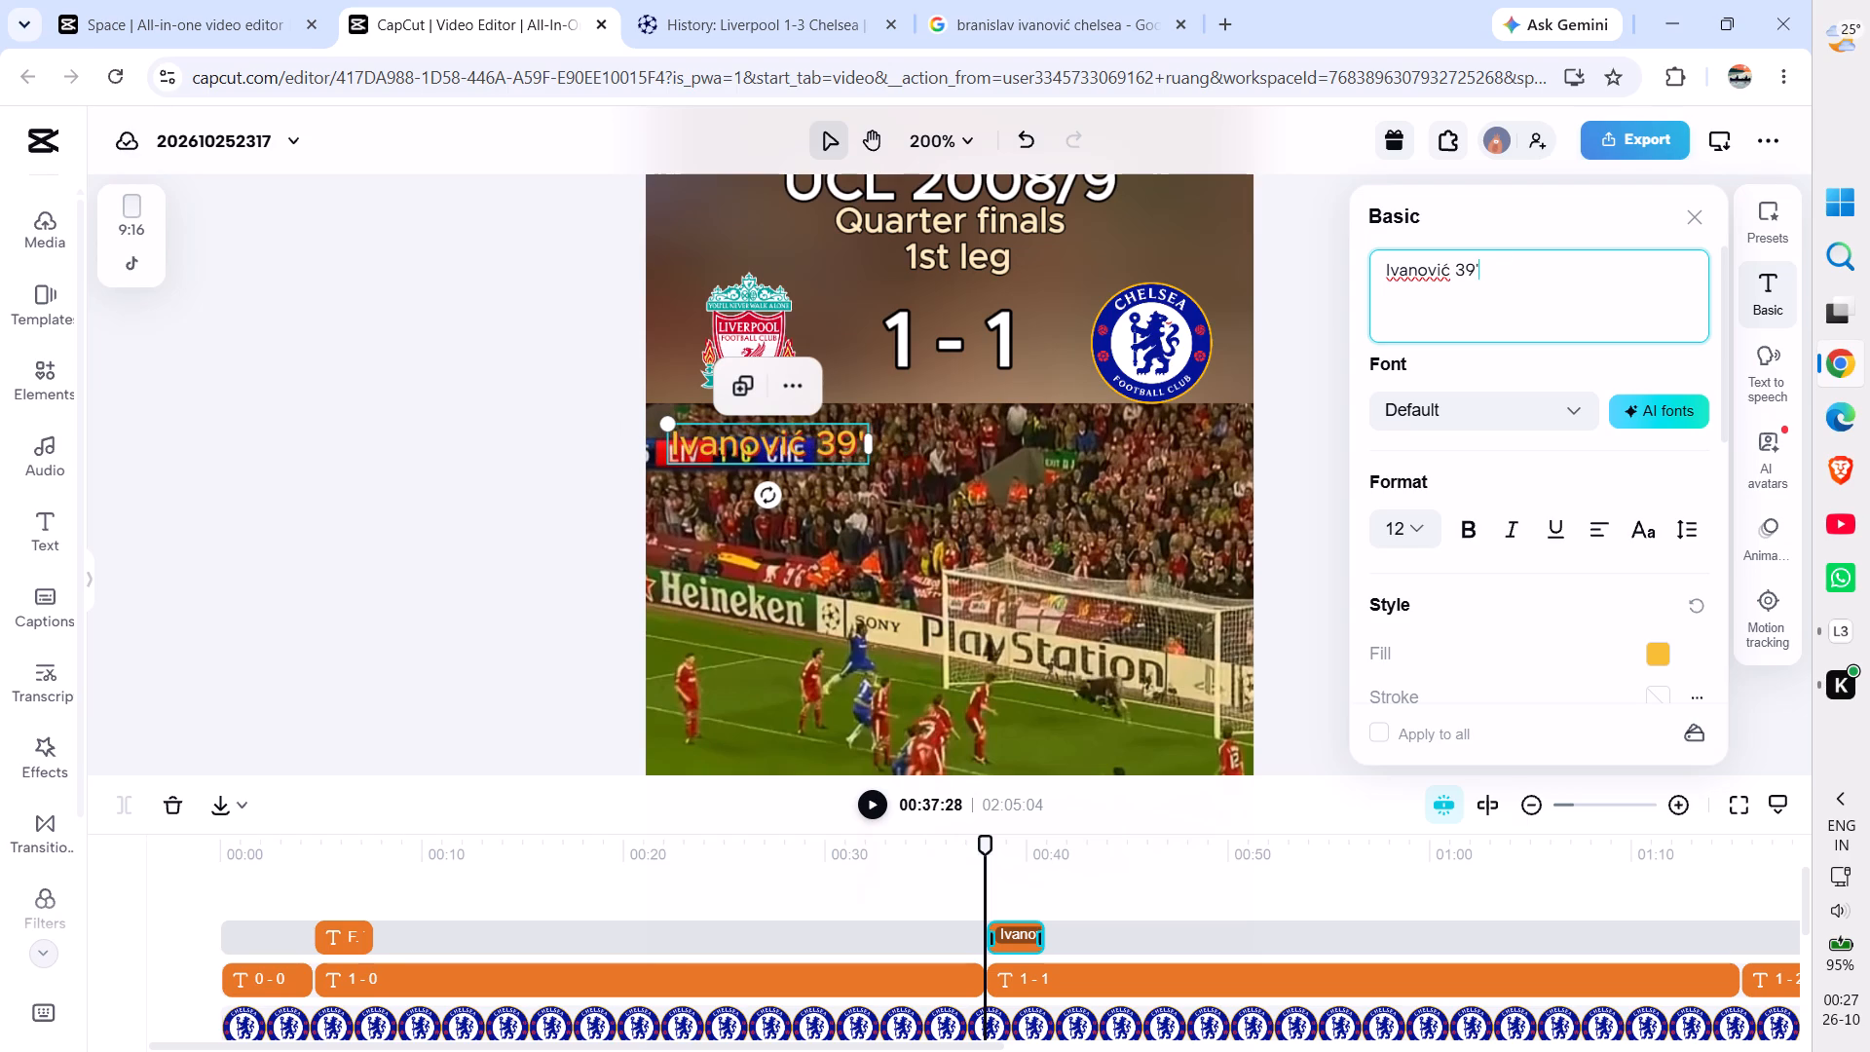
click(1380, 273)
text(B.)
key(space)
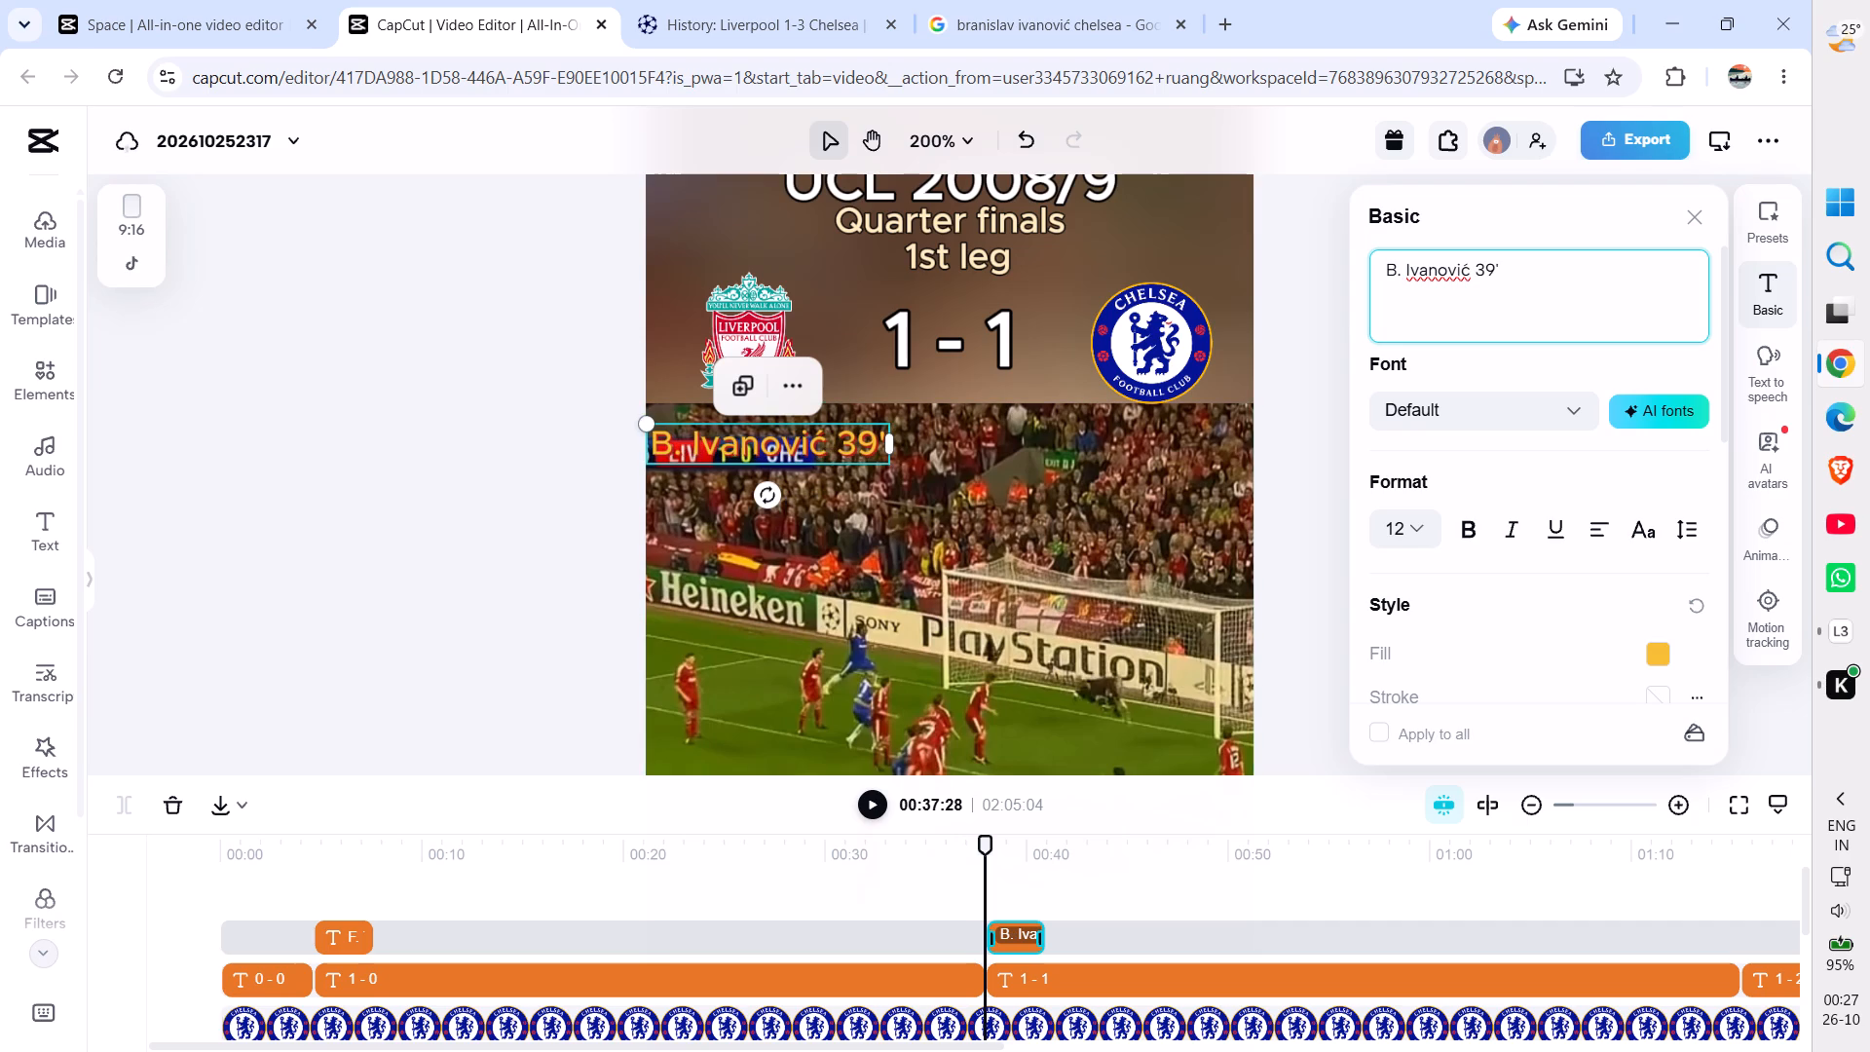
Reposition the "B. Ivanović 39'" caption on the canvas just below the Chelsea crest, at the upper edge of the match footage.
drag(741, 435, 1070, 425)
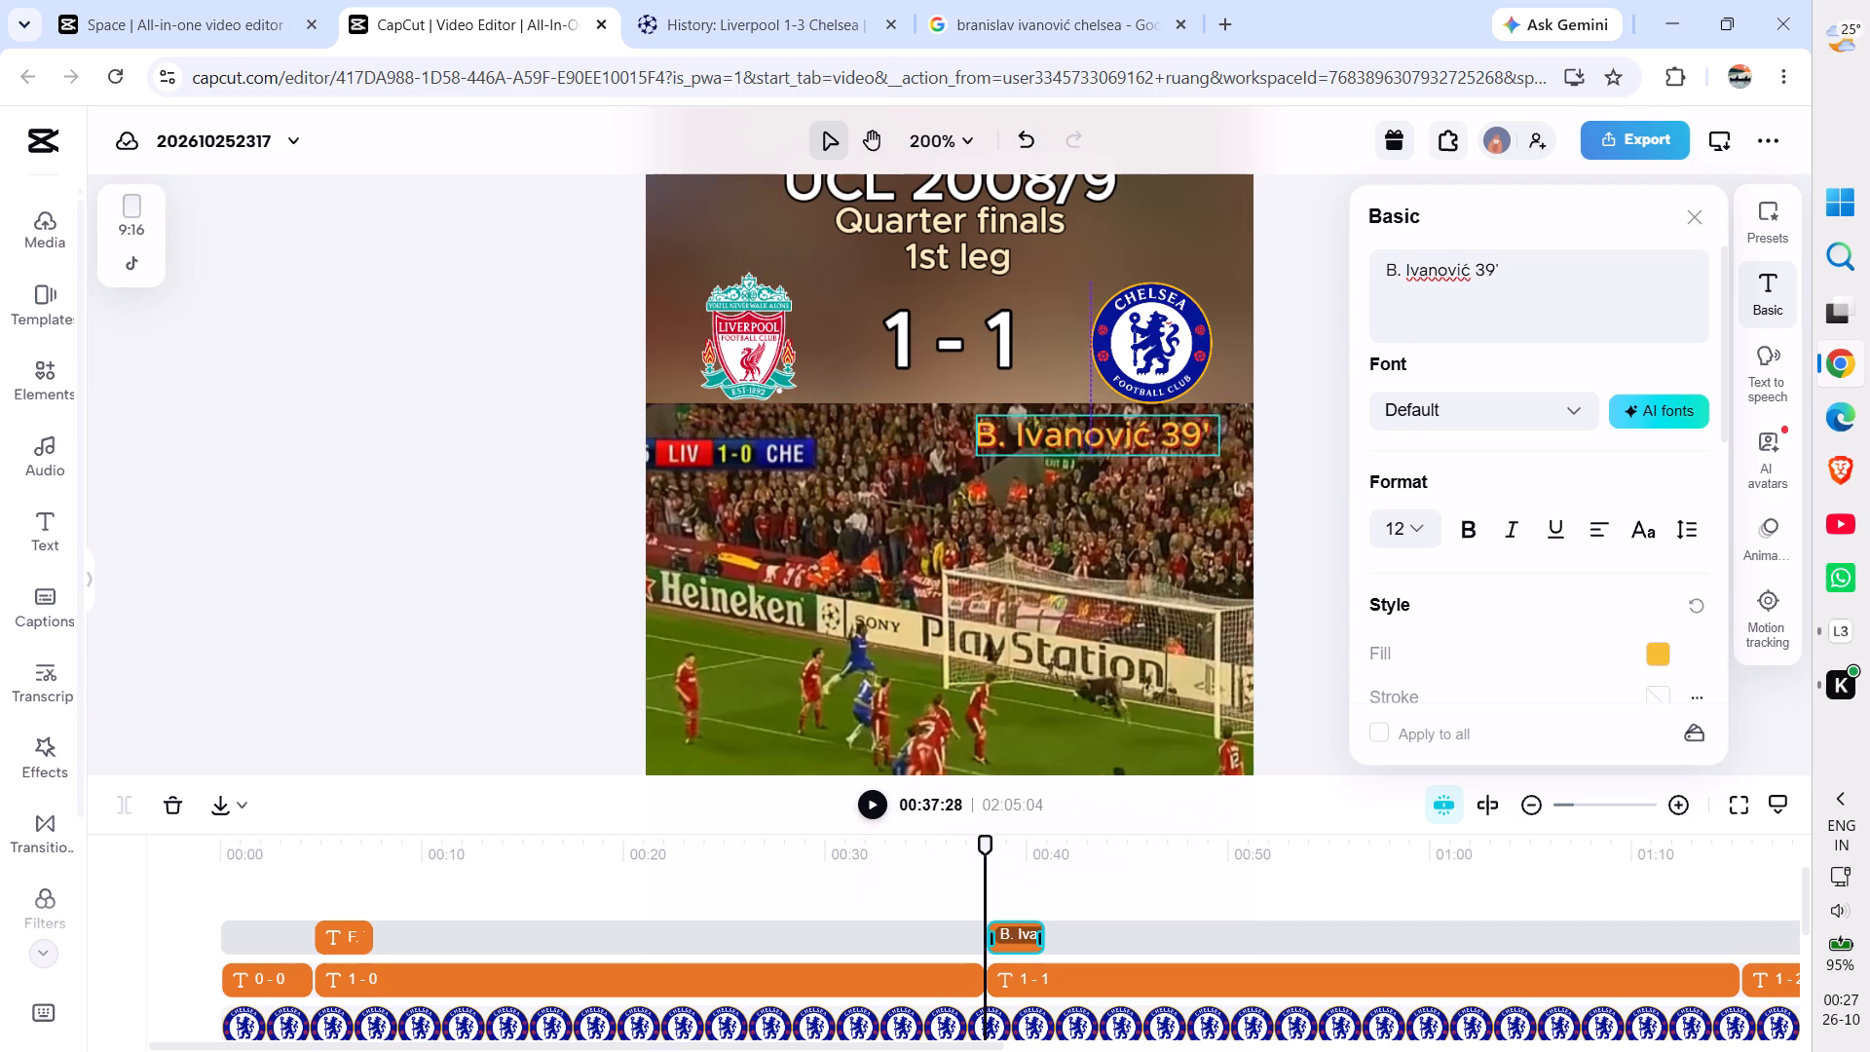
drag(1070, 425, 1106, 417)
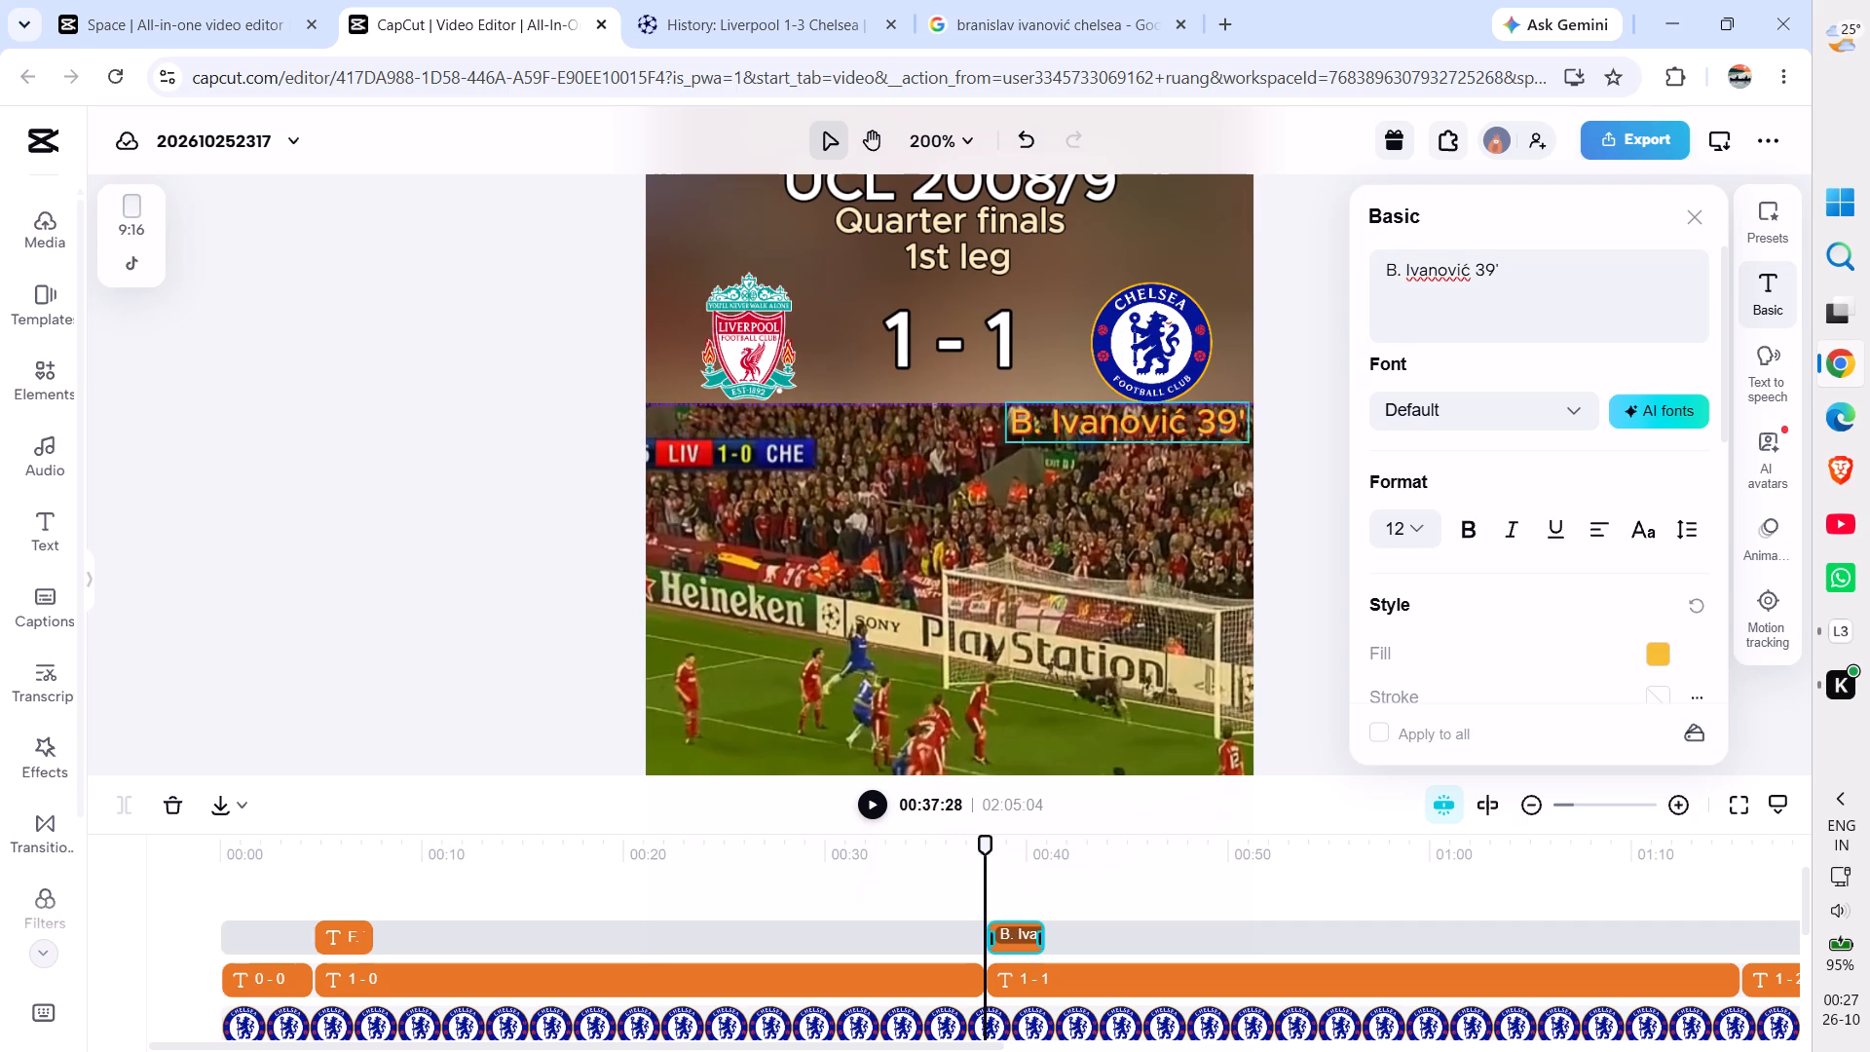
drag(1106, 417, 1098, 417)
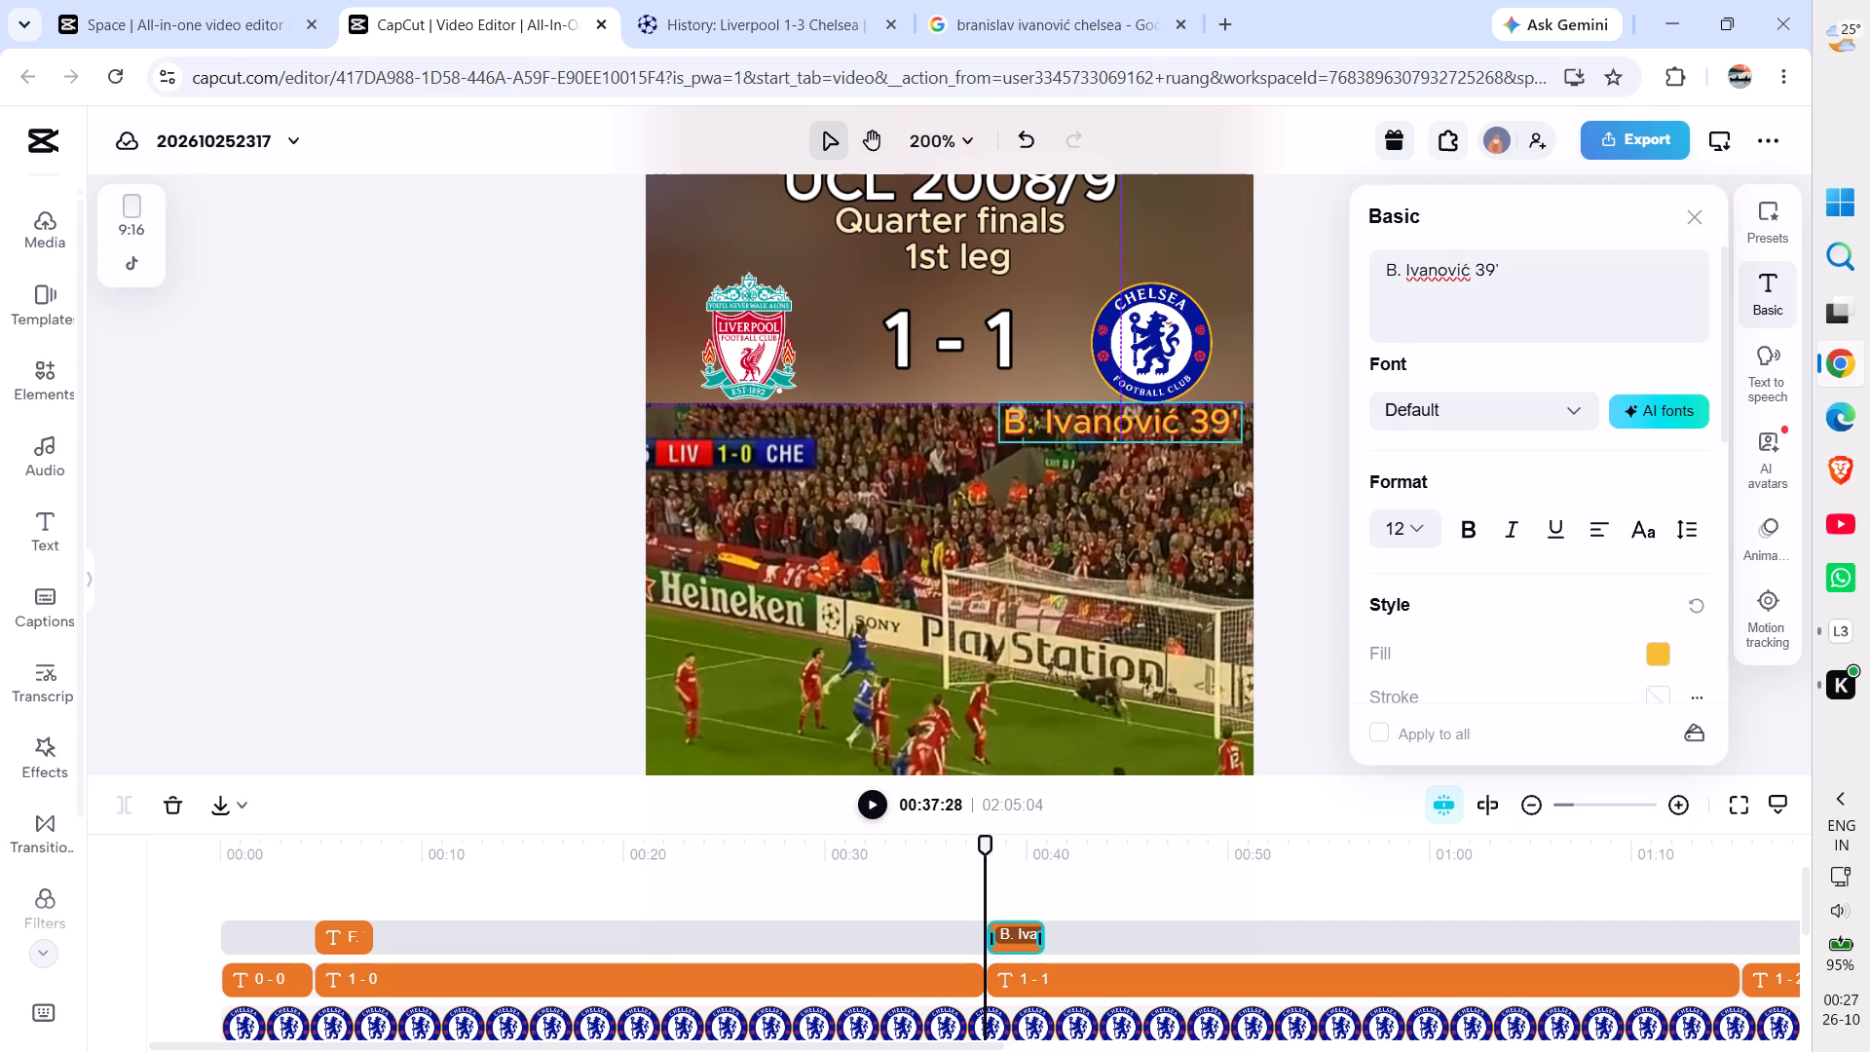
drag(1098, 417, 1099, 417)
click(437, 458)
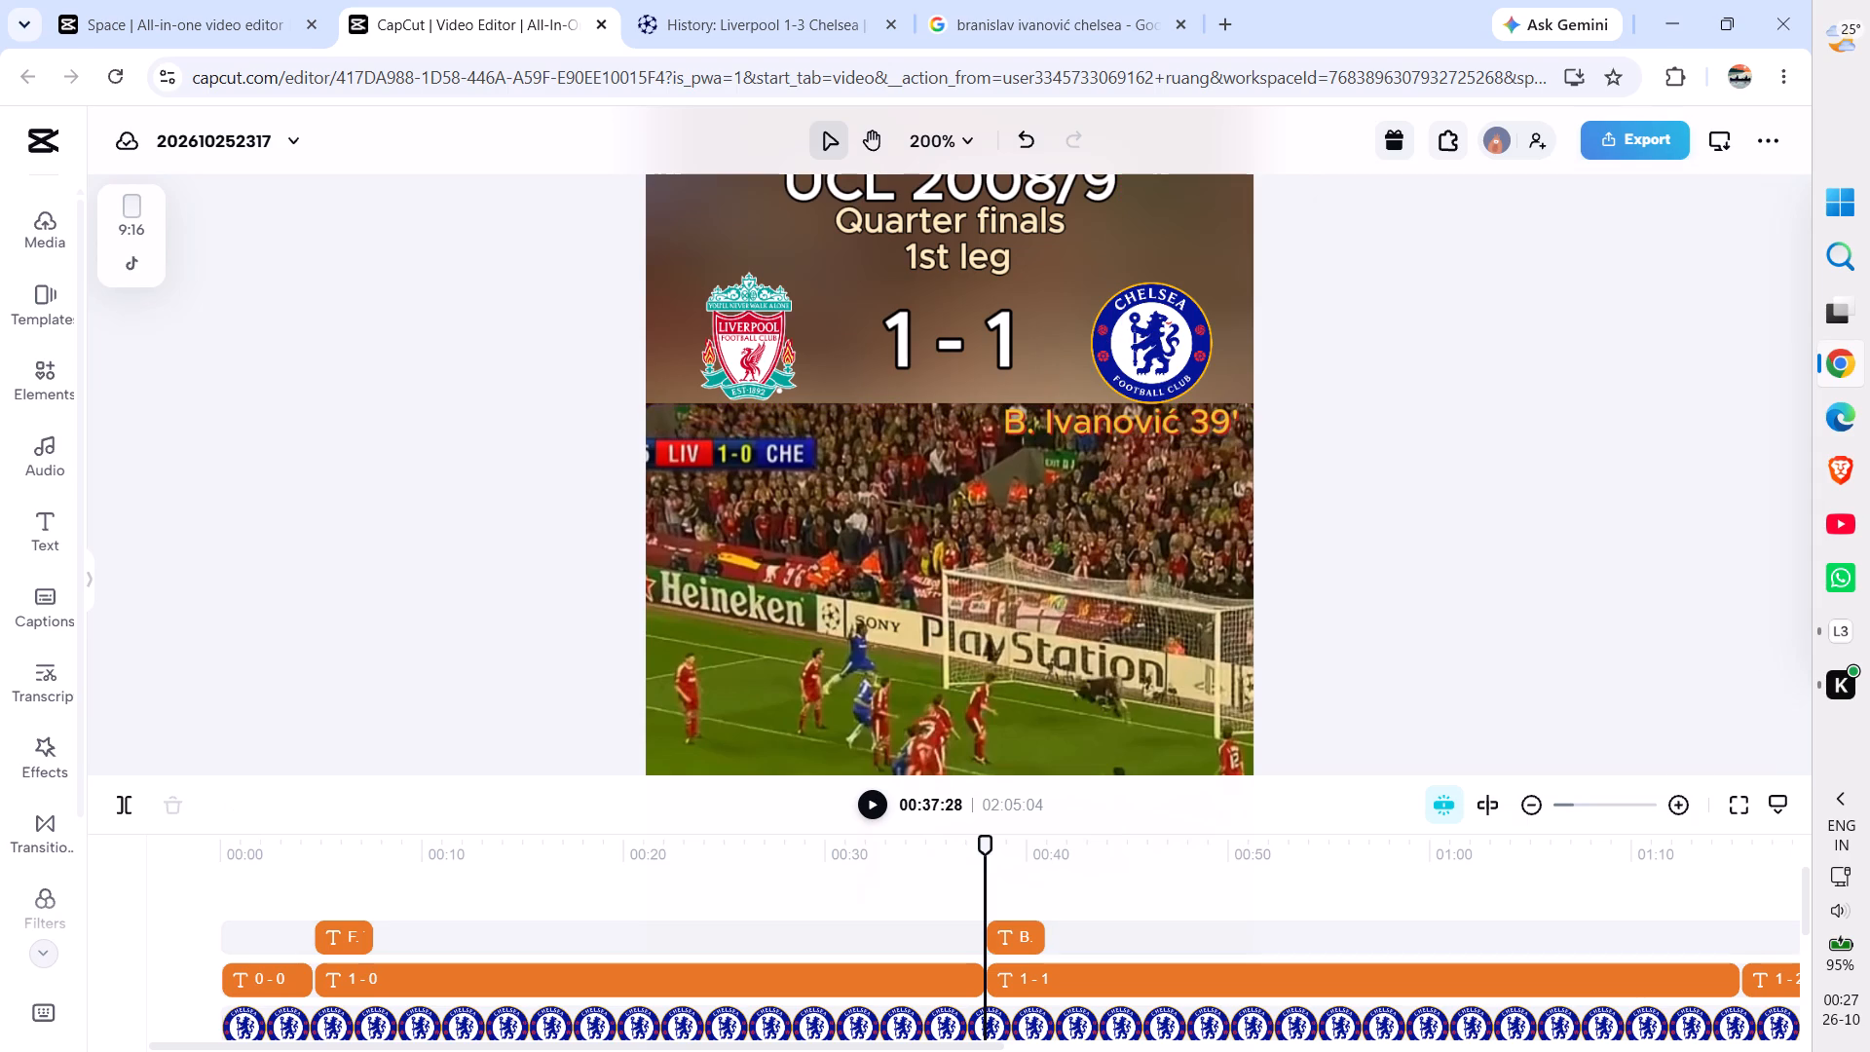
Move the playhead to the start of the 1 - 2 scoreline at 01:15:12 and paste the "F. Torres 6'" caption clip there.
scroll(1191, 886, left, 4)
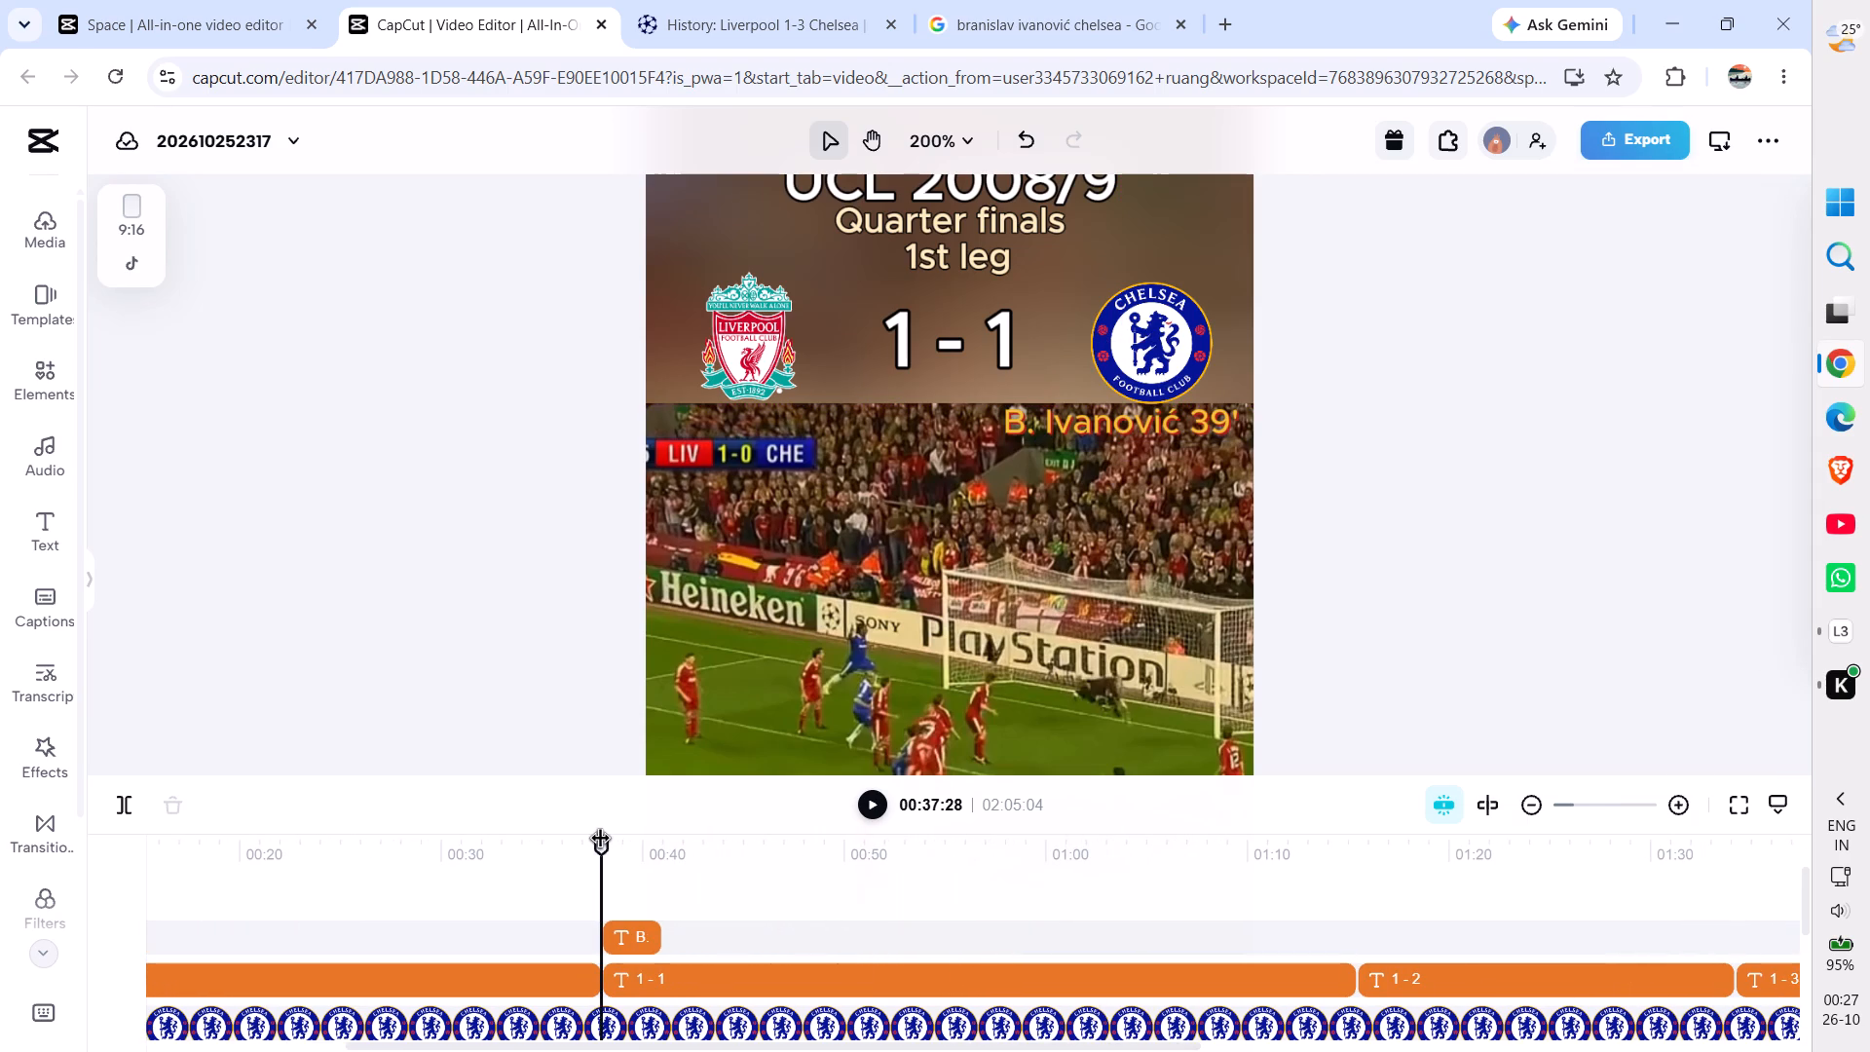
drag(601, 841, 1339, 825)
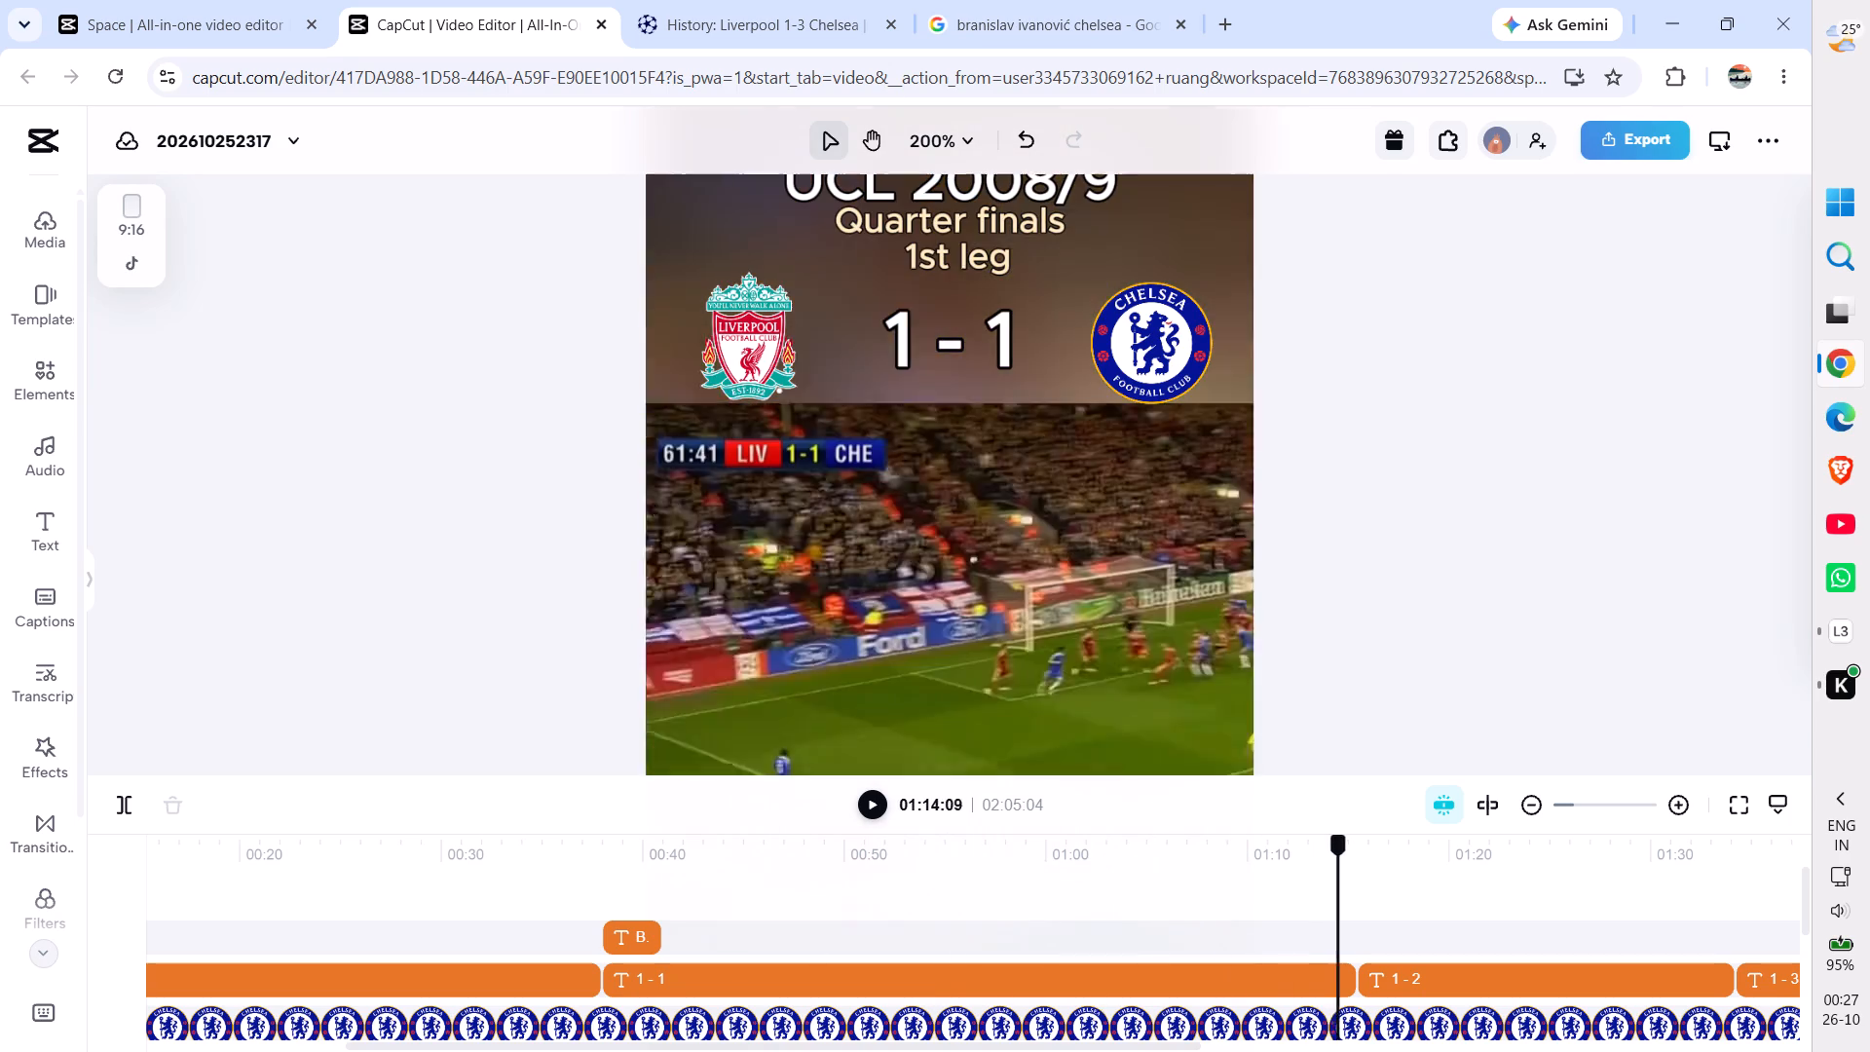
drag(1339, 825, 1359, 823)
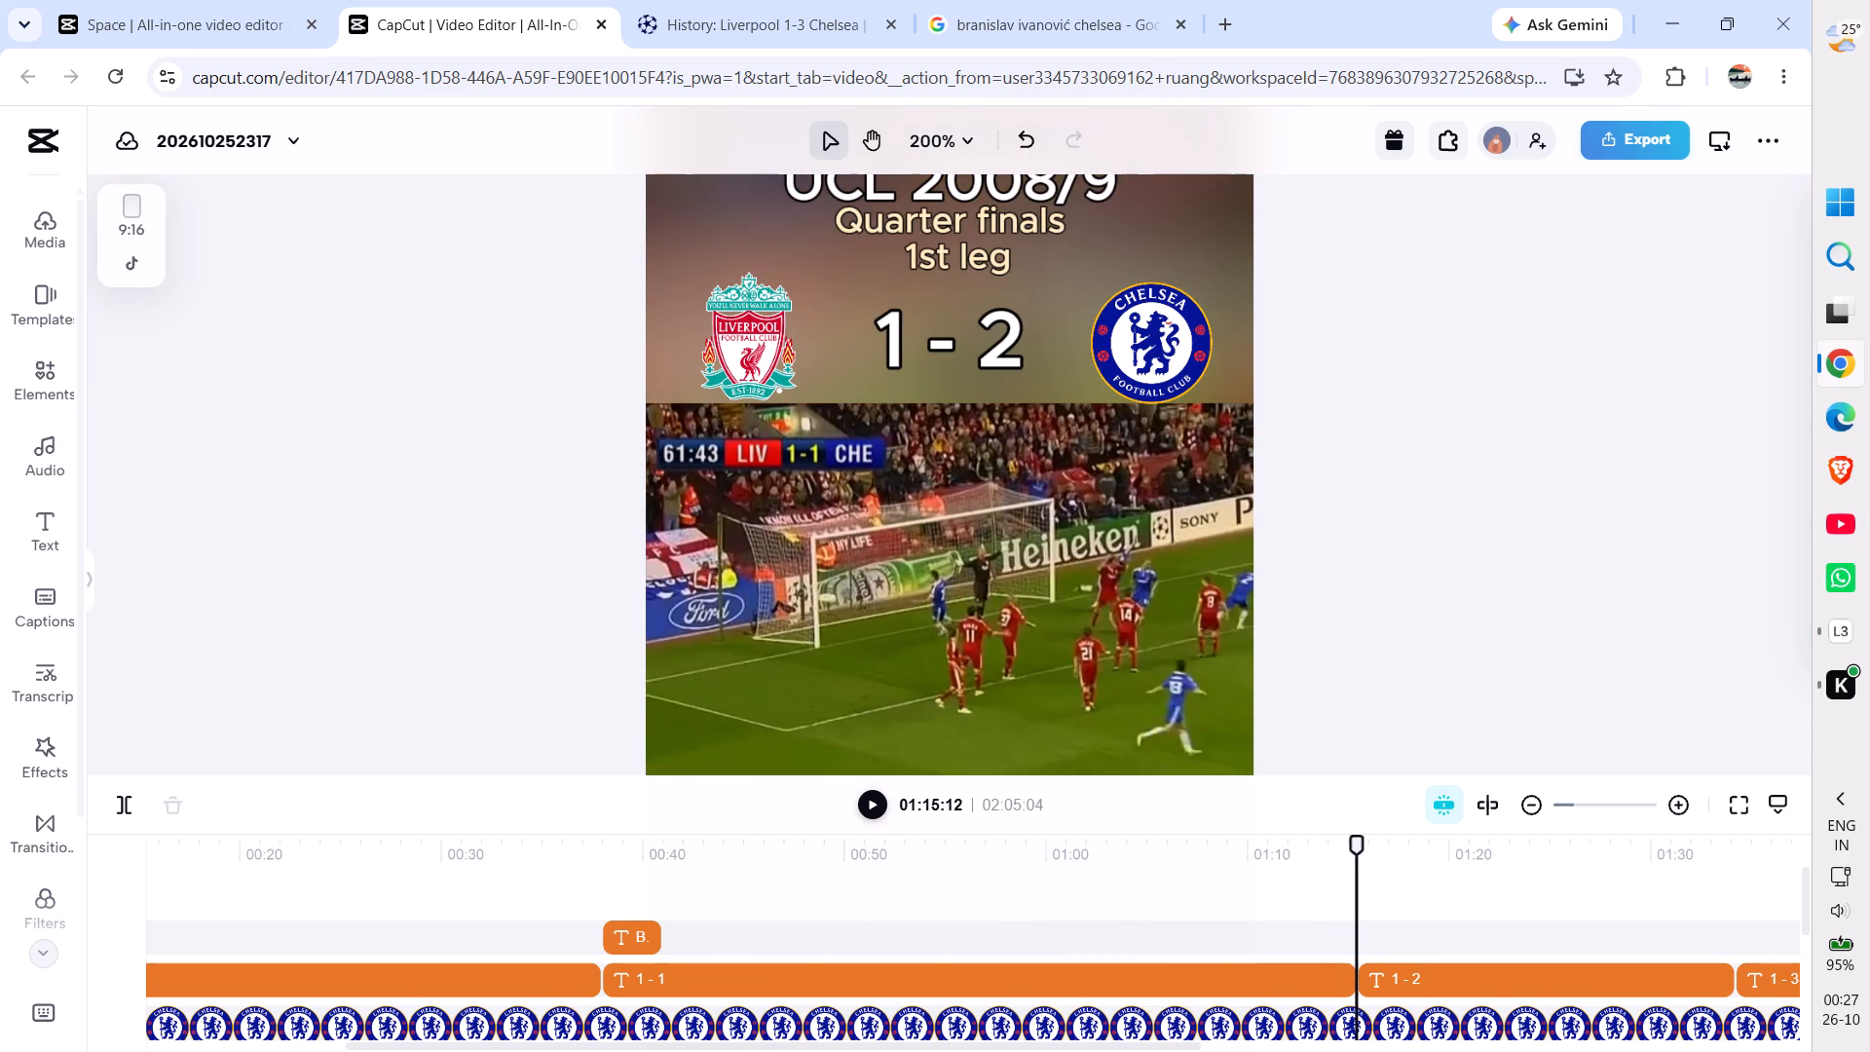
scroll(1179, 882, left, 4)
scroll(1179, 882, up, 2)
scroll(1272, 889, left, 4)
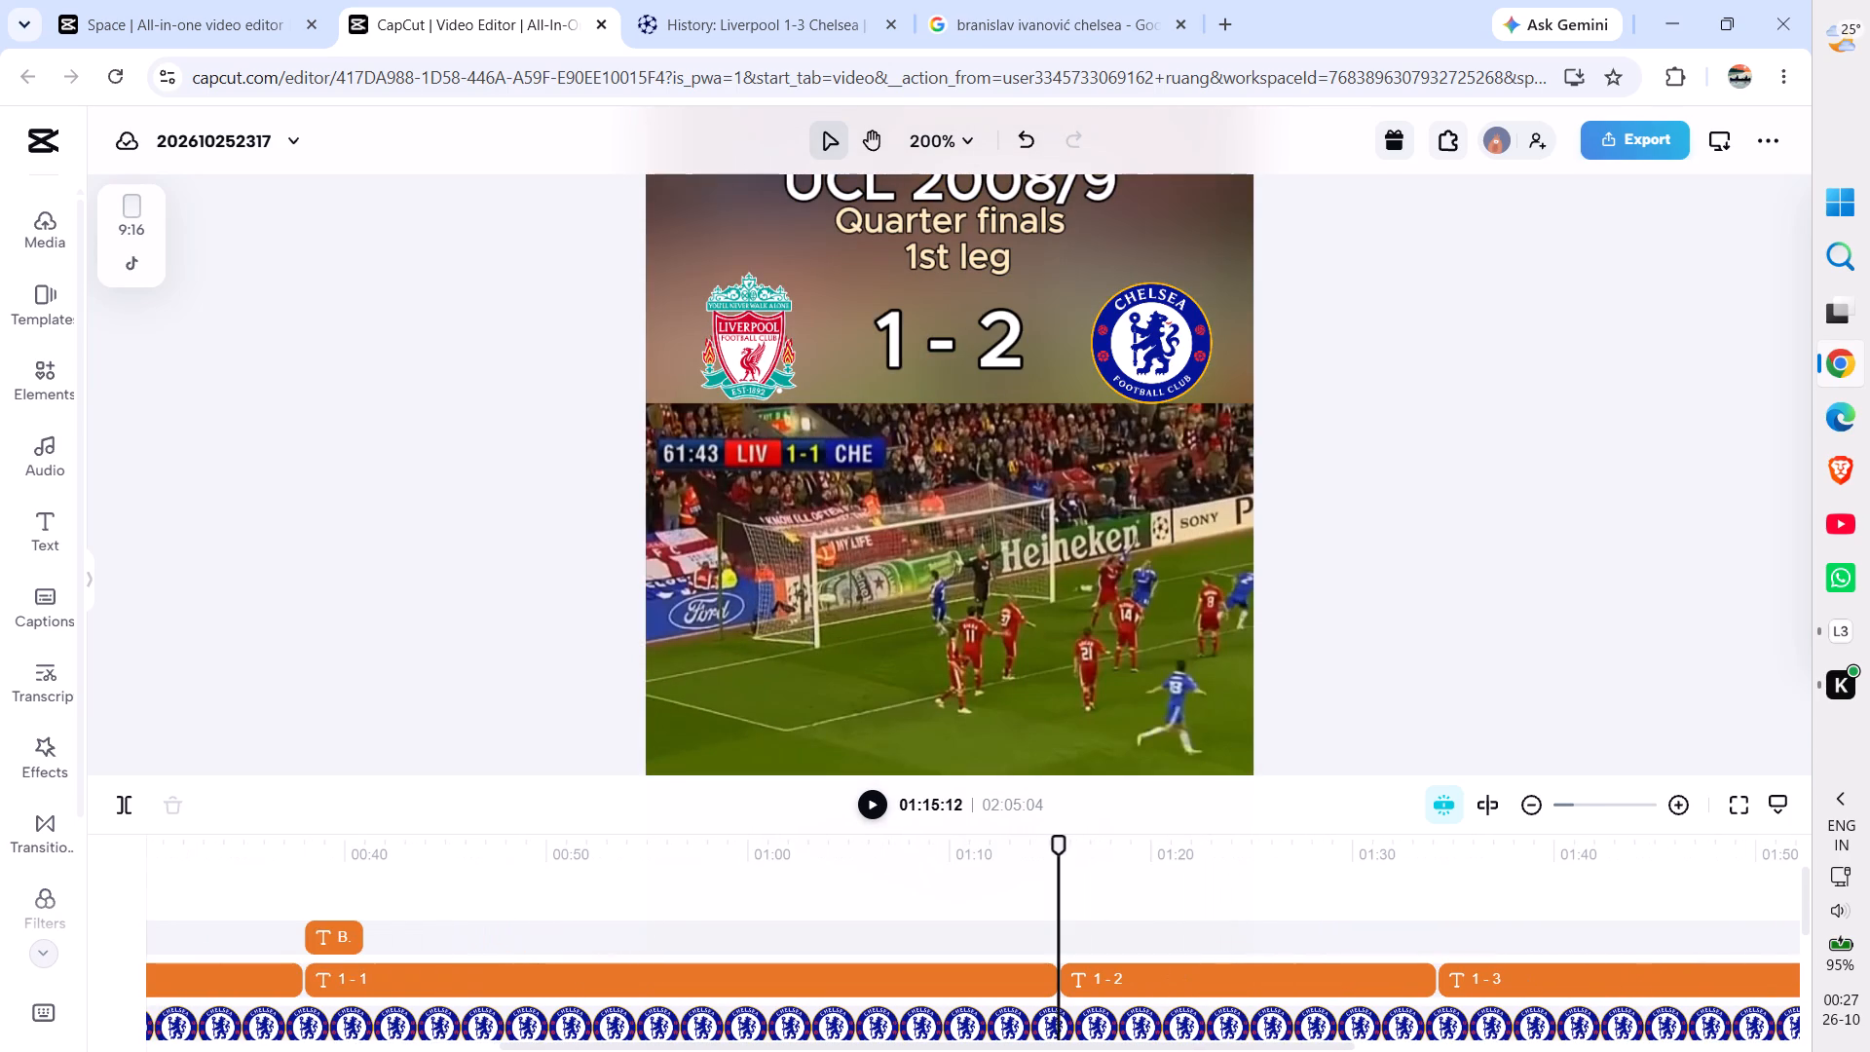
key(ctrl+v)
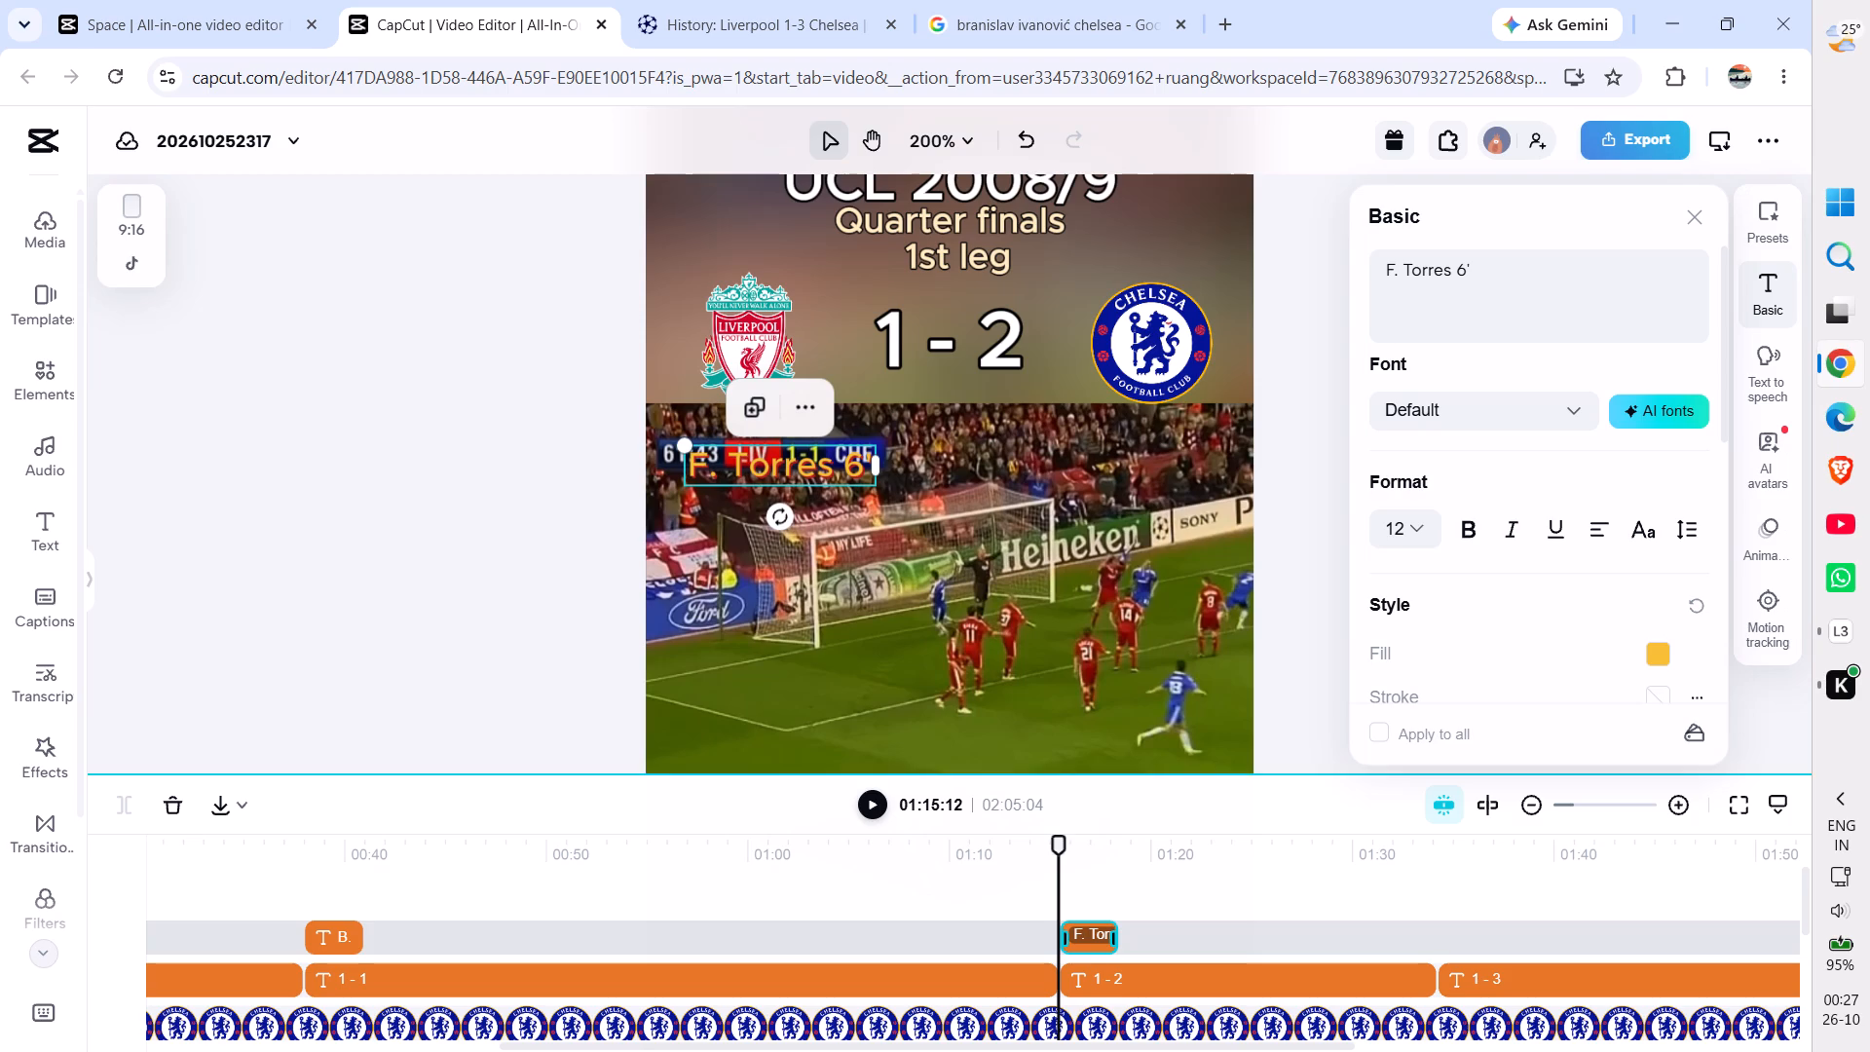
Check the scorers on the UEFA match page, and replace the pasted caption's text in CapCut with "Ivanović 39', 62'".
click(791, 1)
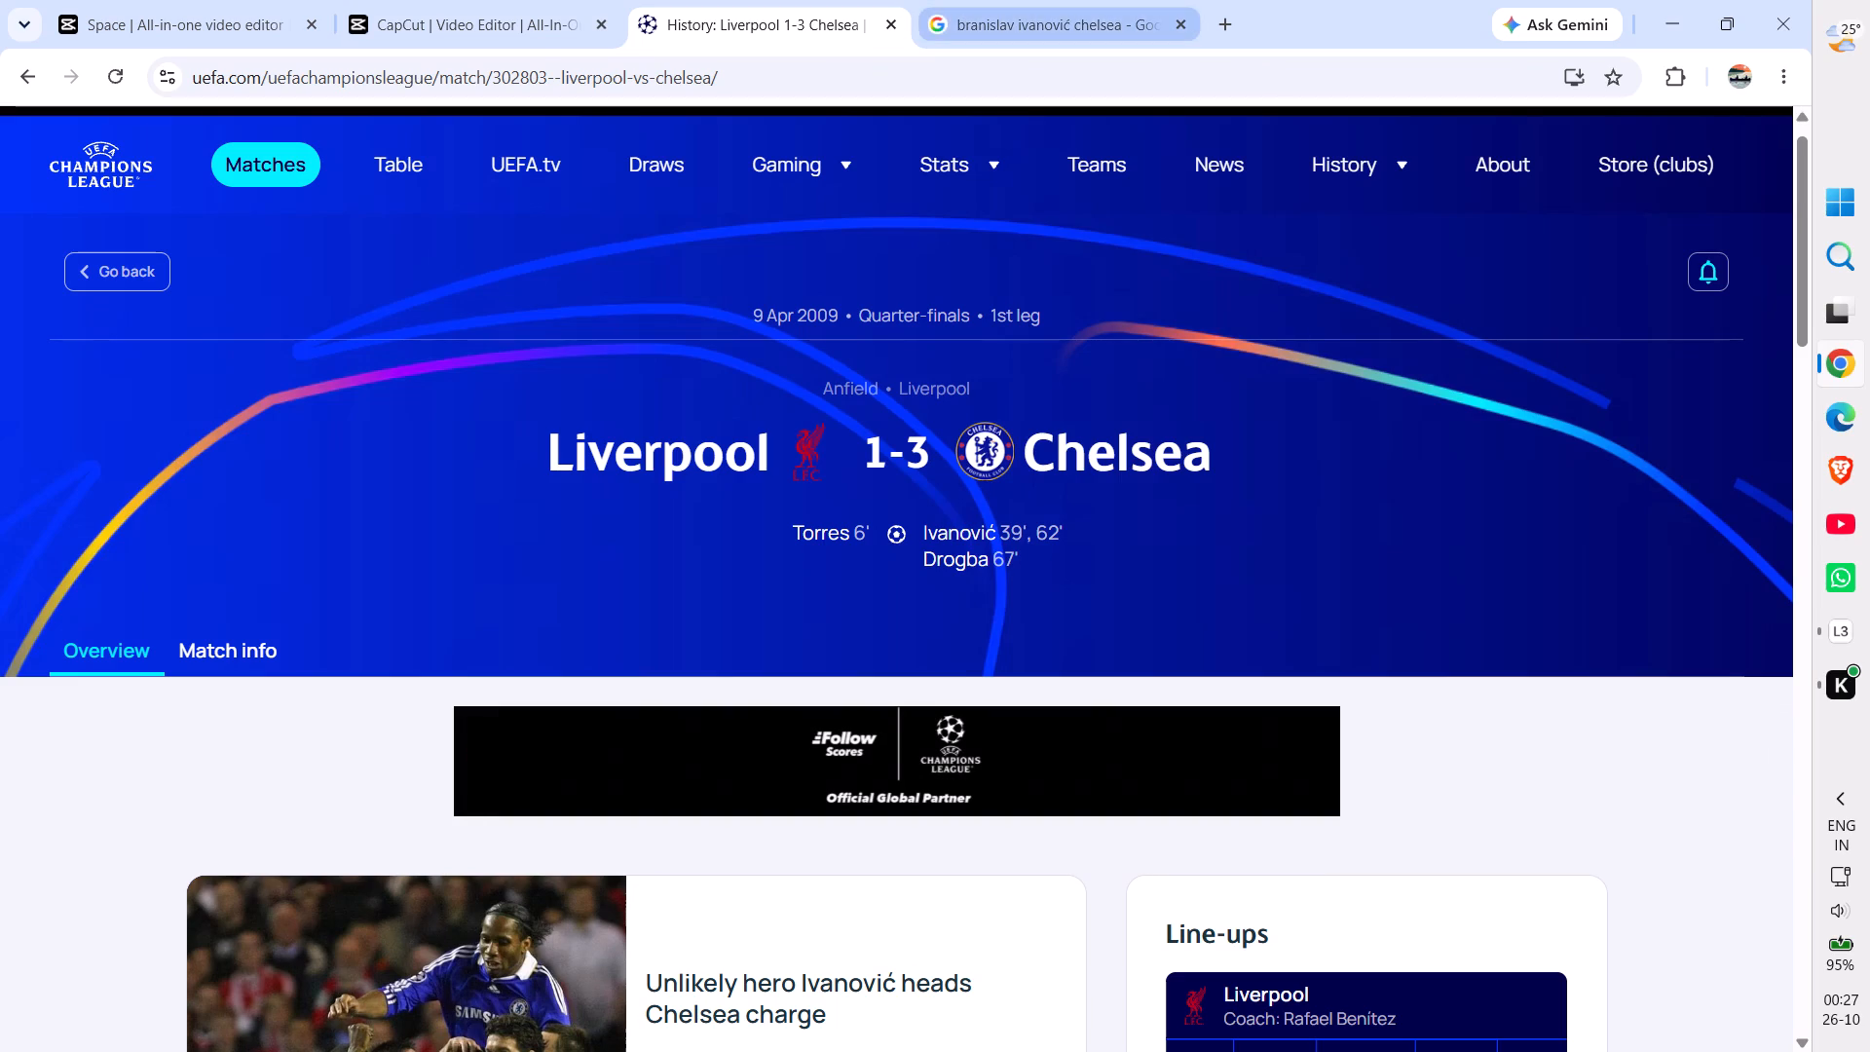
click(448, 16)
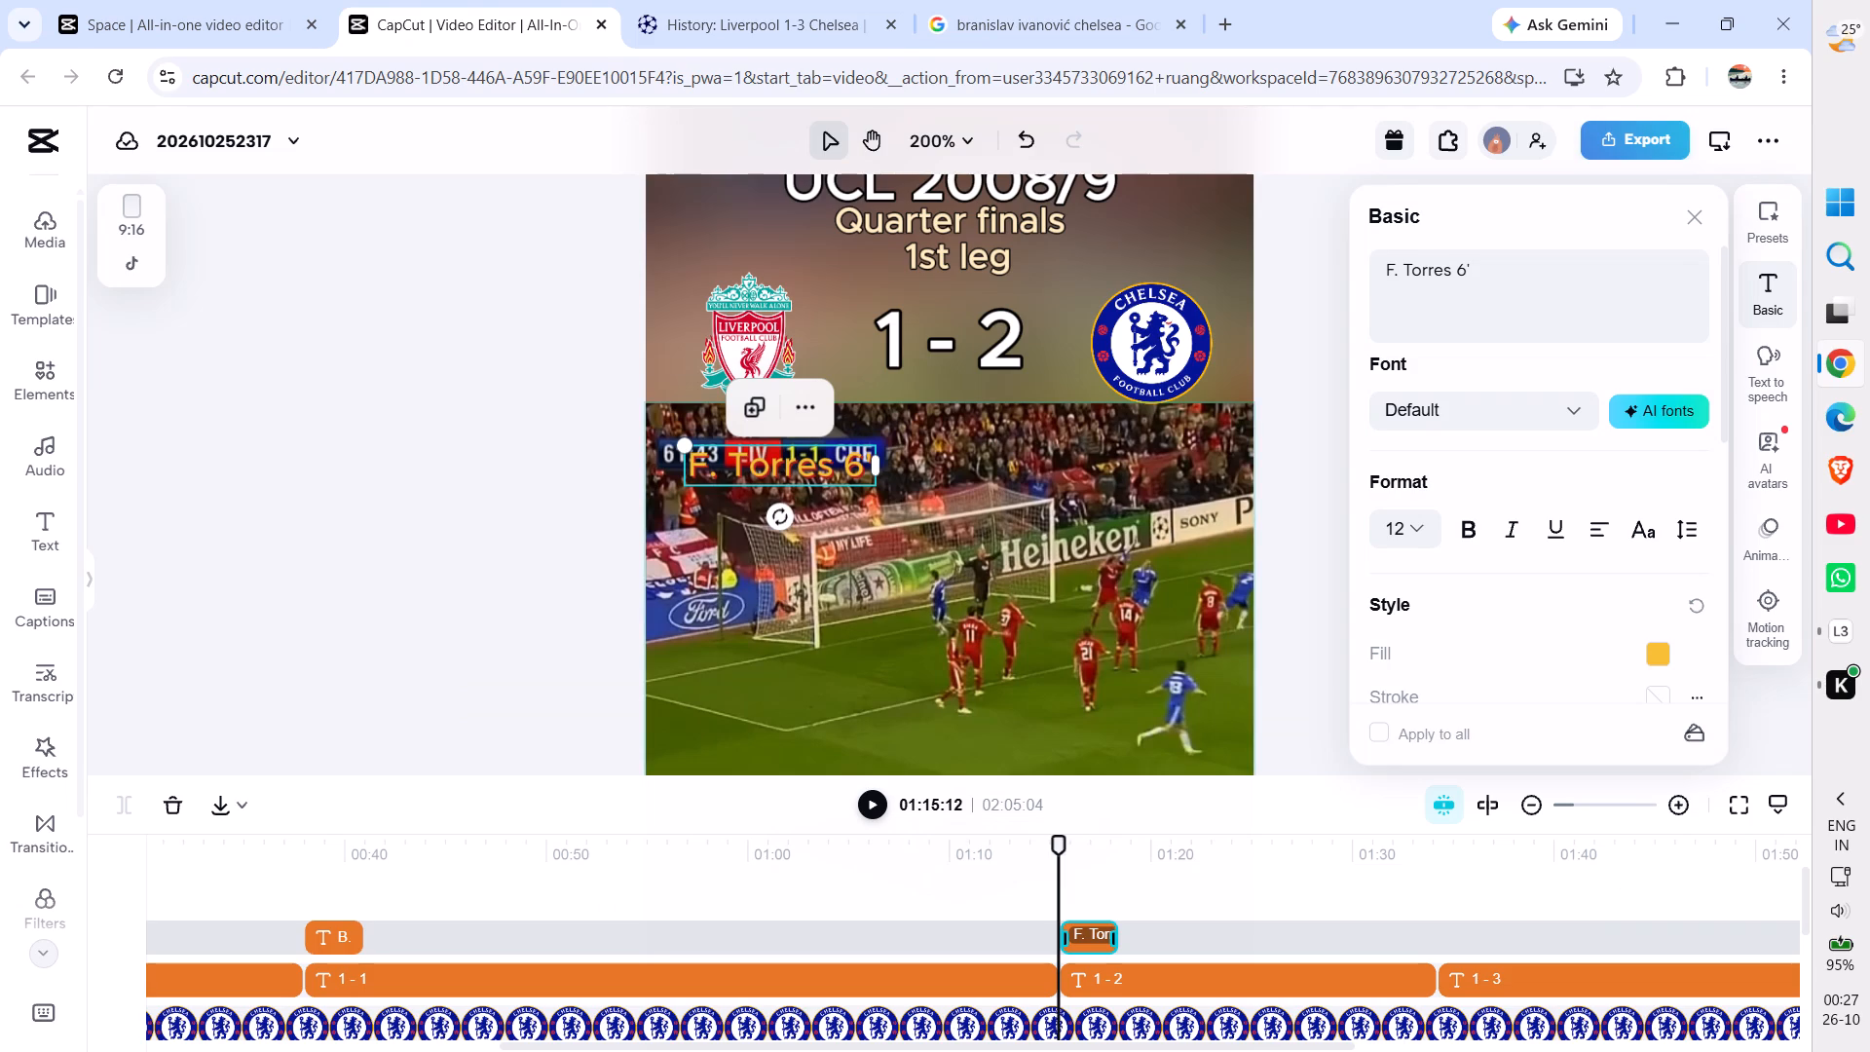
click(1489, 287)
key(BackSpace)
key(BackSpace)
key(BackSpace)
key(BackSpace)
key(BackSpace)
key(BackSpace)
key(BackSpace)
key(BackSpace)
key(BackSpace)
key(BackSpace)
key(BackSpace)
key(BackSpace)
key(BackSpace)
key(BackSpace)
key(BackSpace)
key(BackSpace)
key(BackSpace)
key(BackSpace)
key(BackSpace)
key(BackSpace)
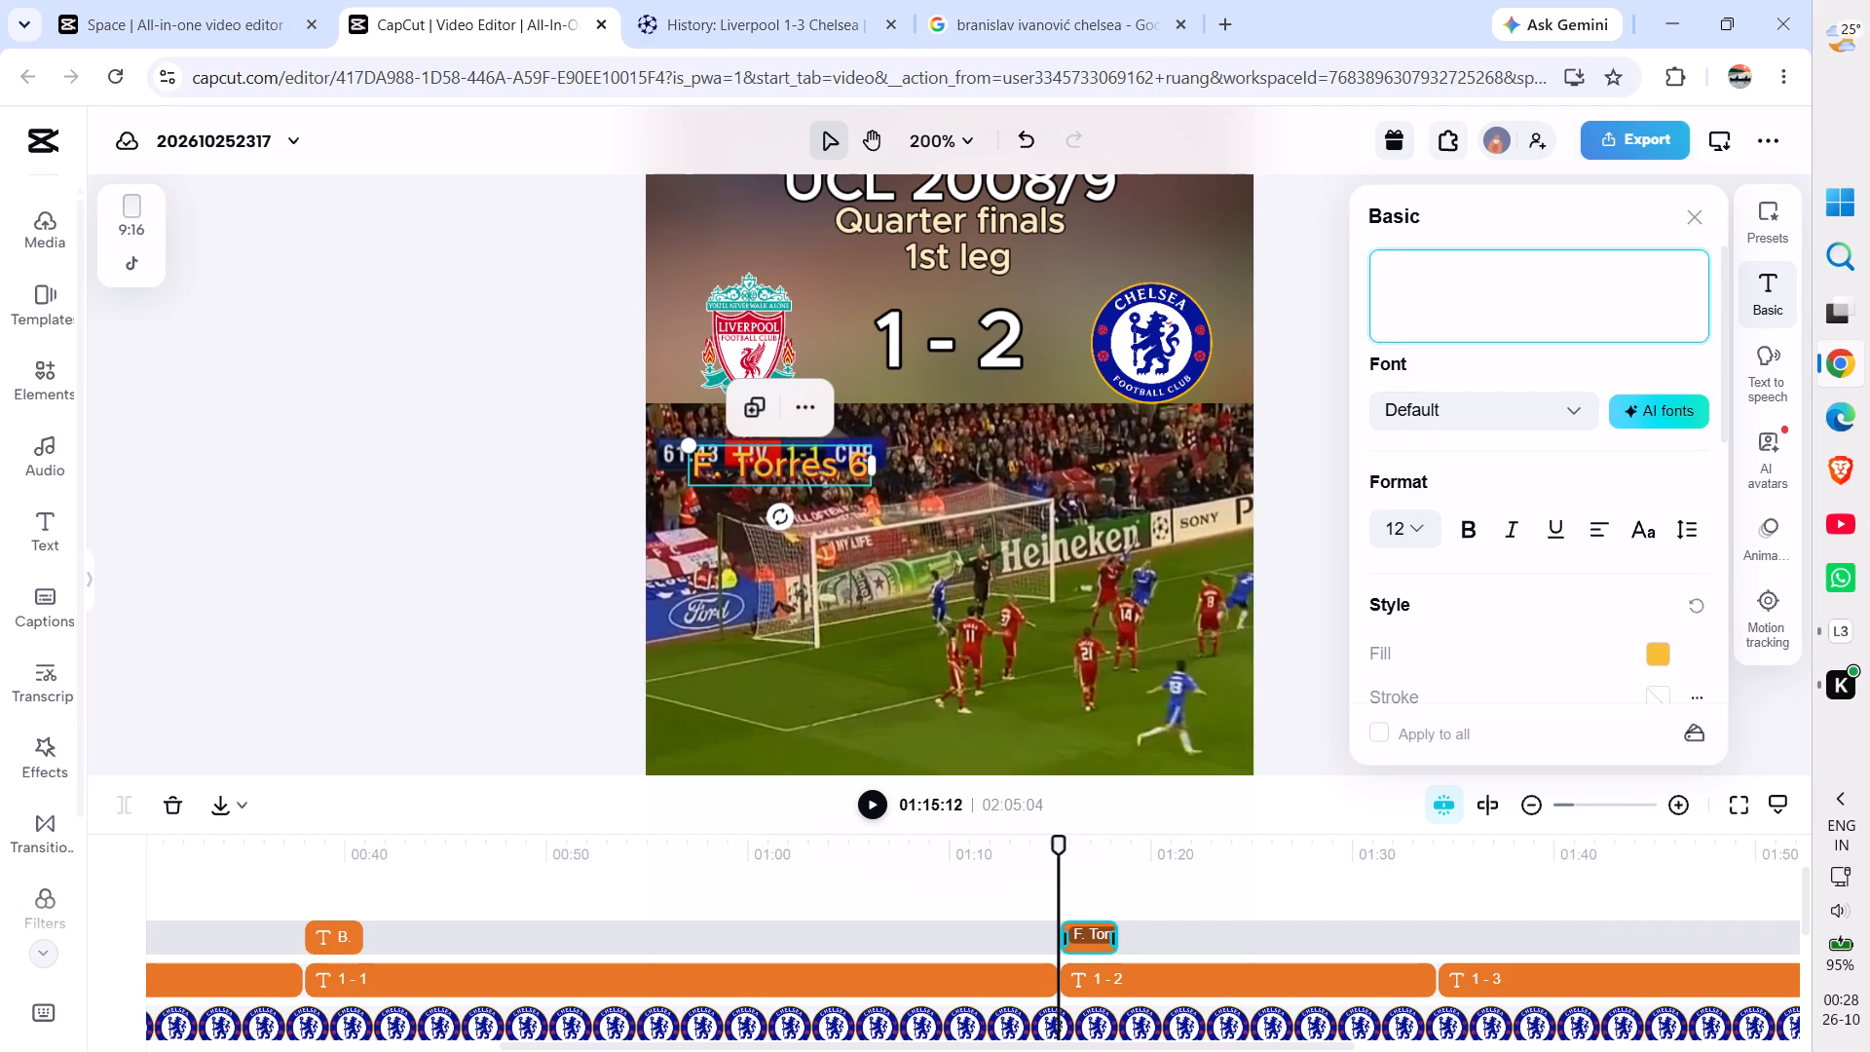
key(ctrl+v)
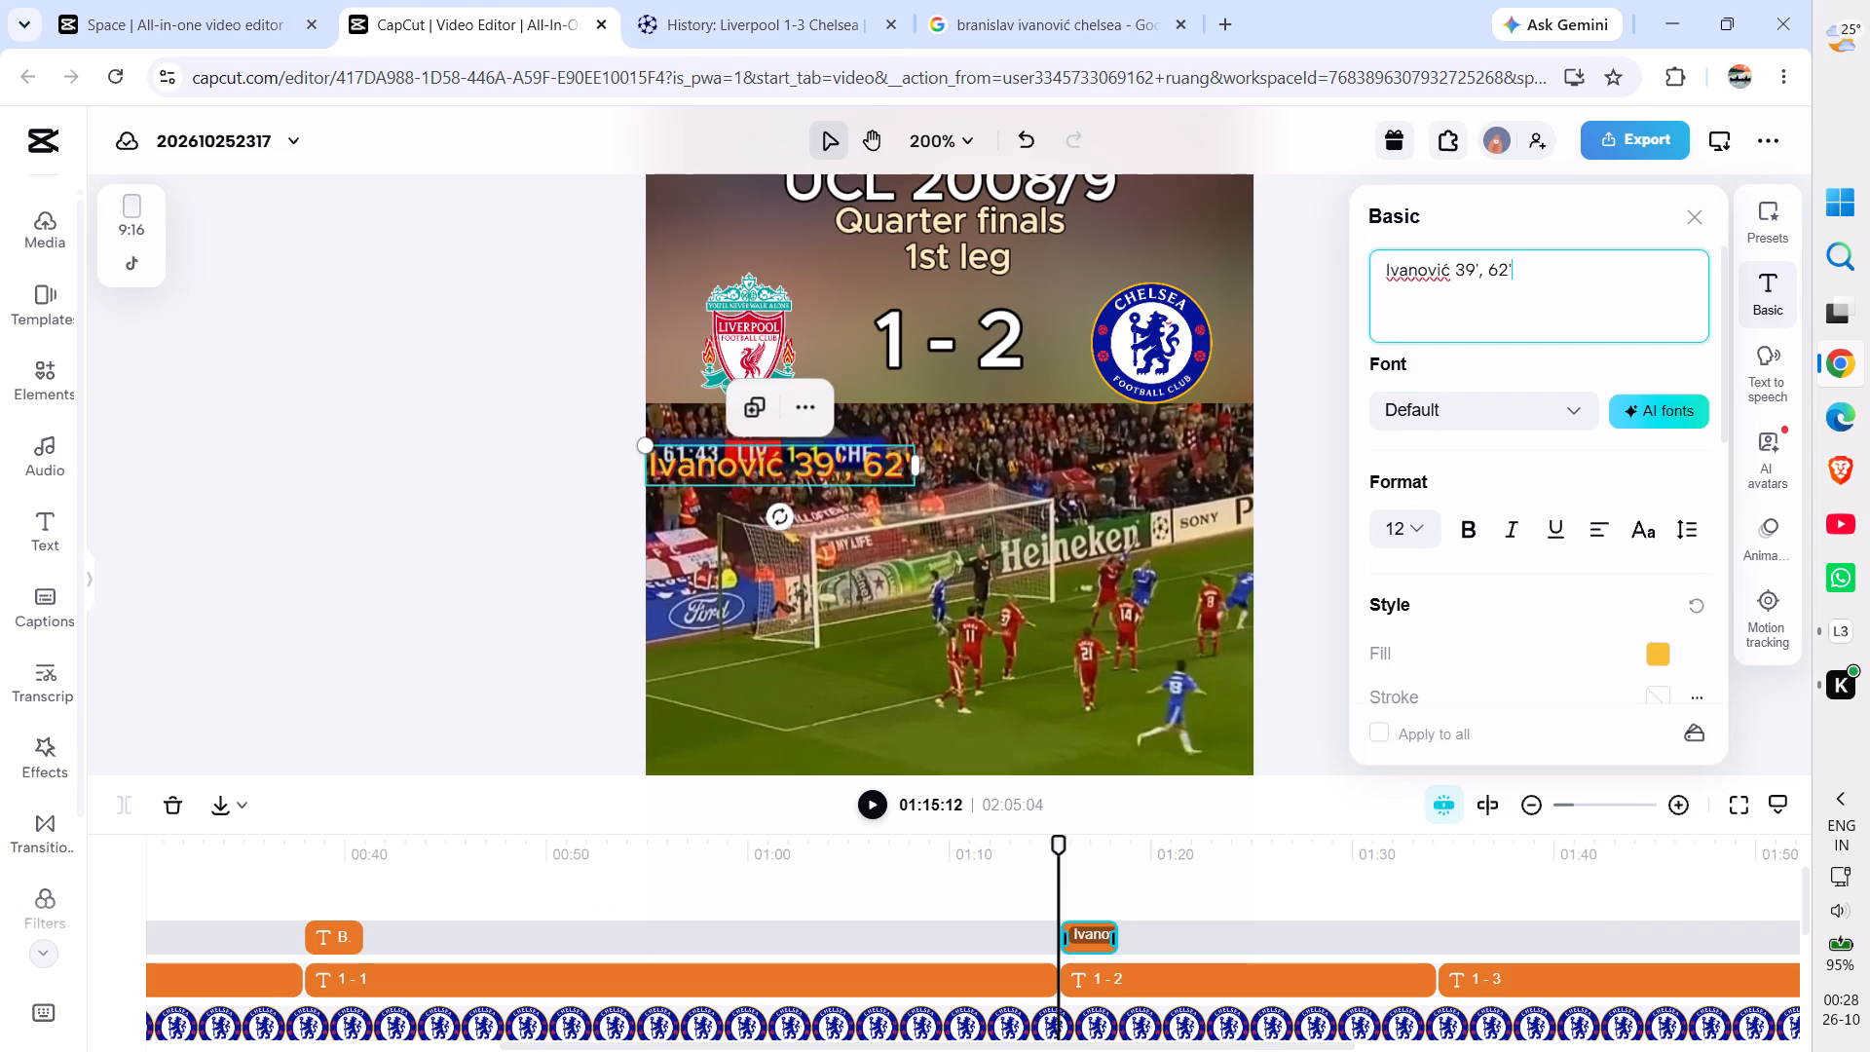
Remove the first goal minute from the 1 - 2 caption and add the initial so it reads "B. Ivanović 62'".
click(1481, 280)
key(BackSpace)
key(BackSpace)
key(BackSpace)
key(BackSpace)
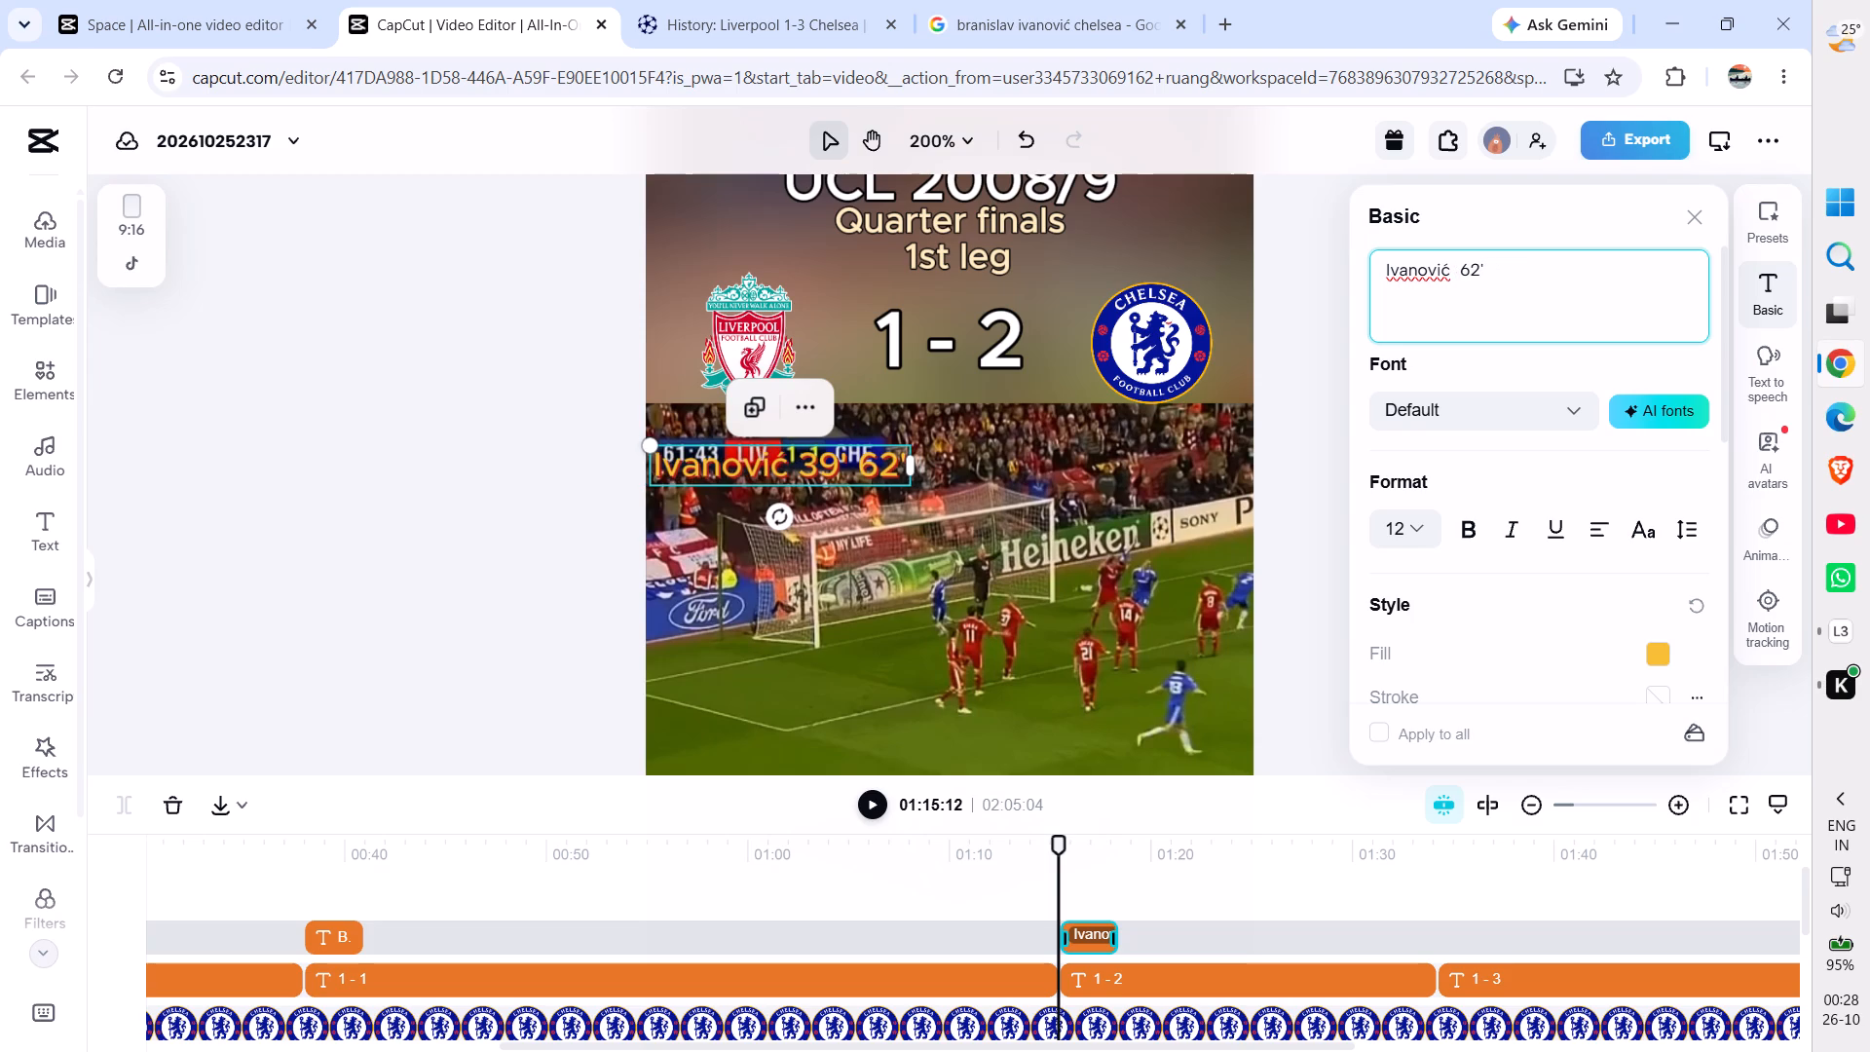
key(BackSpace)
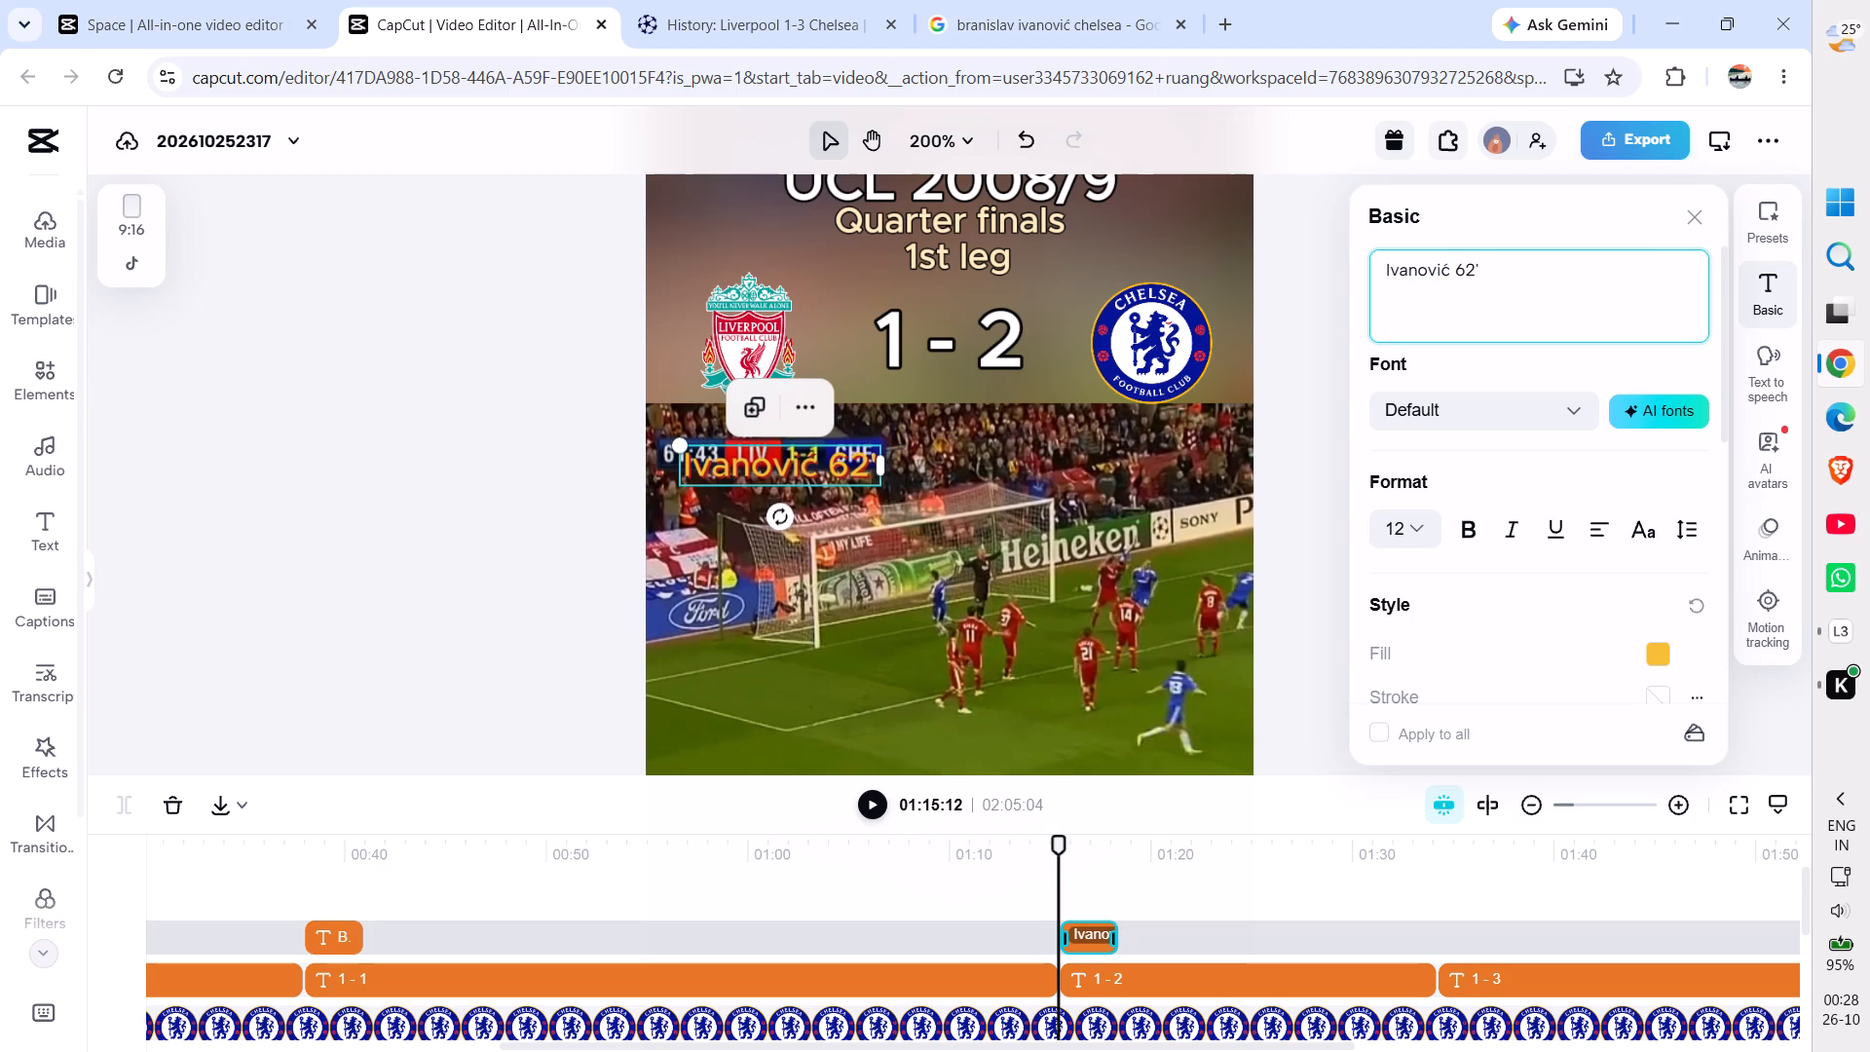
click(1373, 280)
text(B.)
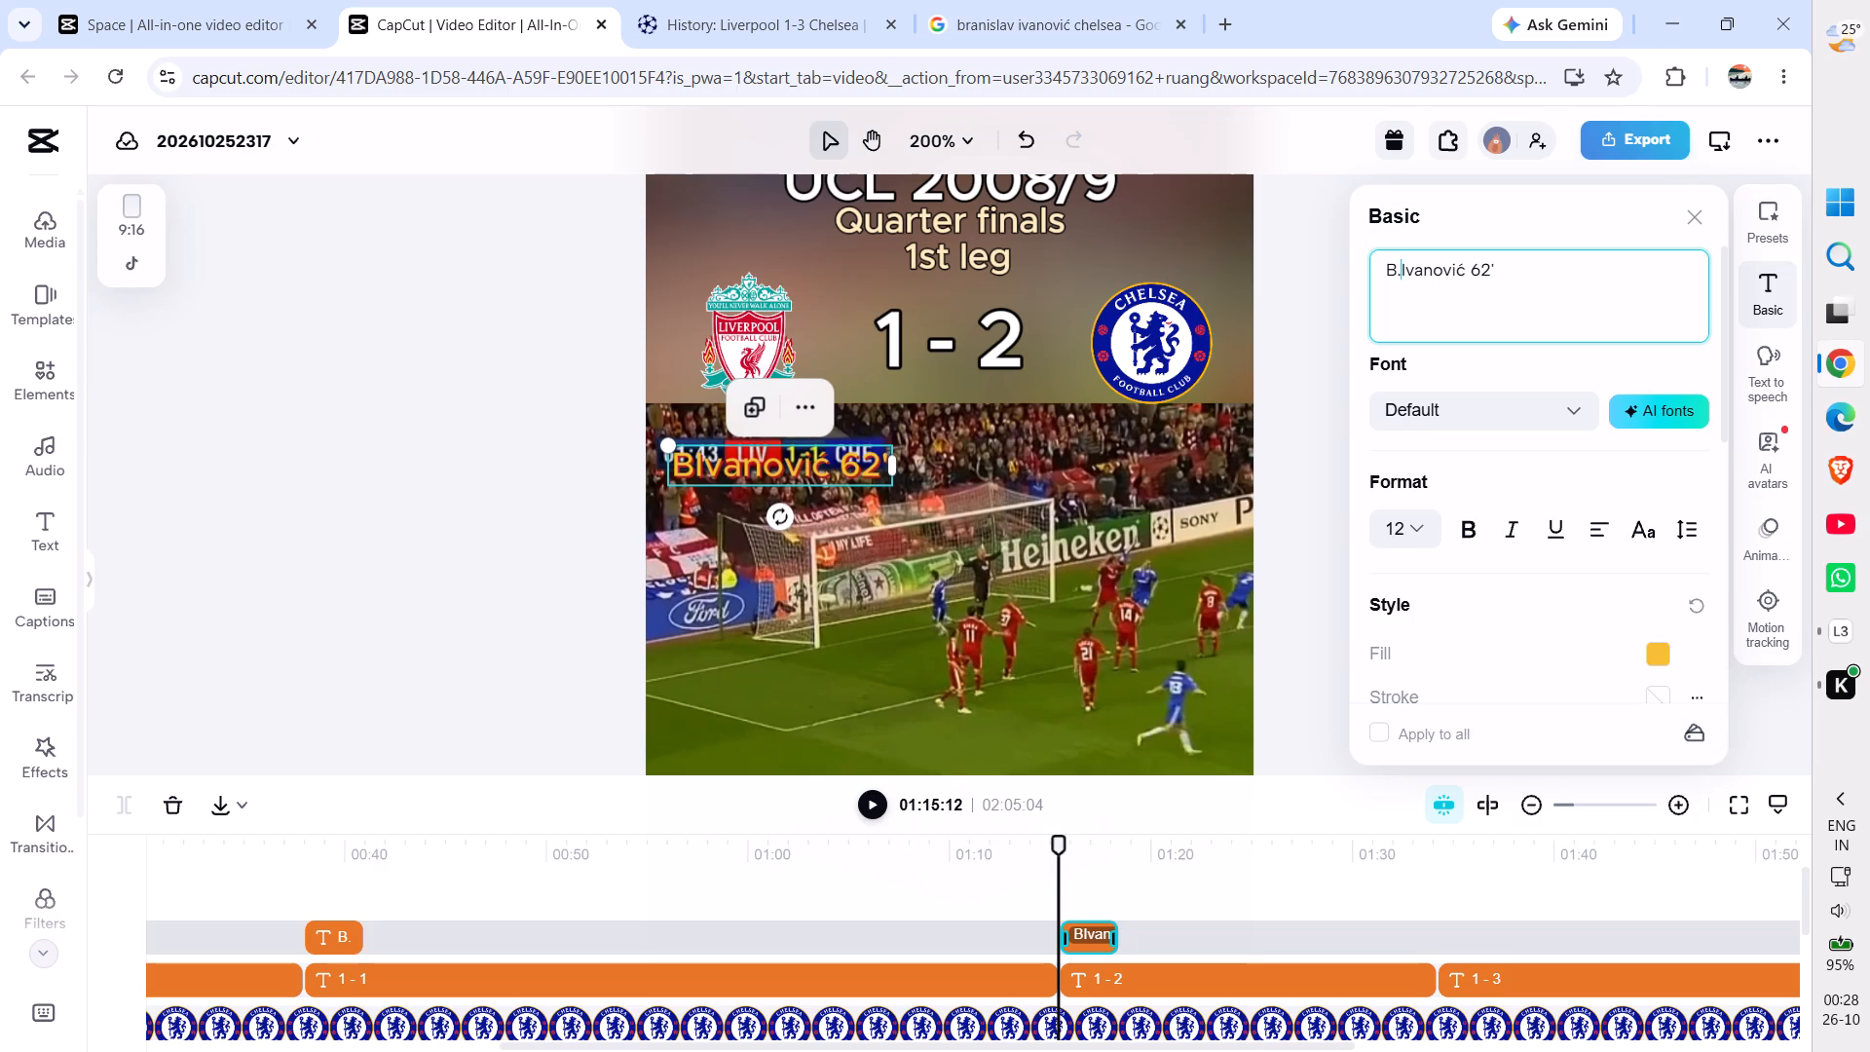
key(space)
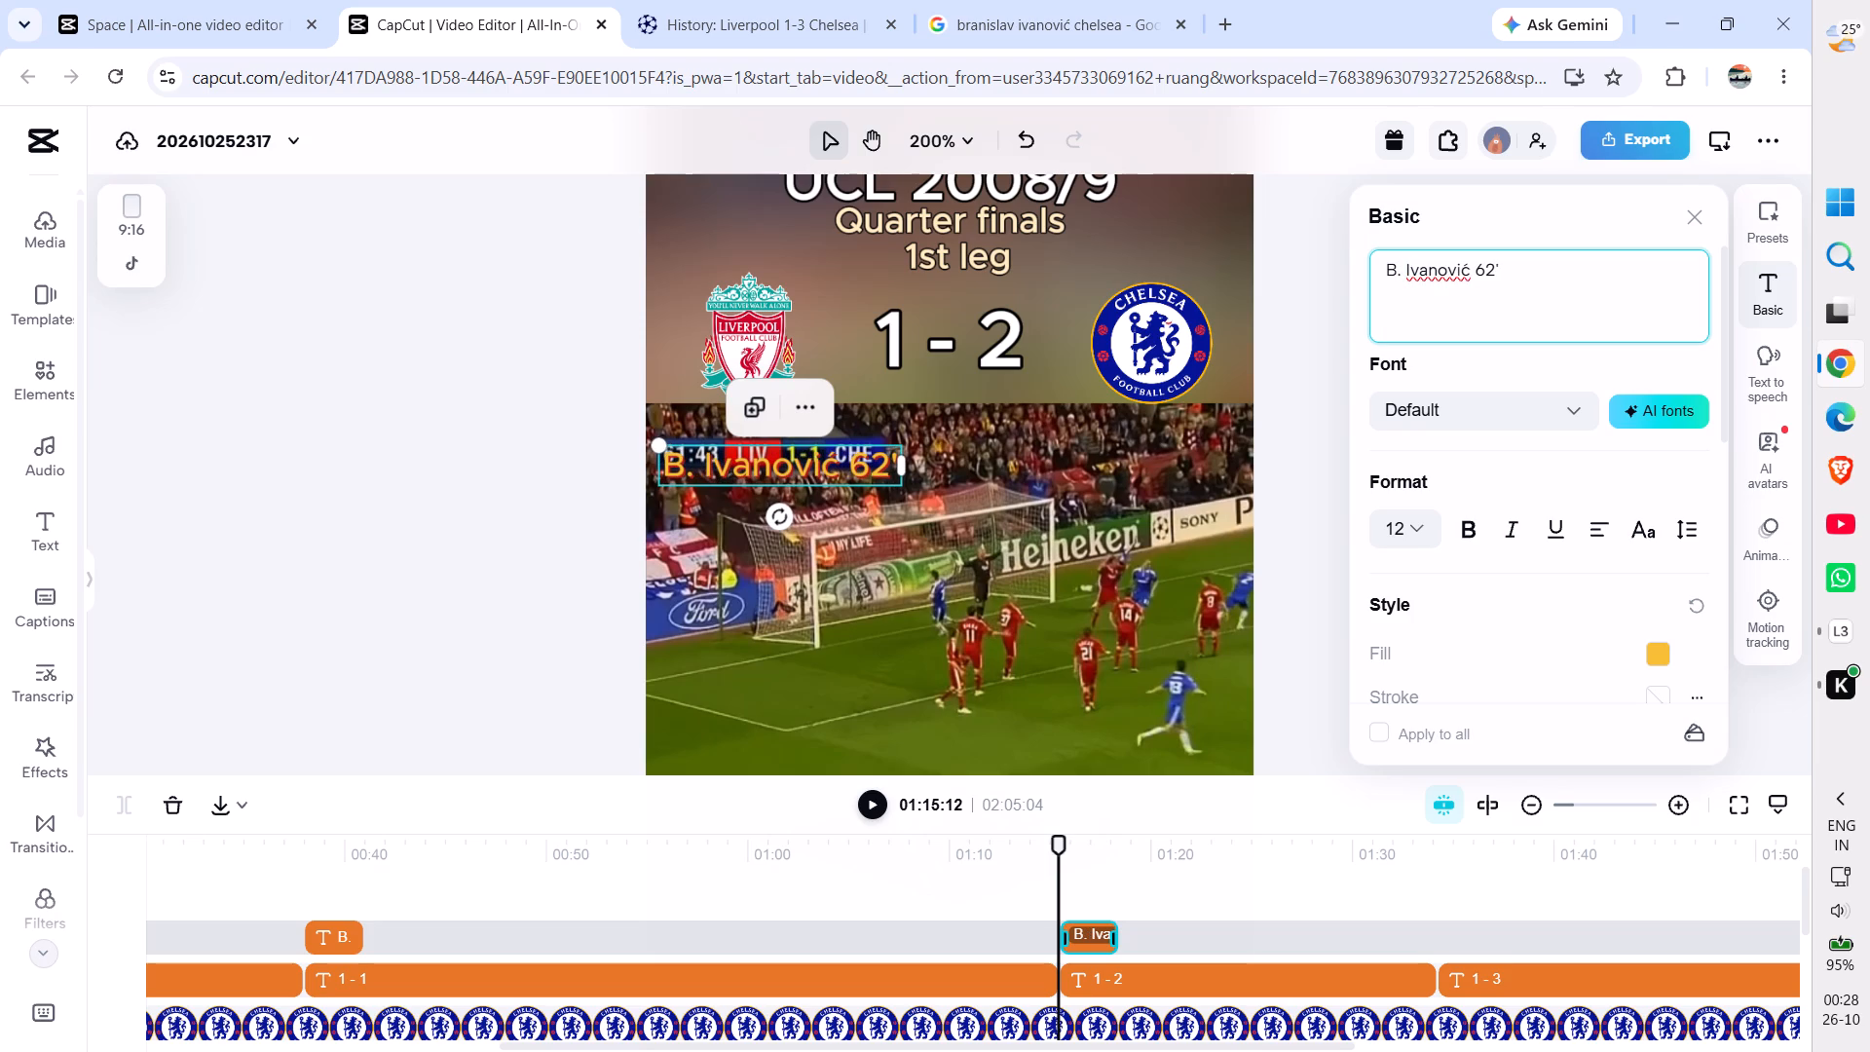
click(1272, 543)
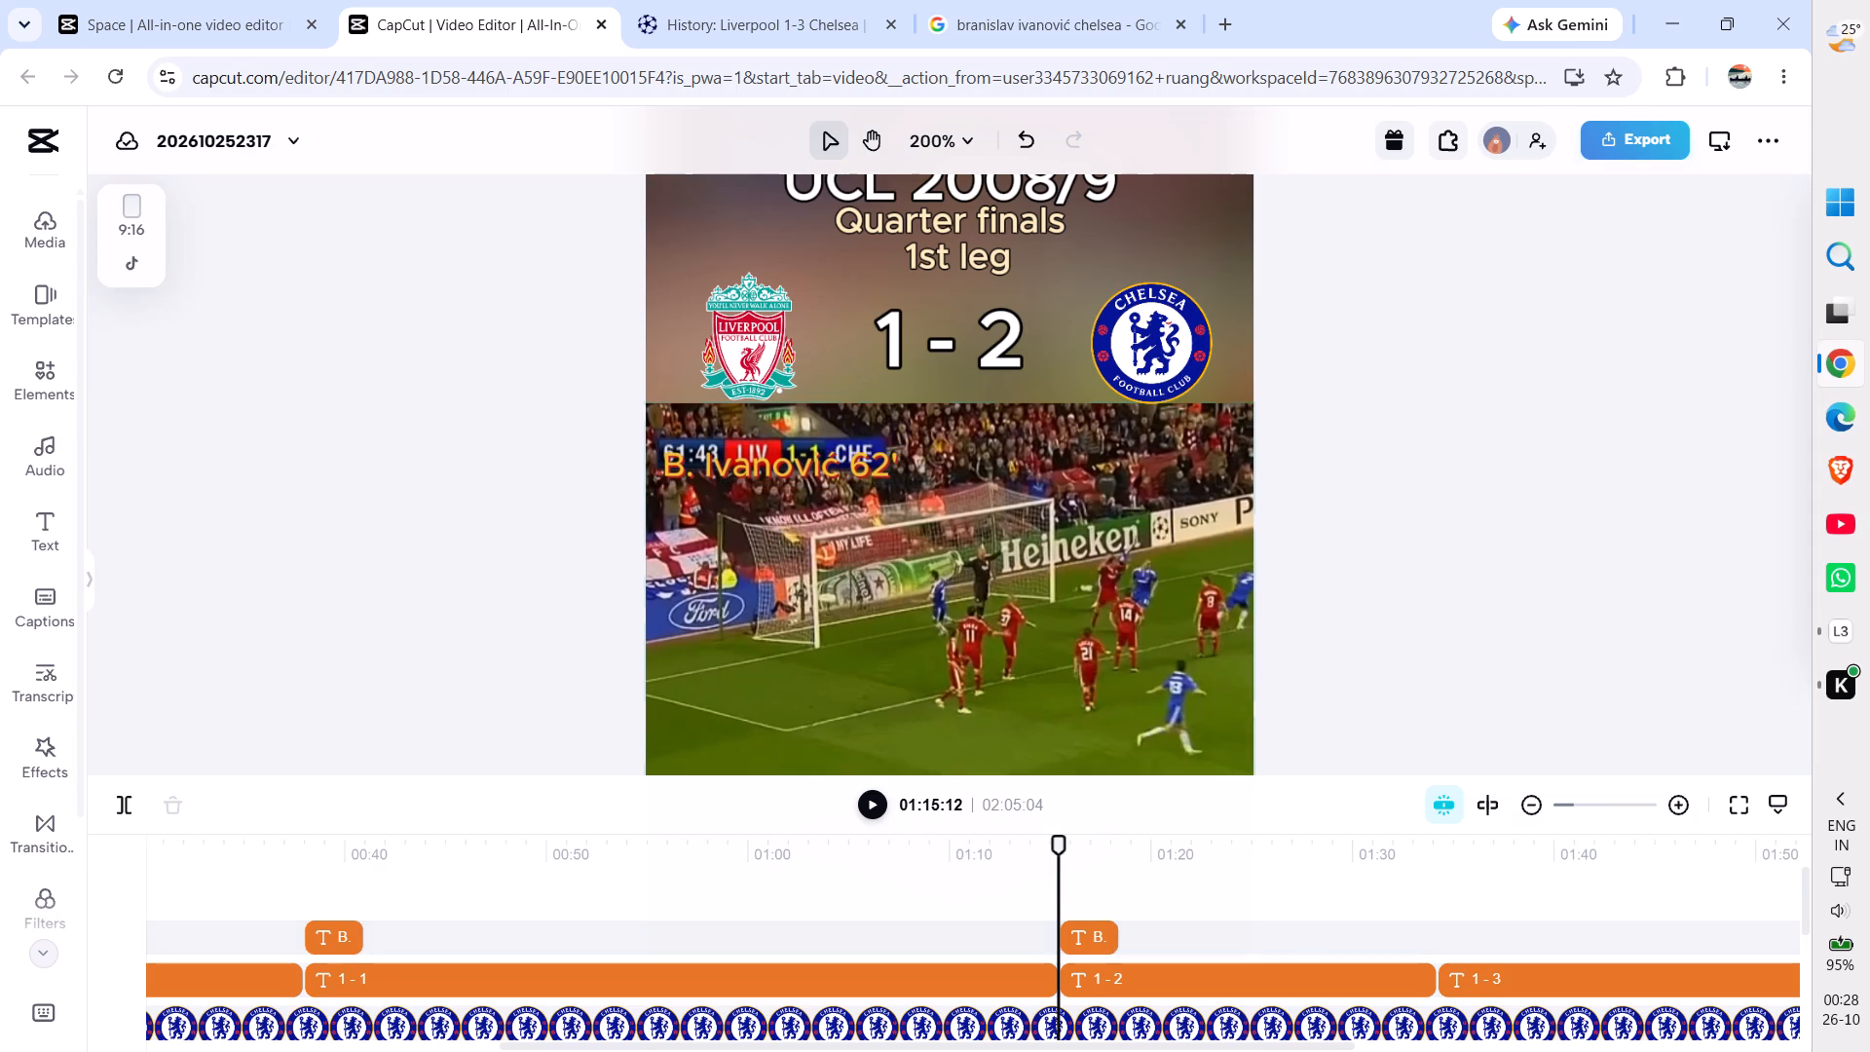
Move the playhead to the start of the 1 - 3 scoreline at 01:34:05.
drag(1058, 842, 1406, 855)
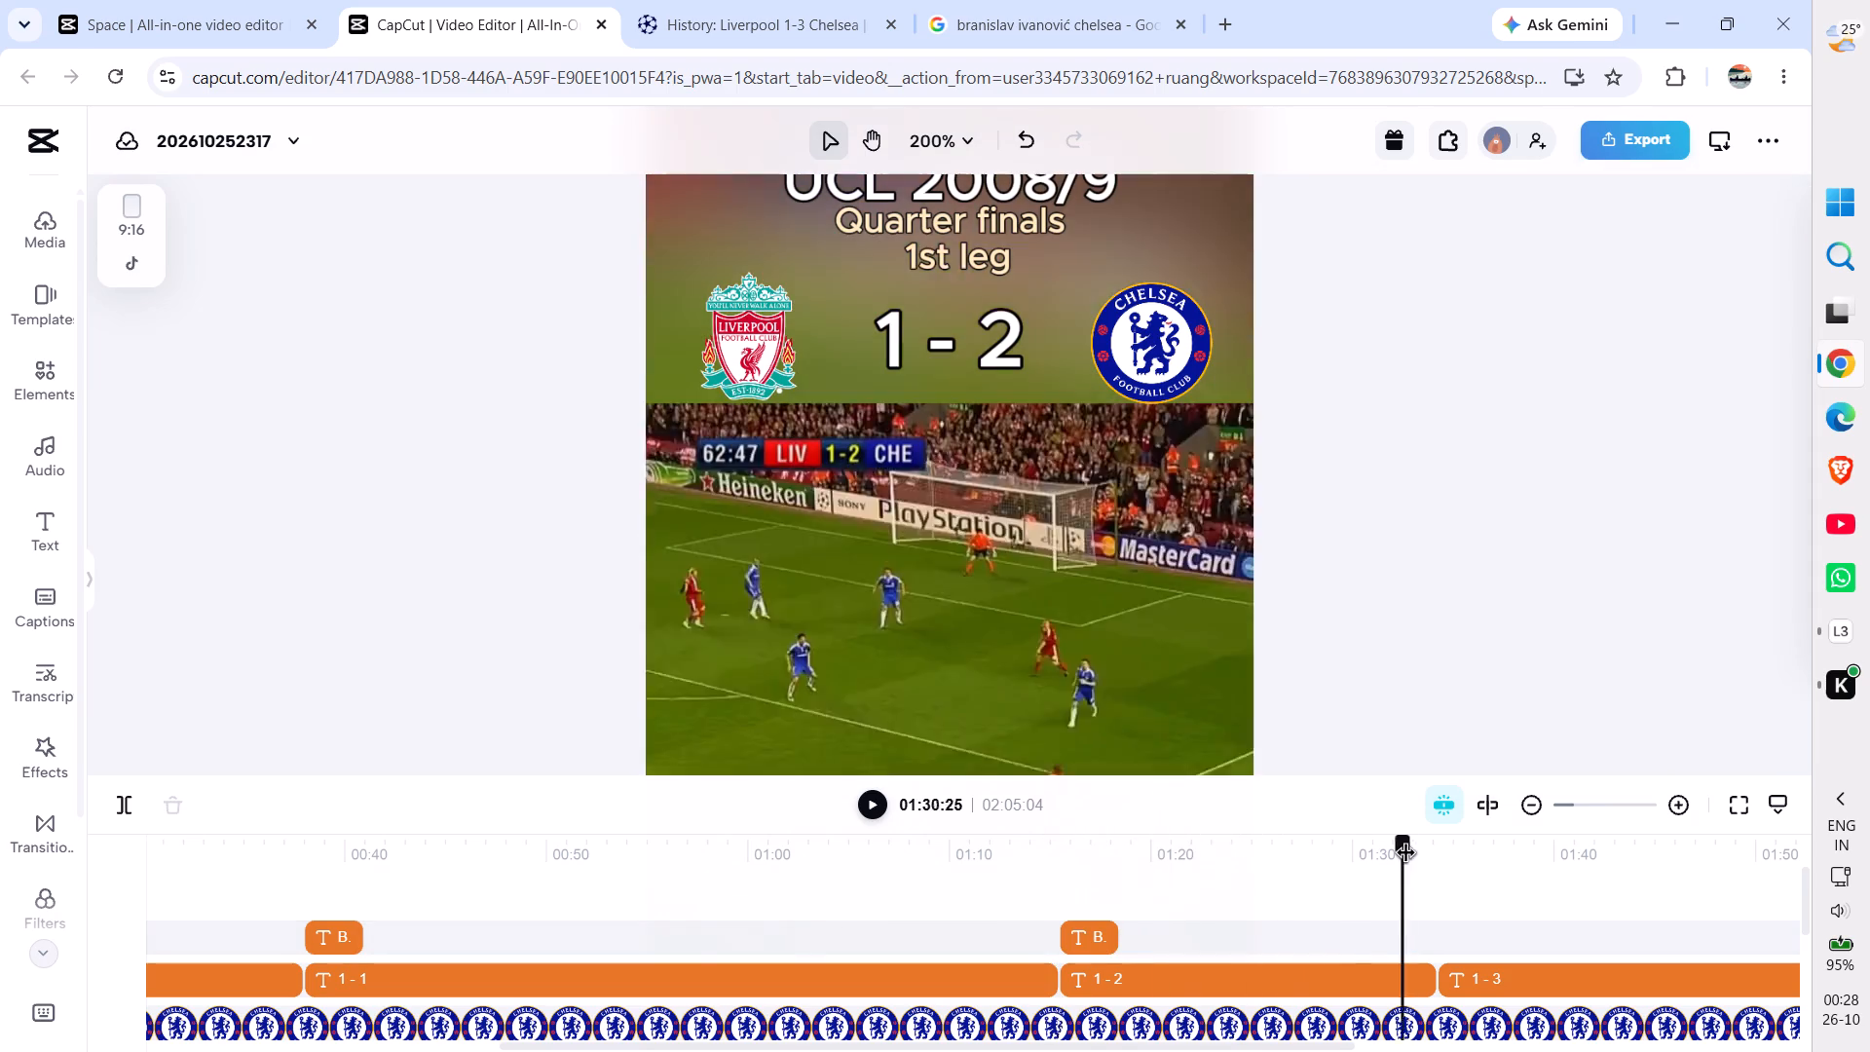
drag(1406, 855, 1436, 861)
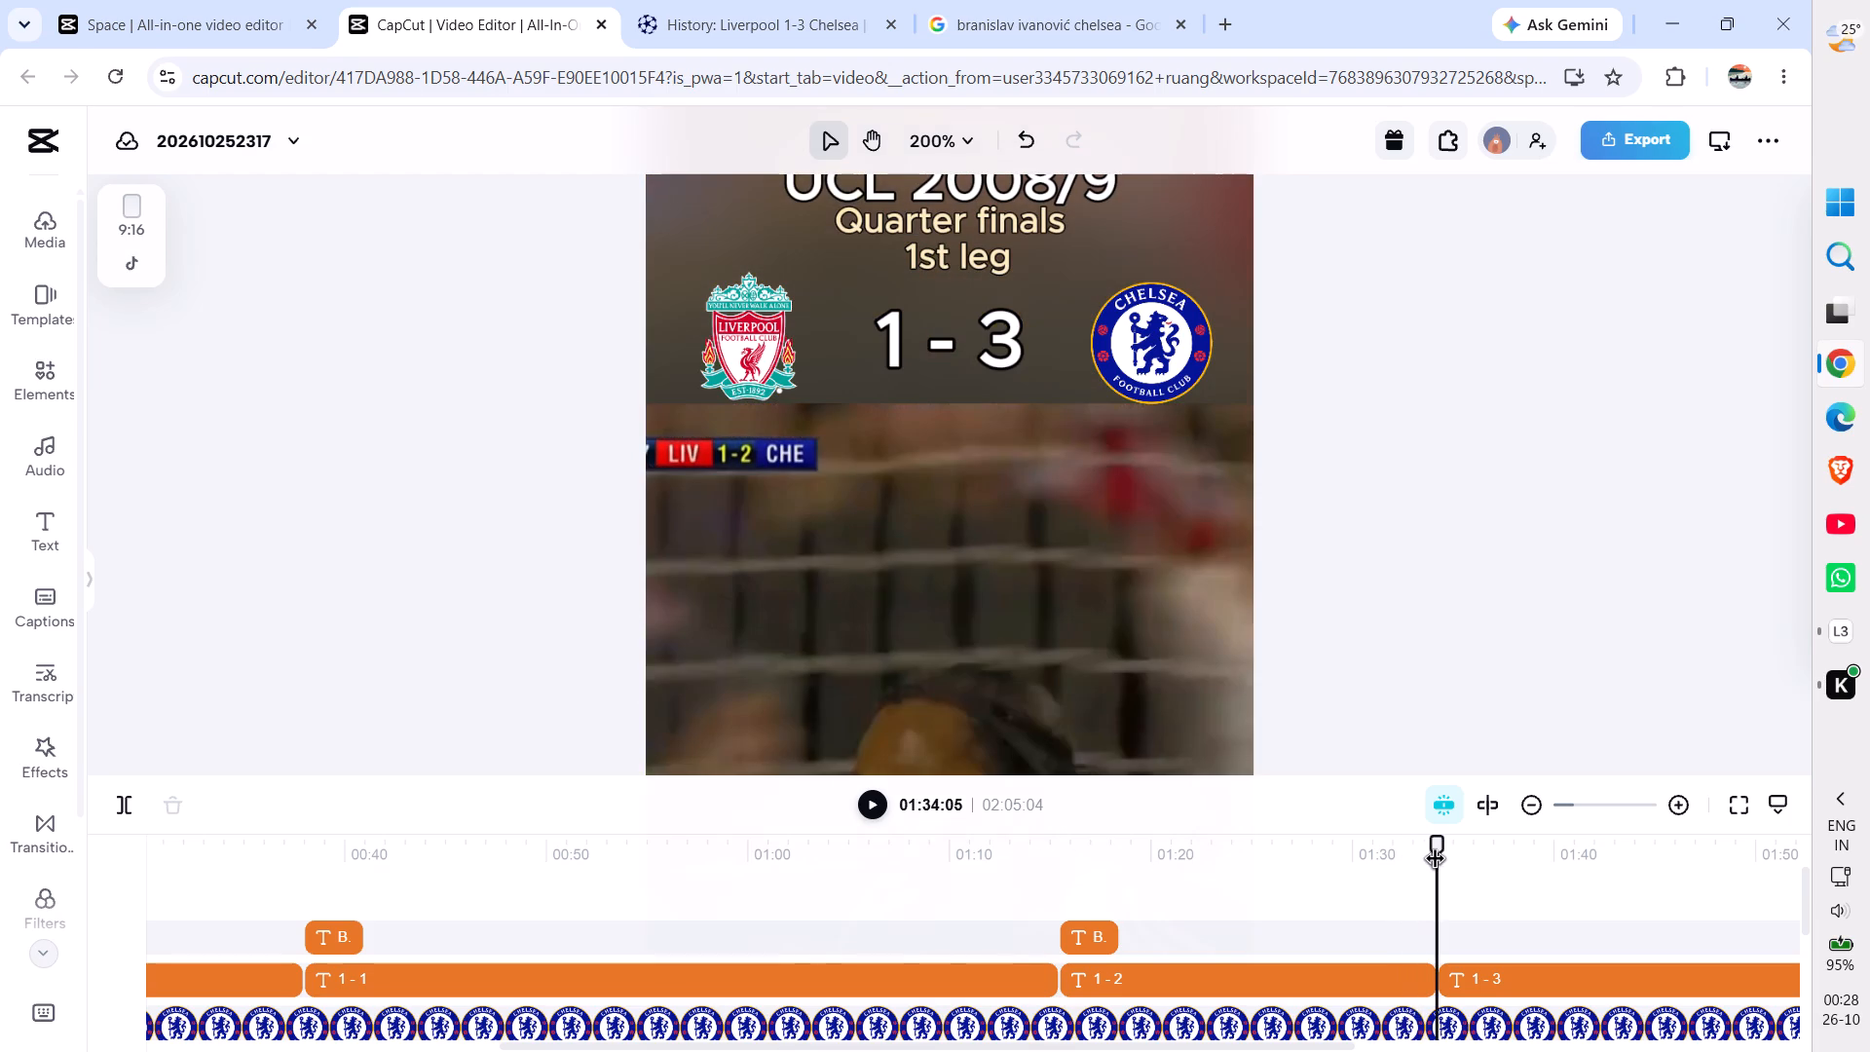
Switch to the UEFA match page and copy Chelsea's other scorer entry, "Drogba 67'".
click(832, 0)
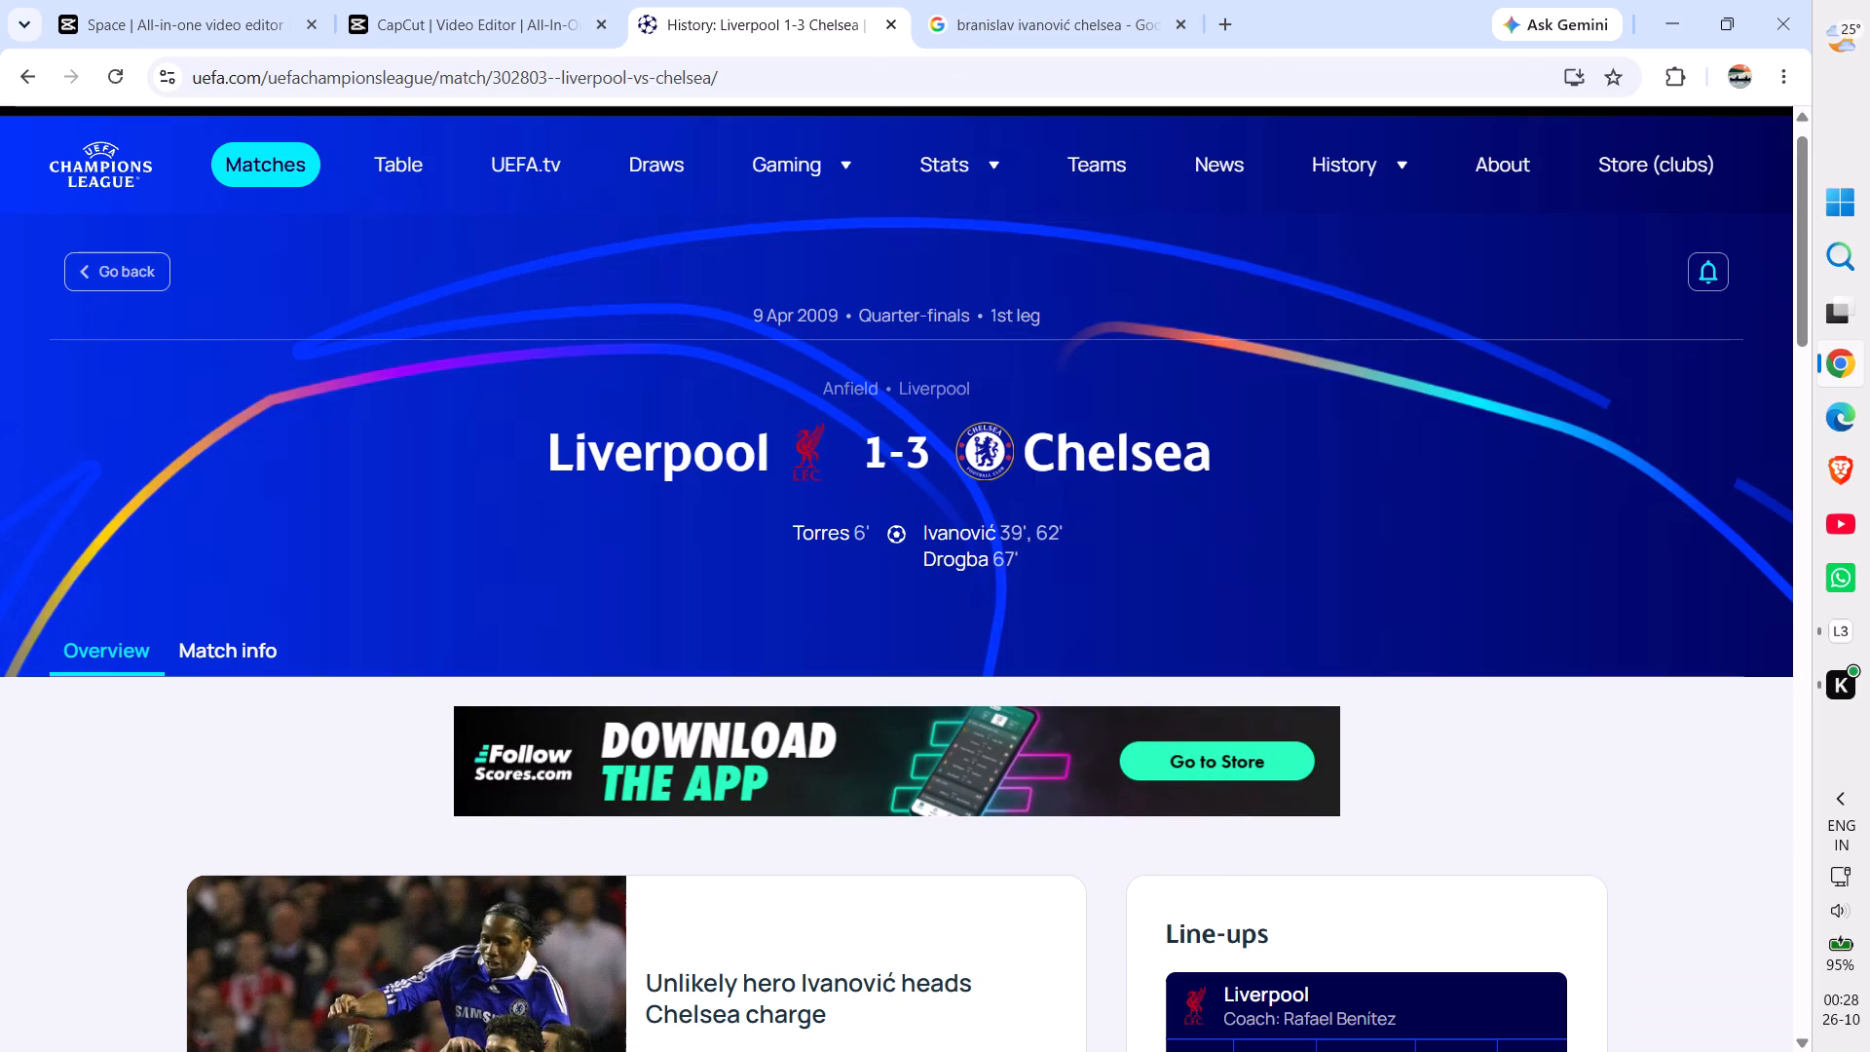
drag(911, 566, 1028, 565)
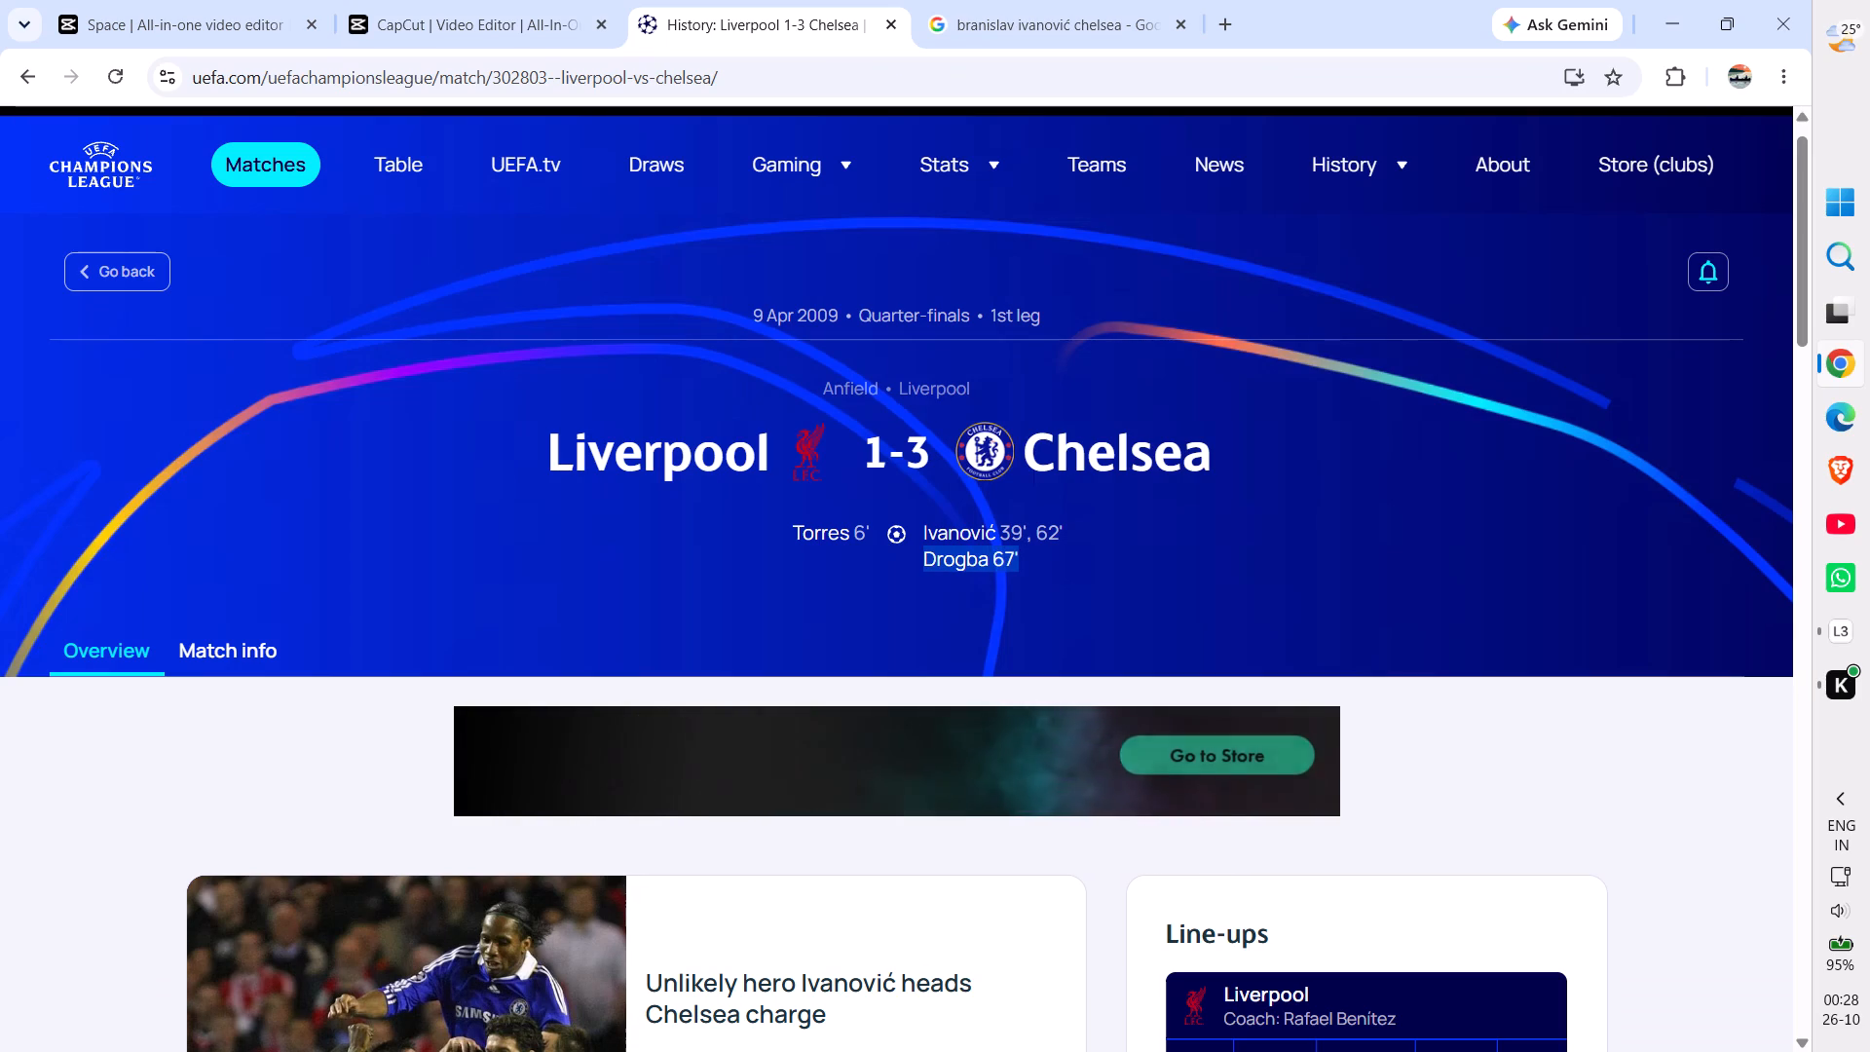
key(ctrl+c)
Switch to the Google search page and search for "Drogba" to check the scorer's first name.
click(1028, 0)
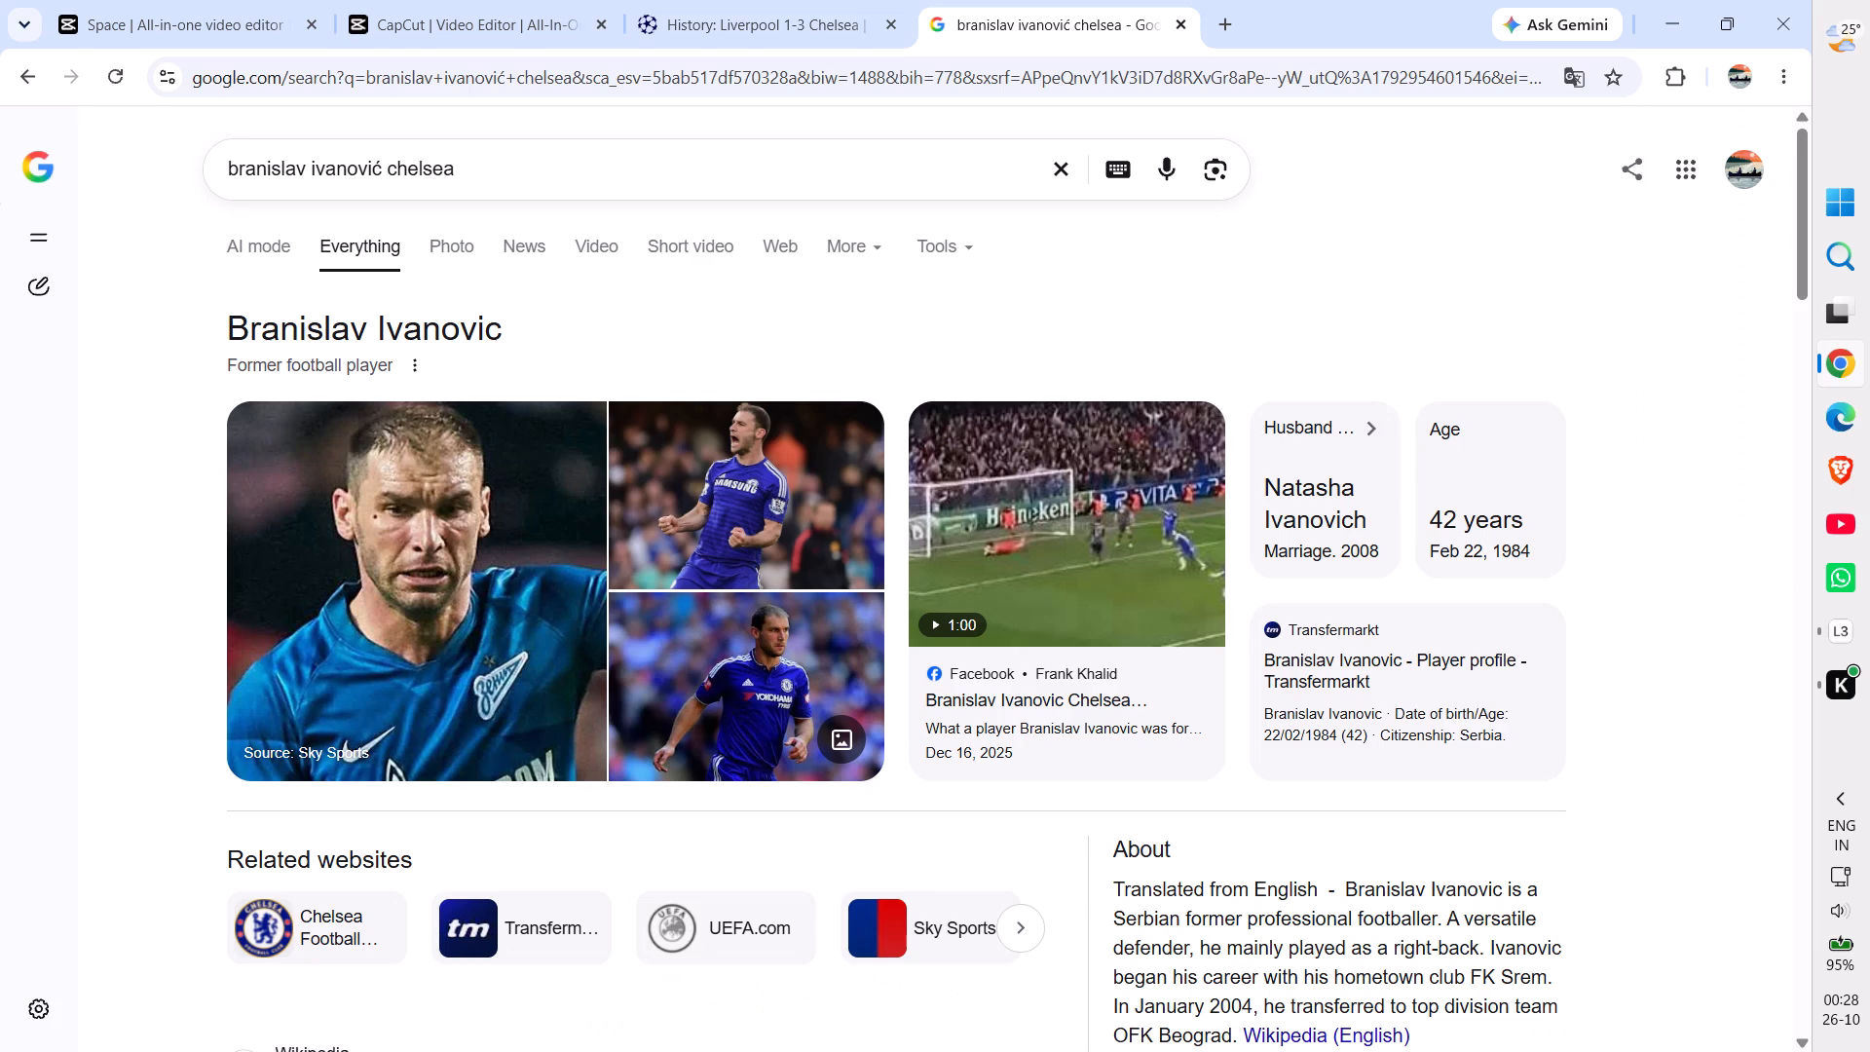
click(1063, 176)
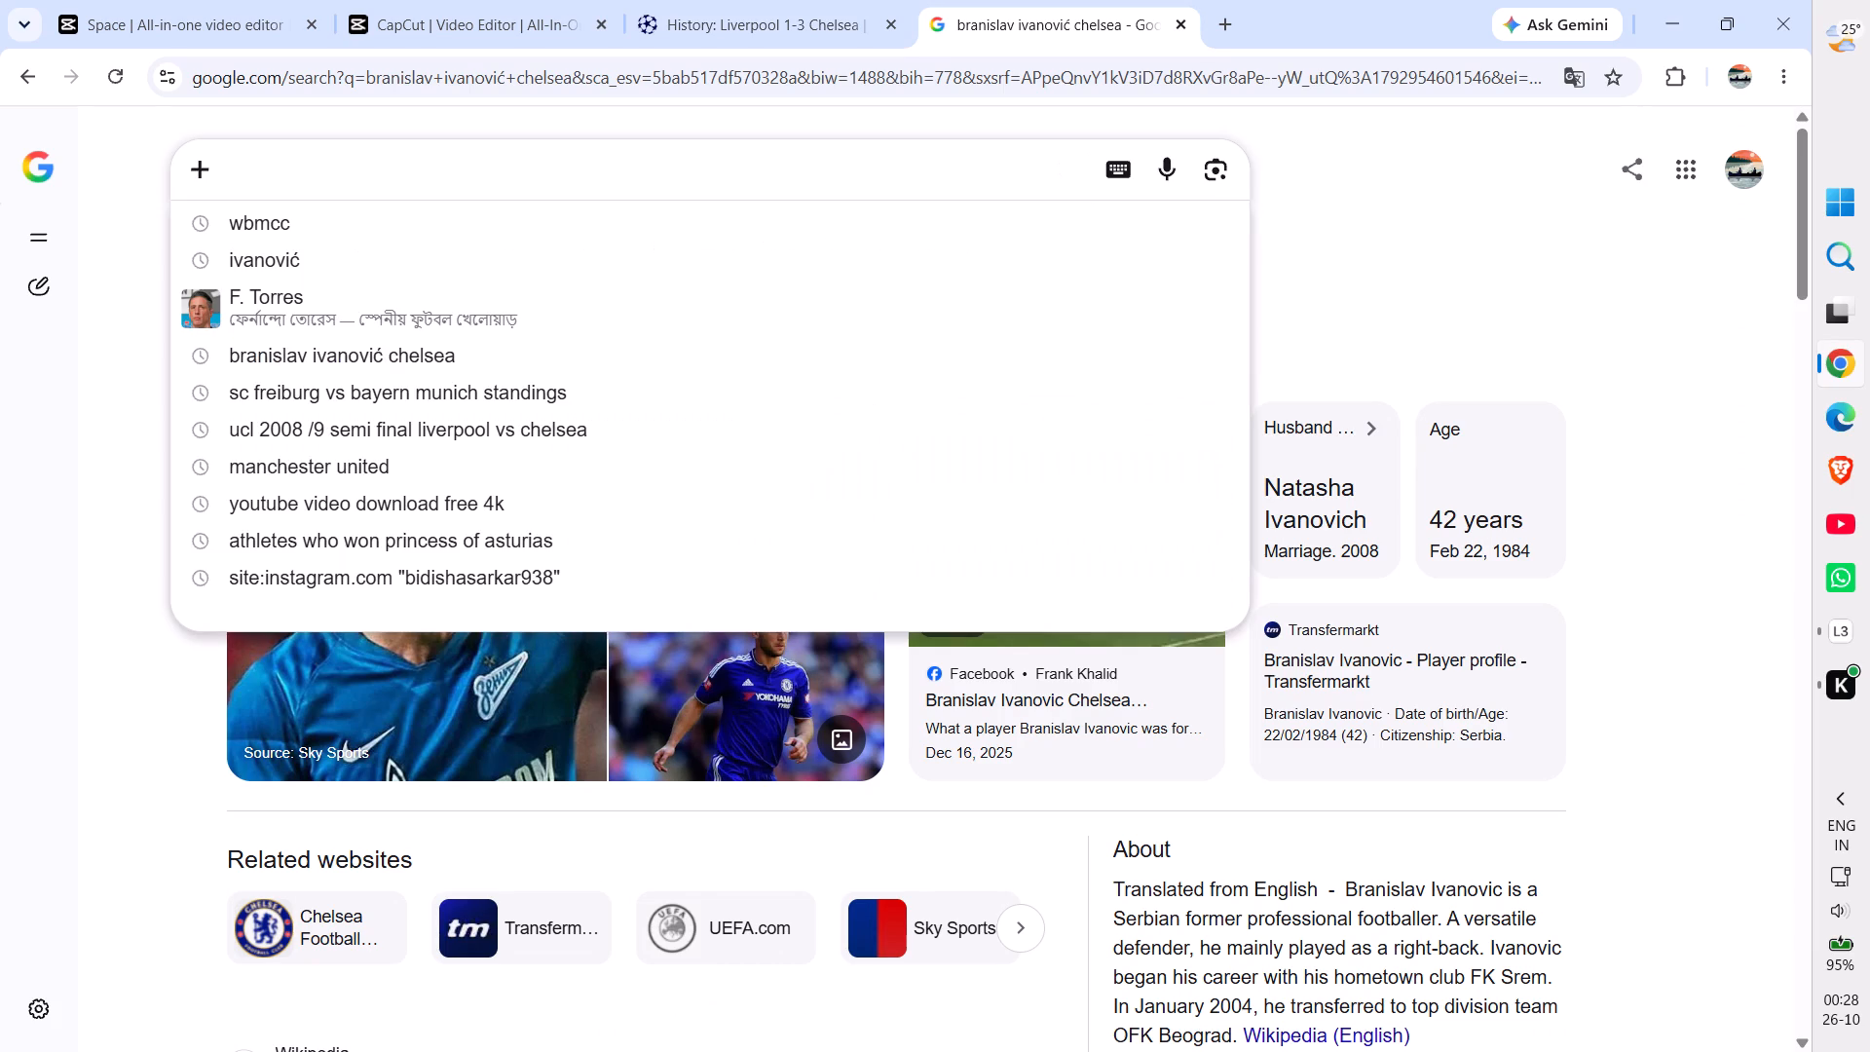
key(ctrl+v)
key(BackSpace)
key(BackSpace)
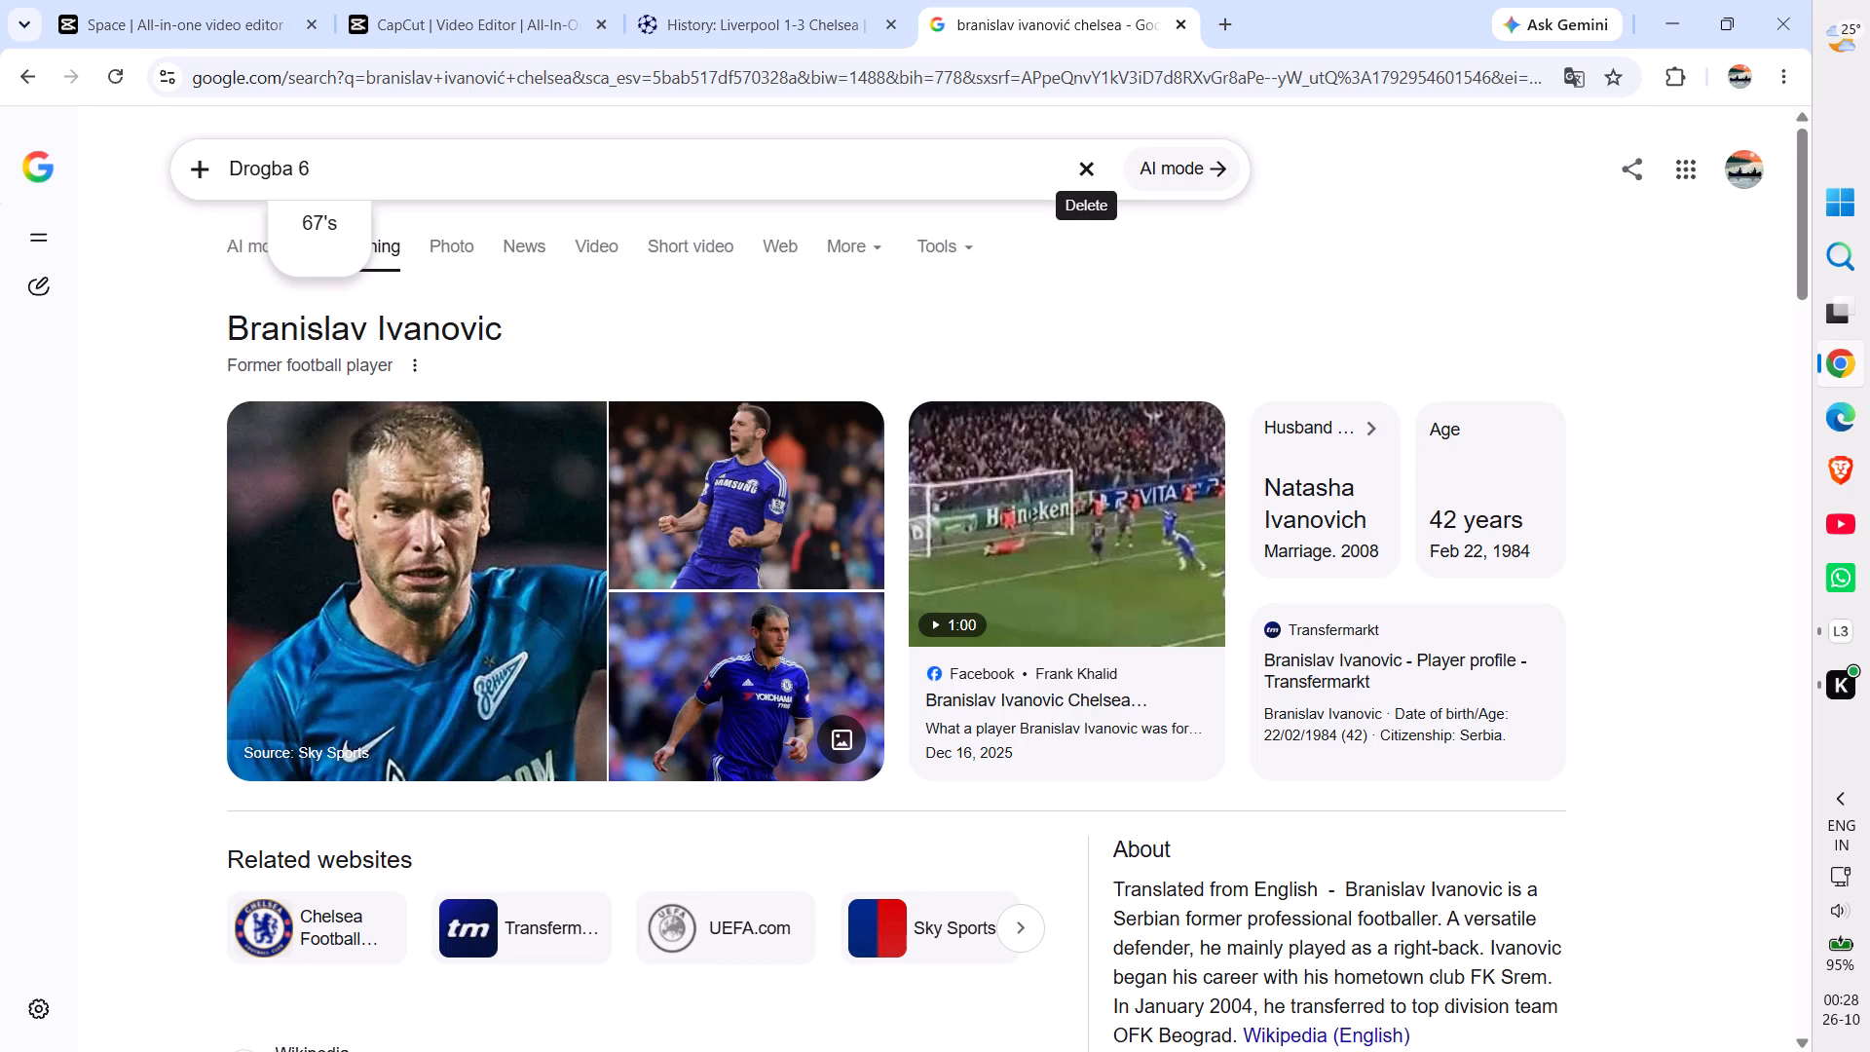
key(BackSpace)
key(Return)
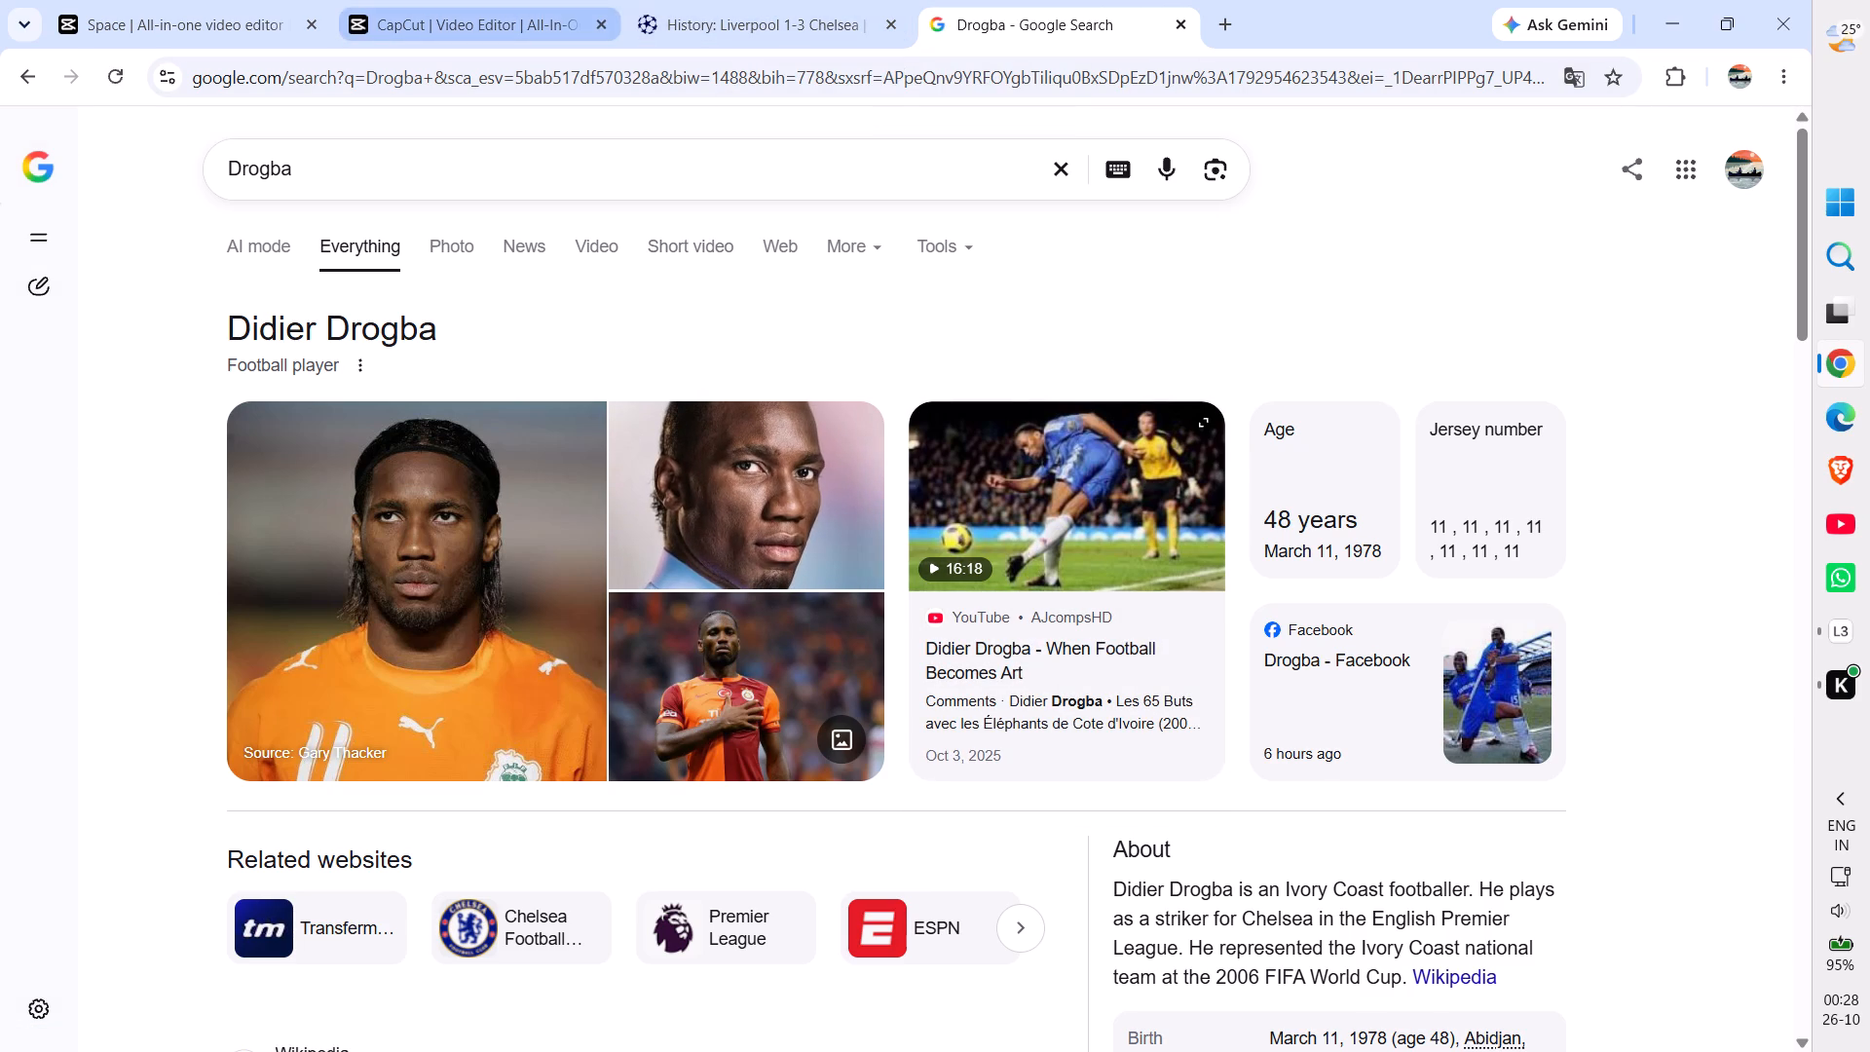
scroll(725, 484, down, 6)
scroll(725, 484, up, 3)
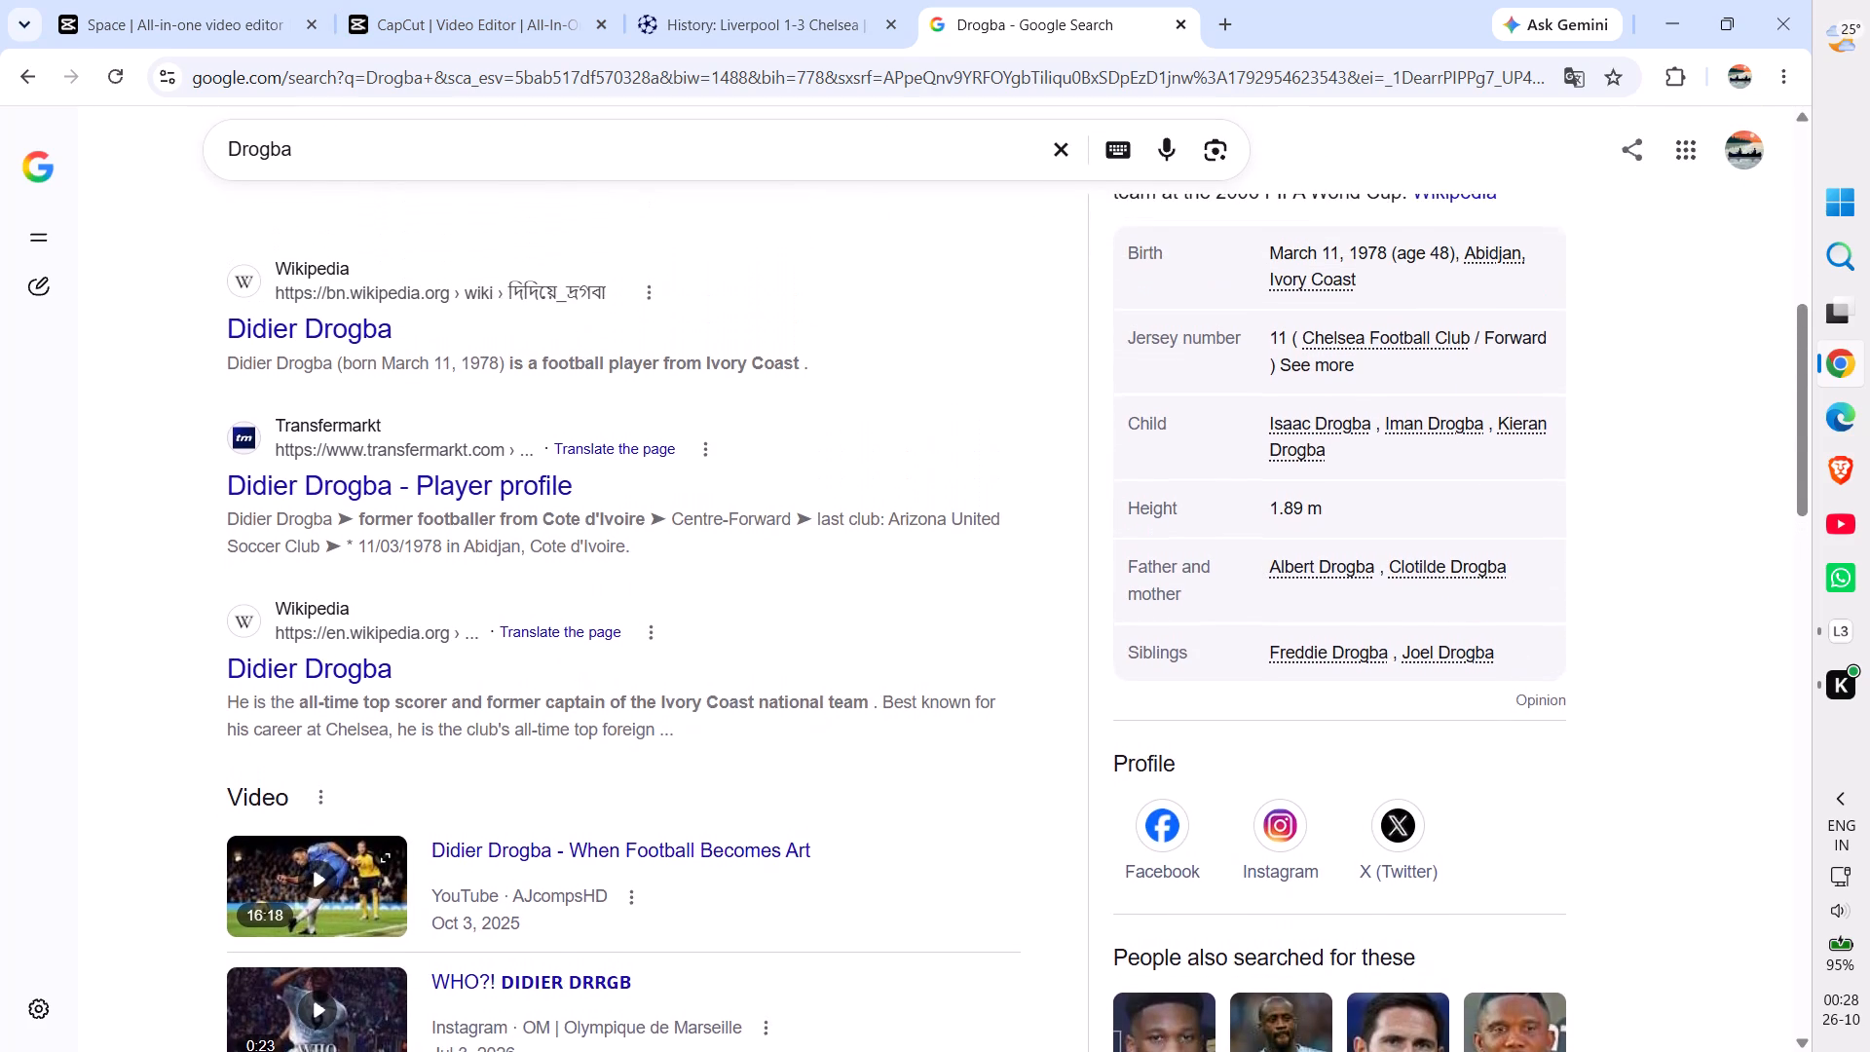
scroll(725, 484, up, 6)
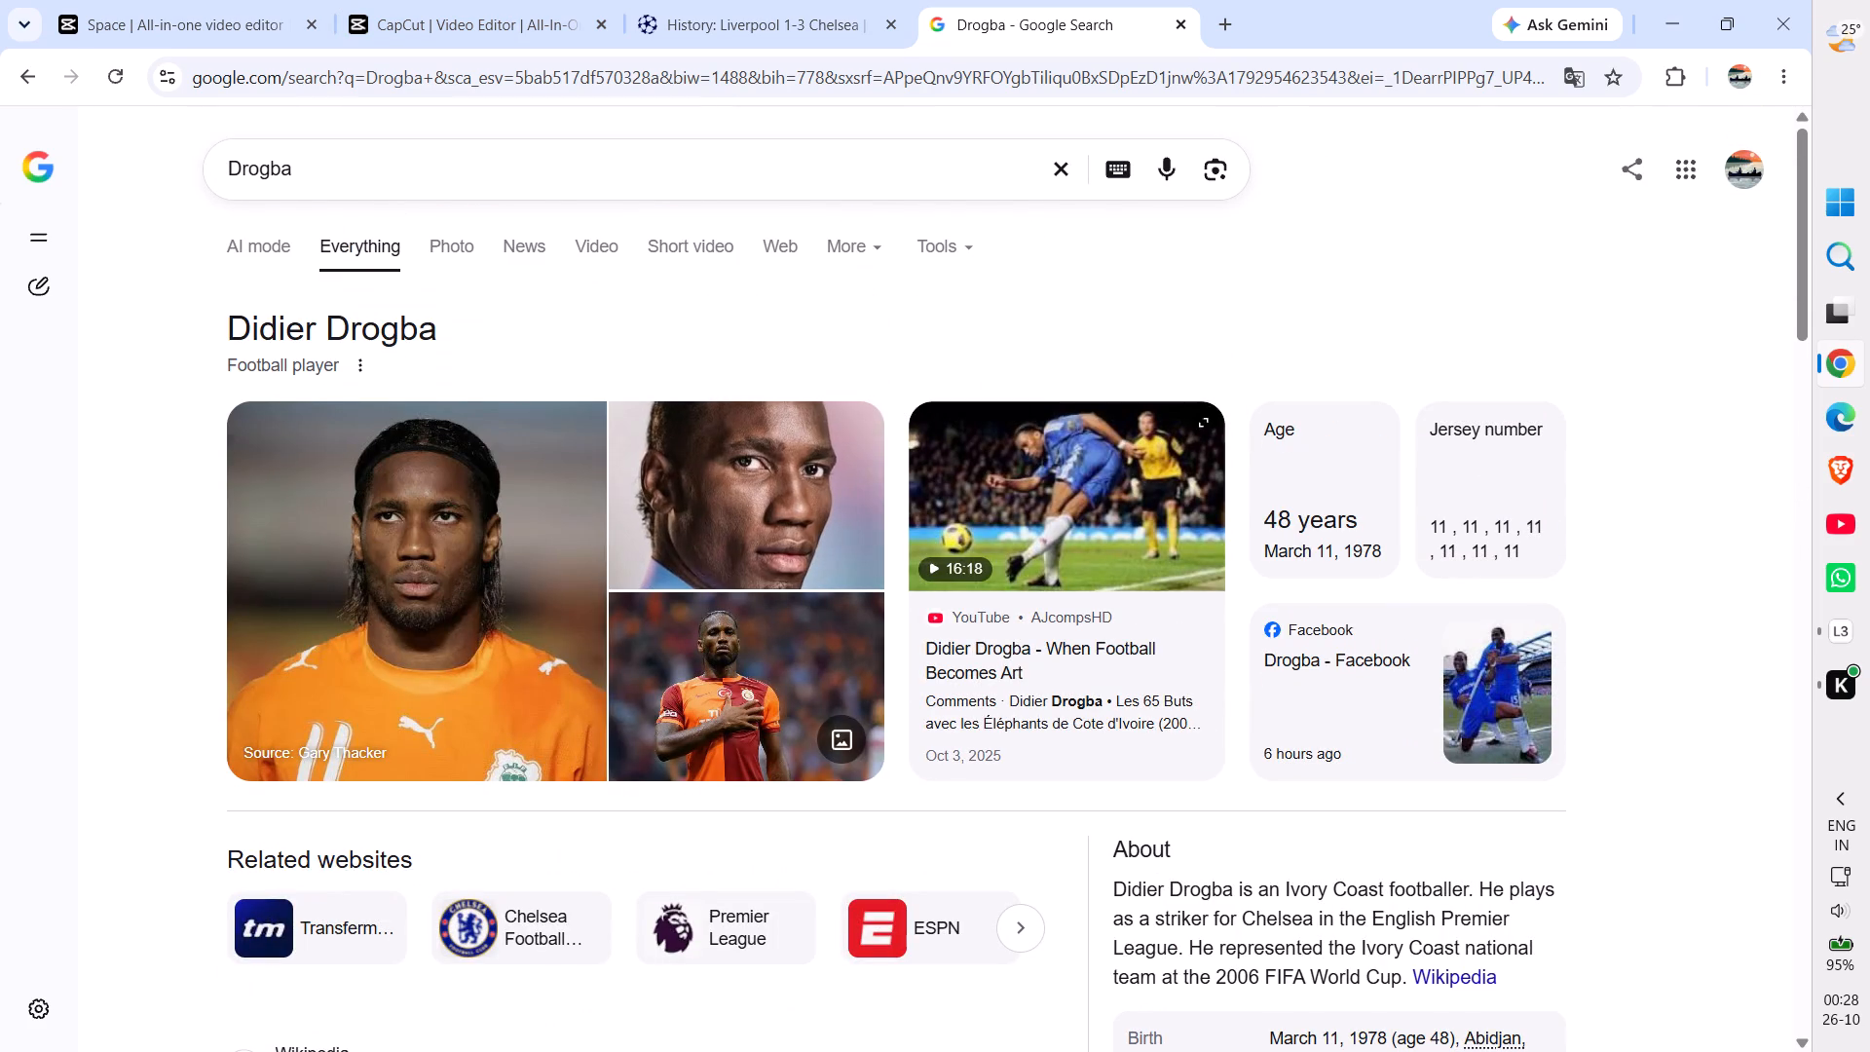
Switch to CapCut, paste the caption at the start of the 1 - 3 scoreline and replace its text with "Drogba 67'".
click(527, 7)
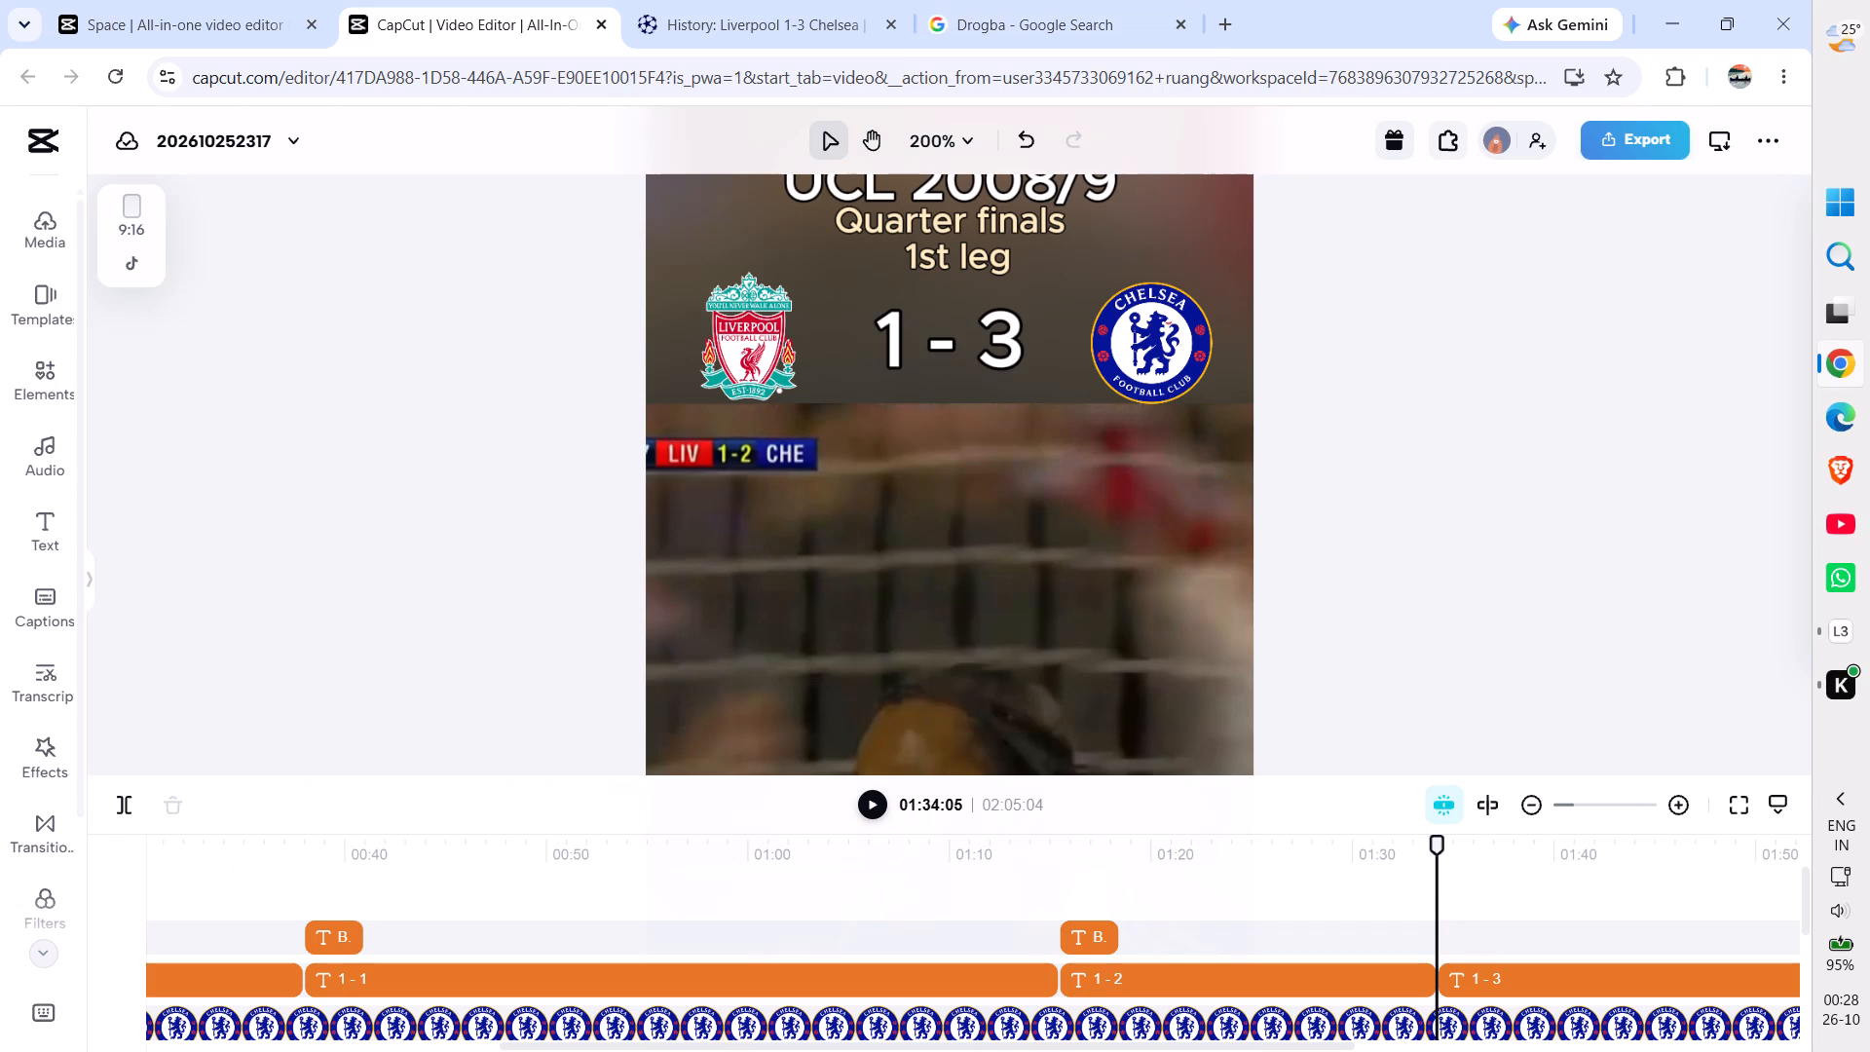
key(ctrl+v)
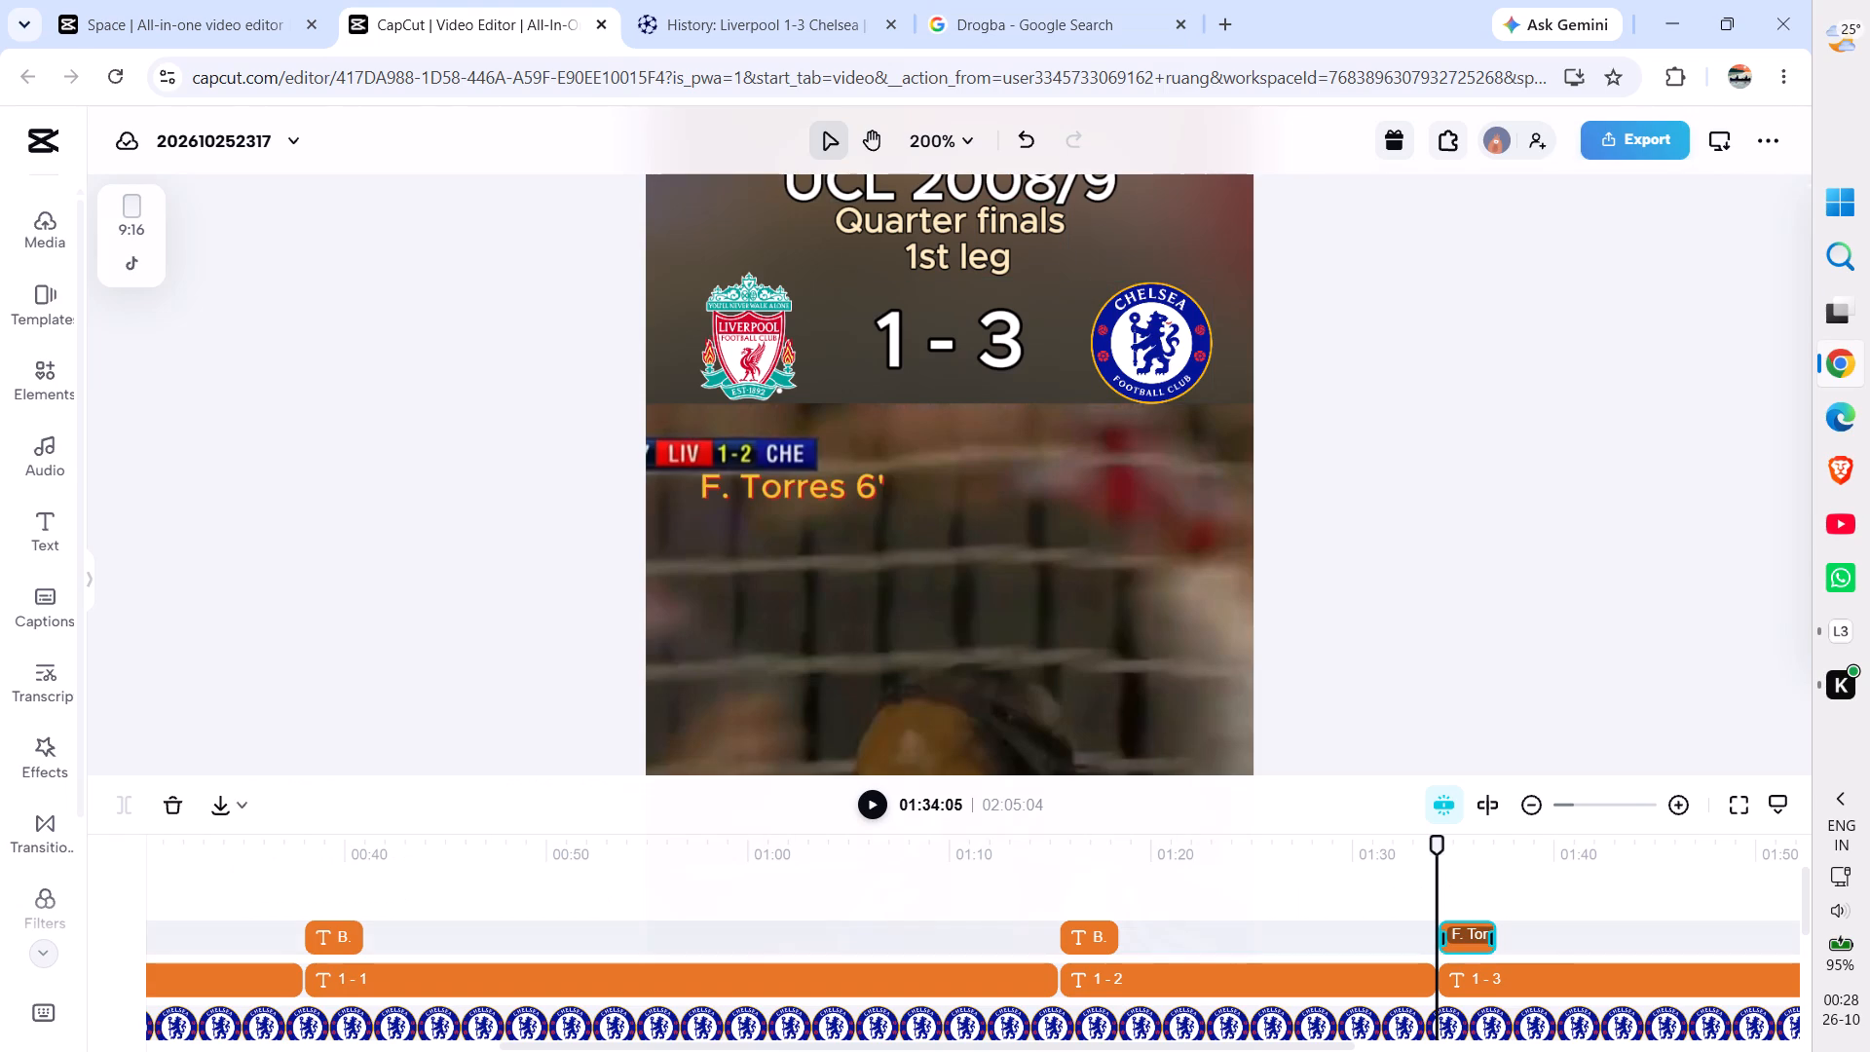
click(1541, 287)
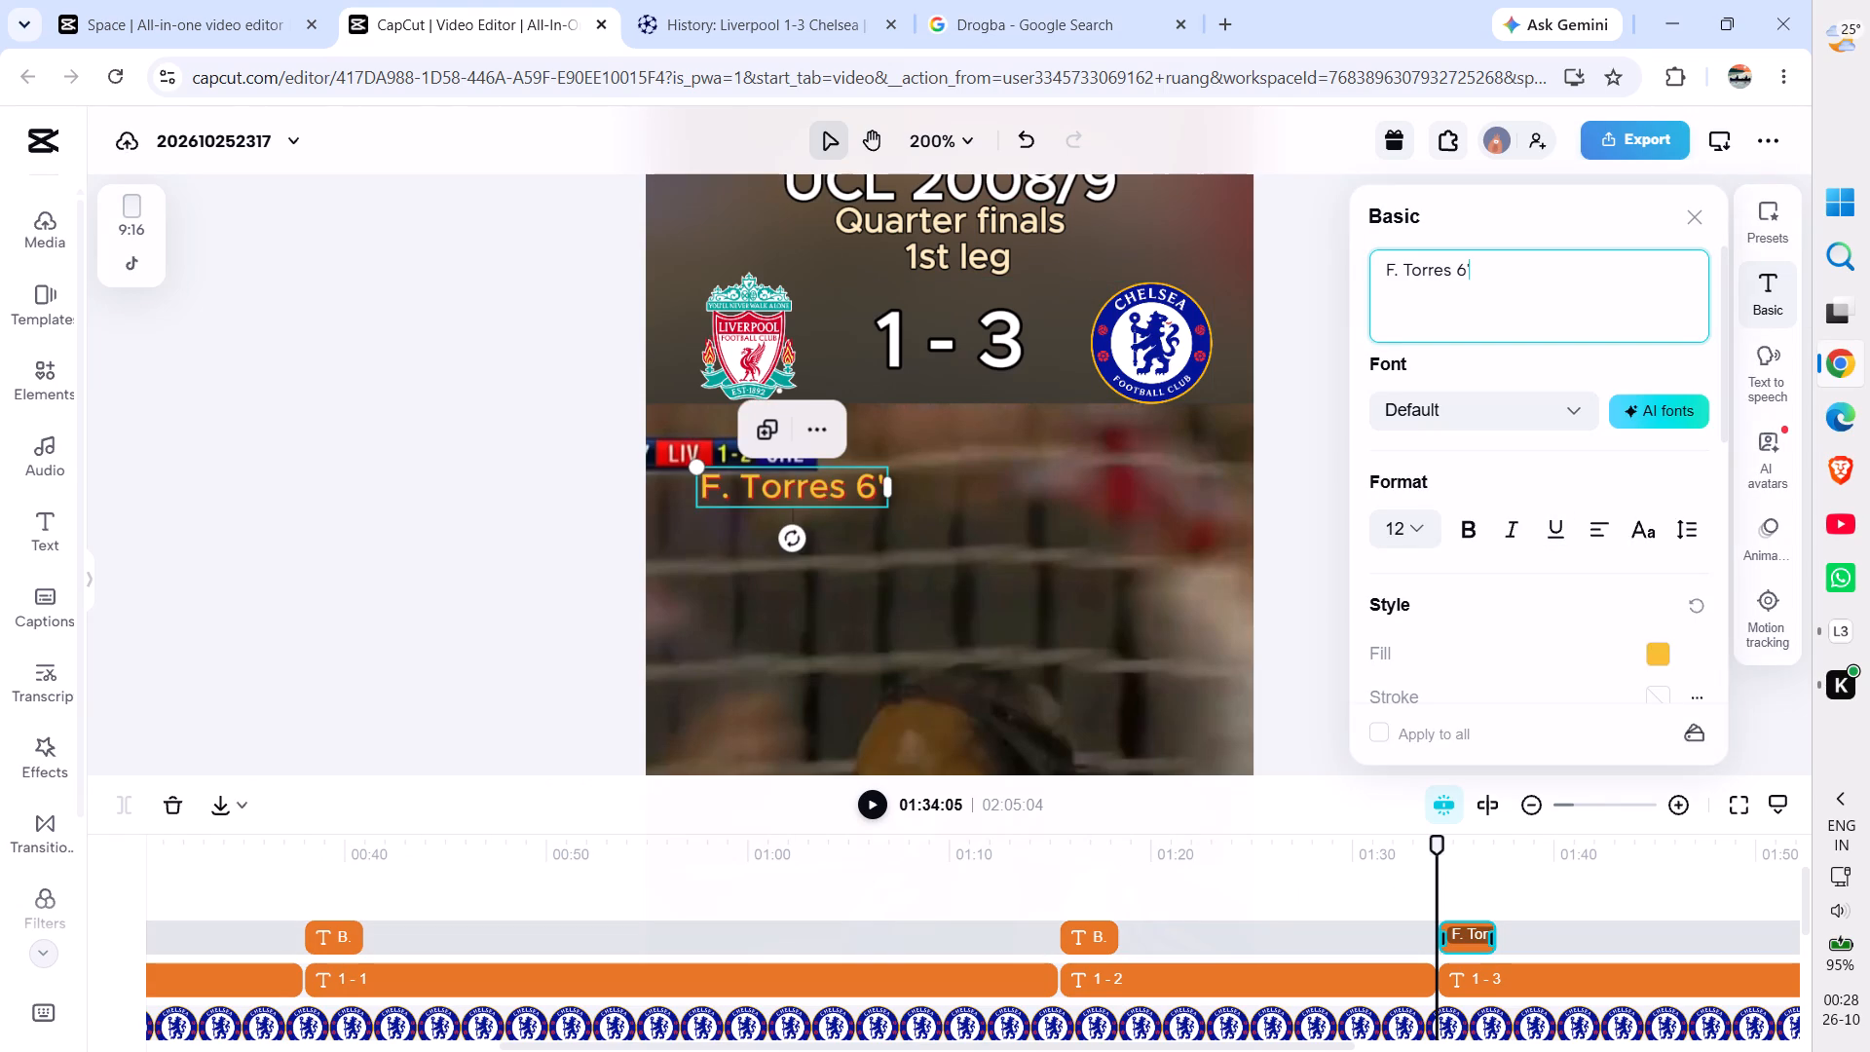
key(BackSpace)
key(BackSpace)
key(BackSpace)
key(BackSpace)
key(BackSpace)
key(BackSpace)
key(BackSpace)
key(BackSpace)
key(BackSpace)
key(BackSpace)
key(BackSpace)
key(BackSpace)
key(BackSpace)
key(BackSpace)
key(BackSpace)
key(BackSpace)
key(BackSpace)
key(BackSpace)
key(BackSpace)
key(BackSpace)
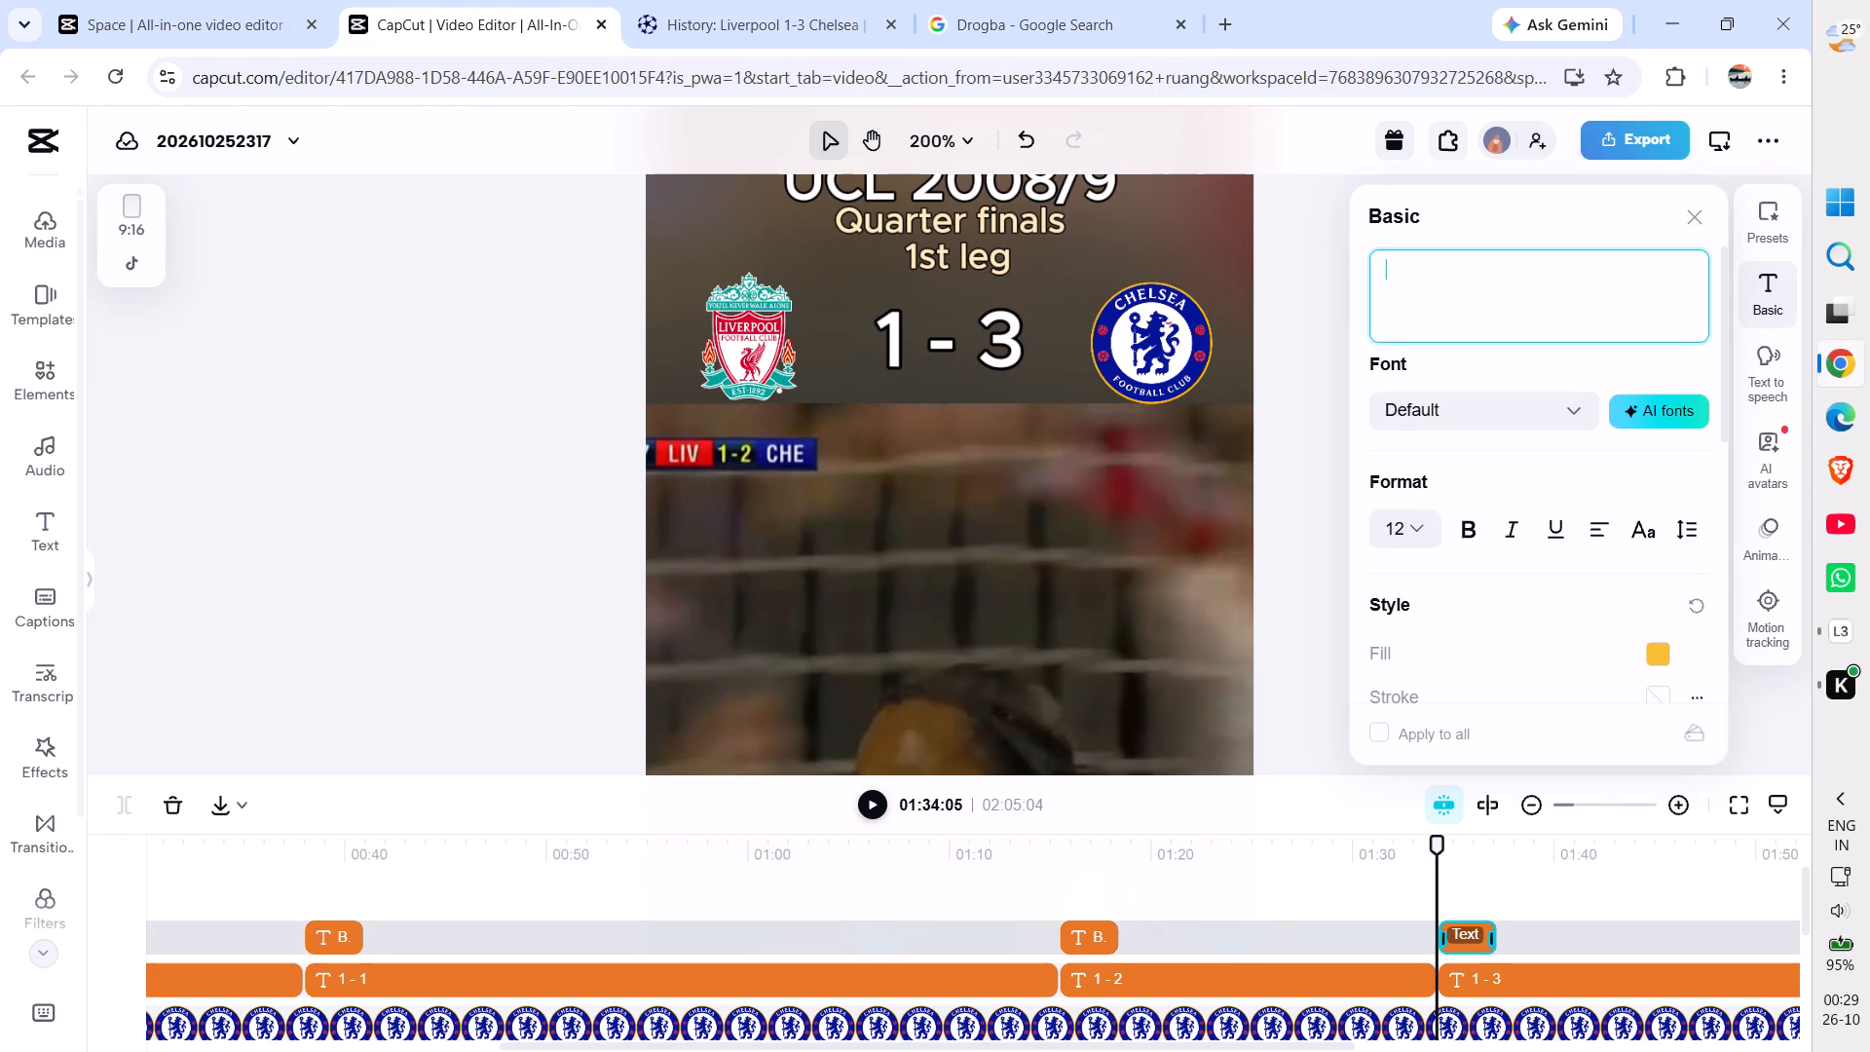
key(ctrl+v)
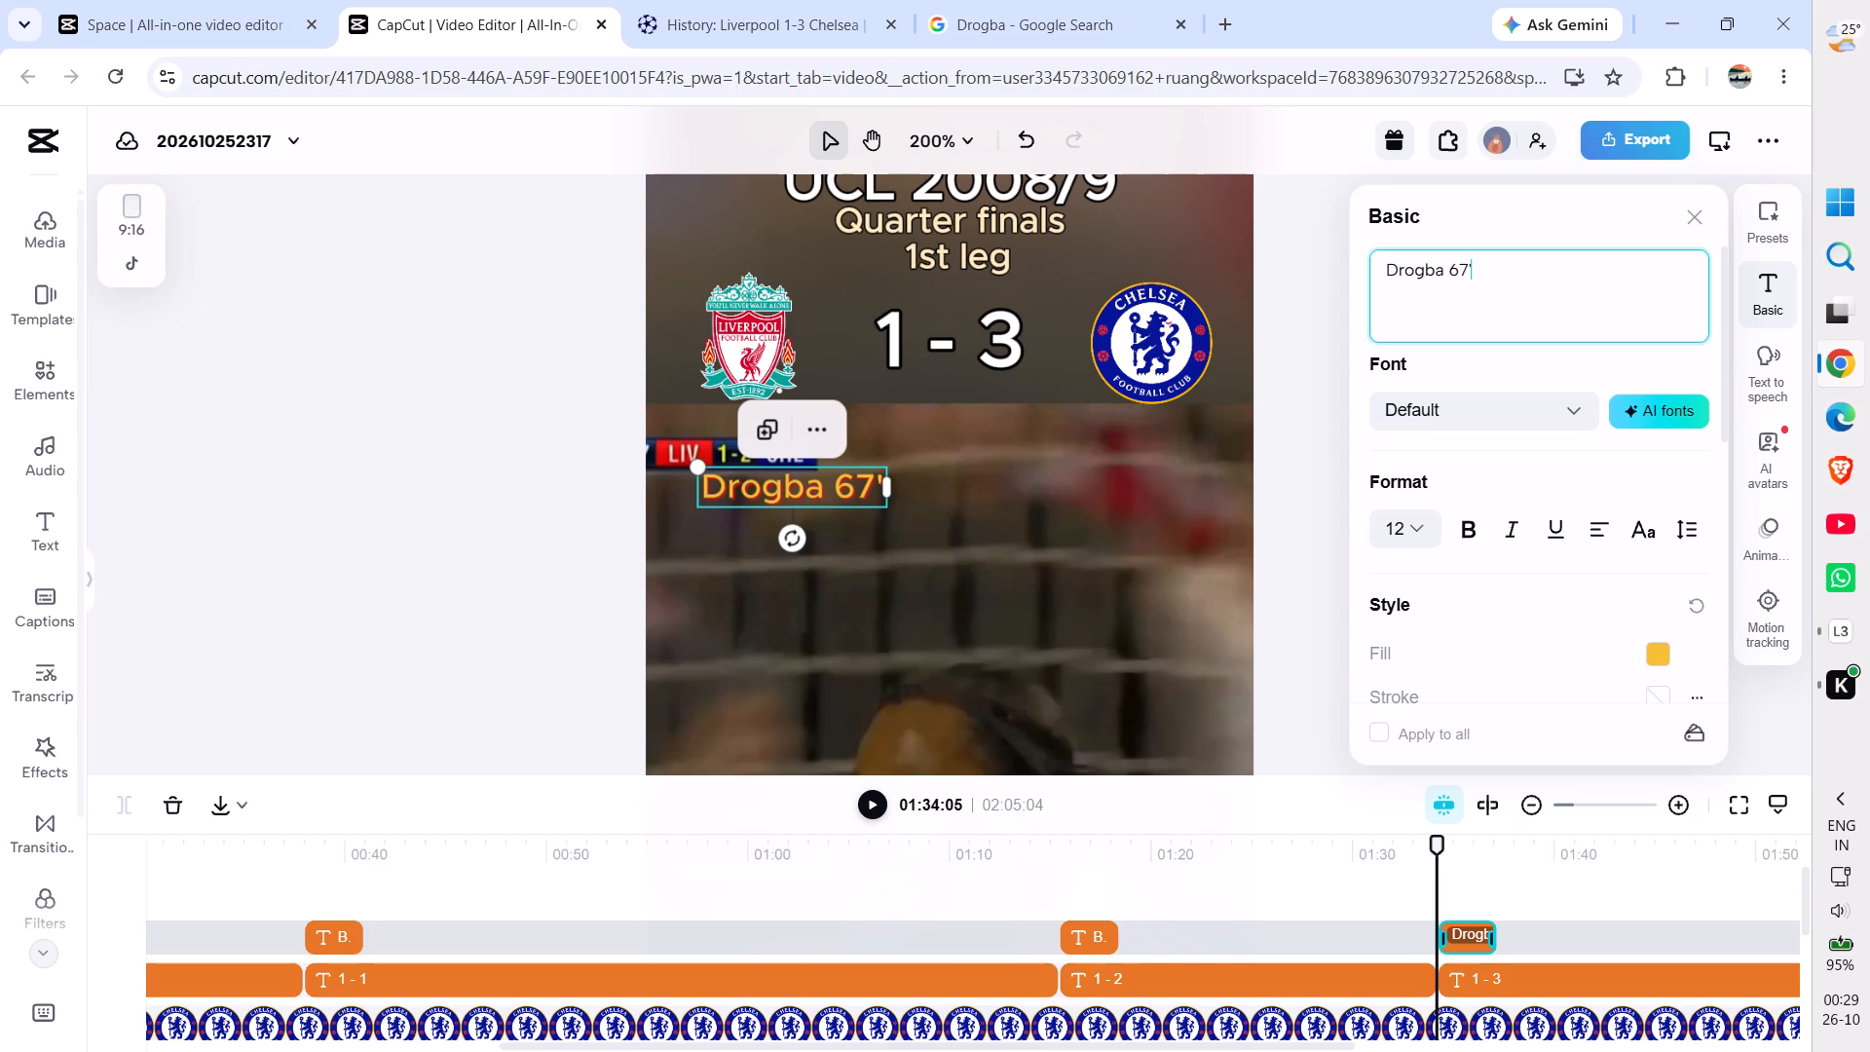
Add the scorer's initial to the 1 - 3 caption so it reads "D. Drogba 67'".
click(1381, 275)
key(d)
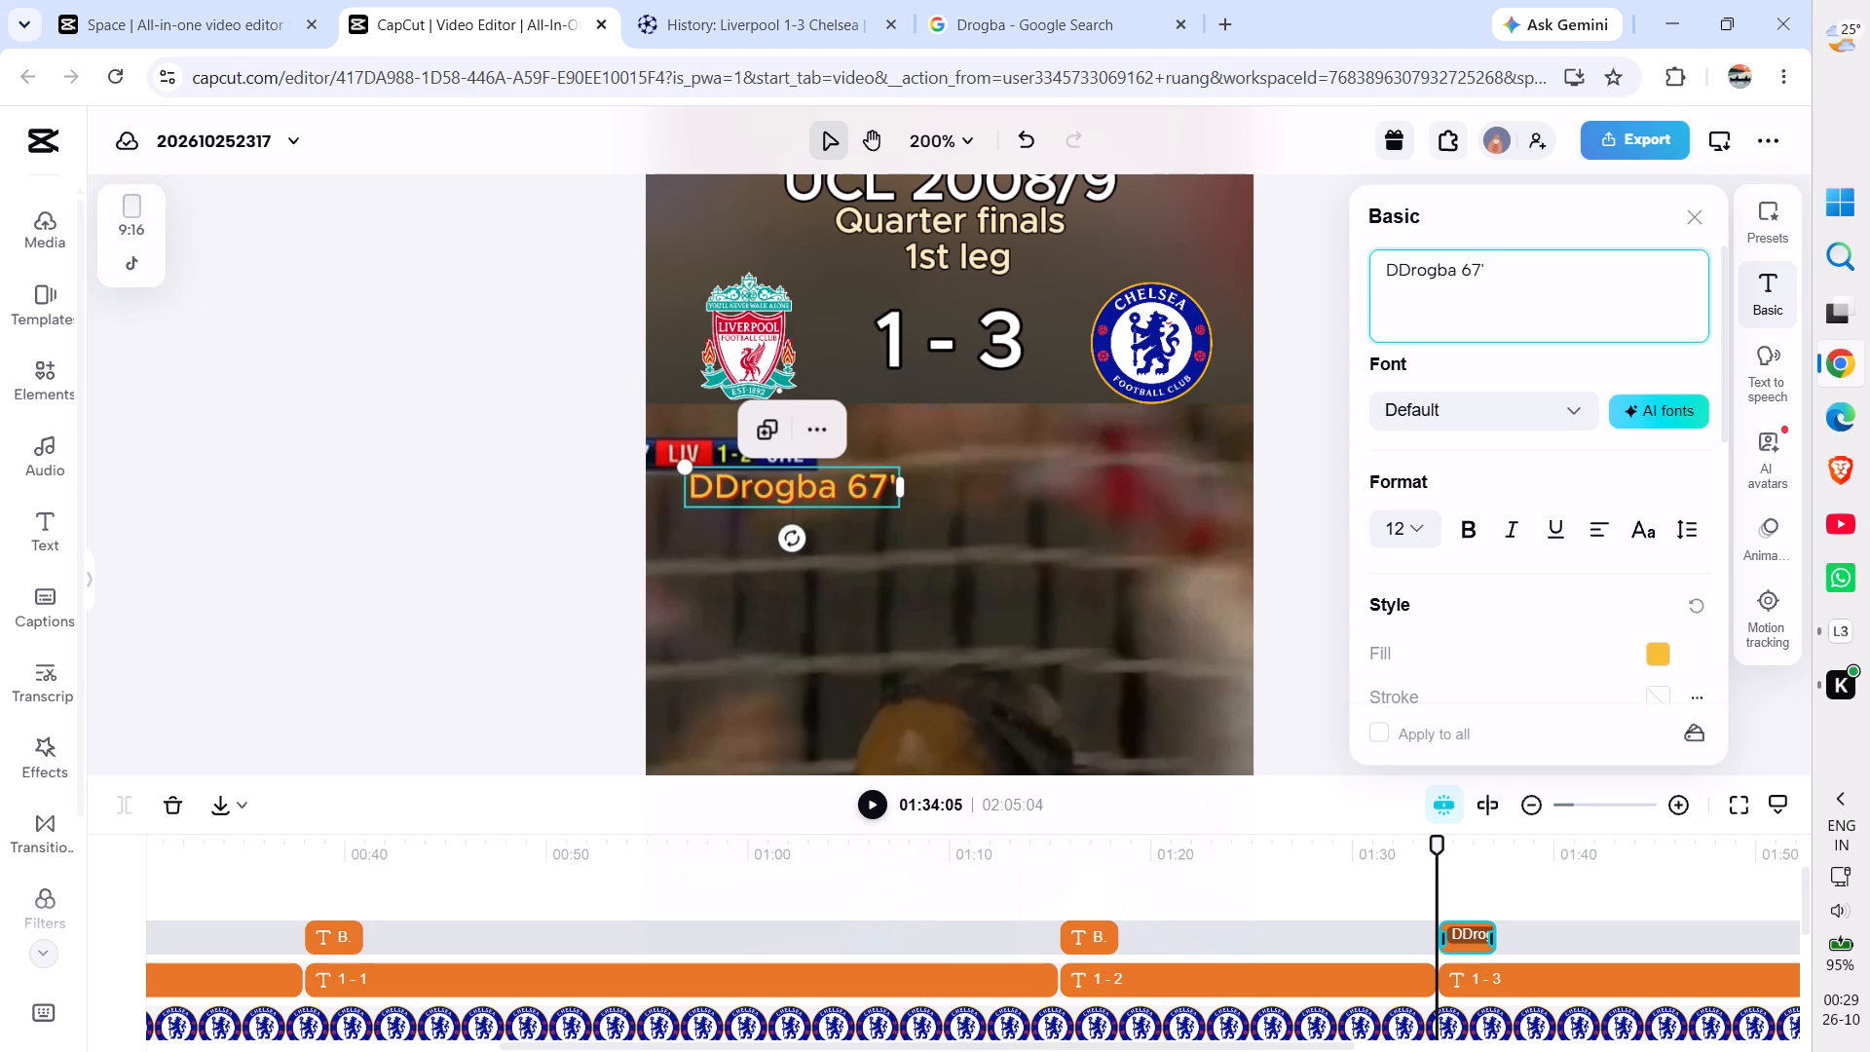
text(.)
key(space)
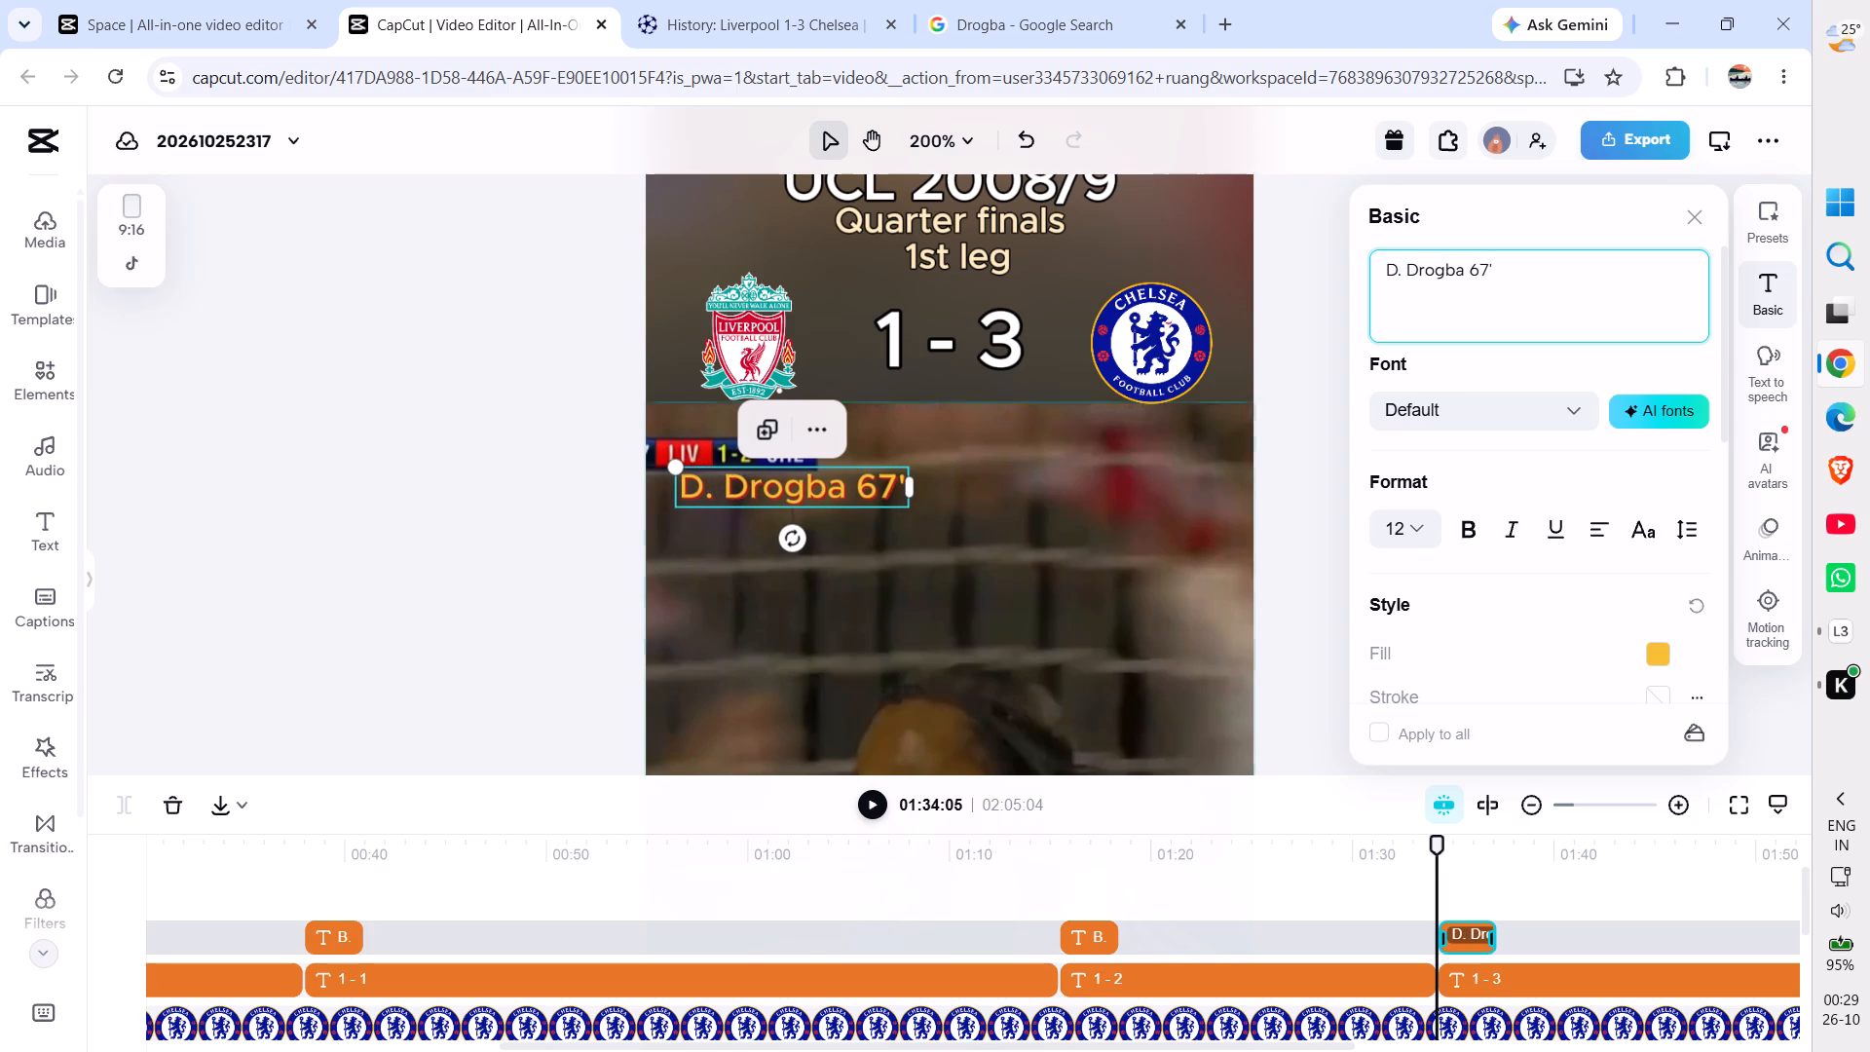
Move the "D. Drogba 67'" caption directly beneath the Chelsea crest and deselect it.
drag(767, 479, 943, 432)
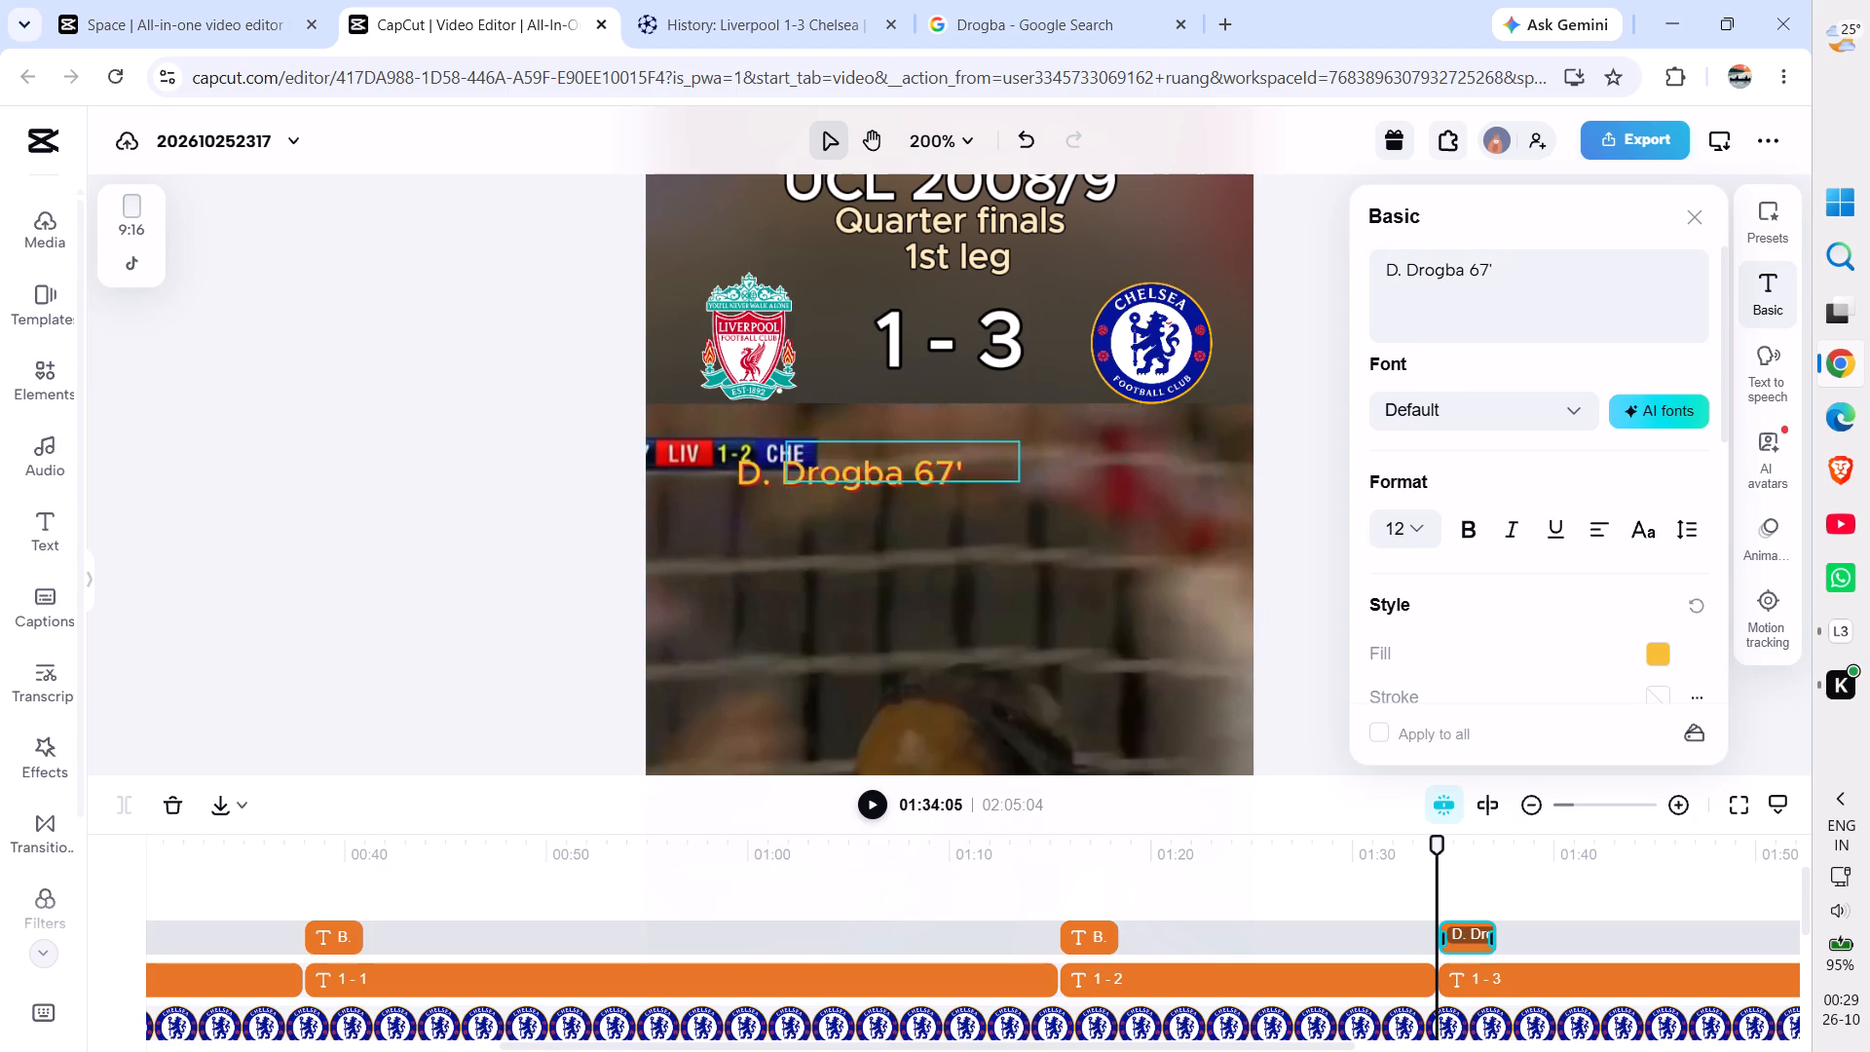
drag(943, 432, 1093, 412)
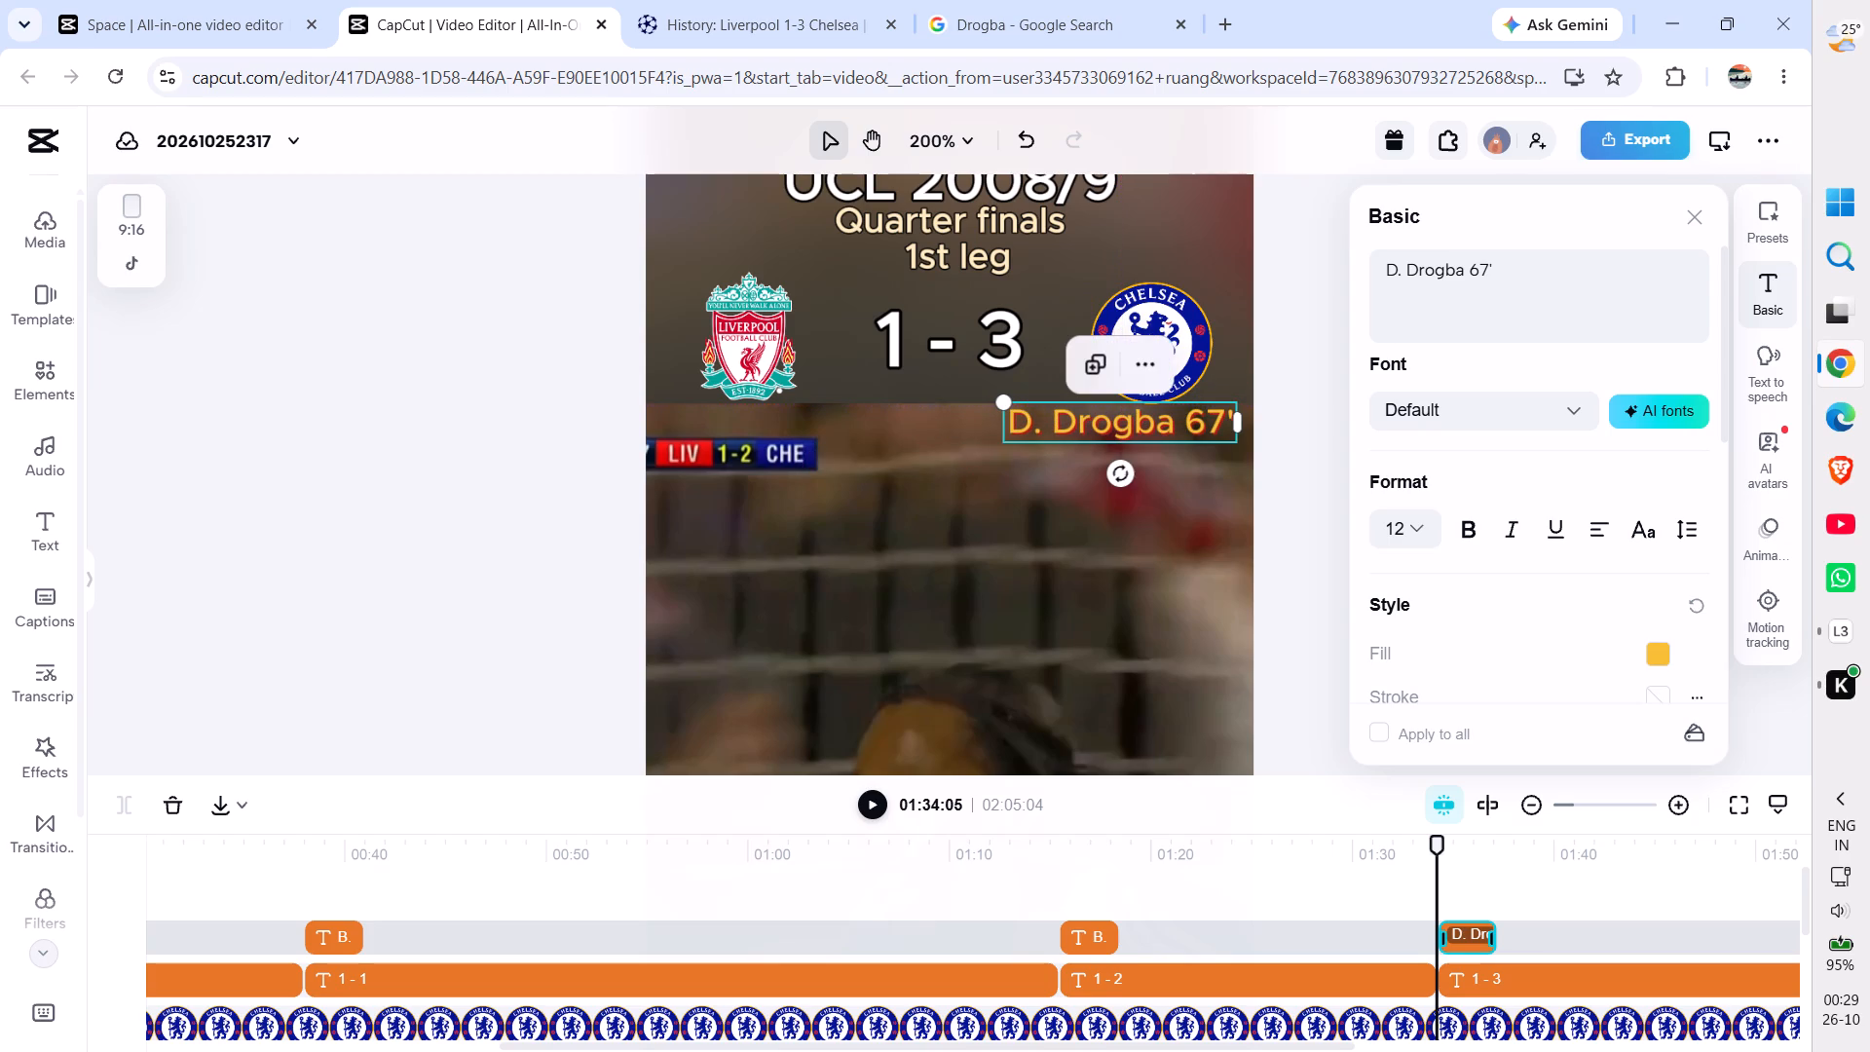
click(371, 495)
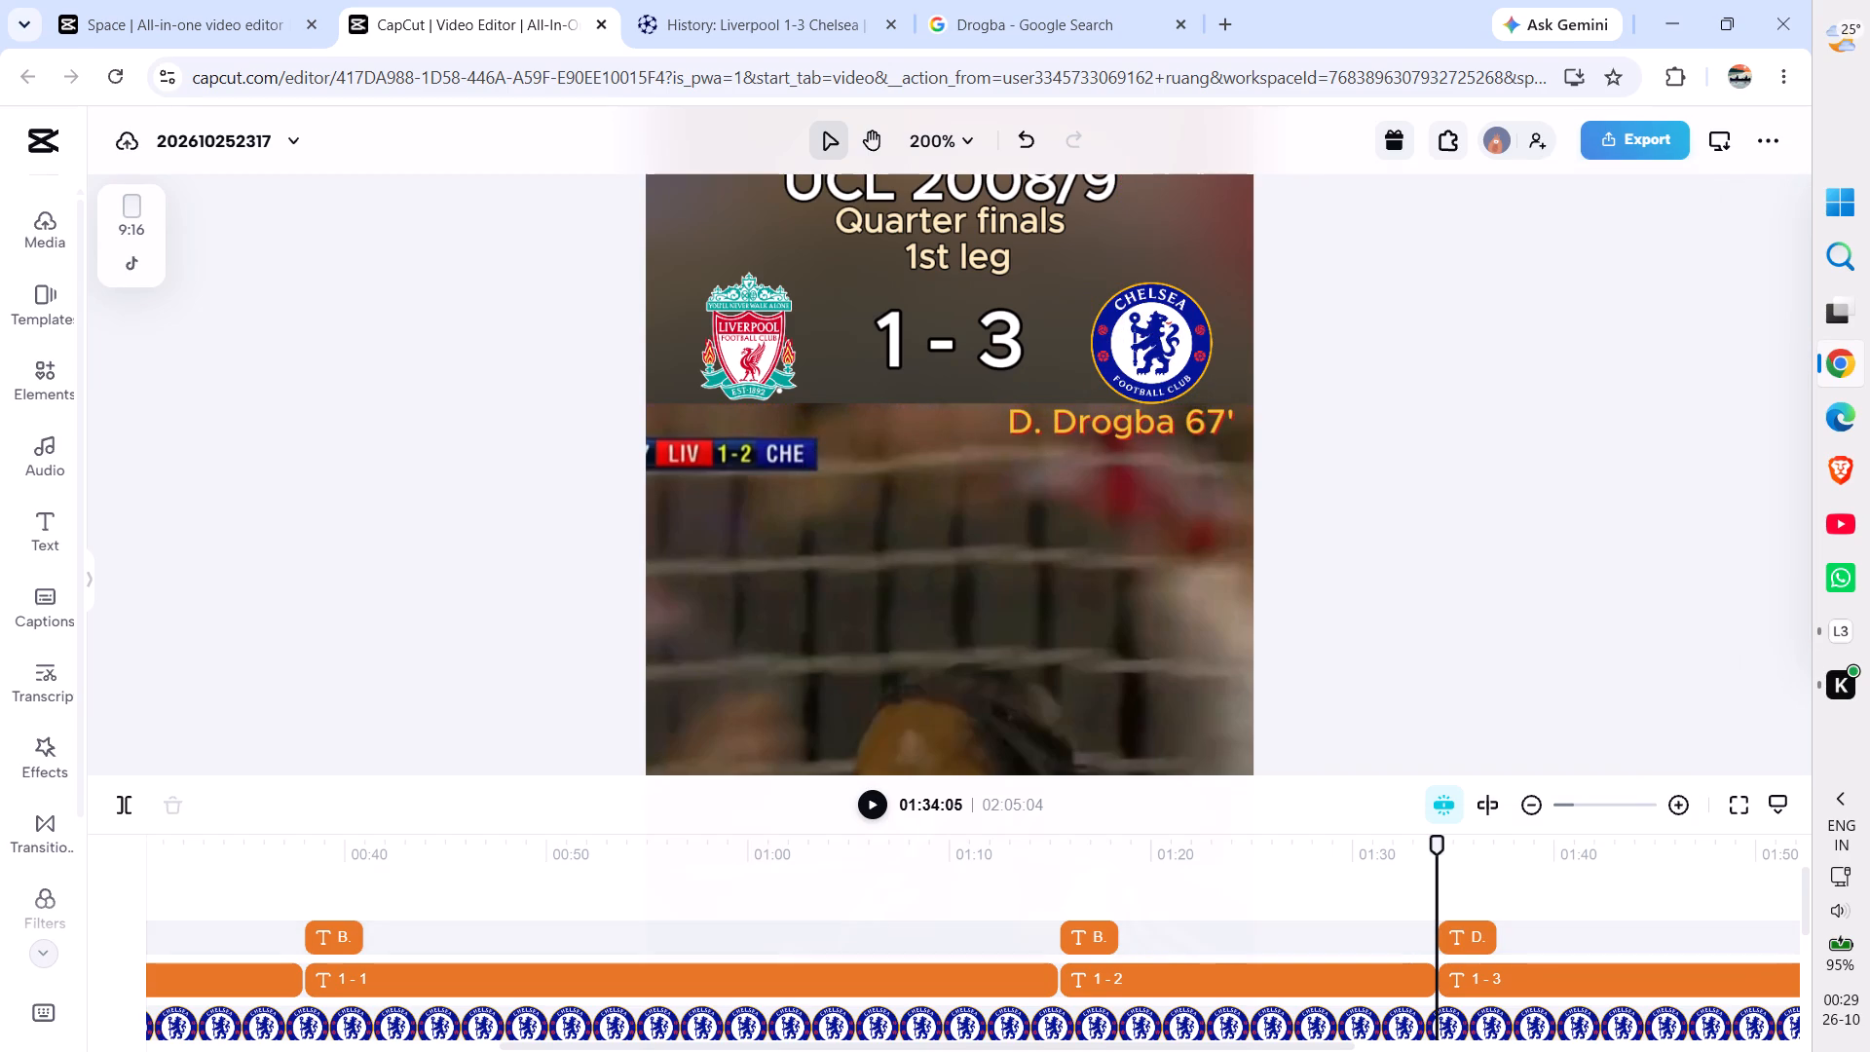
Fit the whole frame in the preview and play on from 01:34:05 to check the Drogba caption and find where the goal's footage ends.
click(927, 136)
click(882, 307)
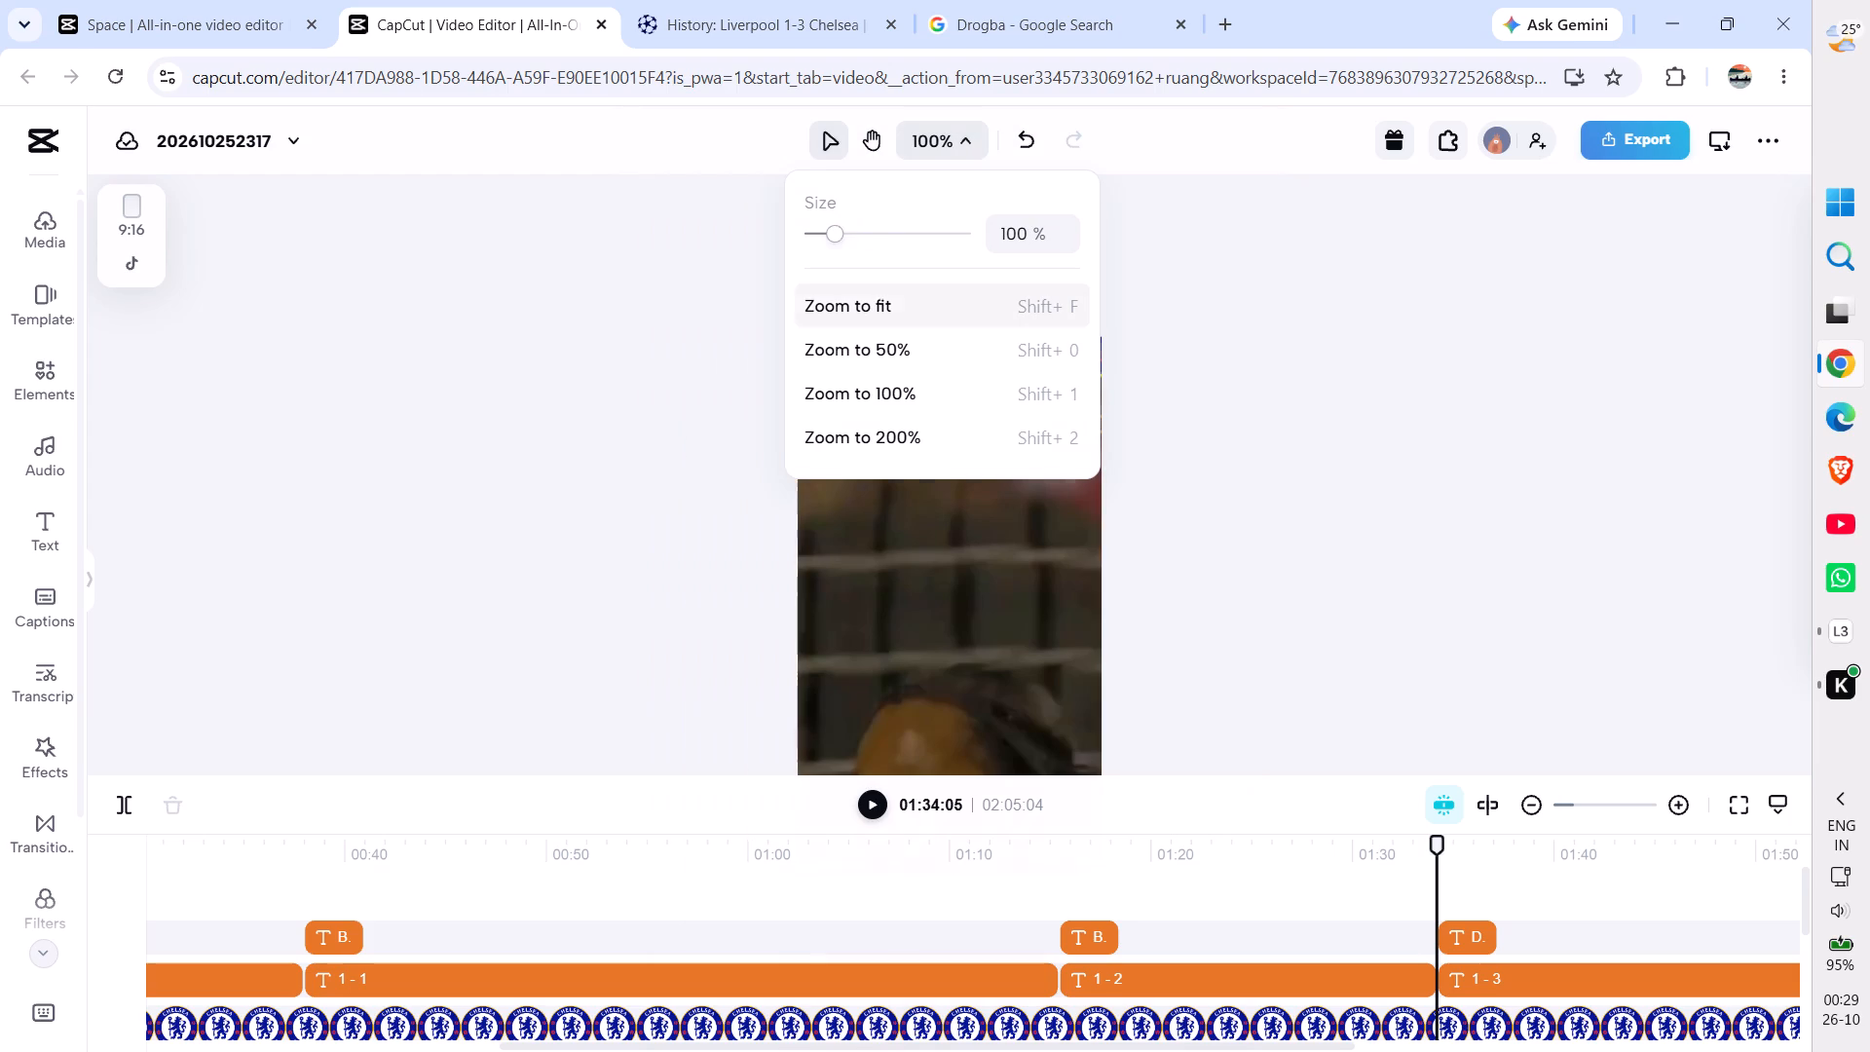
click(394, 432)
key(space)
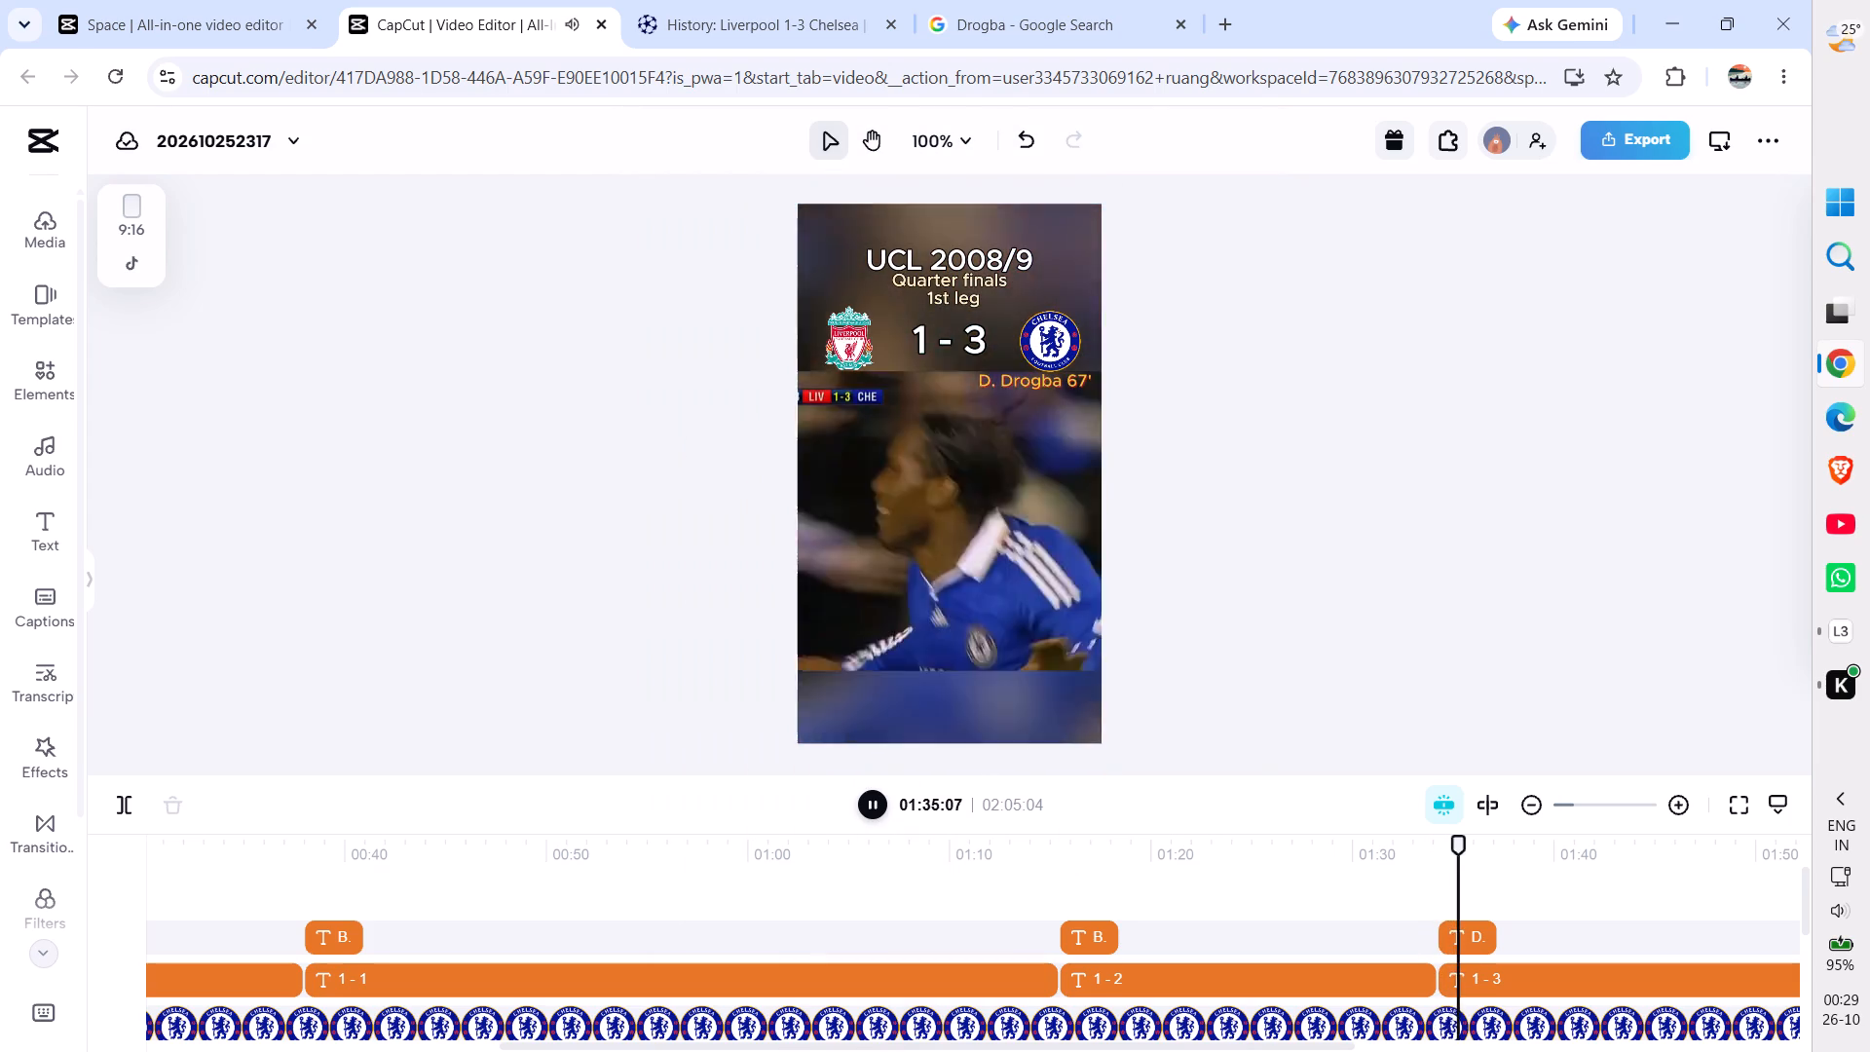
key(space)
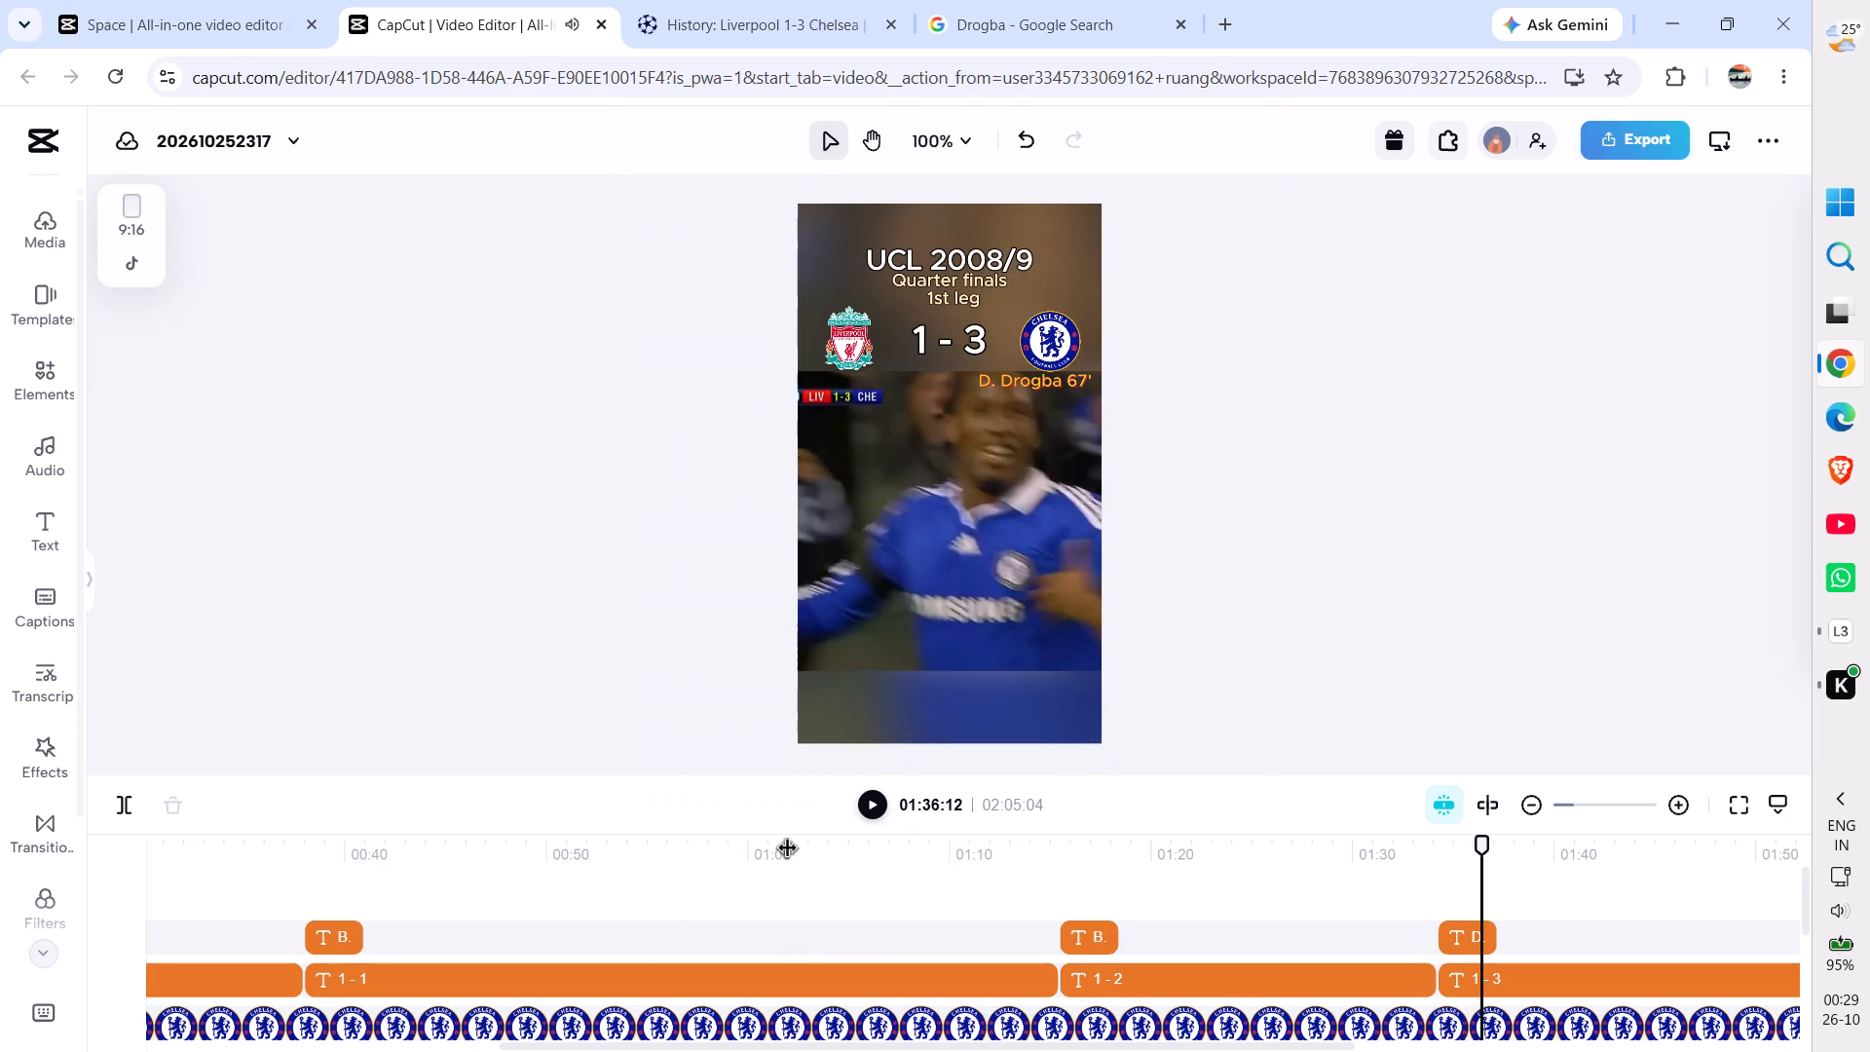
scroll(939, 886, left, 5)
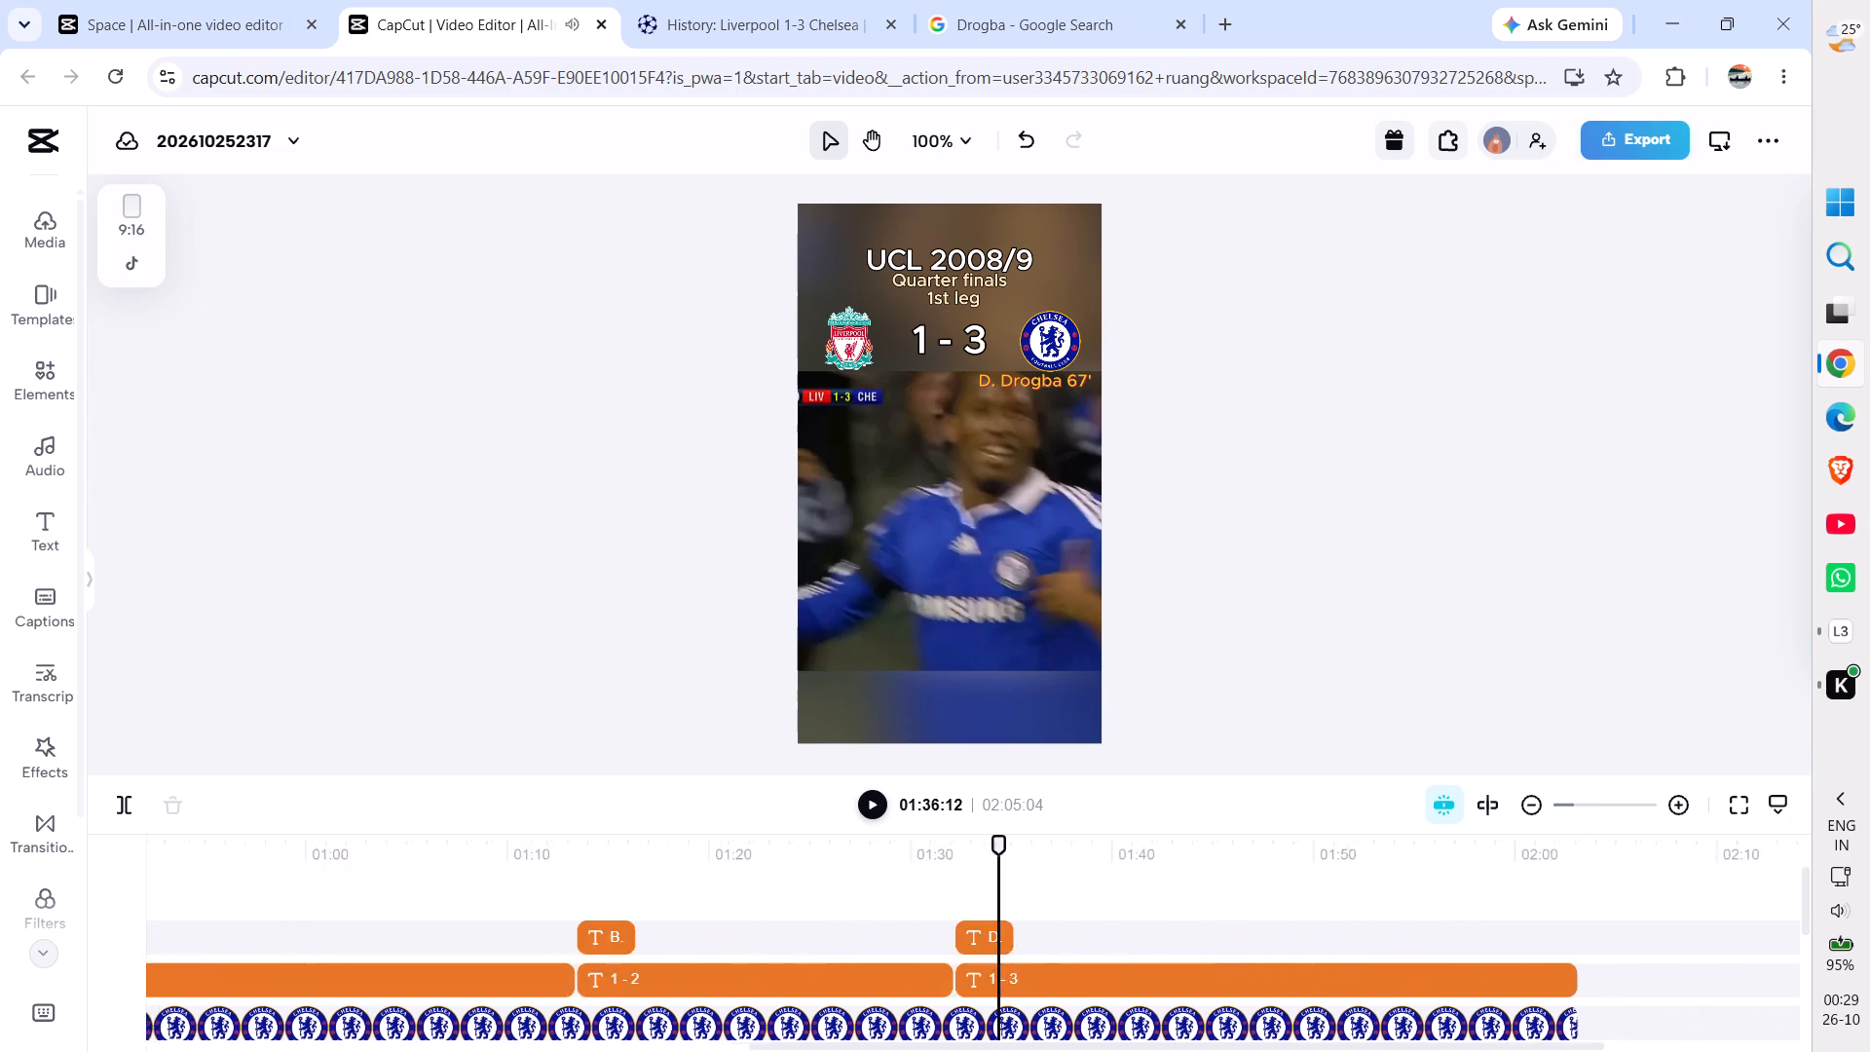
scroll(939, 886, left, 1)
key(space)
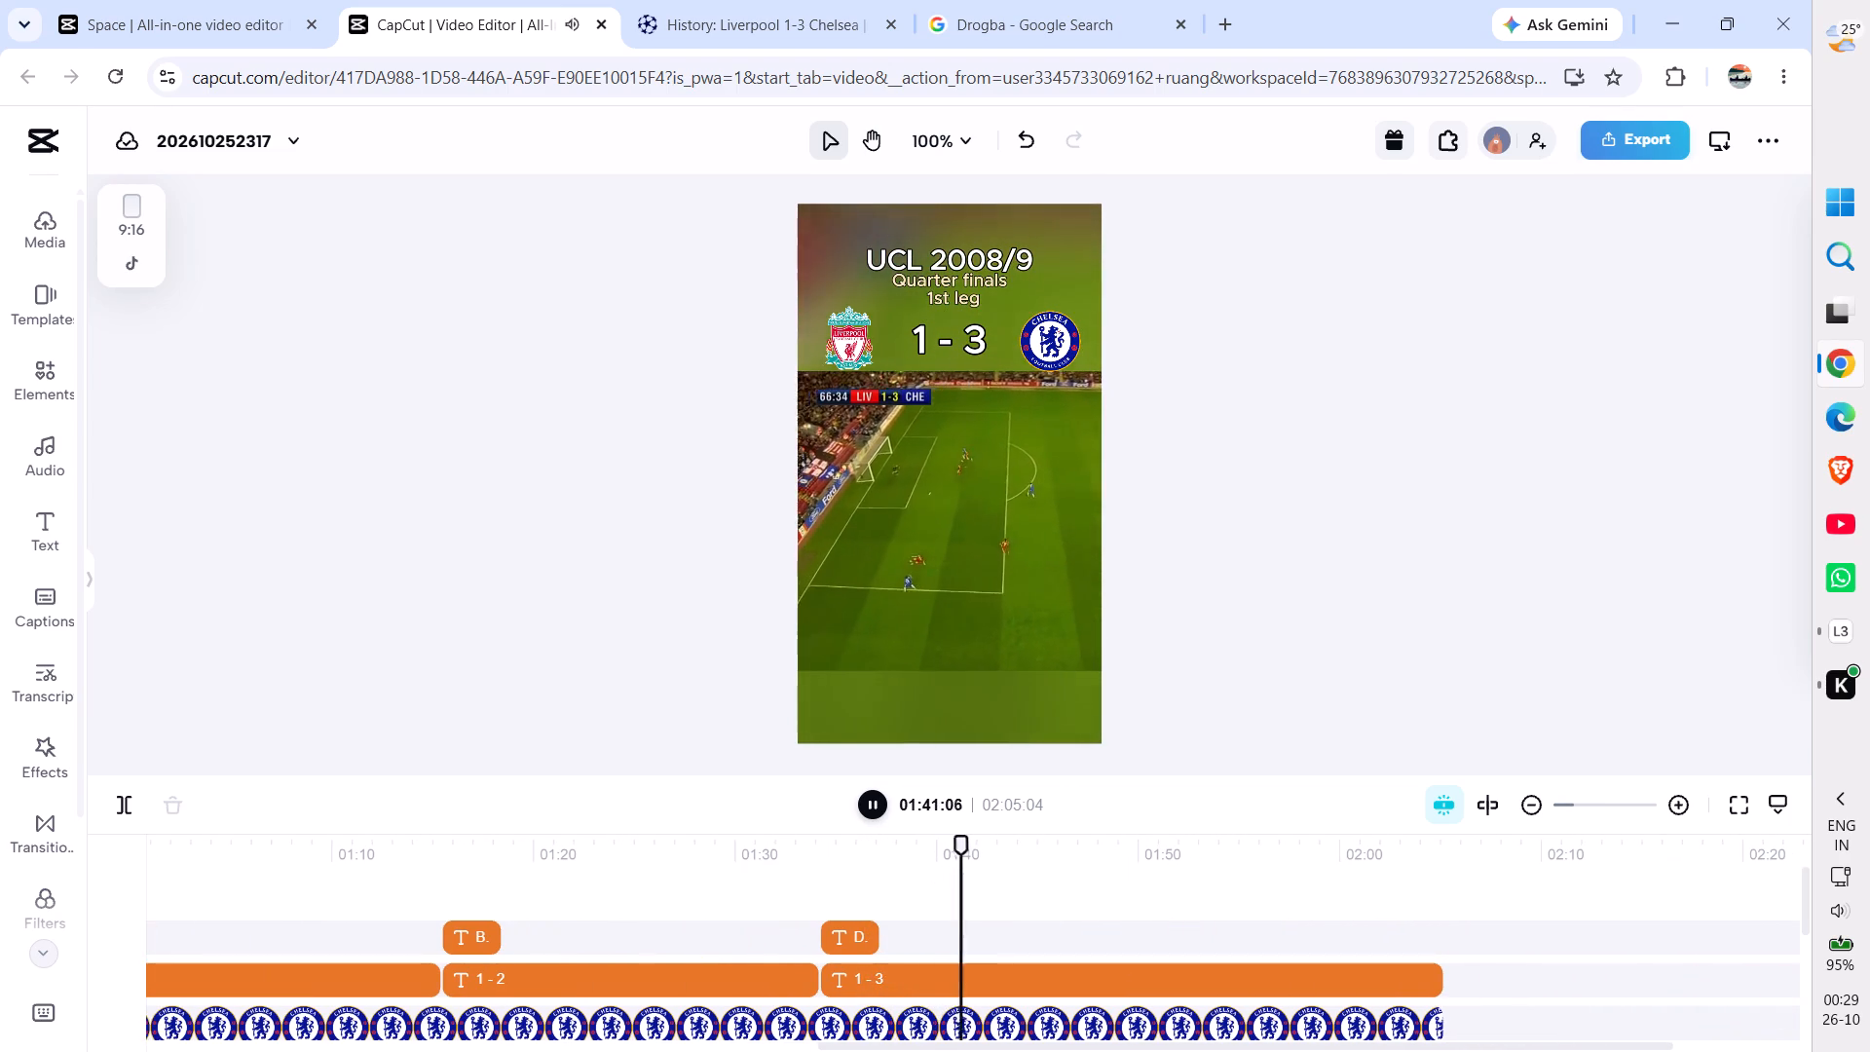
key(space)
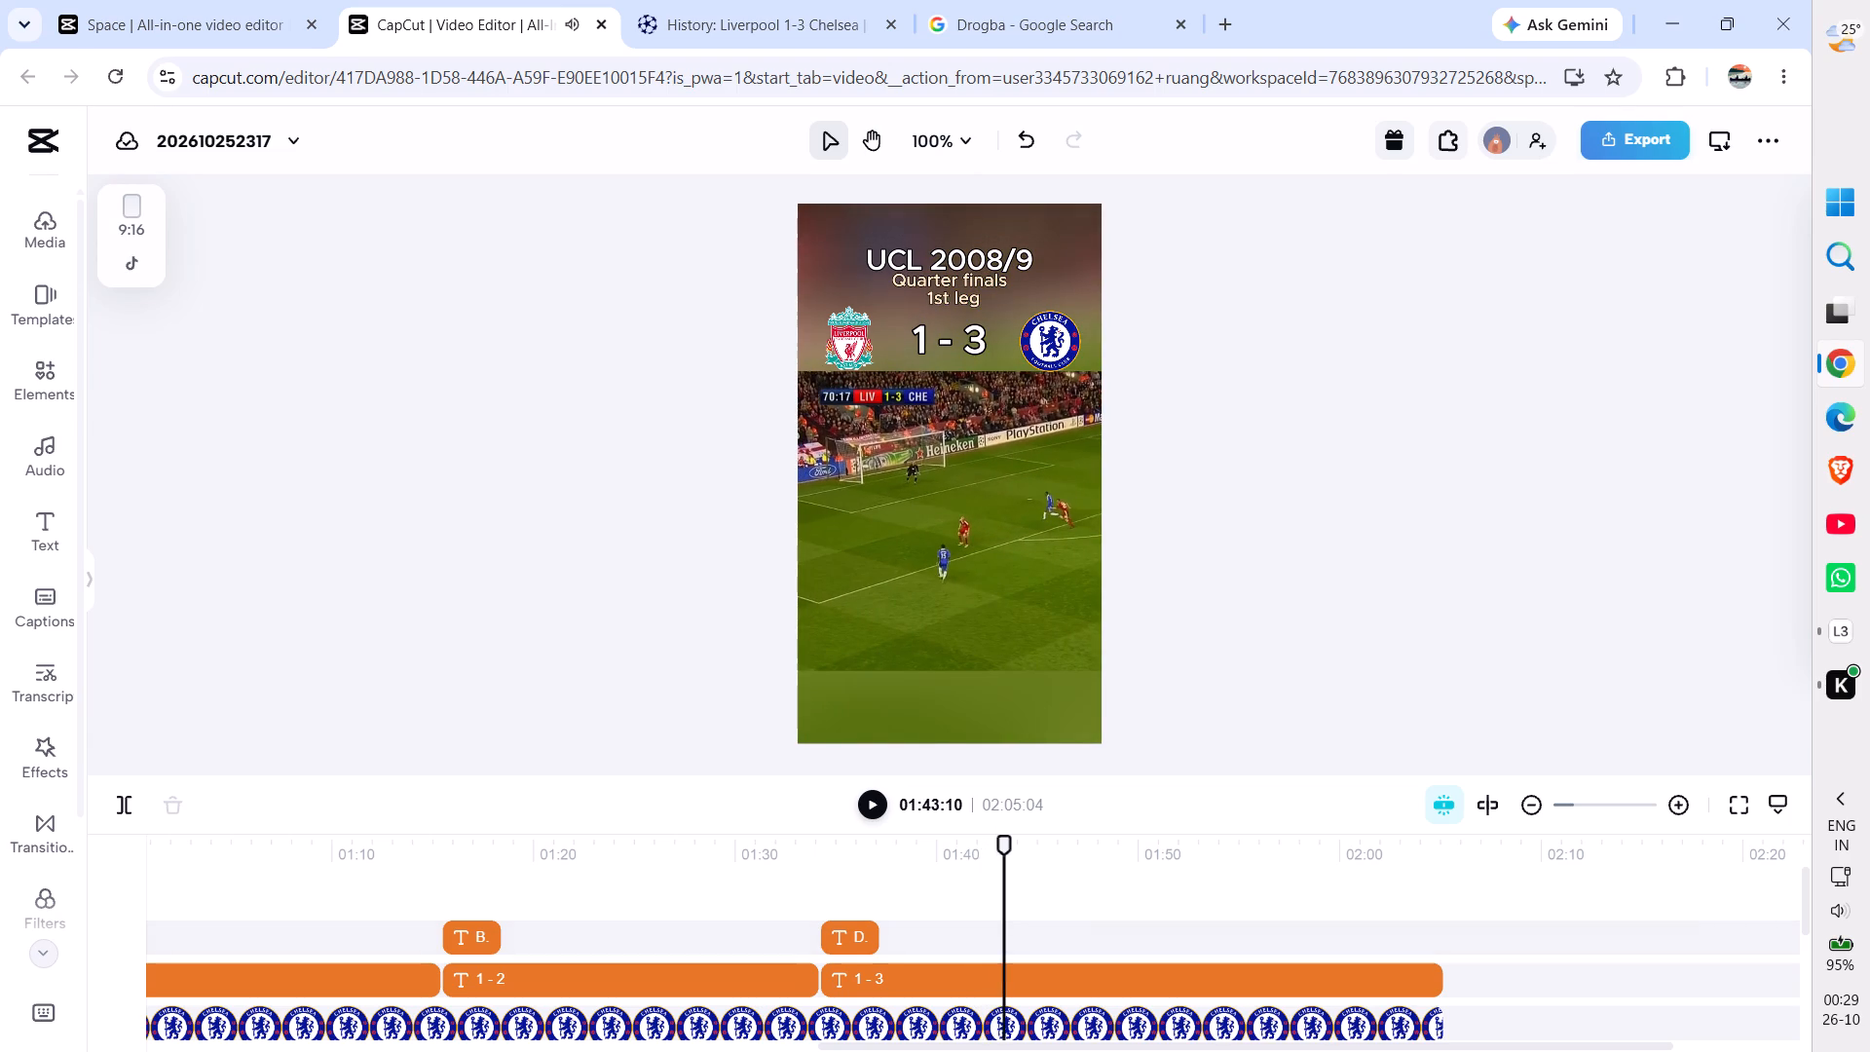
Extend the "D. Drogba 67'" caption so it ends at 01:42:18, on the last frames of that goal's footage.
key(ctrl+equal)
key(ctrl+equal)
key(ctrl+equal)
key(ctrl+equal)
key(ctrl+equal)
key(ctrl+equal)
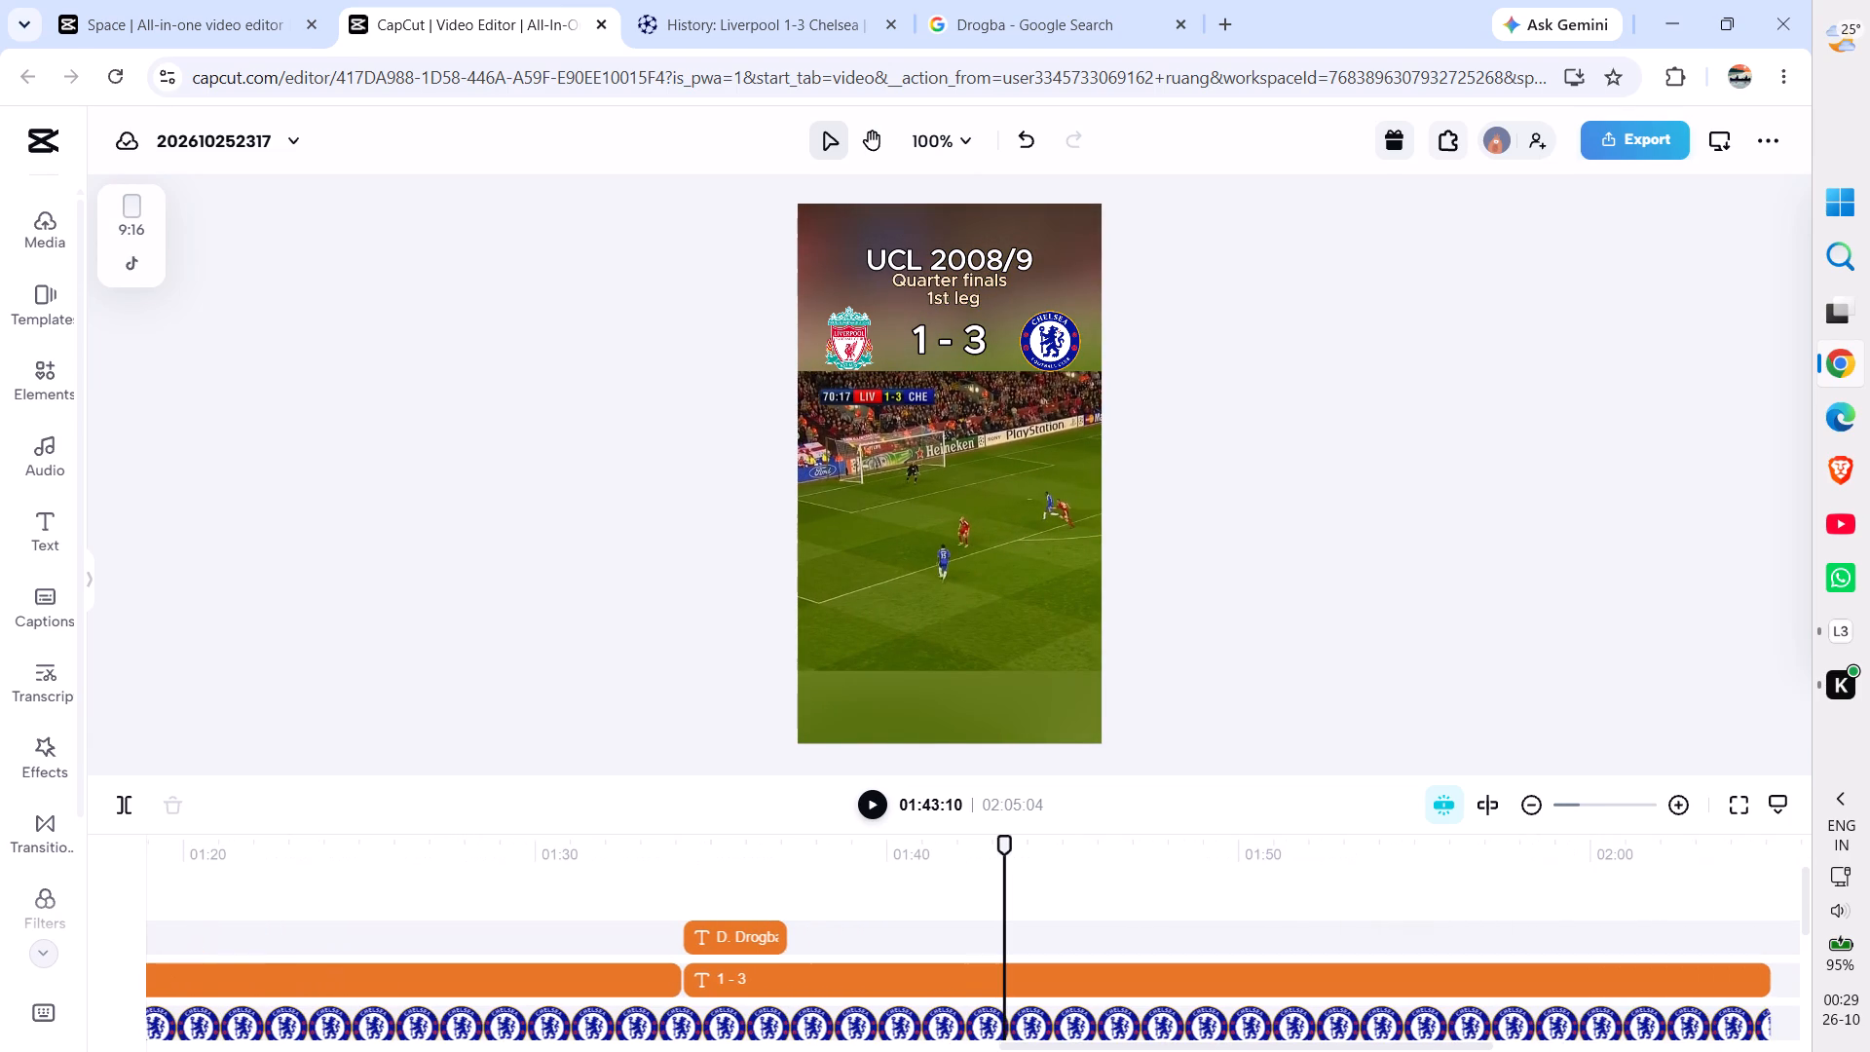
drag(1001, 845, 979, 845)
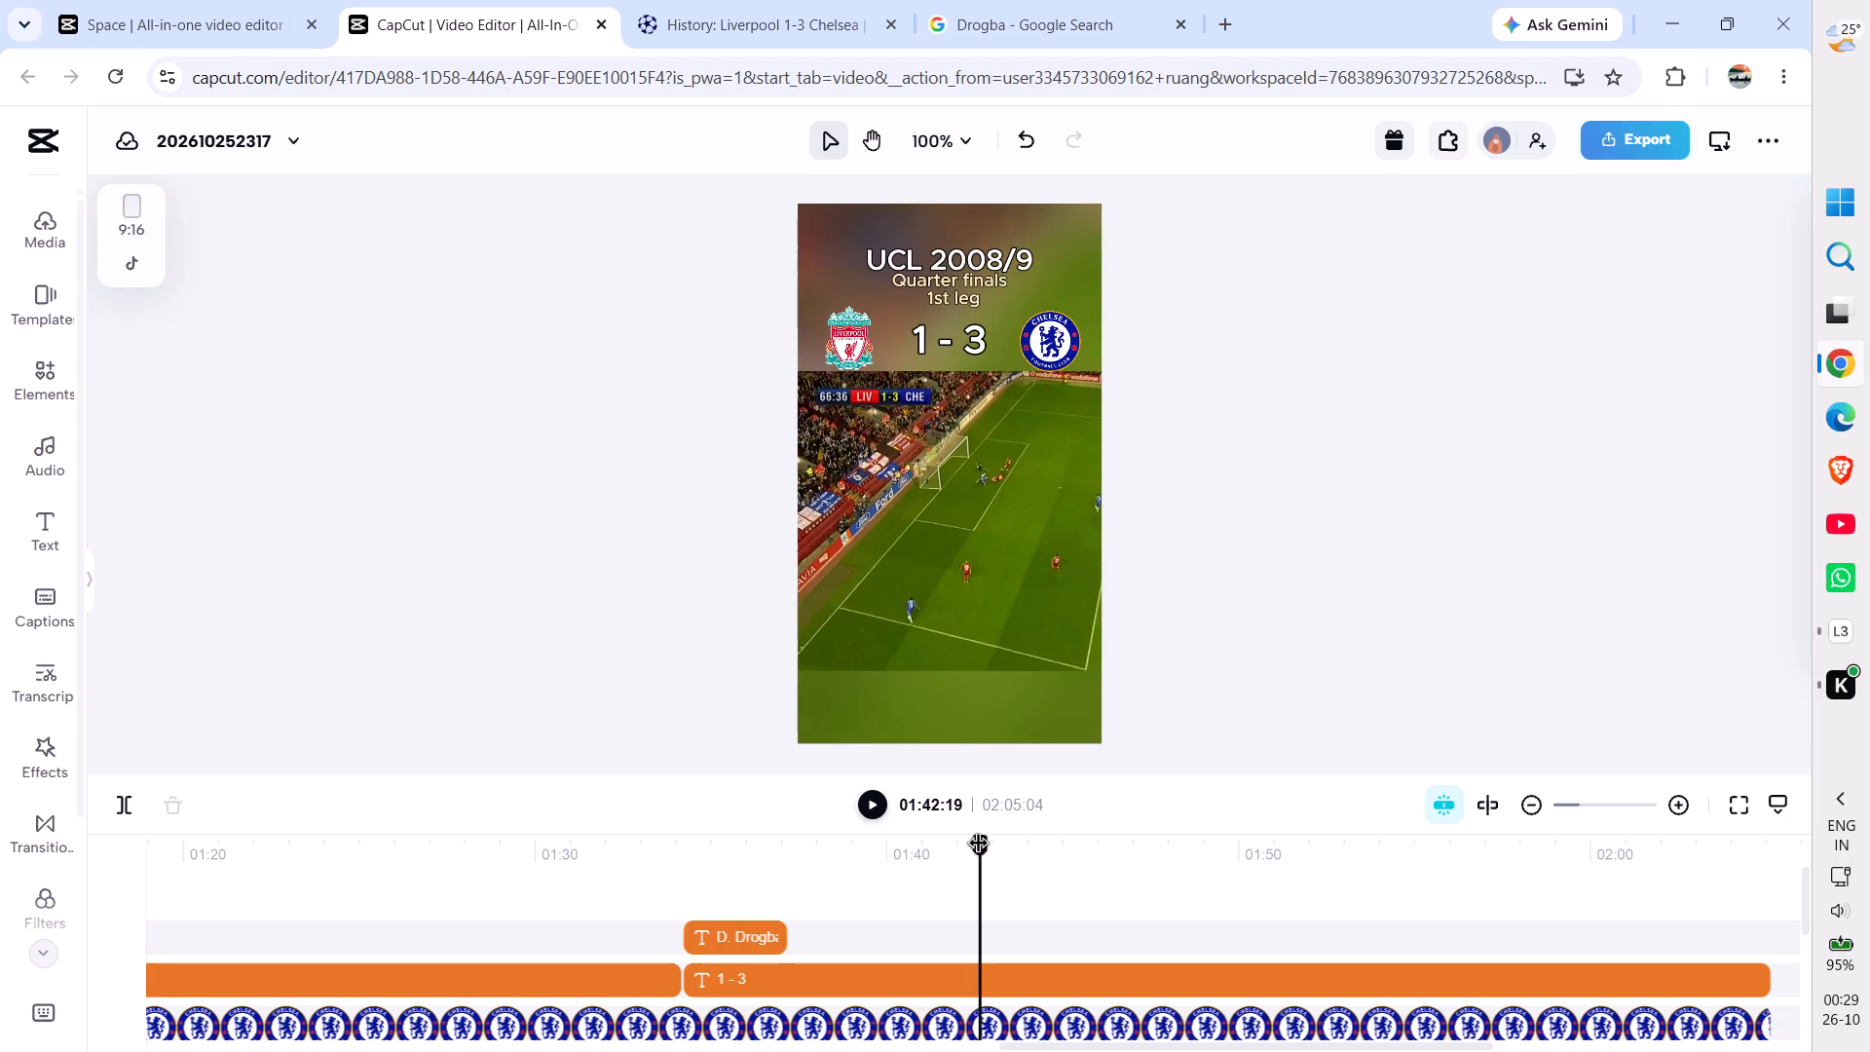
drag(979, 845, 978, 845)
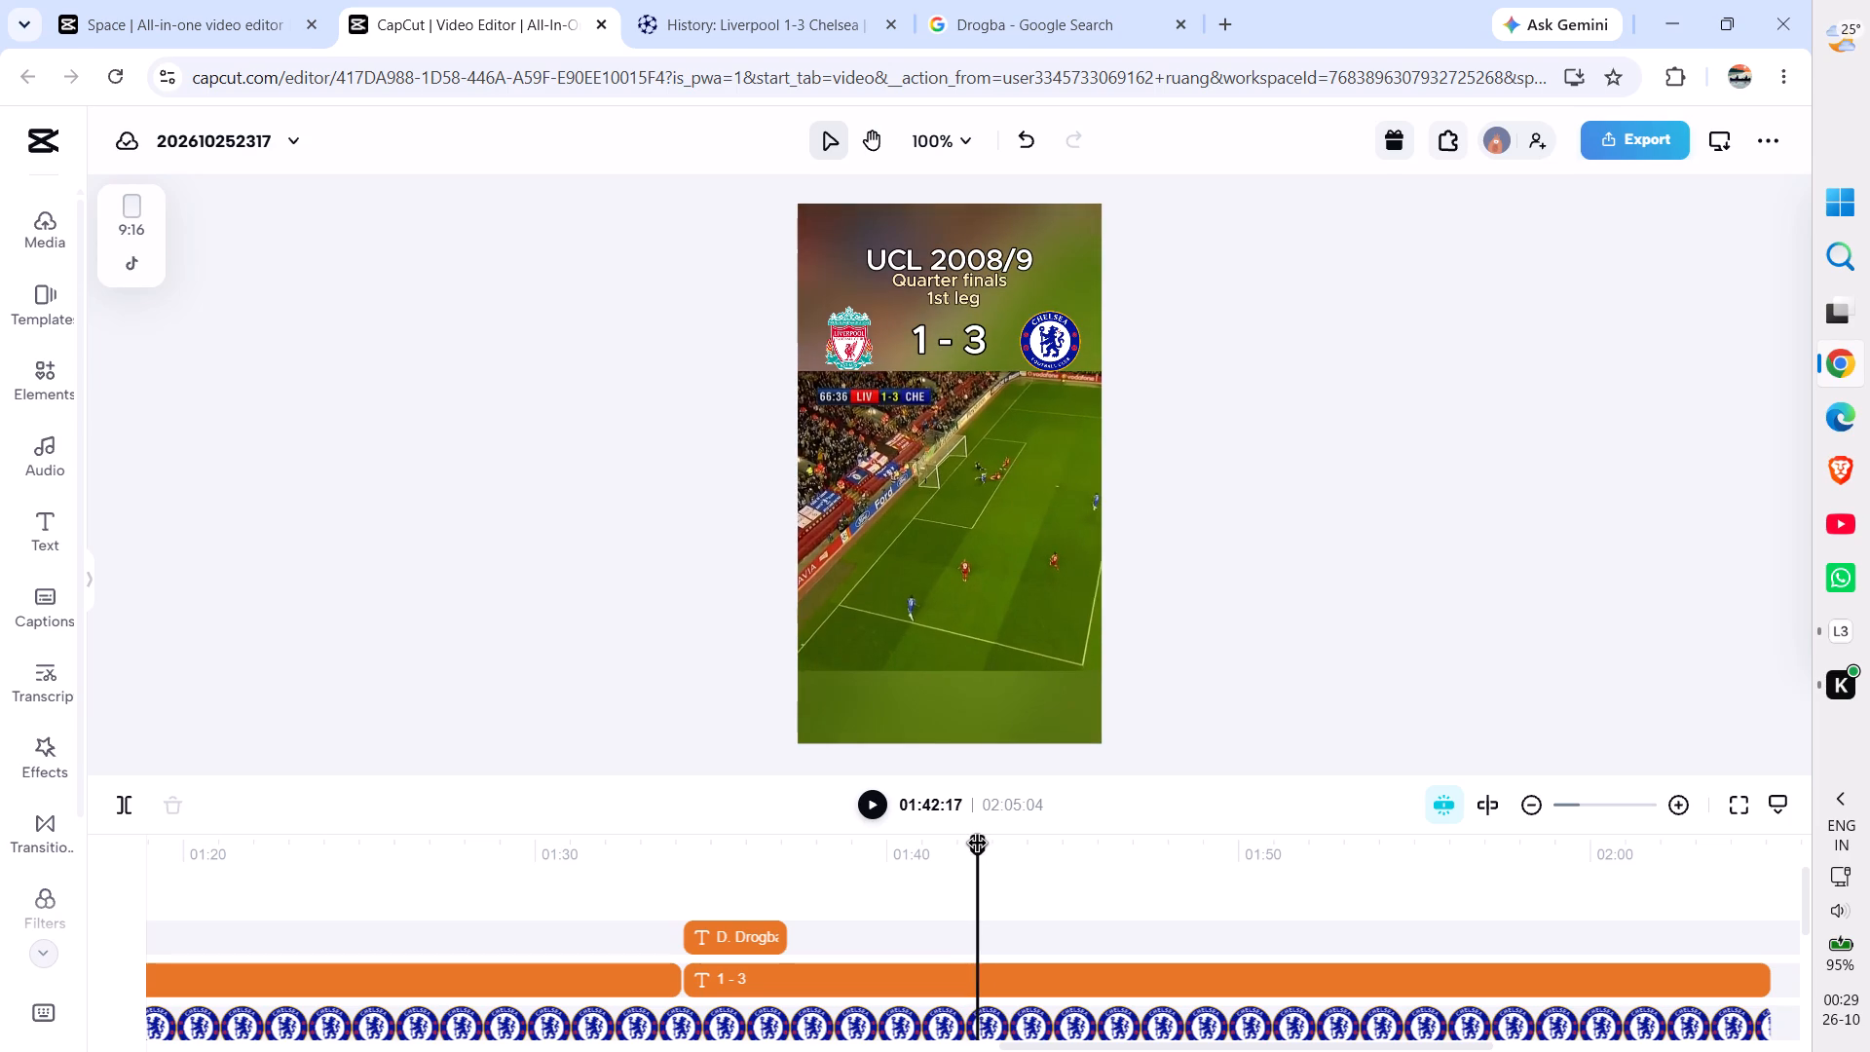
drag(978, 845, 981, 845)
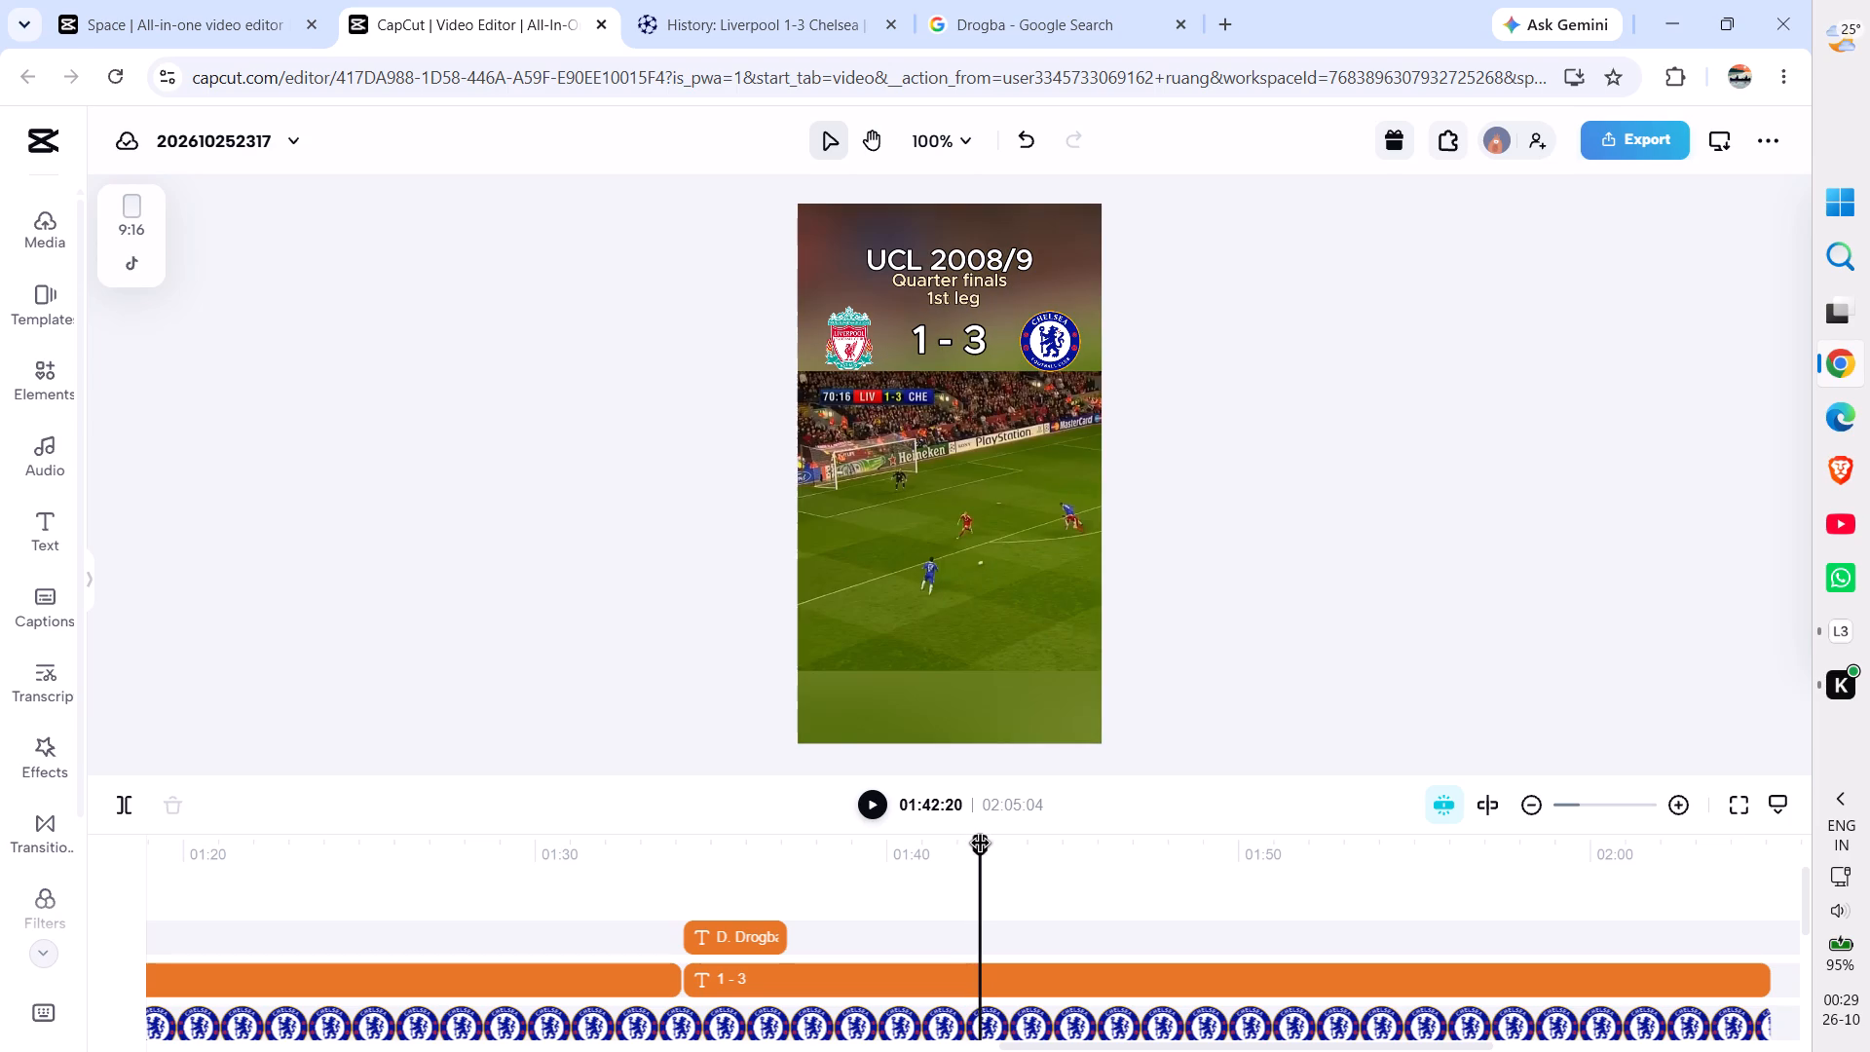
drag(981, 845, 979, 845)
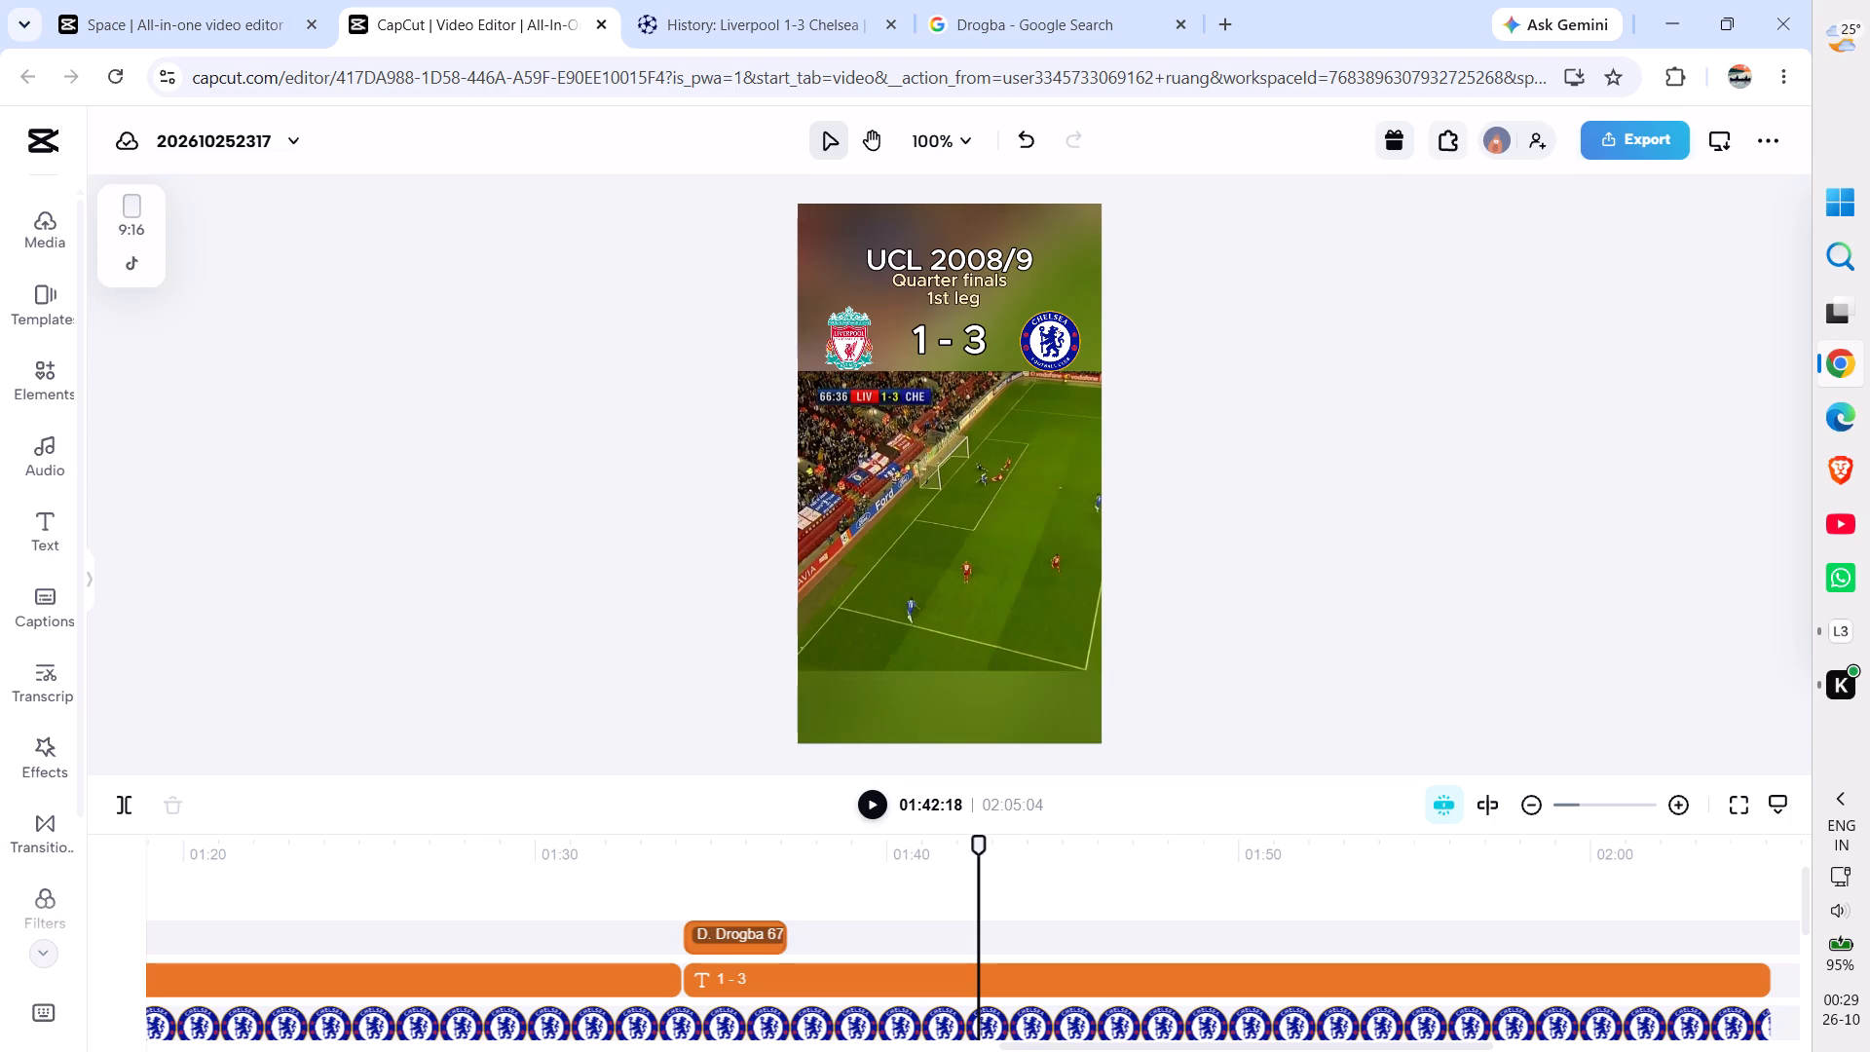
click(752, 939)
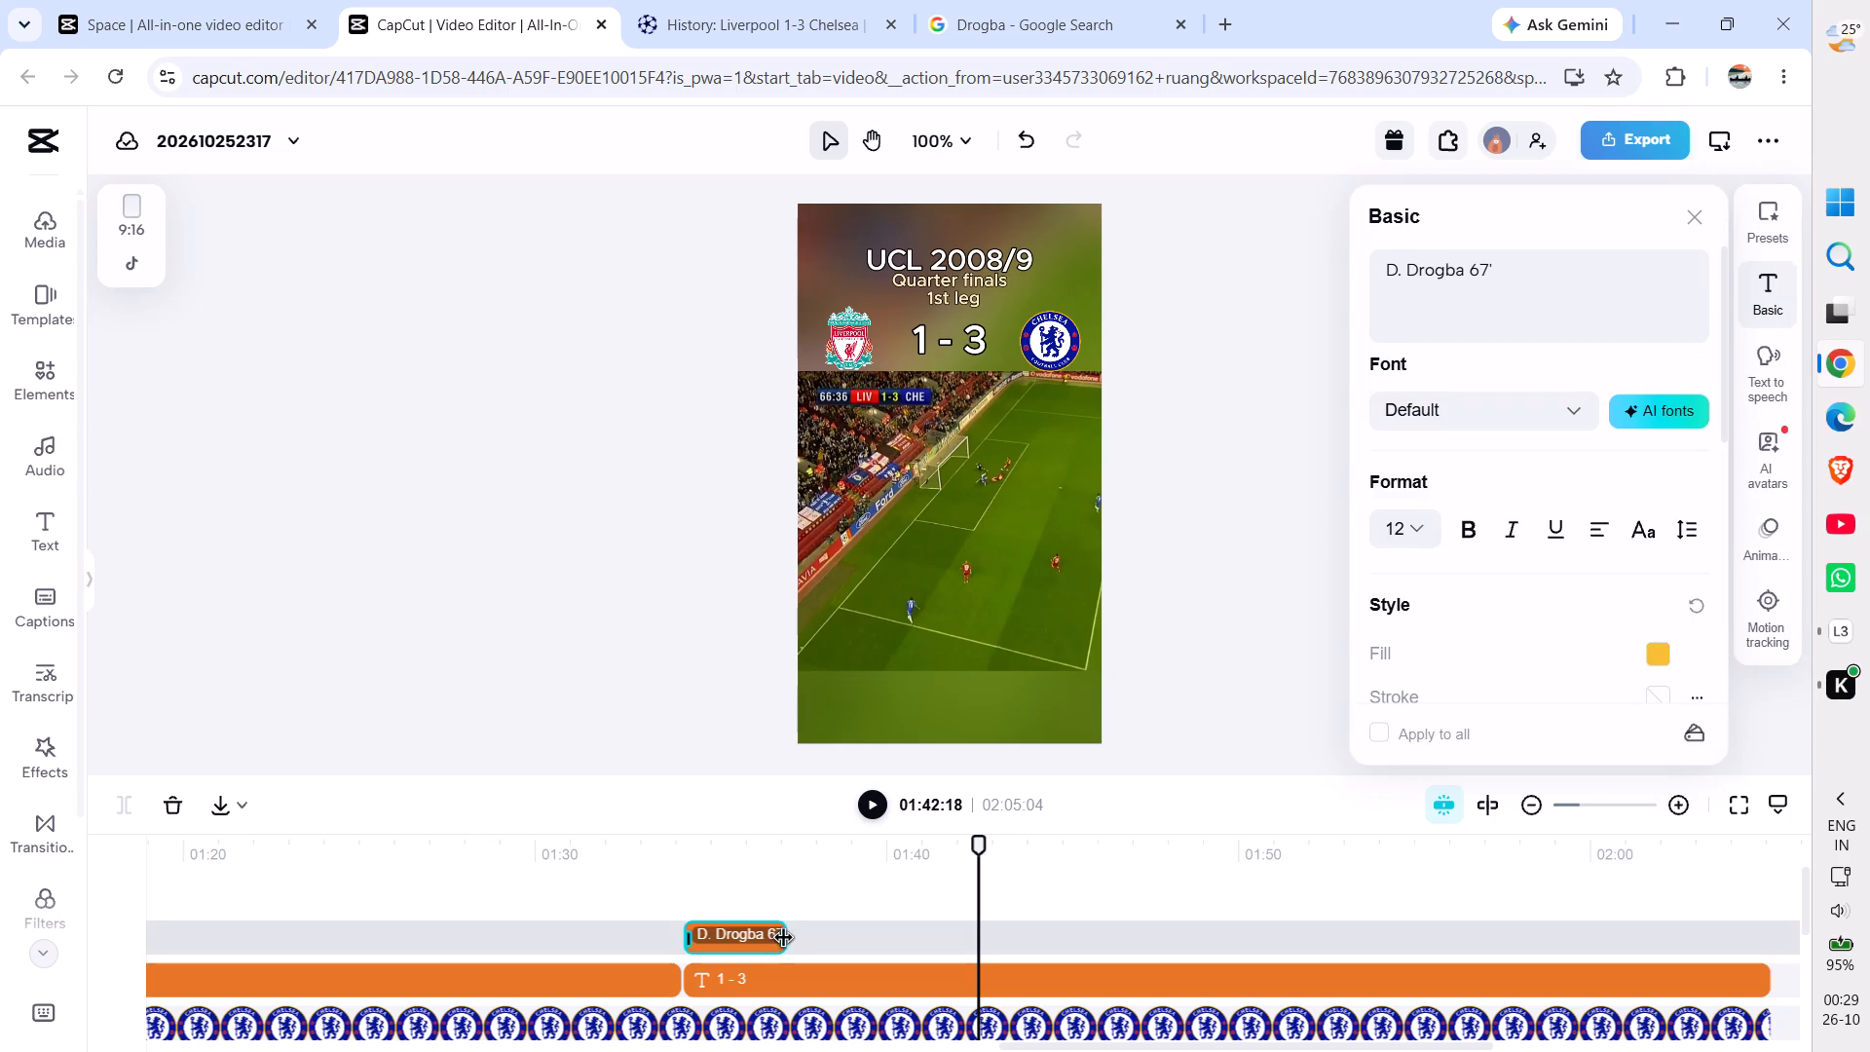
drag(784, 940, 977, 951)
Move the playhead back to 01:13:29, shortly before the 1 - 2 scoreline and the Ivanović caption.
scroll(593, 877, right, 4)
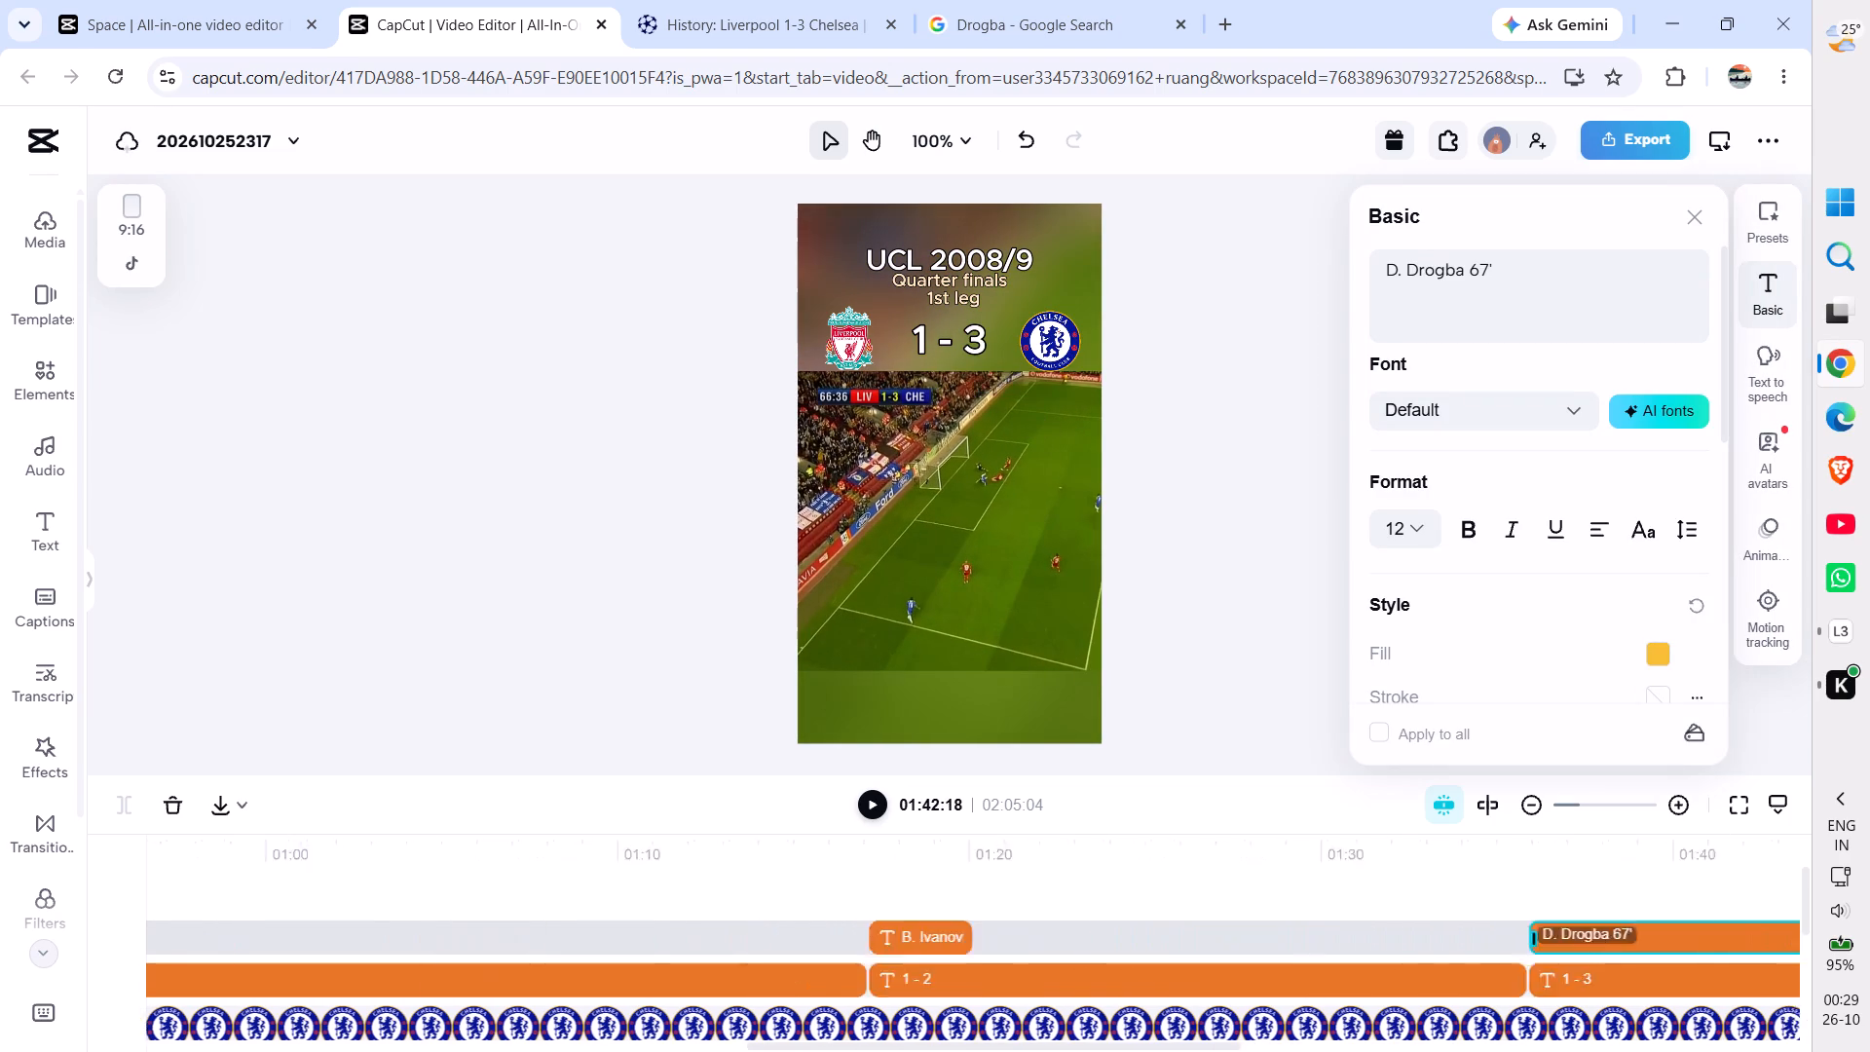
scroll(593, 877, left, 2)
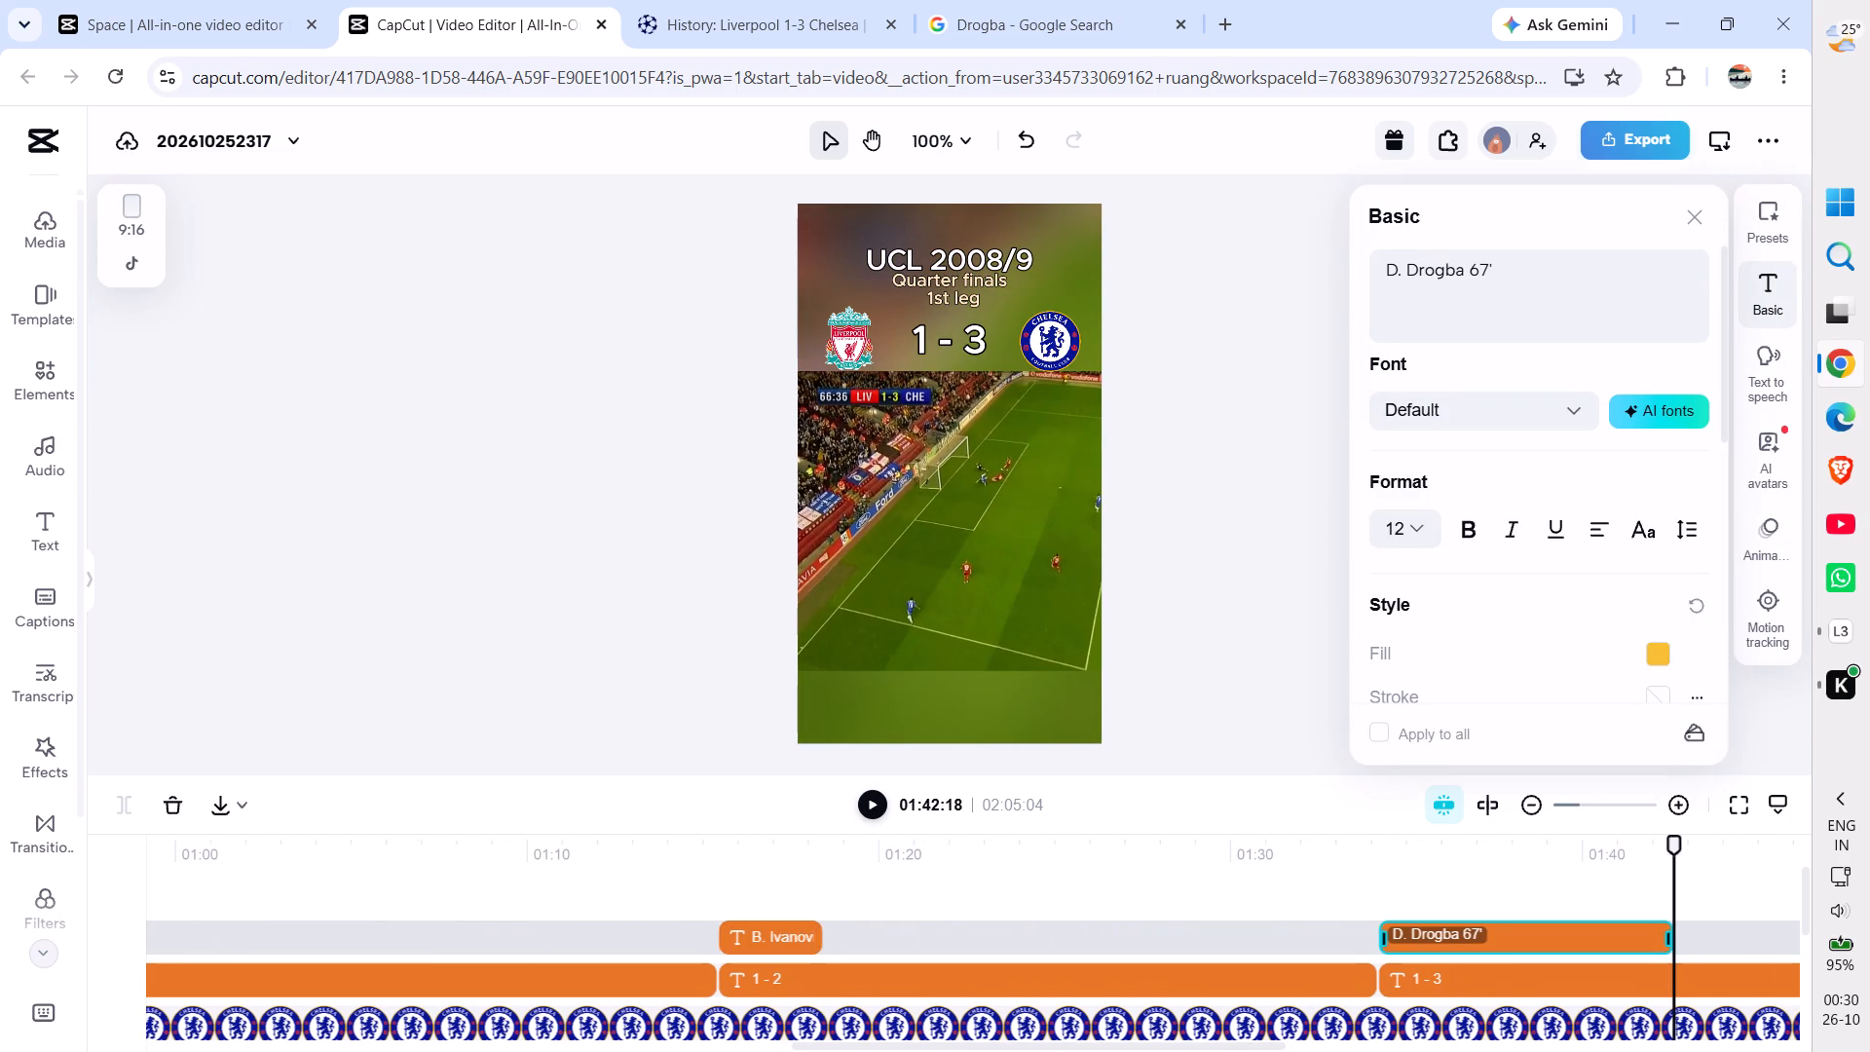
click(667, 907)
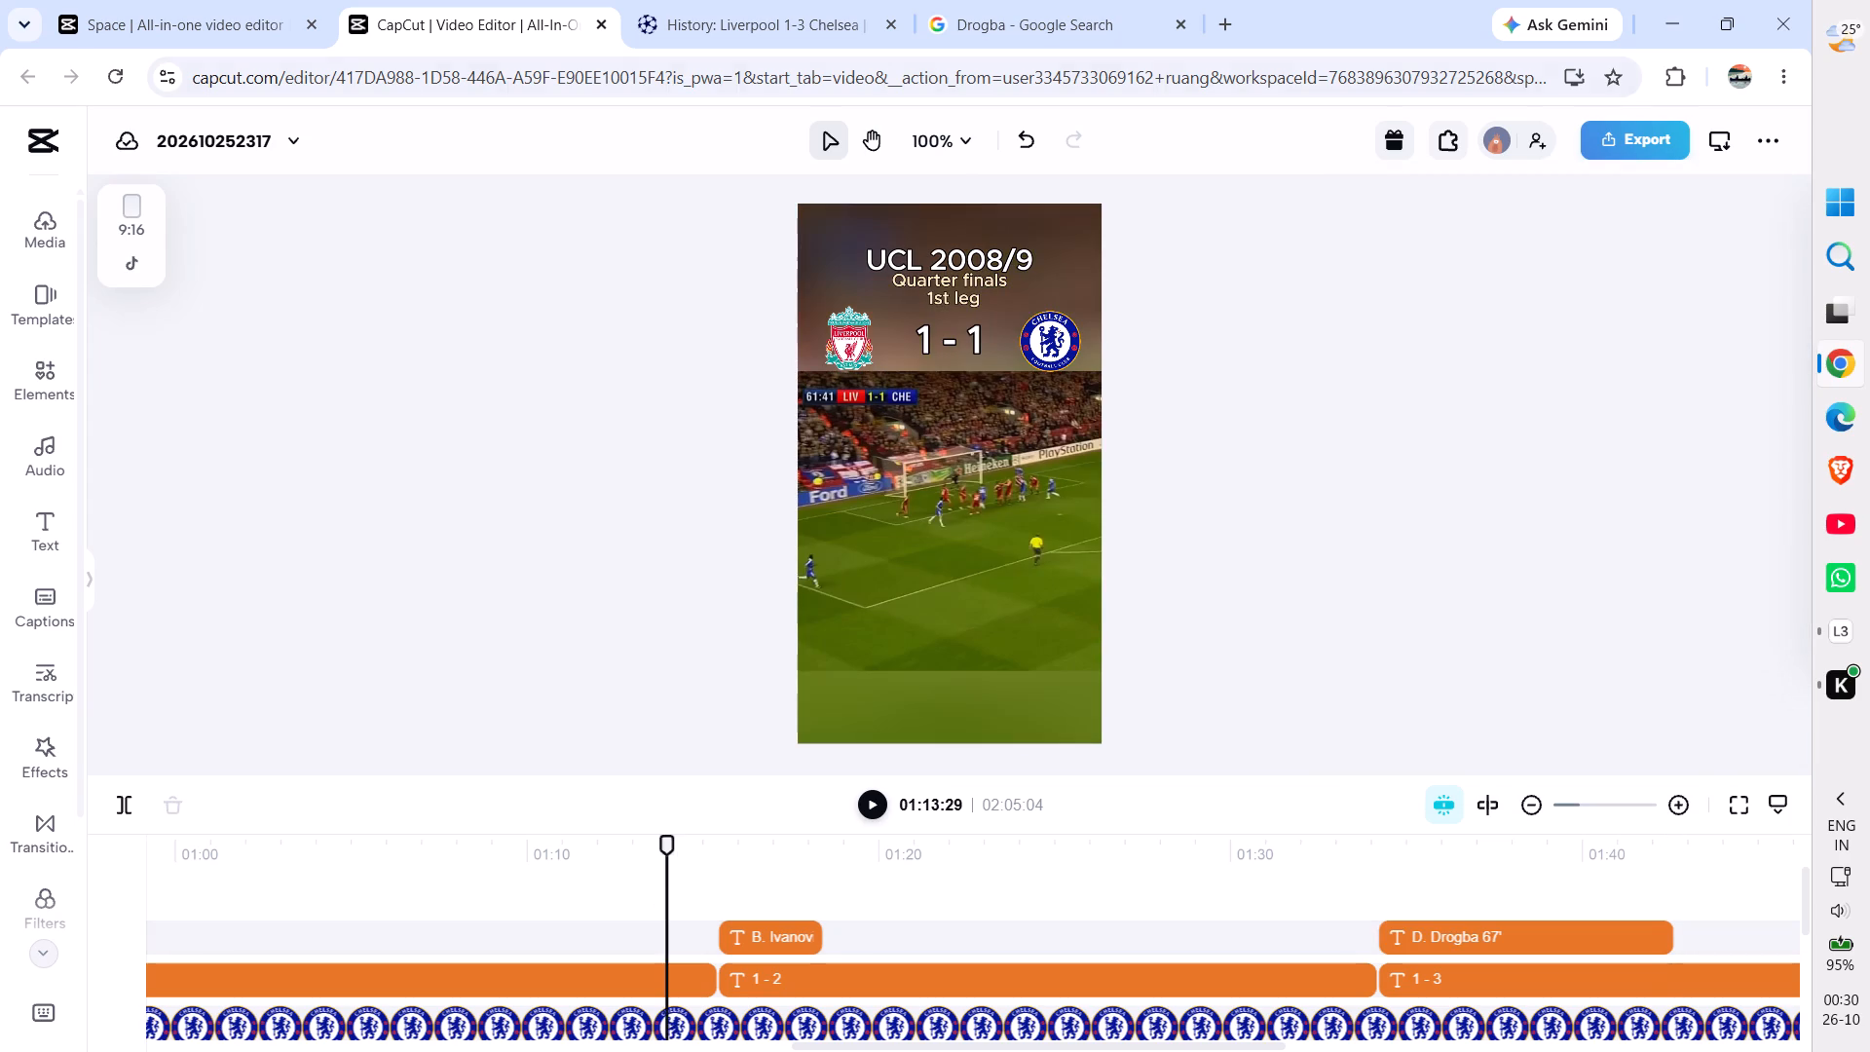
Close the Drogba search results and the UEFA match page.
click(1174, 31)
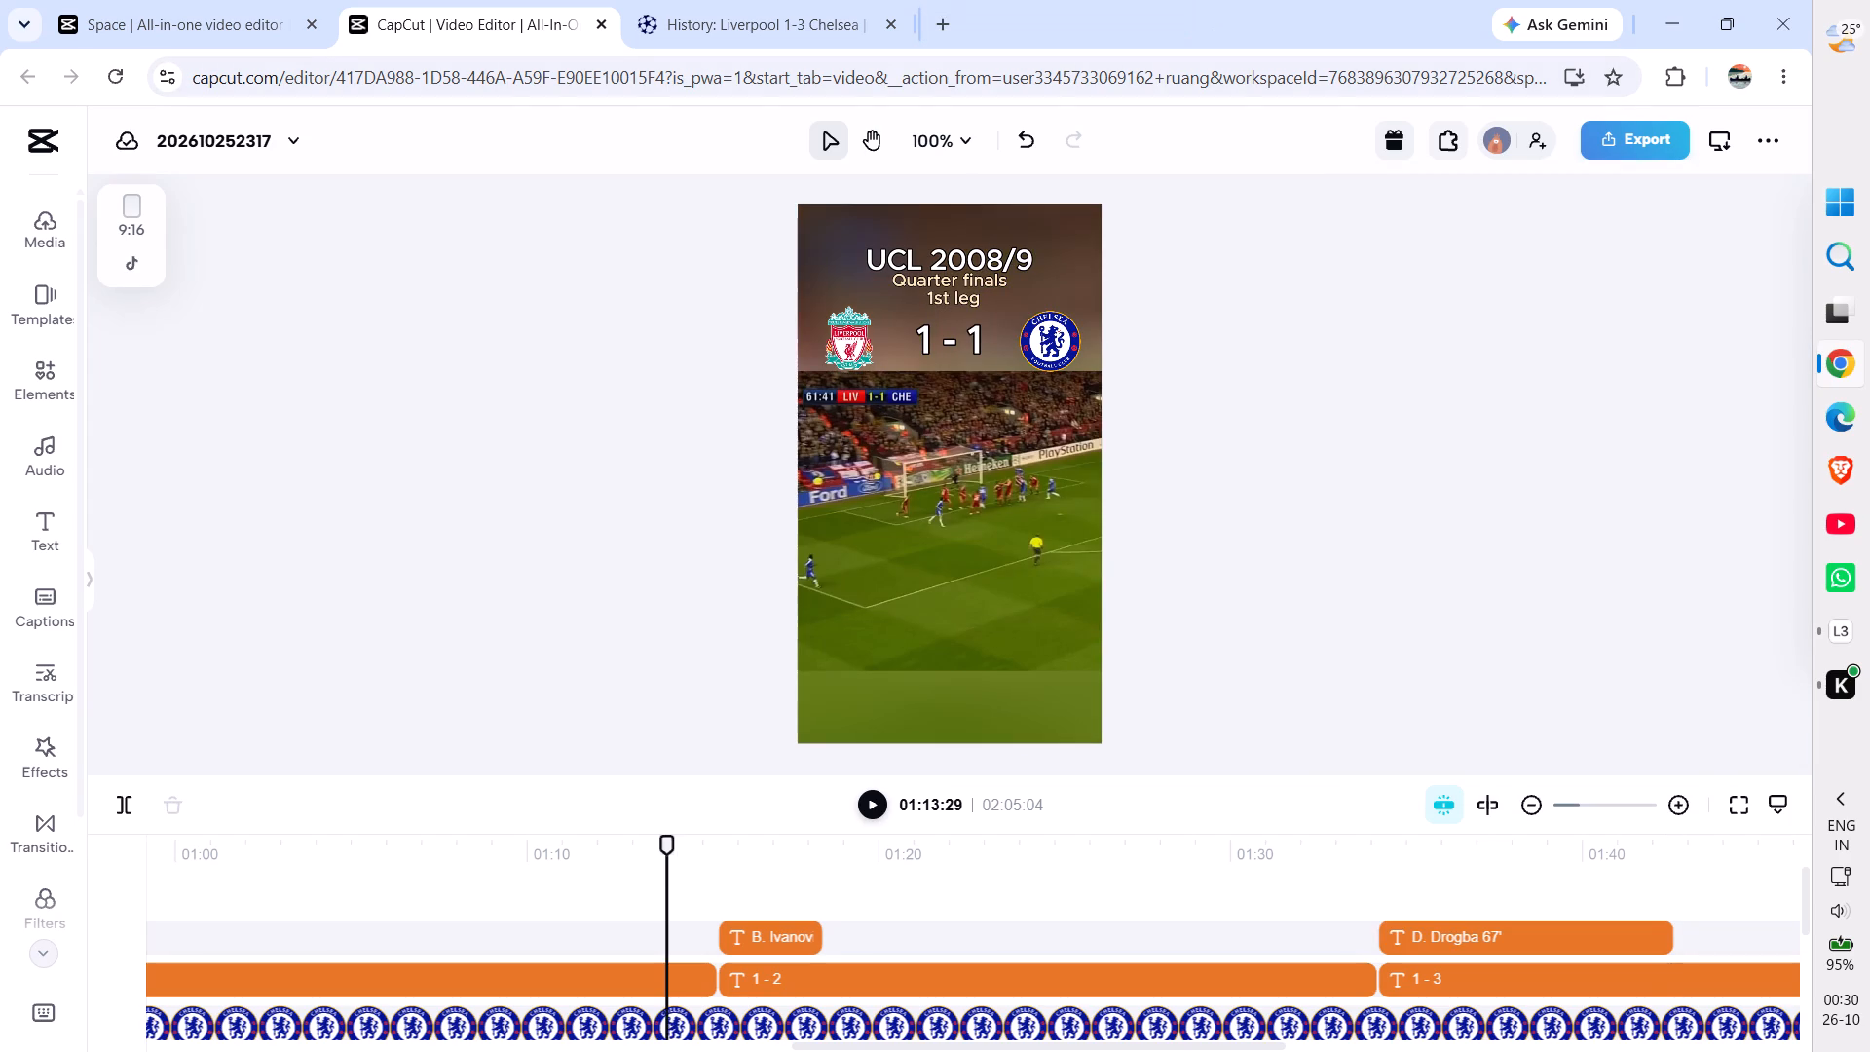
click(897, 23)
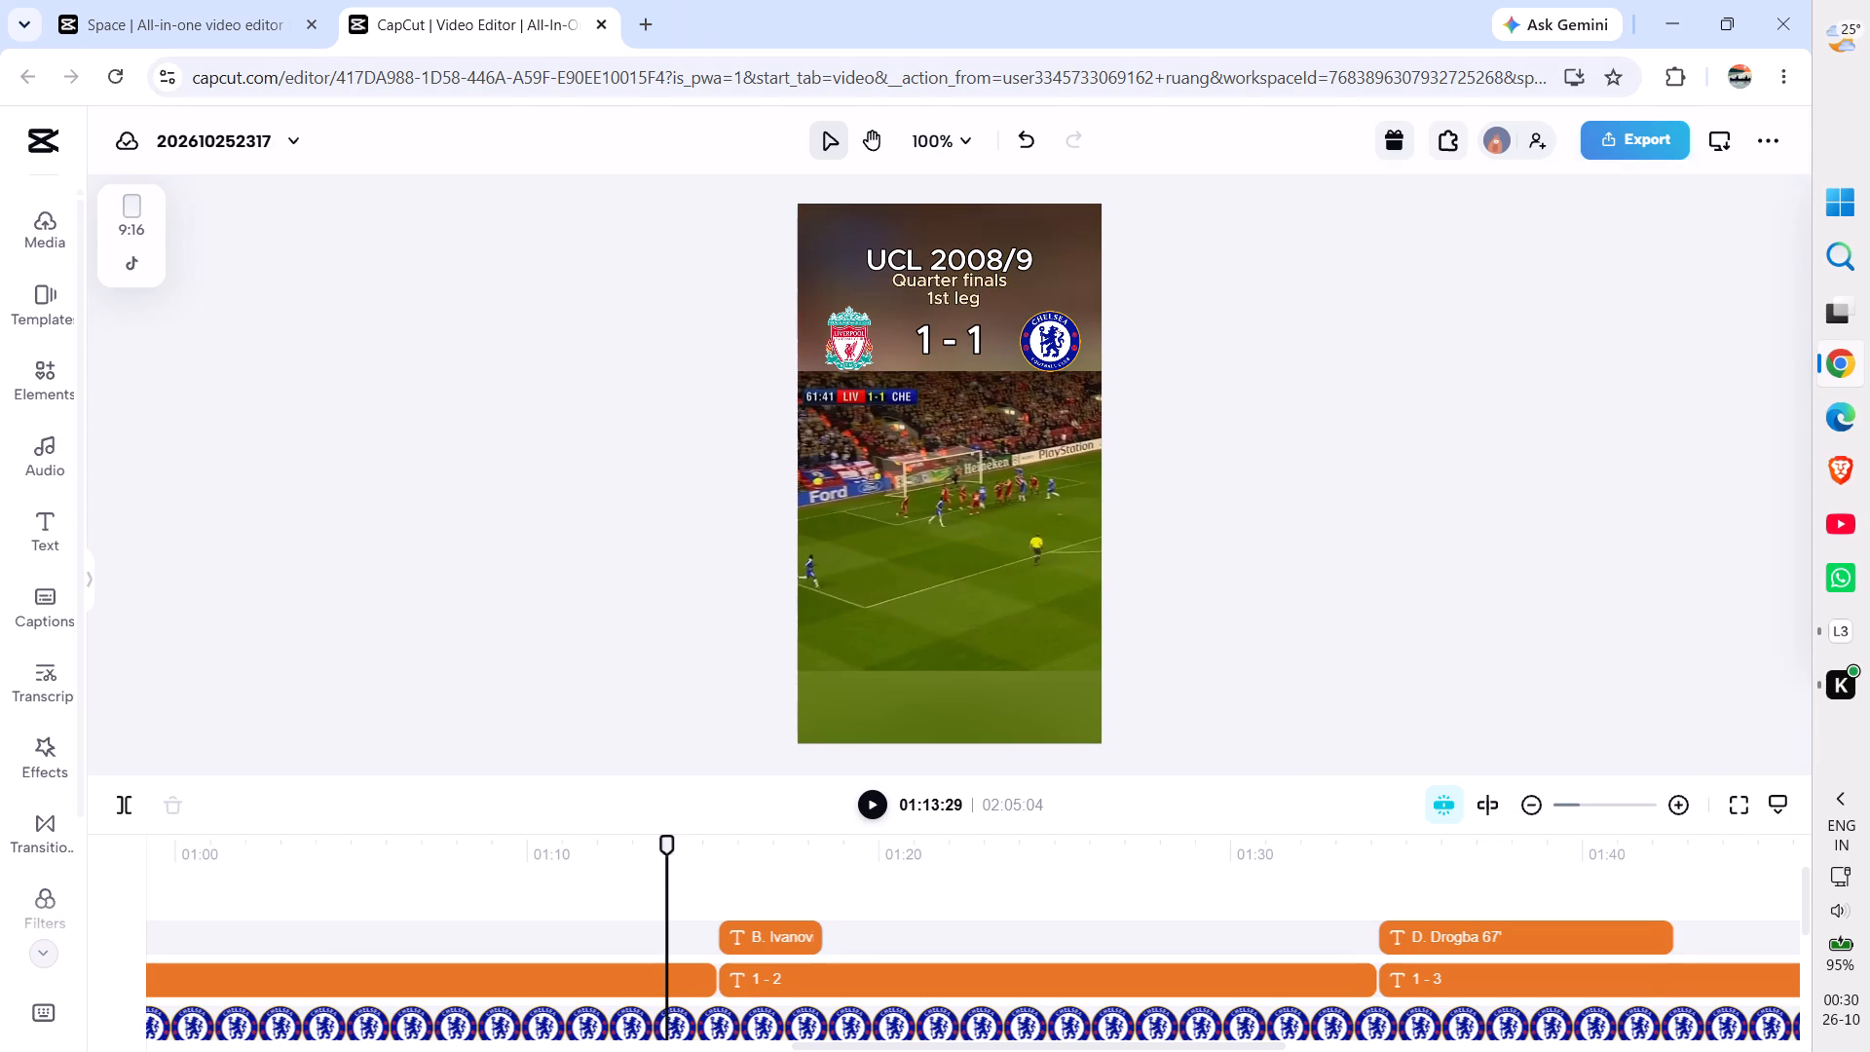
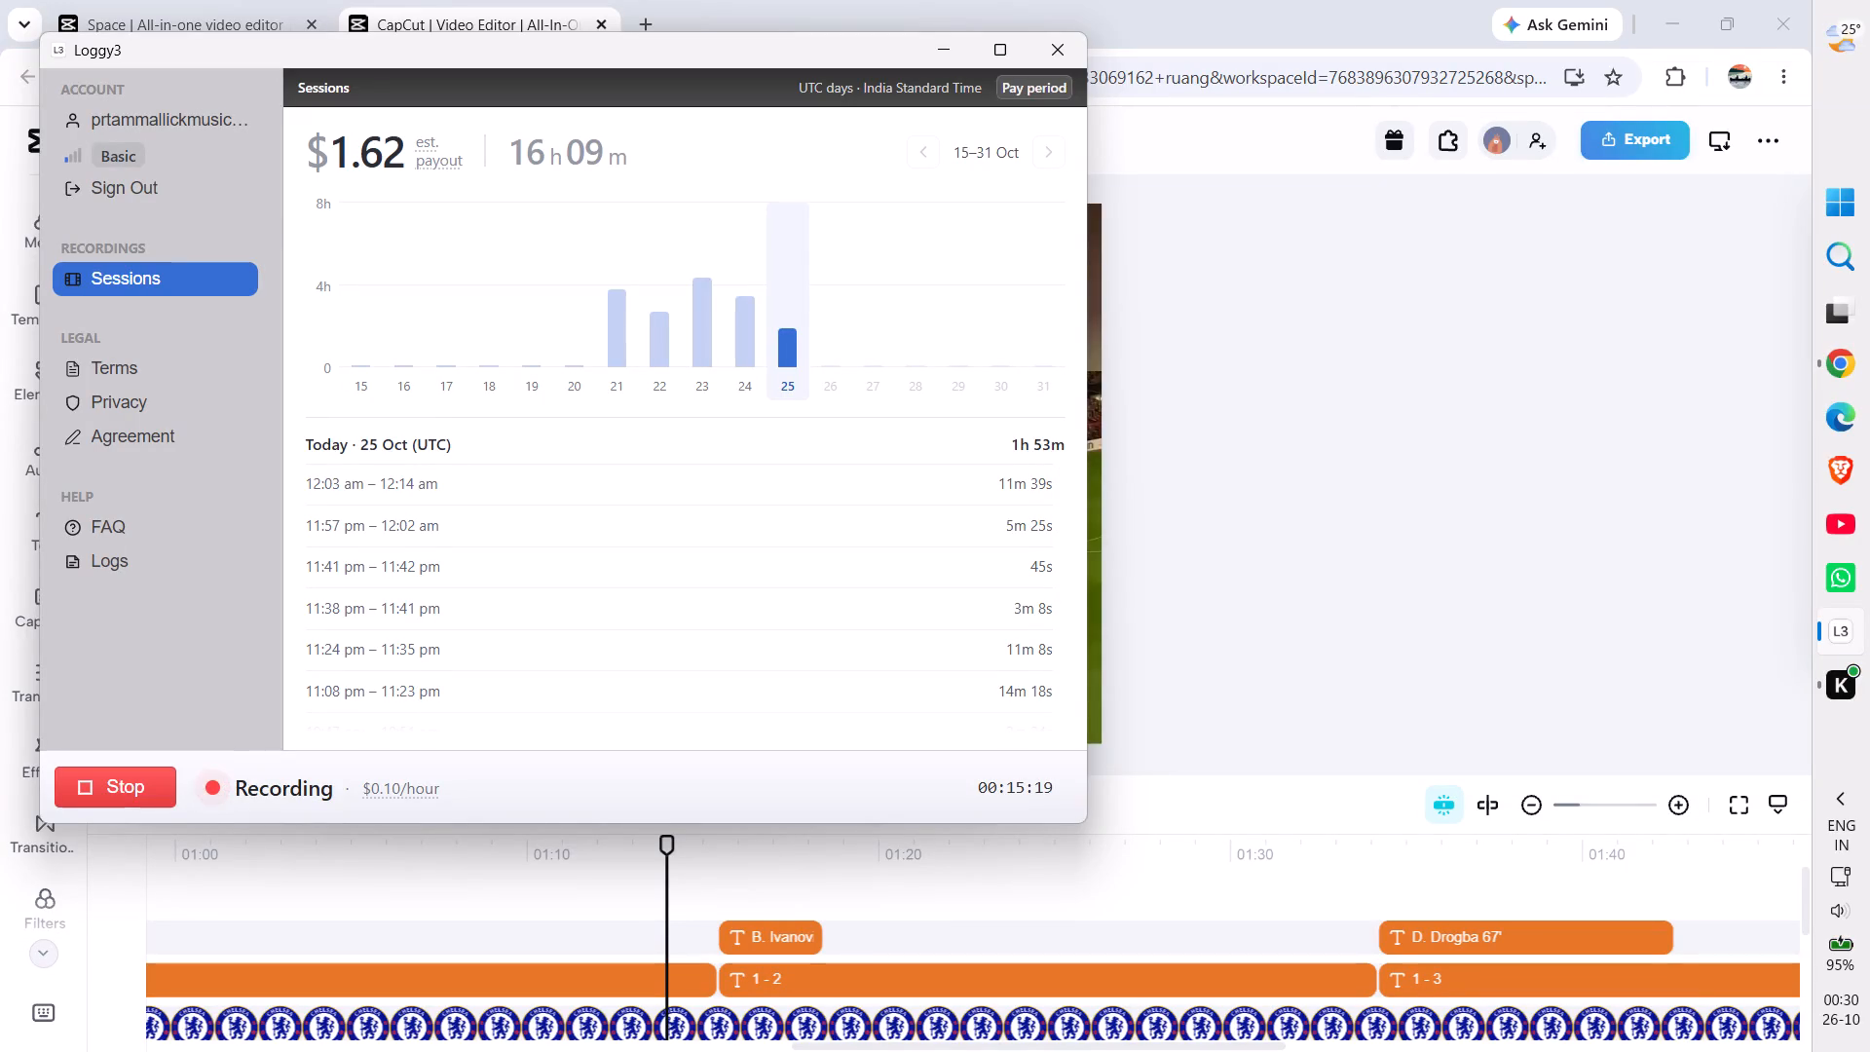
Move the "B. Ivanović 62'" caption under the Chelsea crest, just below the scoreline band and clear of the broadcast scoreboard.
click(1442, 420)
key(space)
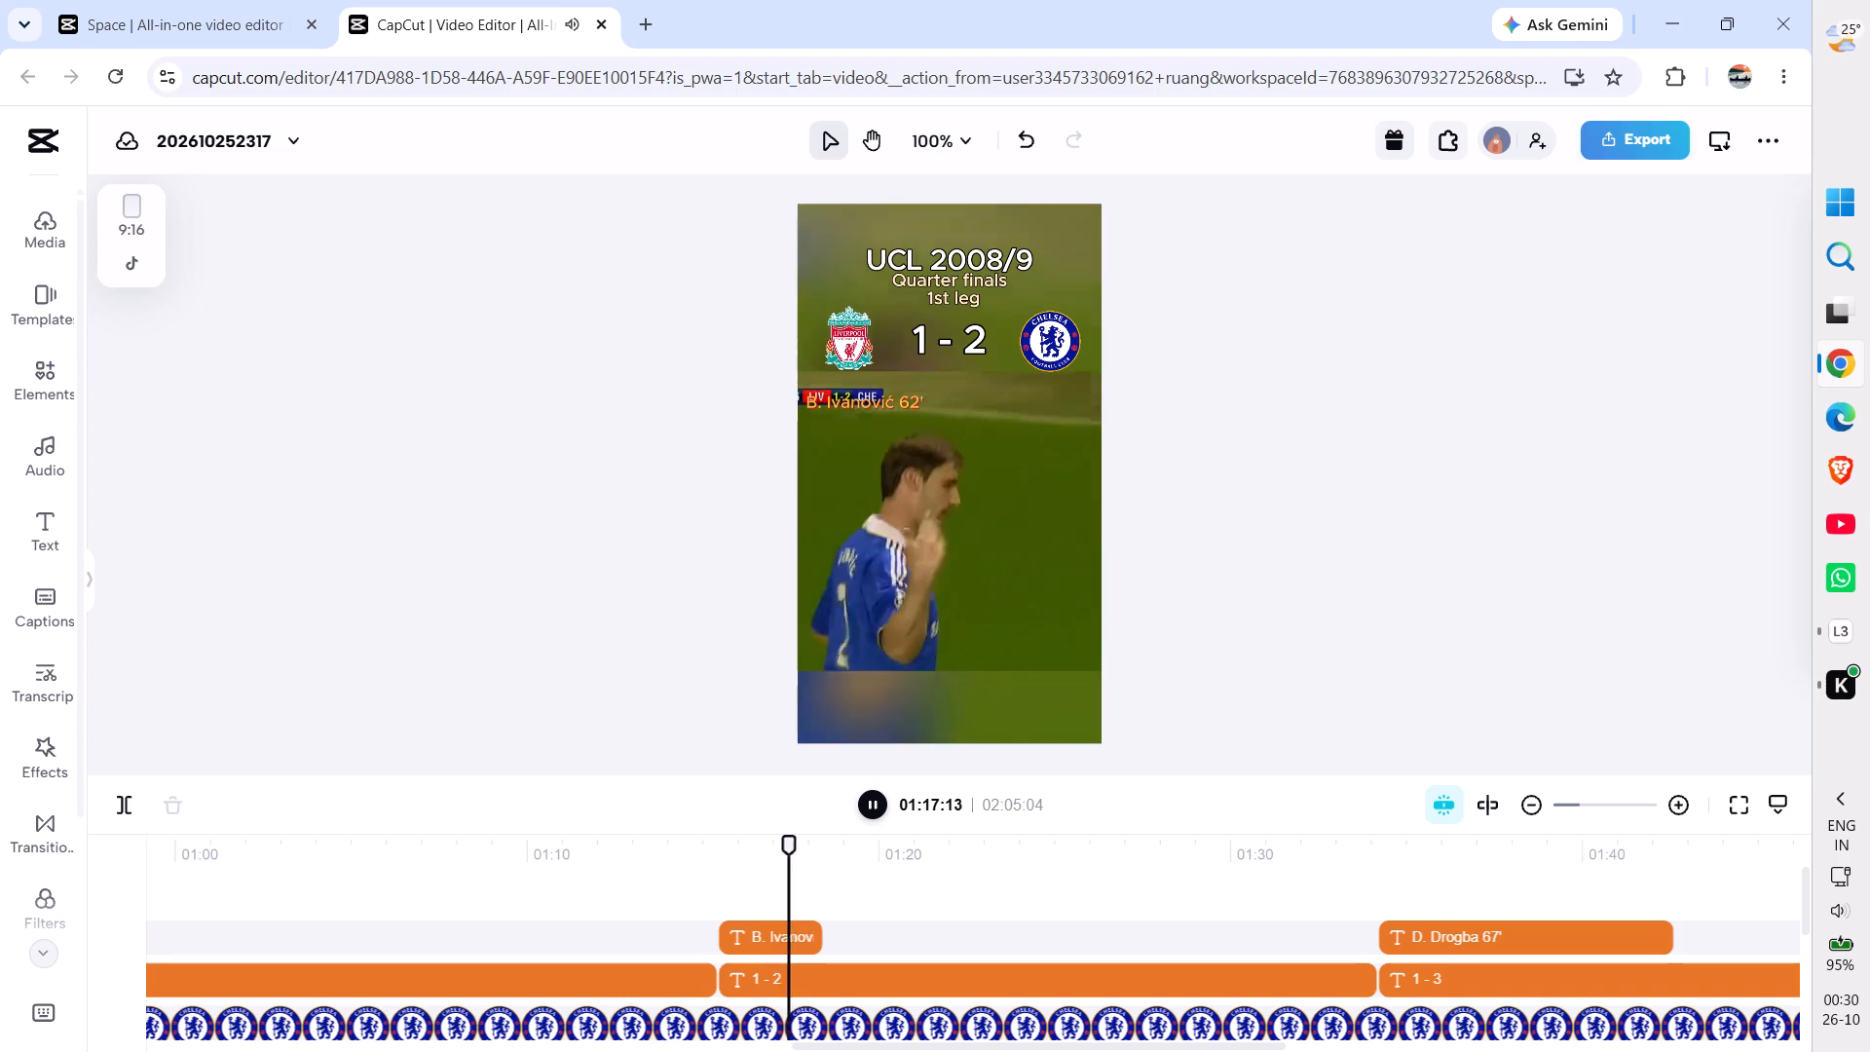
key(space)
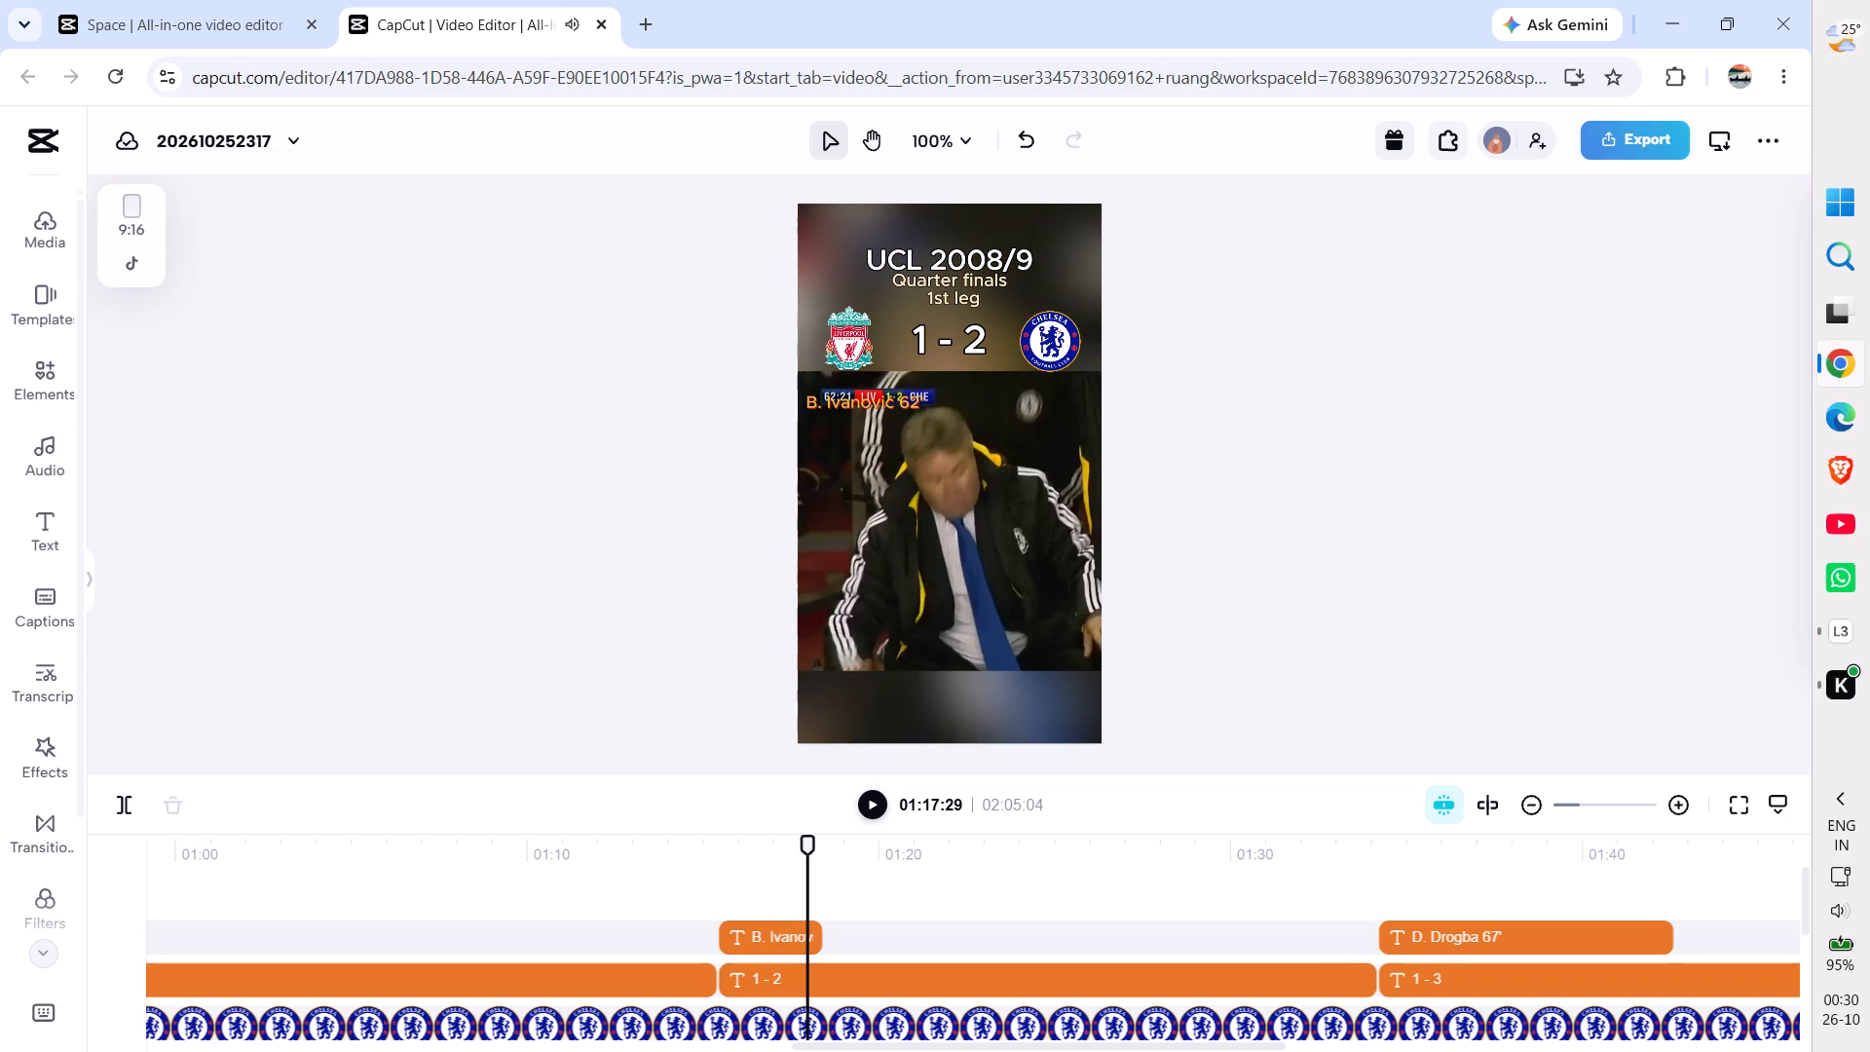
click(762, 941)
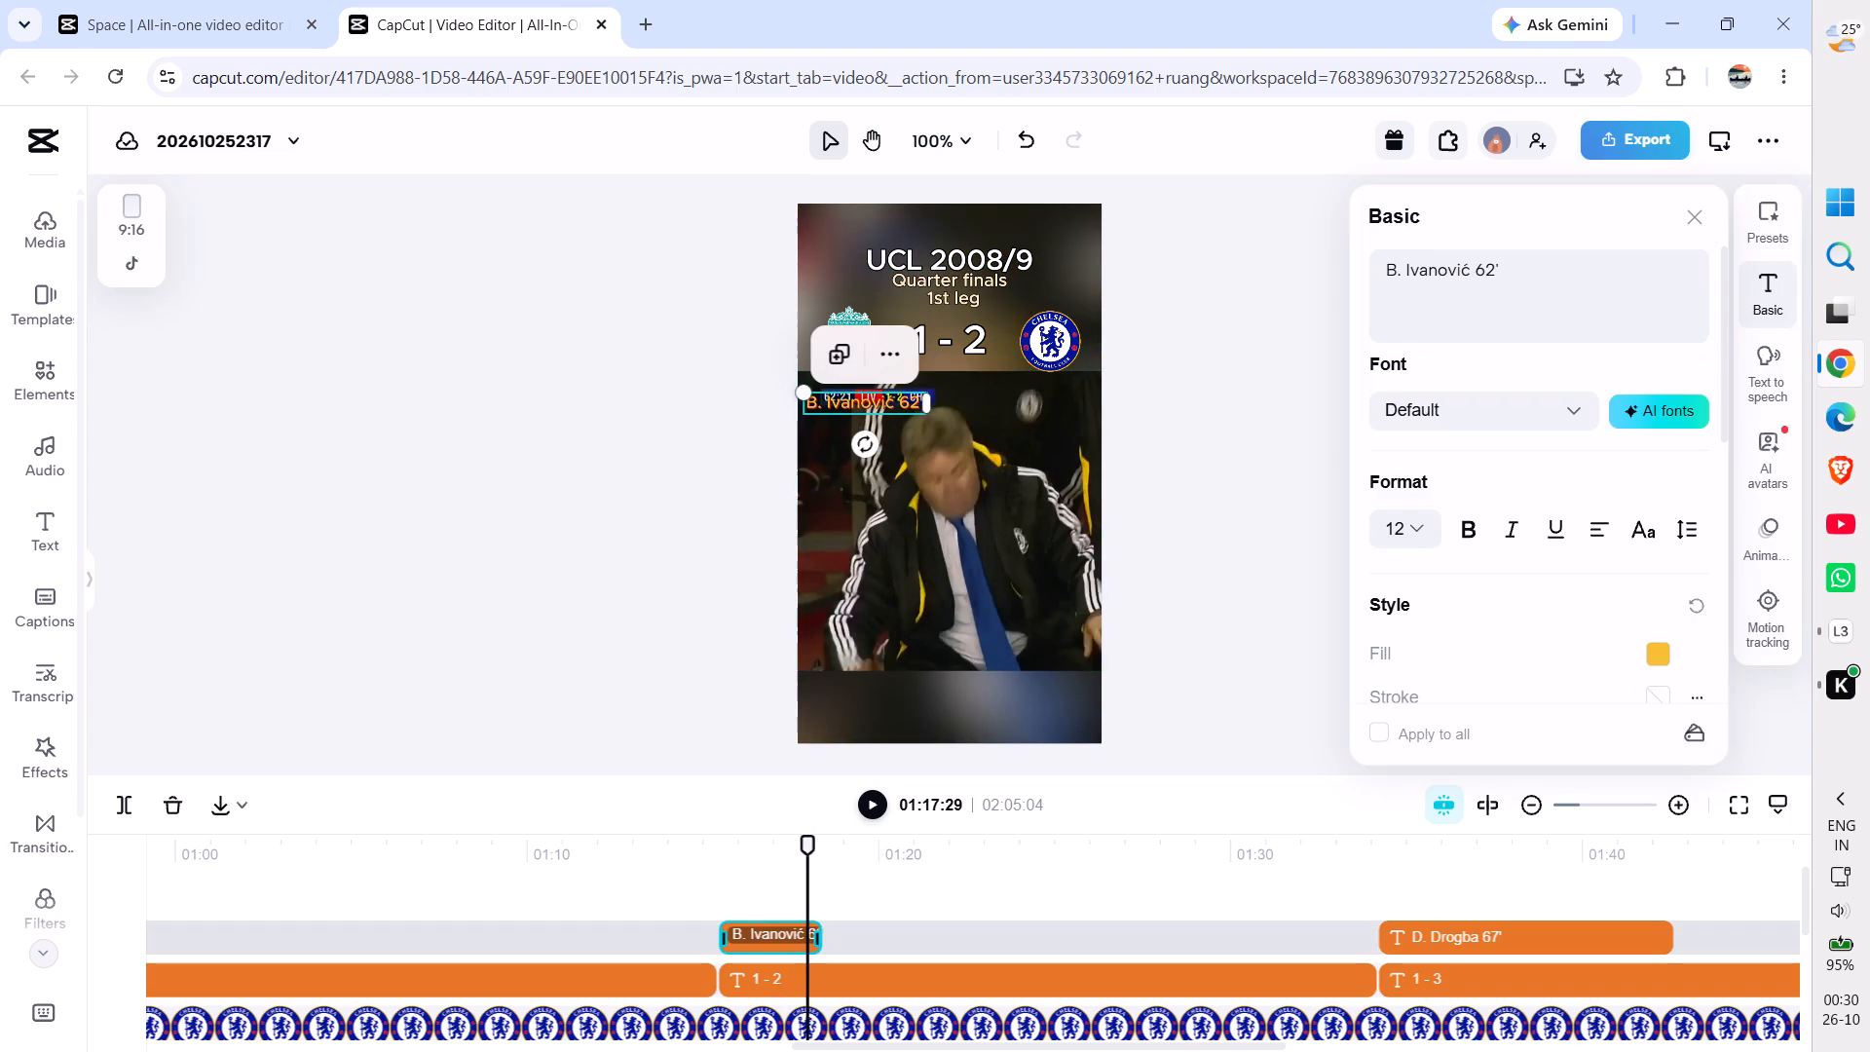
click(933, 145)
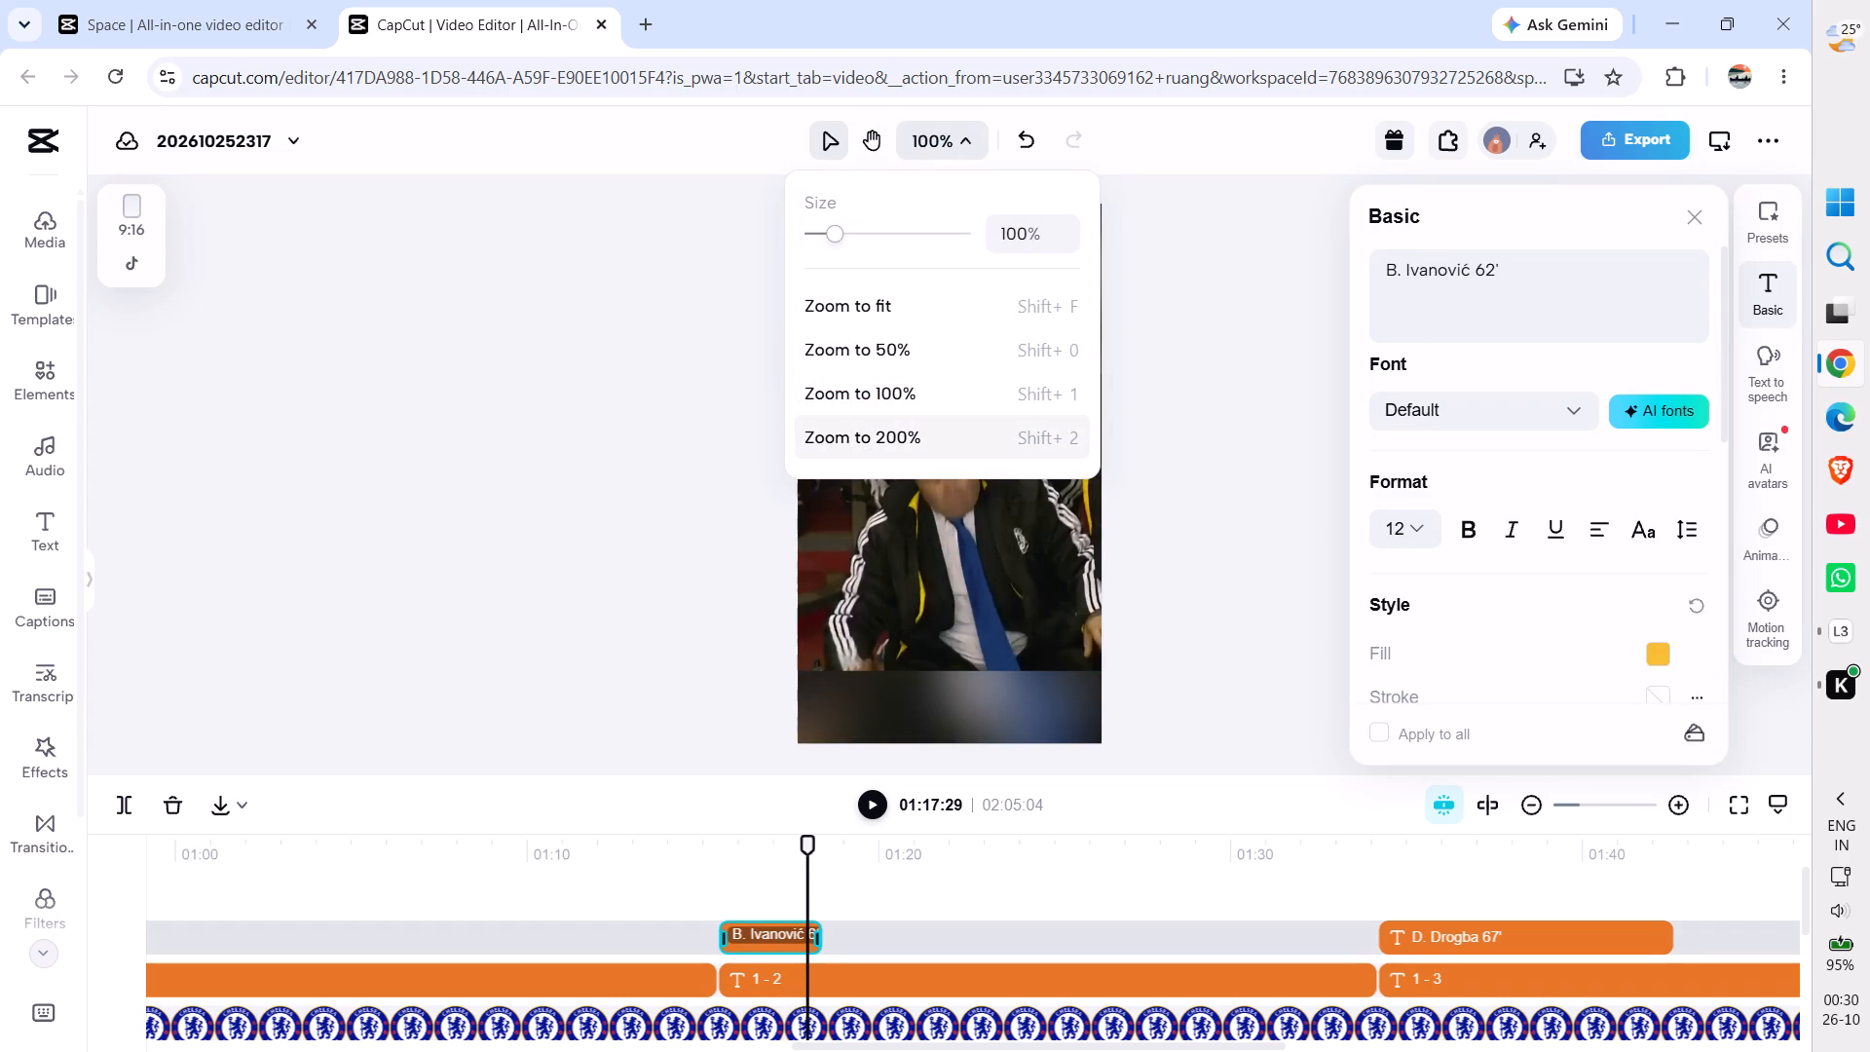
click(895, 458)
click(457, 492)
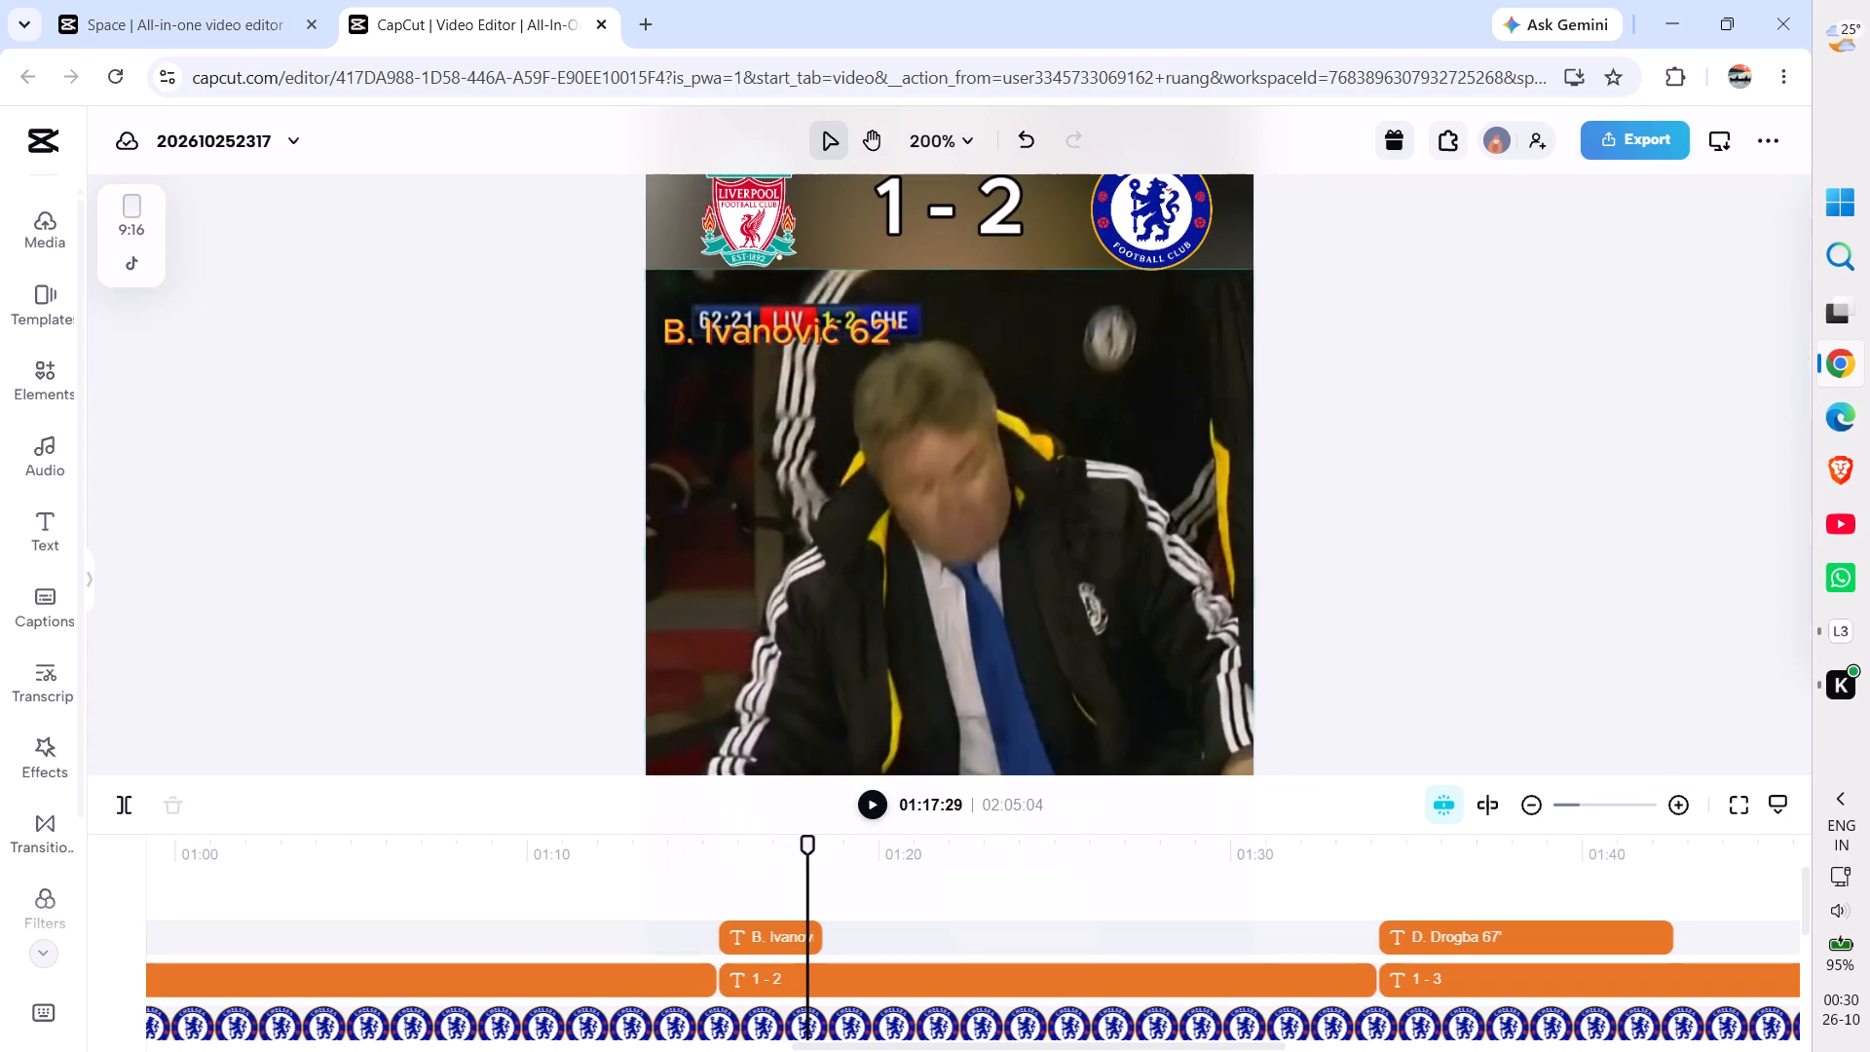
drag(766, 342, 766, 307)
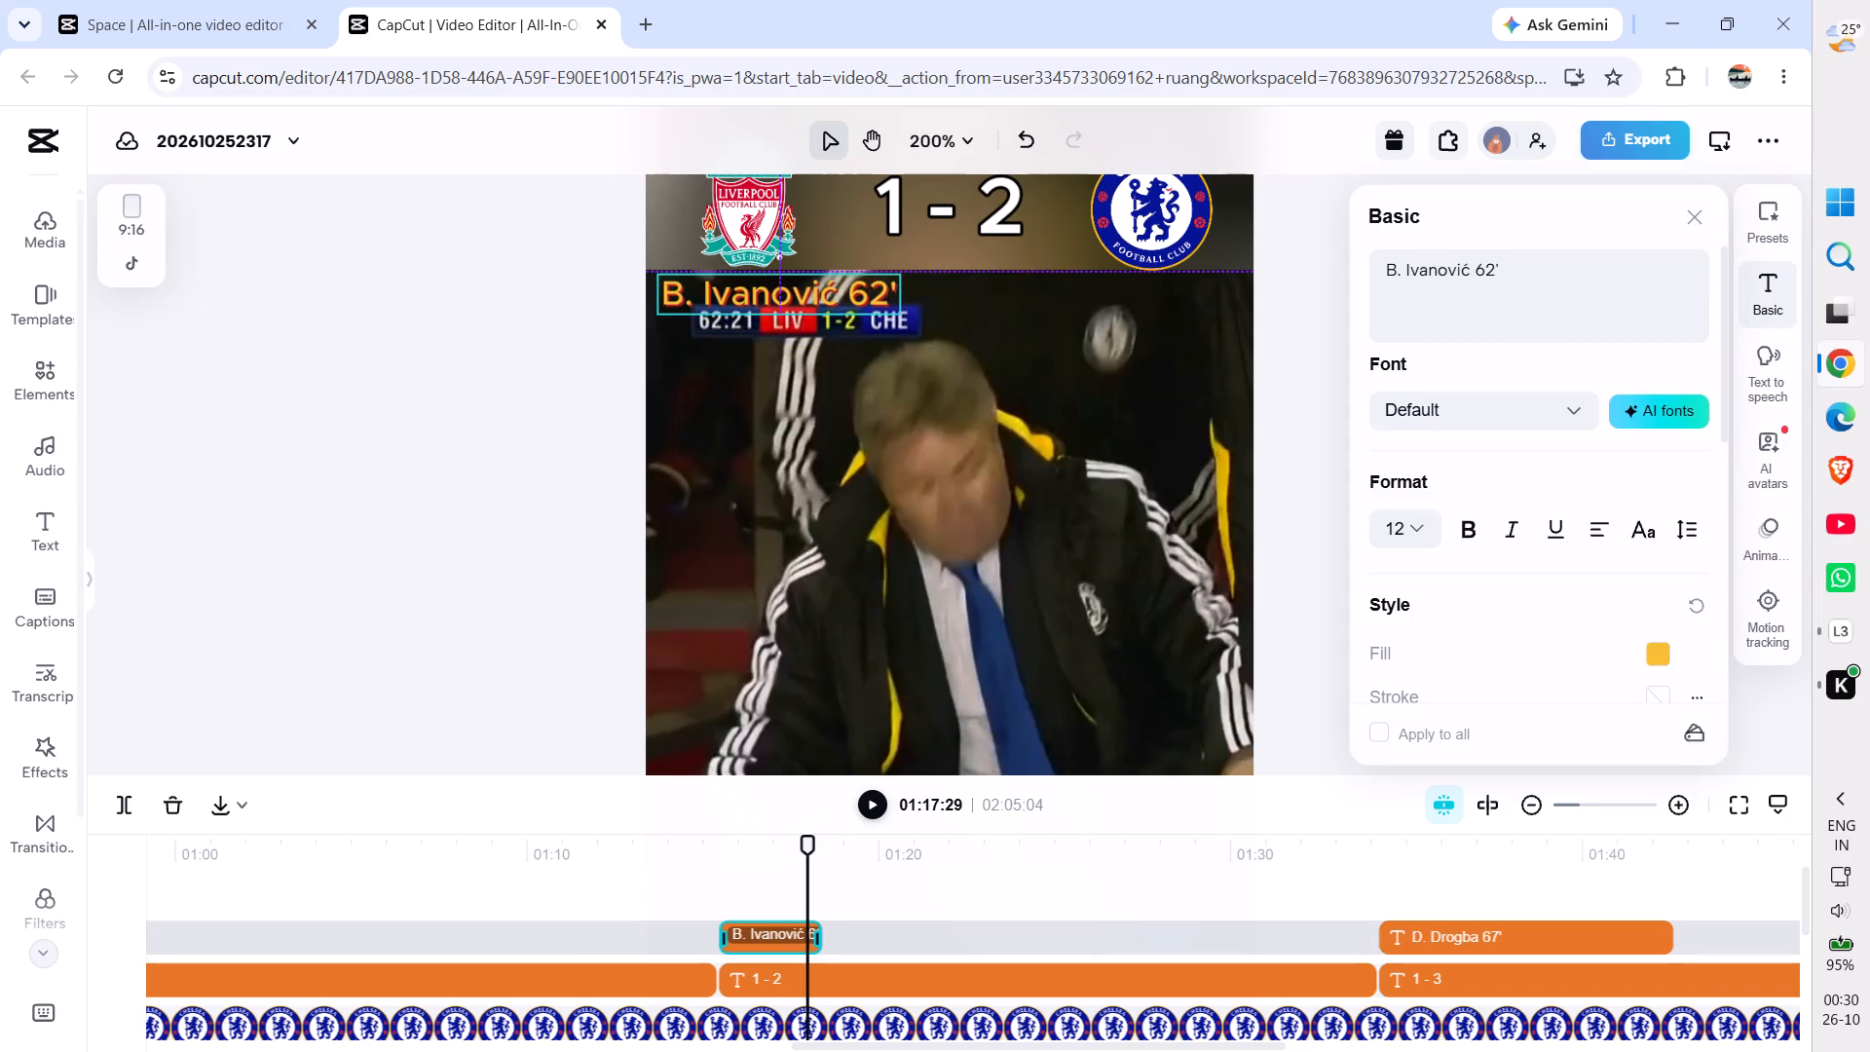
drag(766, 307, 1078, 307)
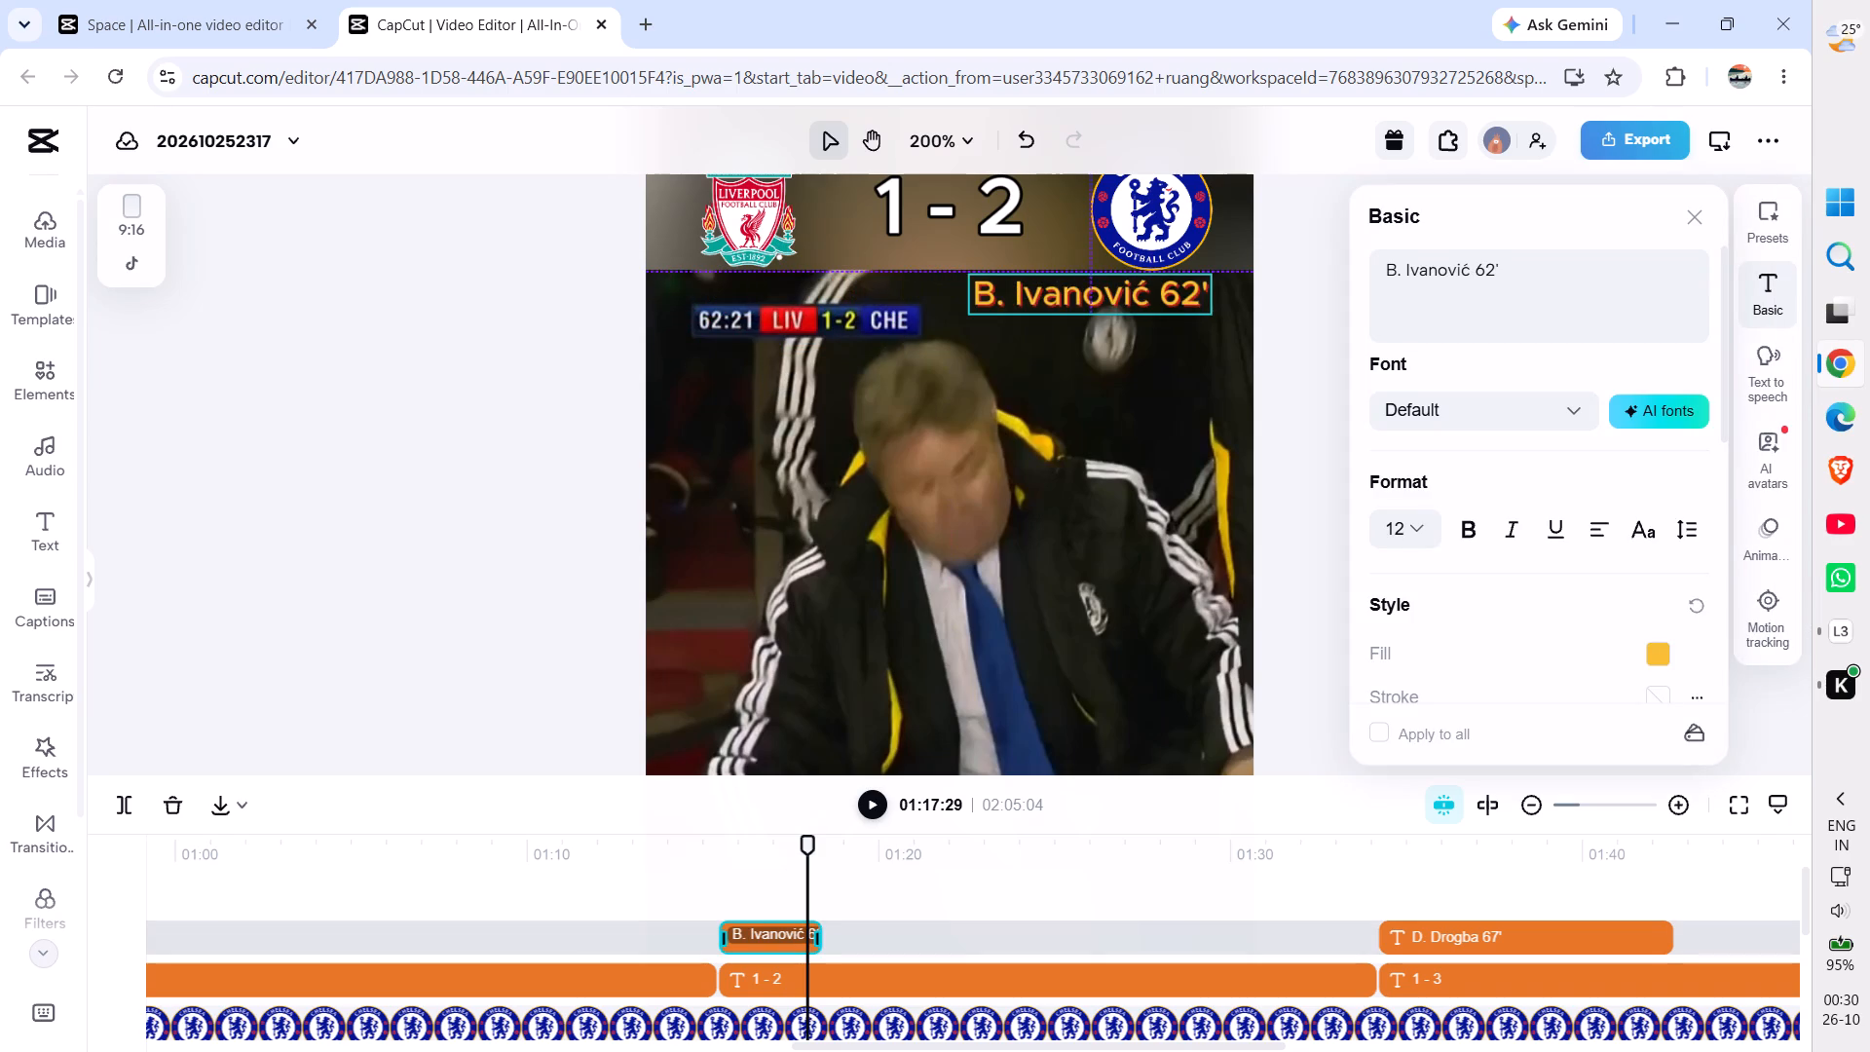
drag(1078, 307, 1104, 305)
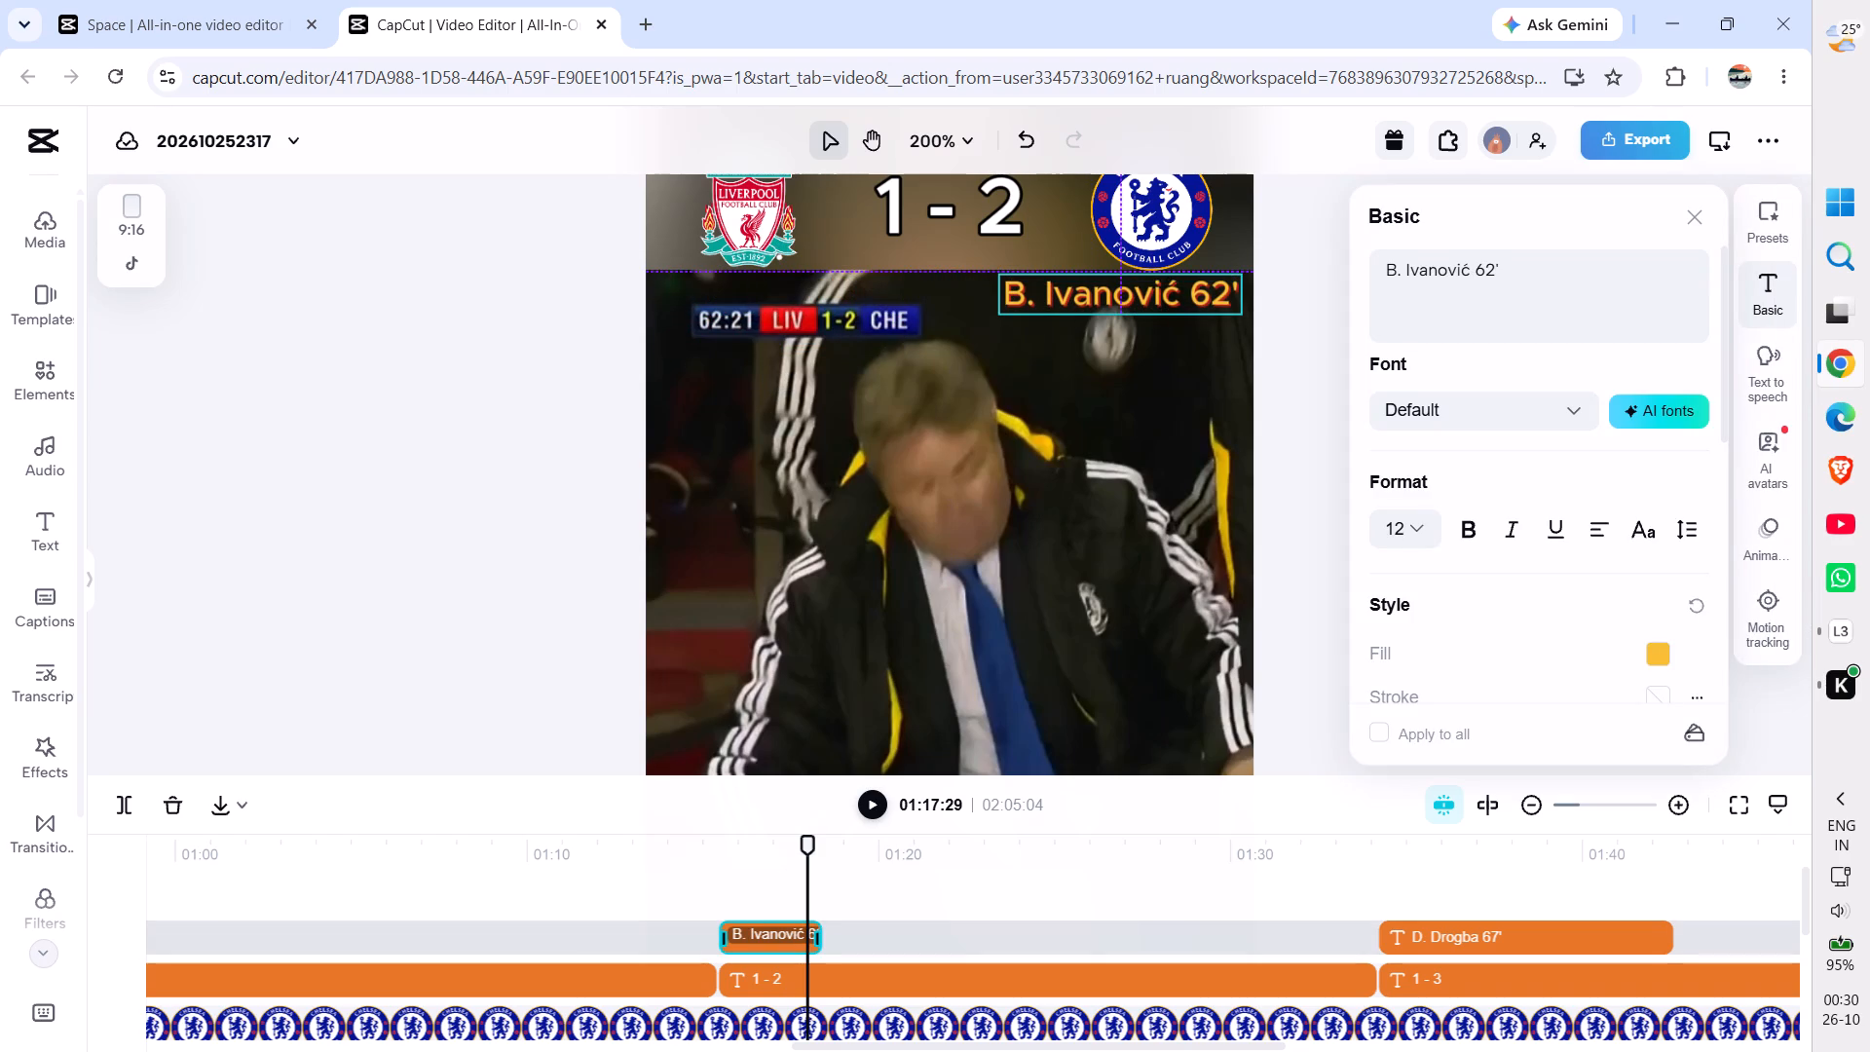
drag(1104, 305, 1104, 302)
click(278, 631)
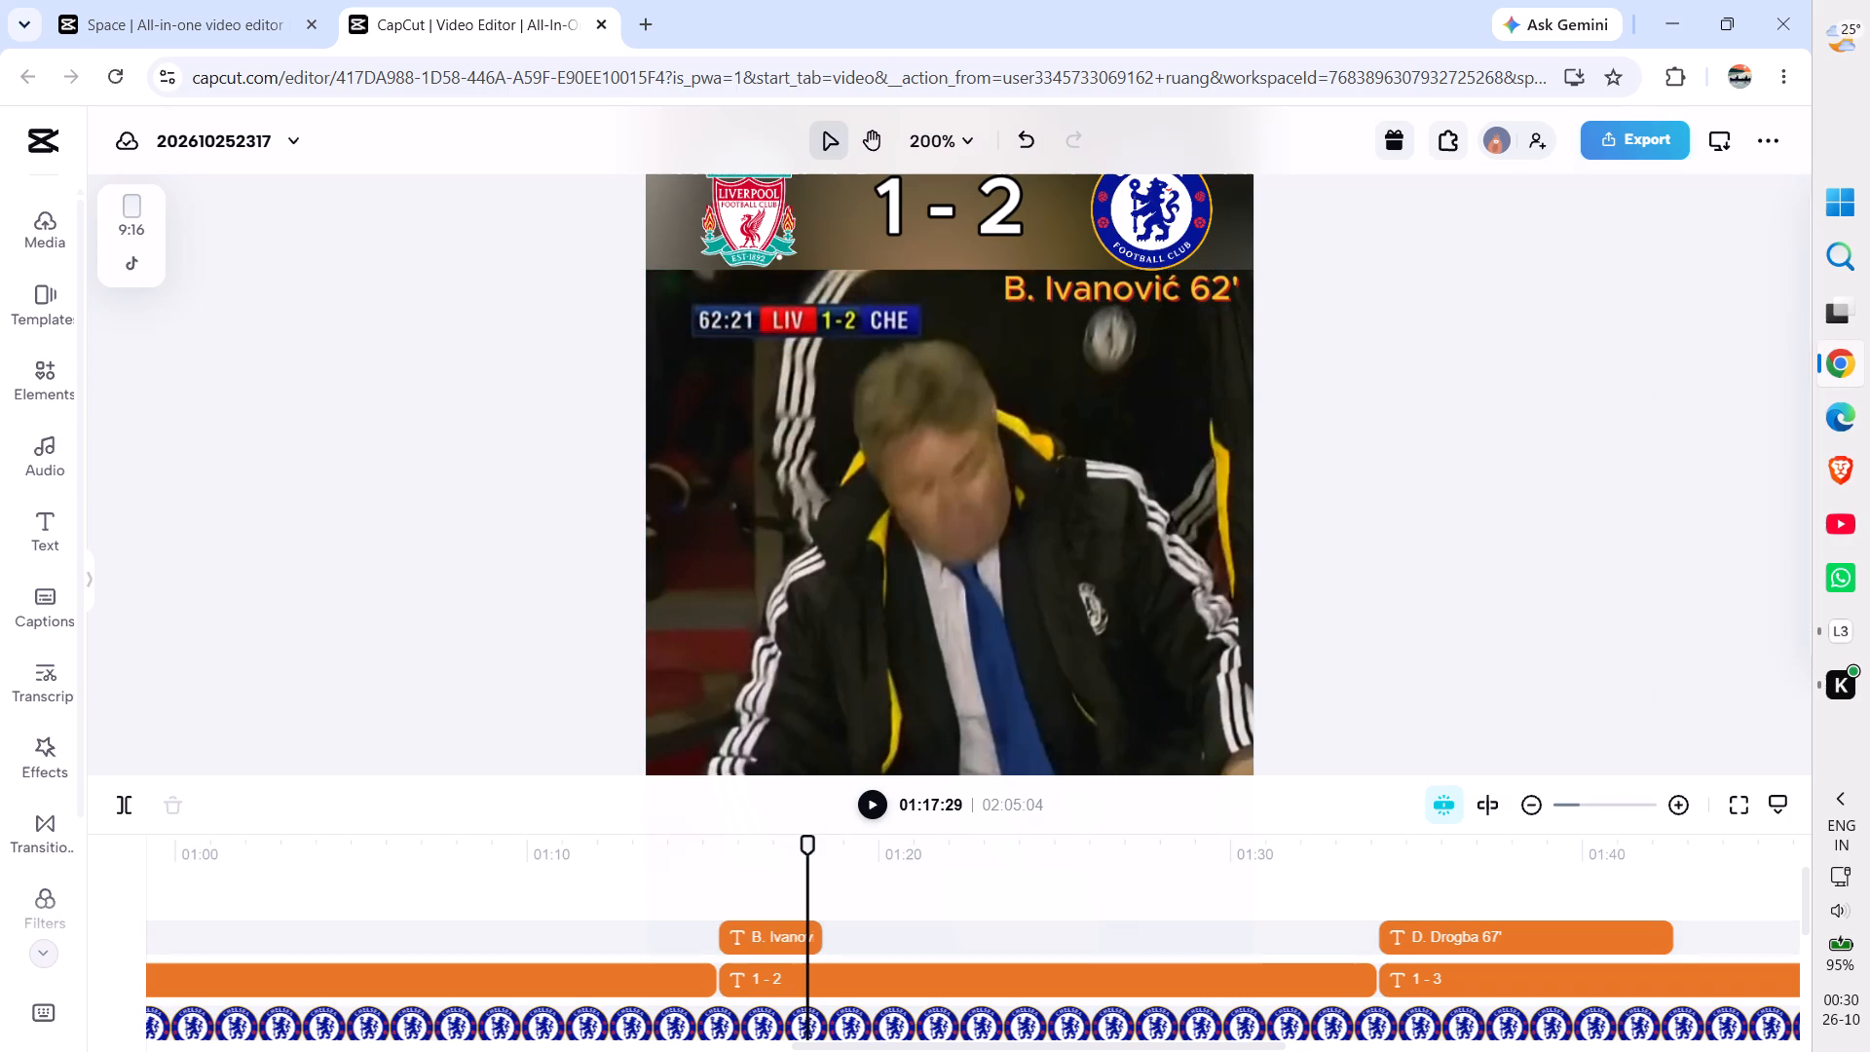
Extend the "B. Ivanović 62'" caption so it ends at 01:25:08, on the last frames of that goal's footage.
key(space)
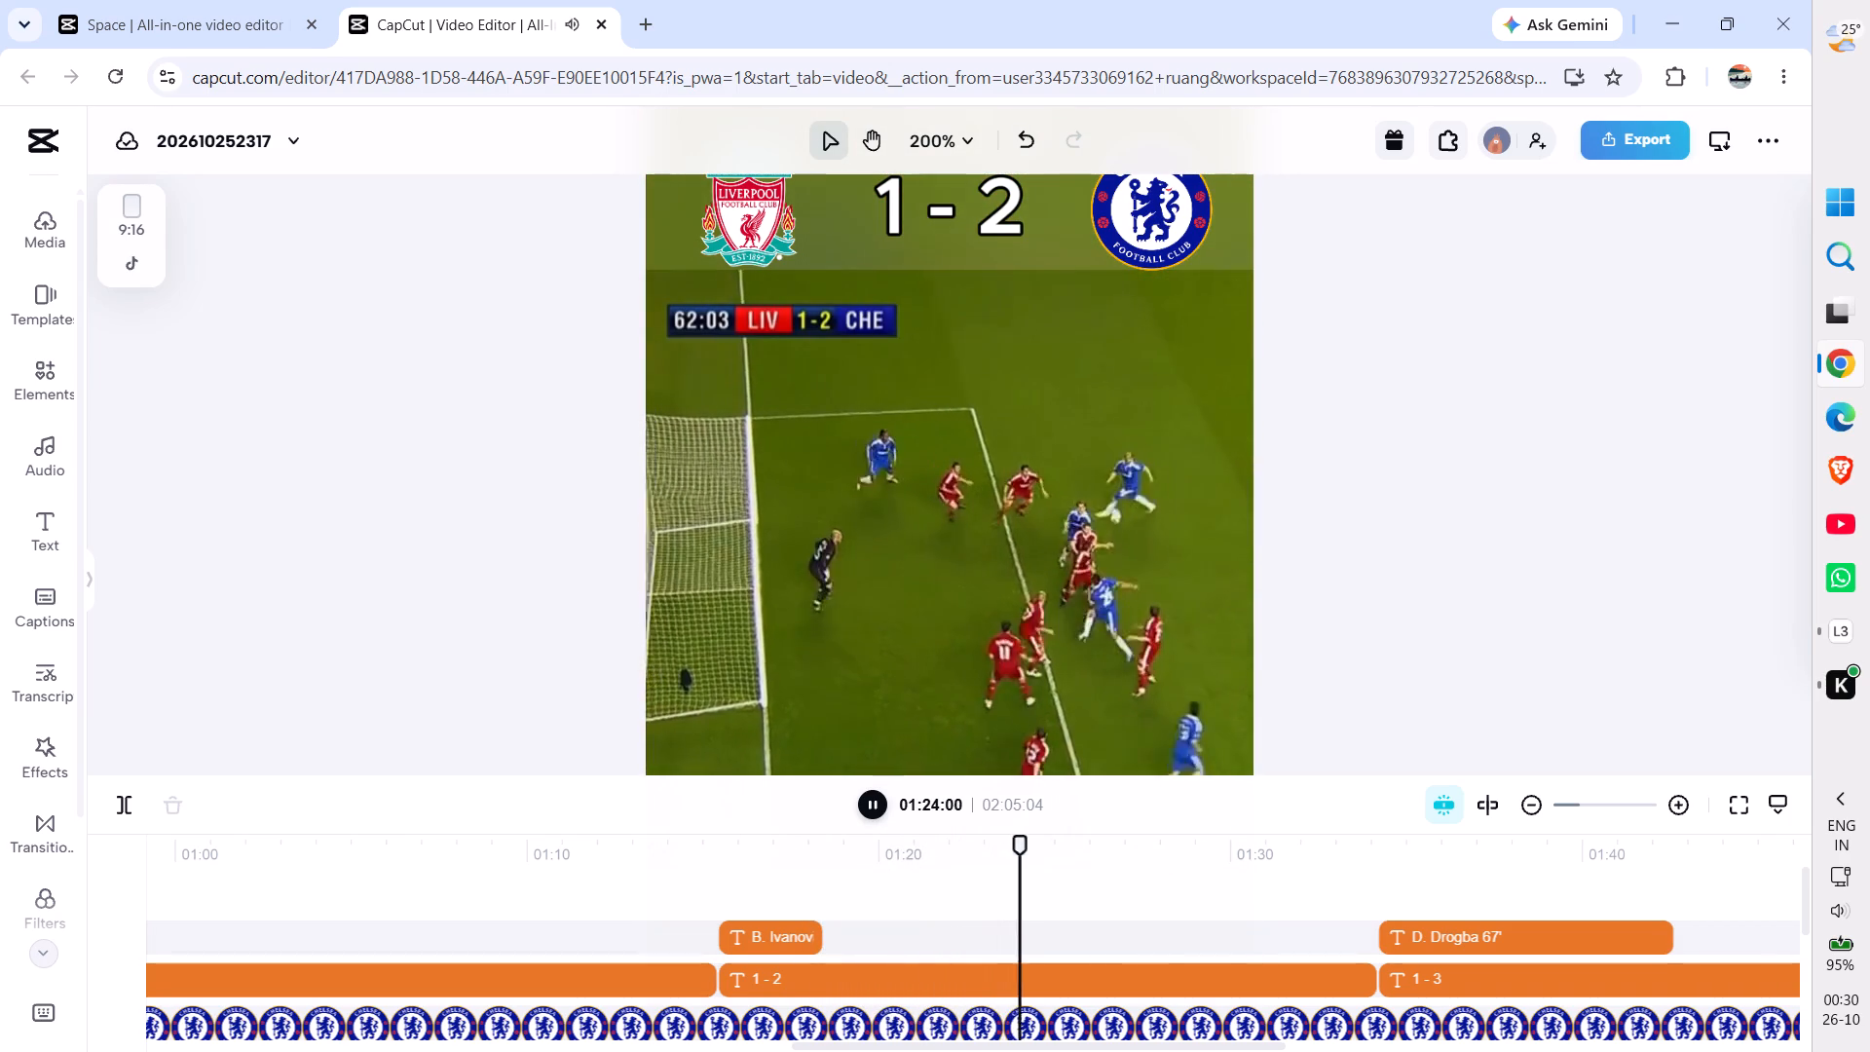
key(space)
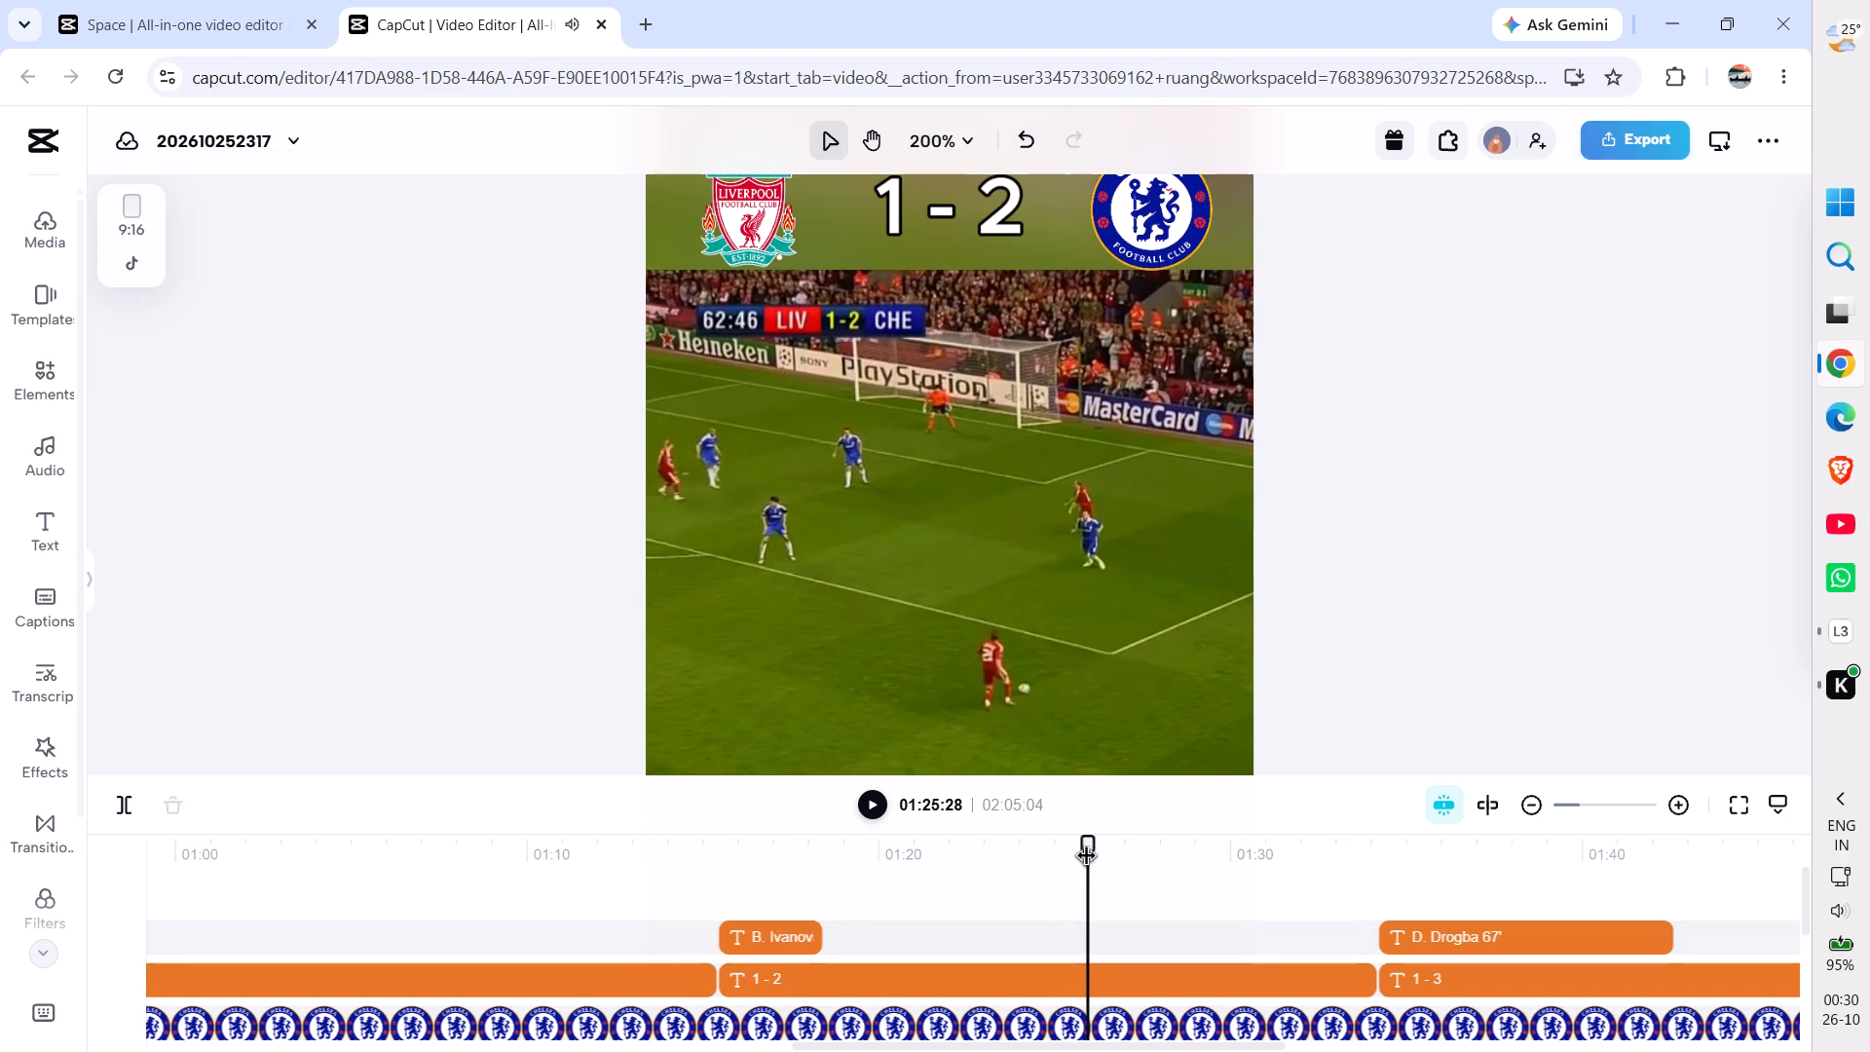
drag(1087, 858, 1066, 858)
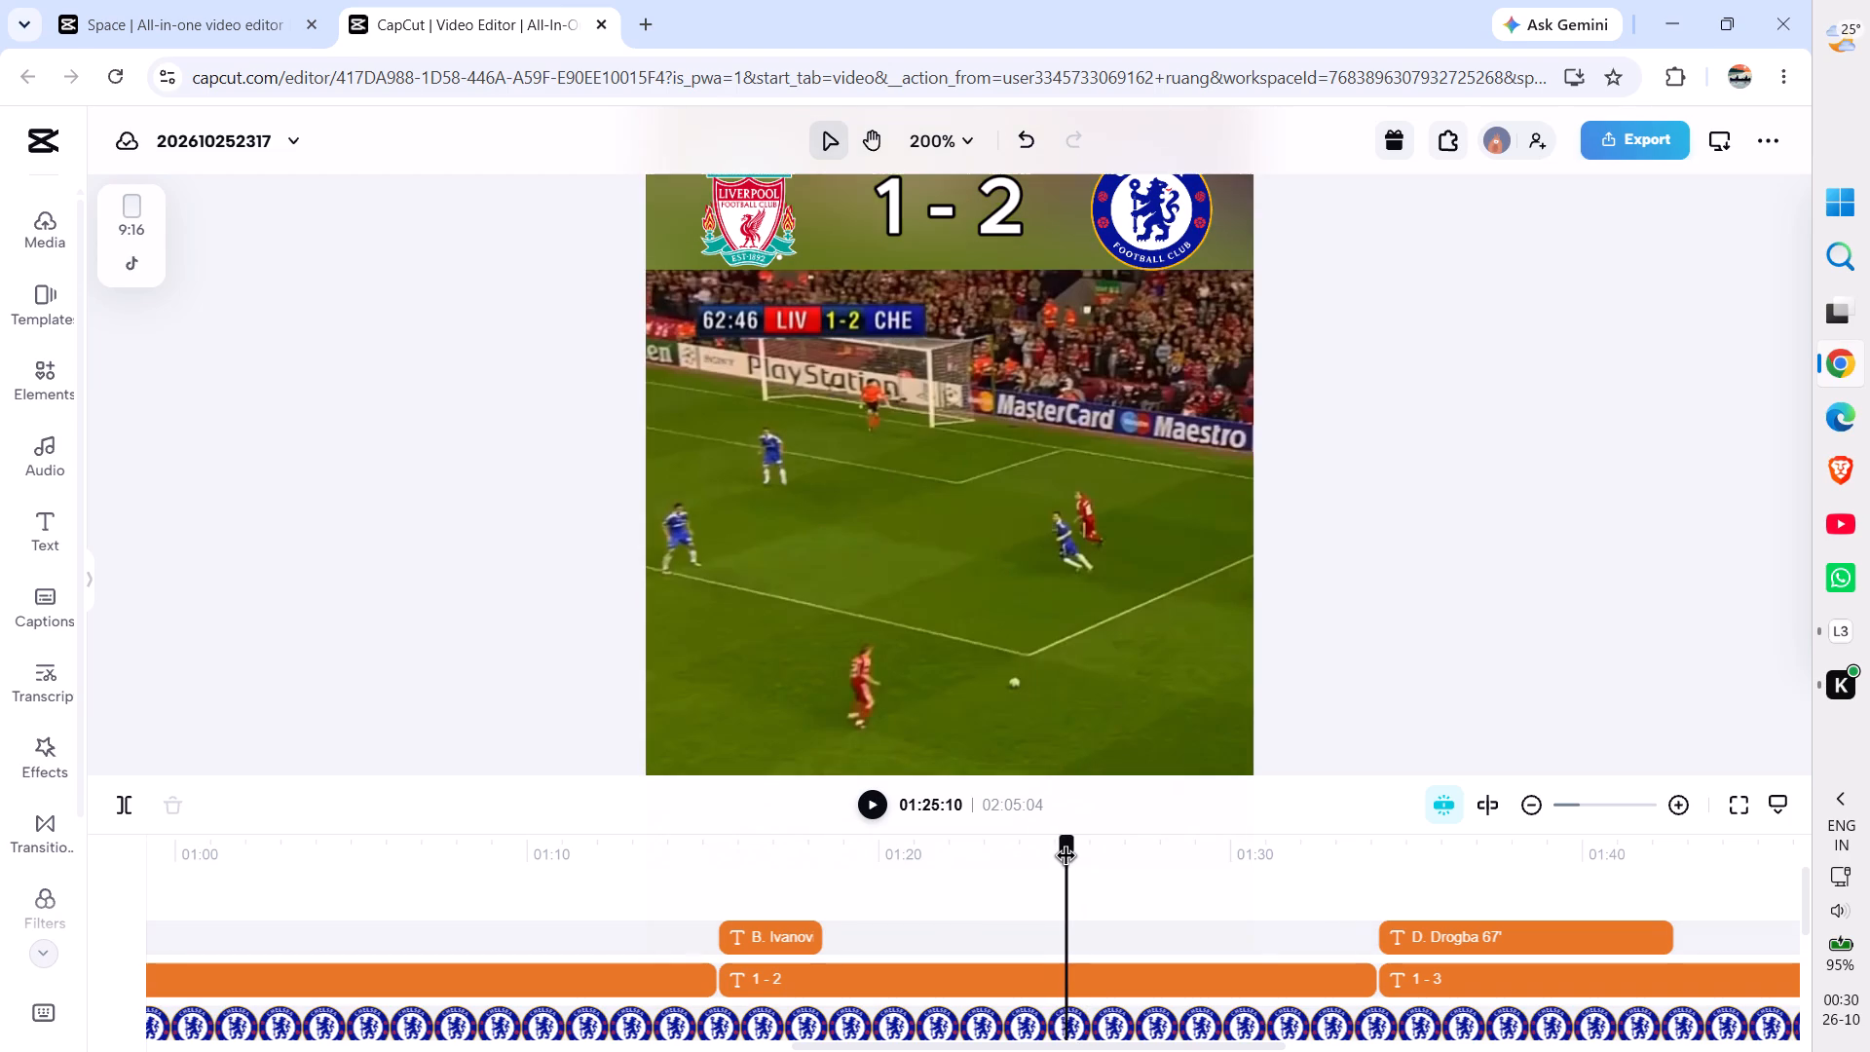
drag(1066, 858, 1065, 858)
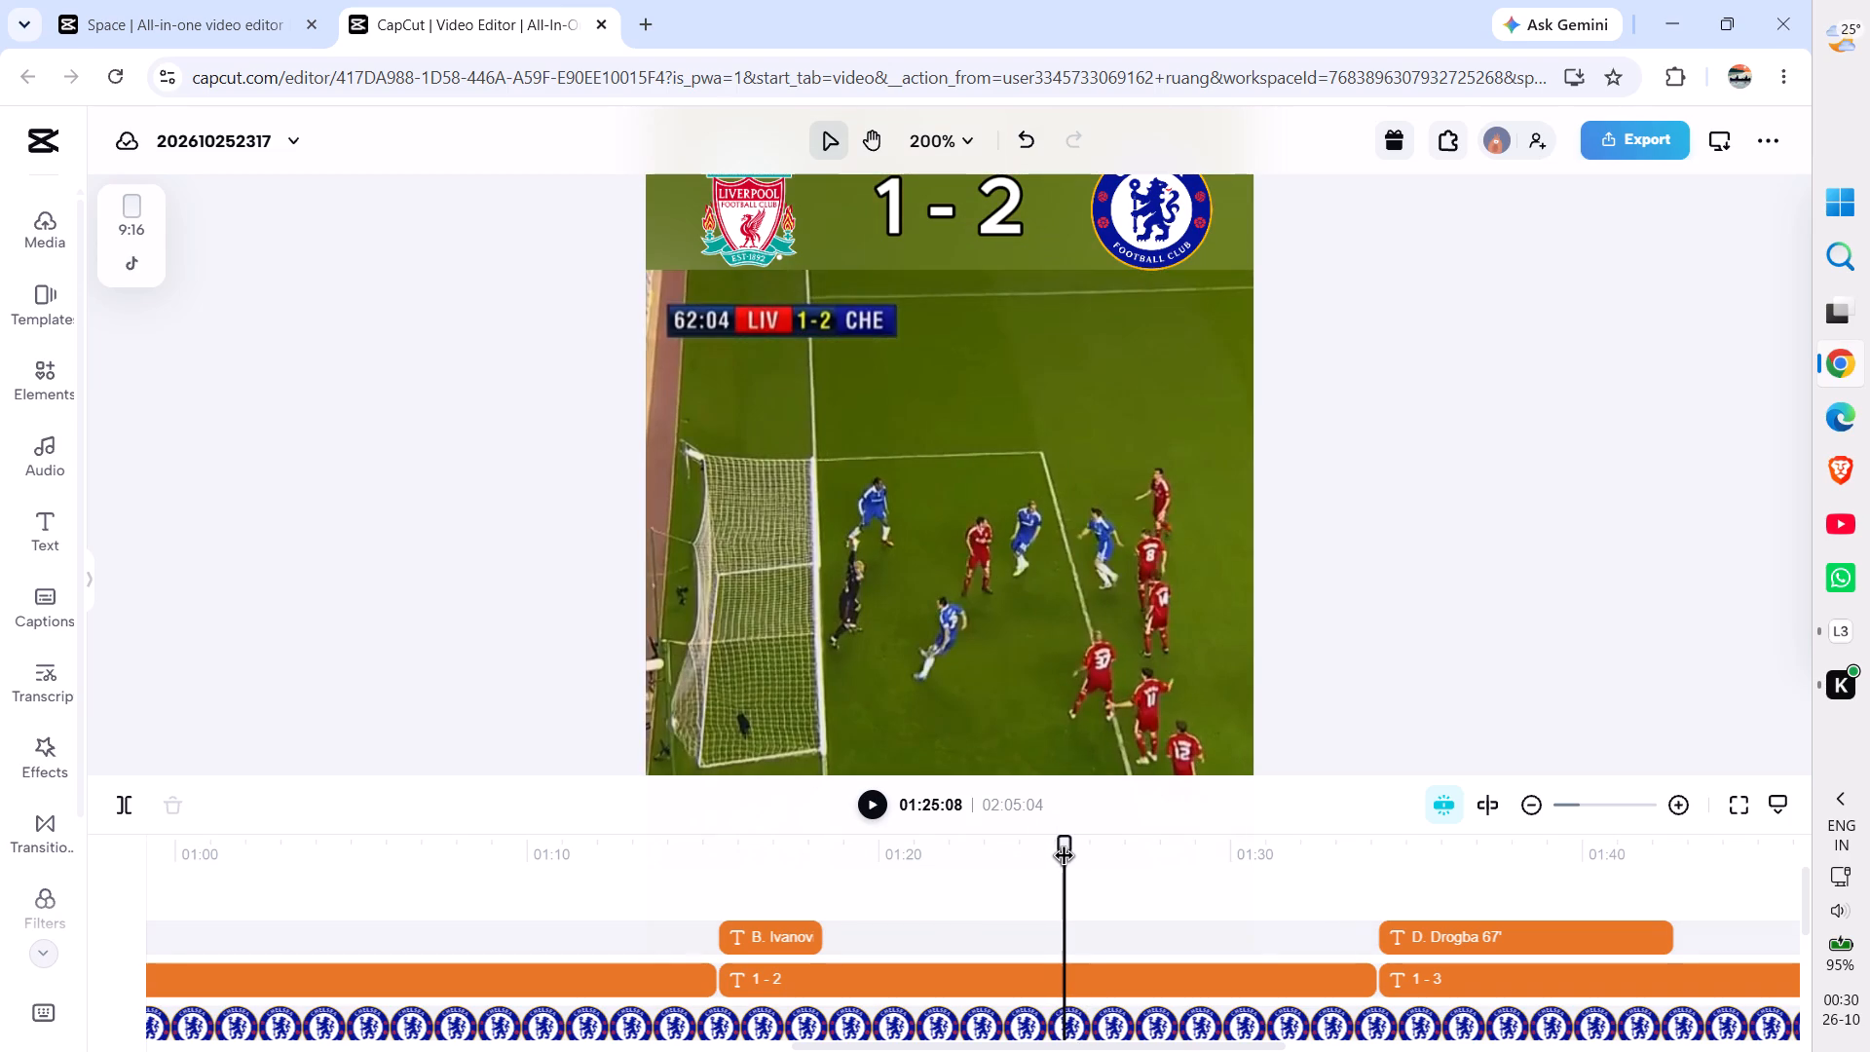
click(799, 934)
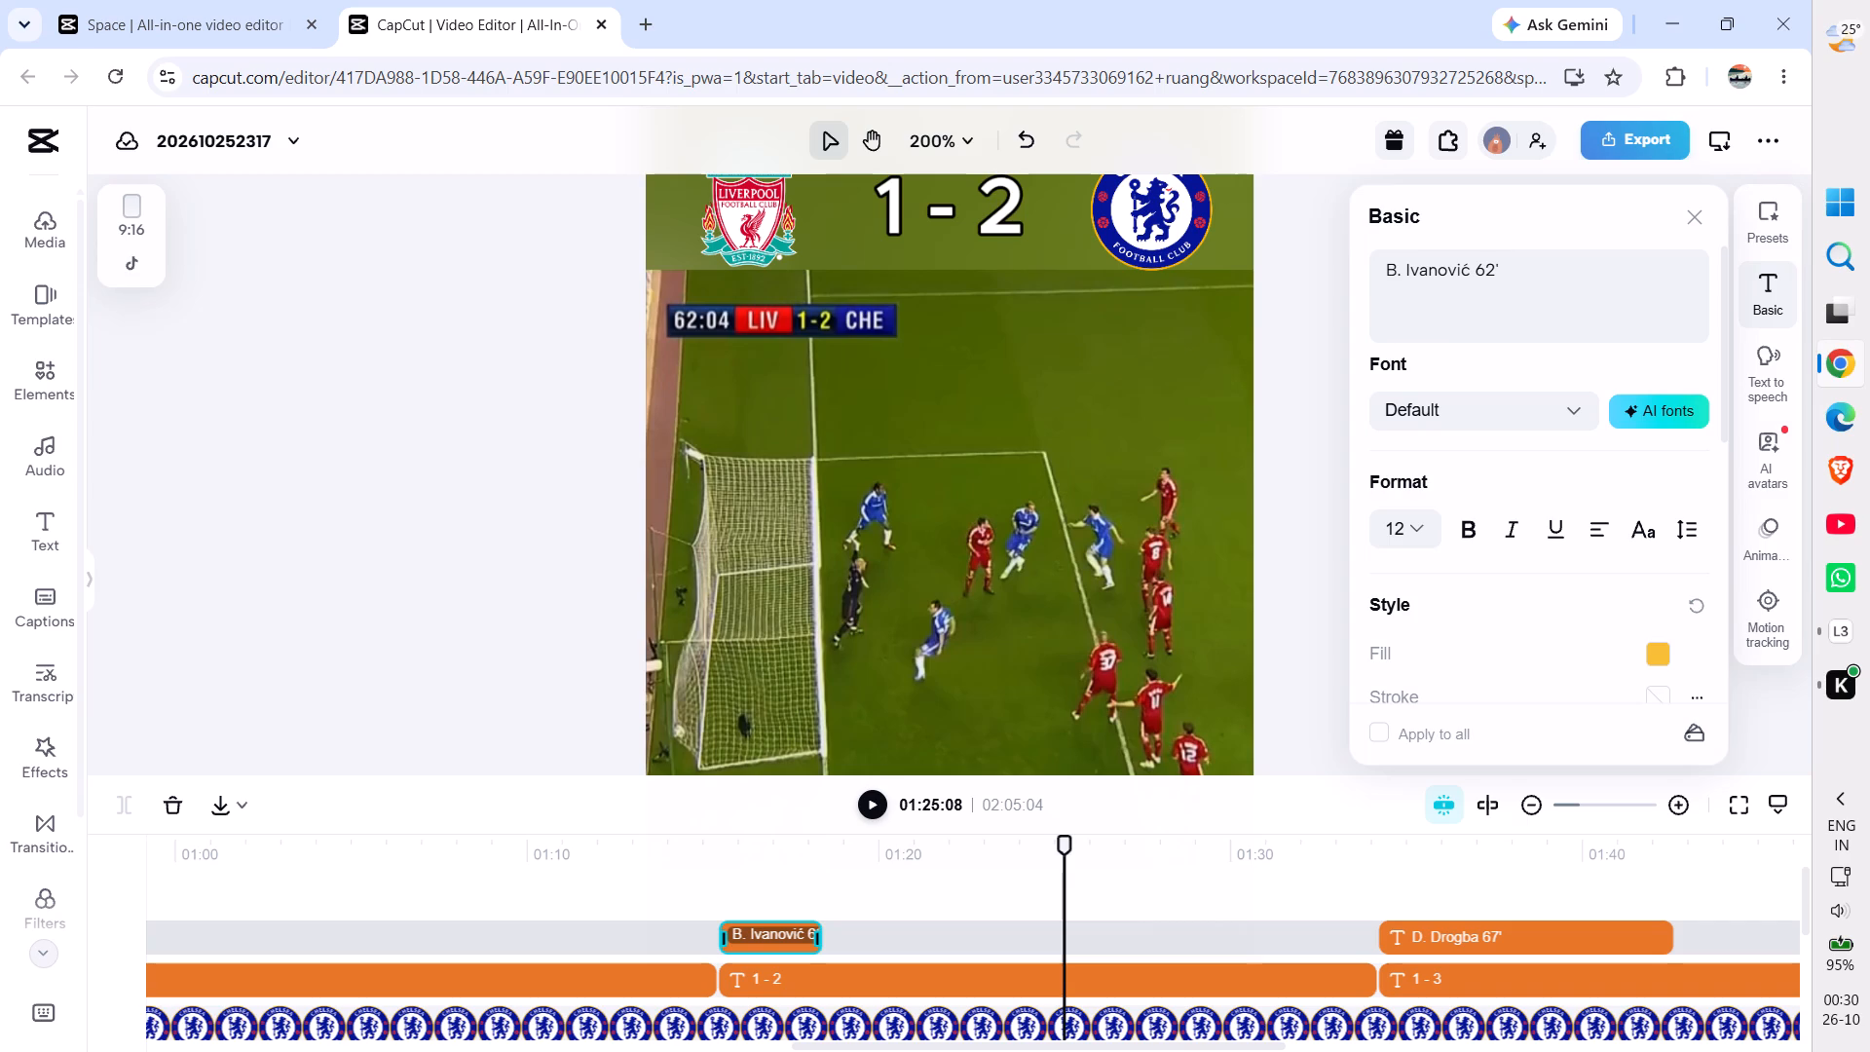
drag(816, 936, 1056, 949)
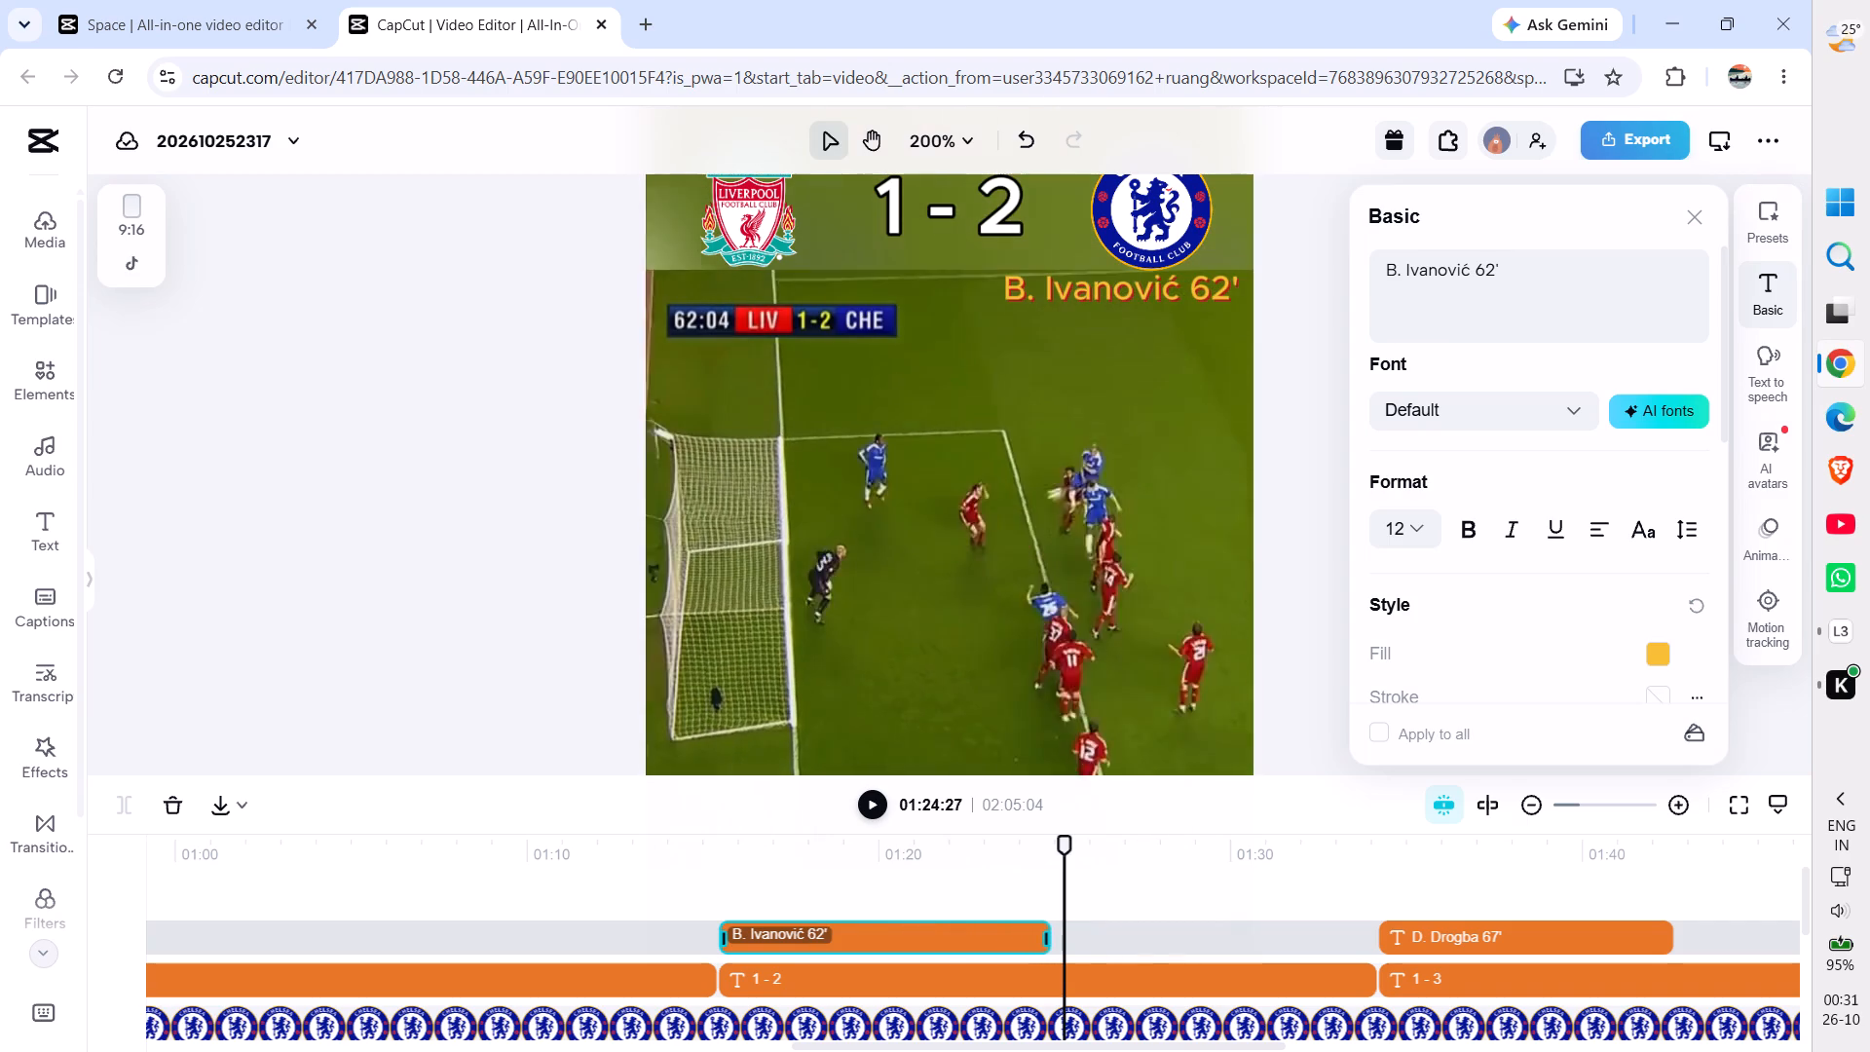
drag(1056, 949, 1060, 949)
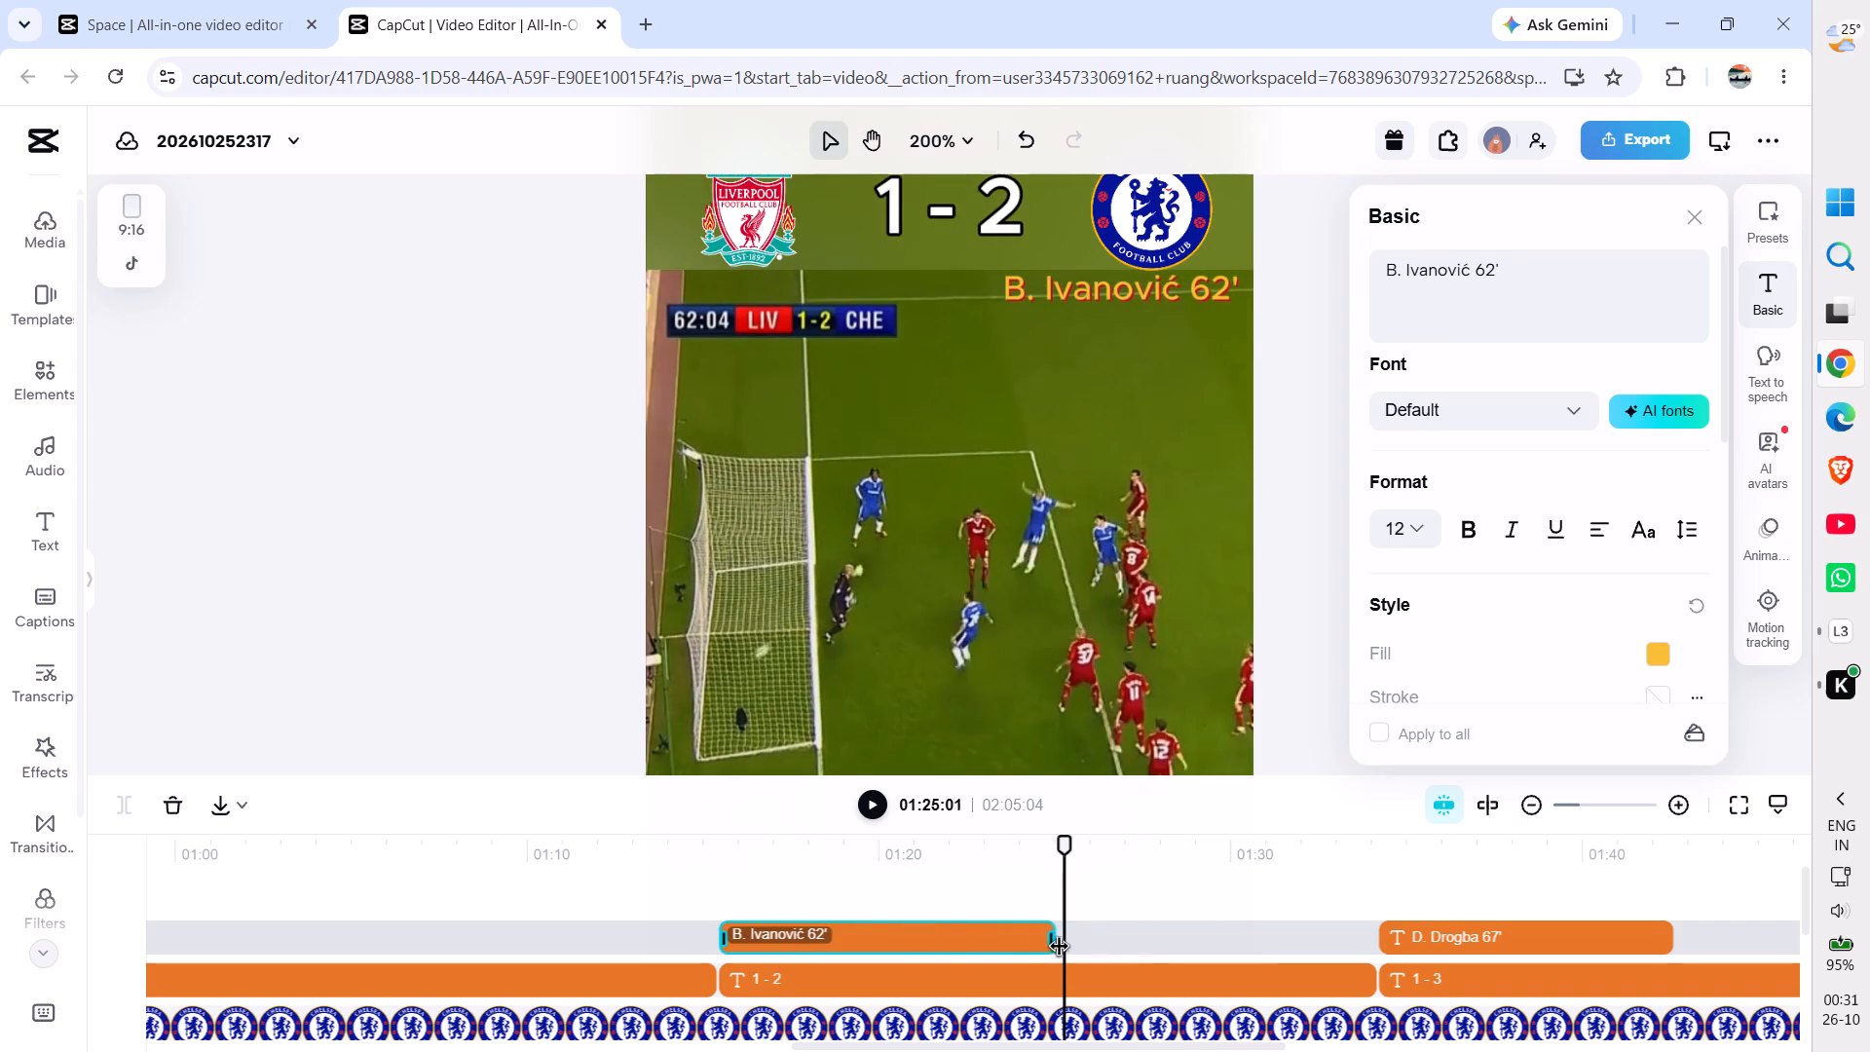
drag(1060, 949, 1064, 949)
Extend the "B. Ivanović 39'" caption so it ends at about 00:43:19, on the last frames of that goal's footage.
scroll(596, 909, right, 4)
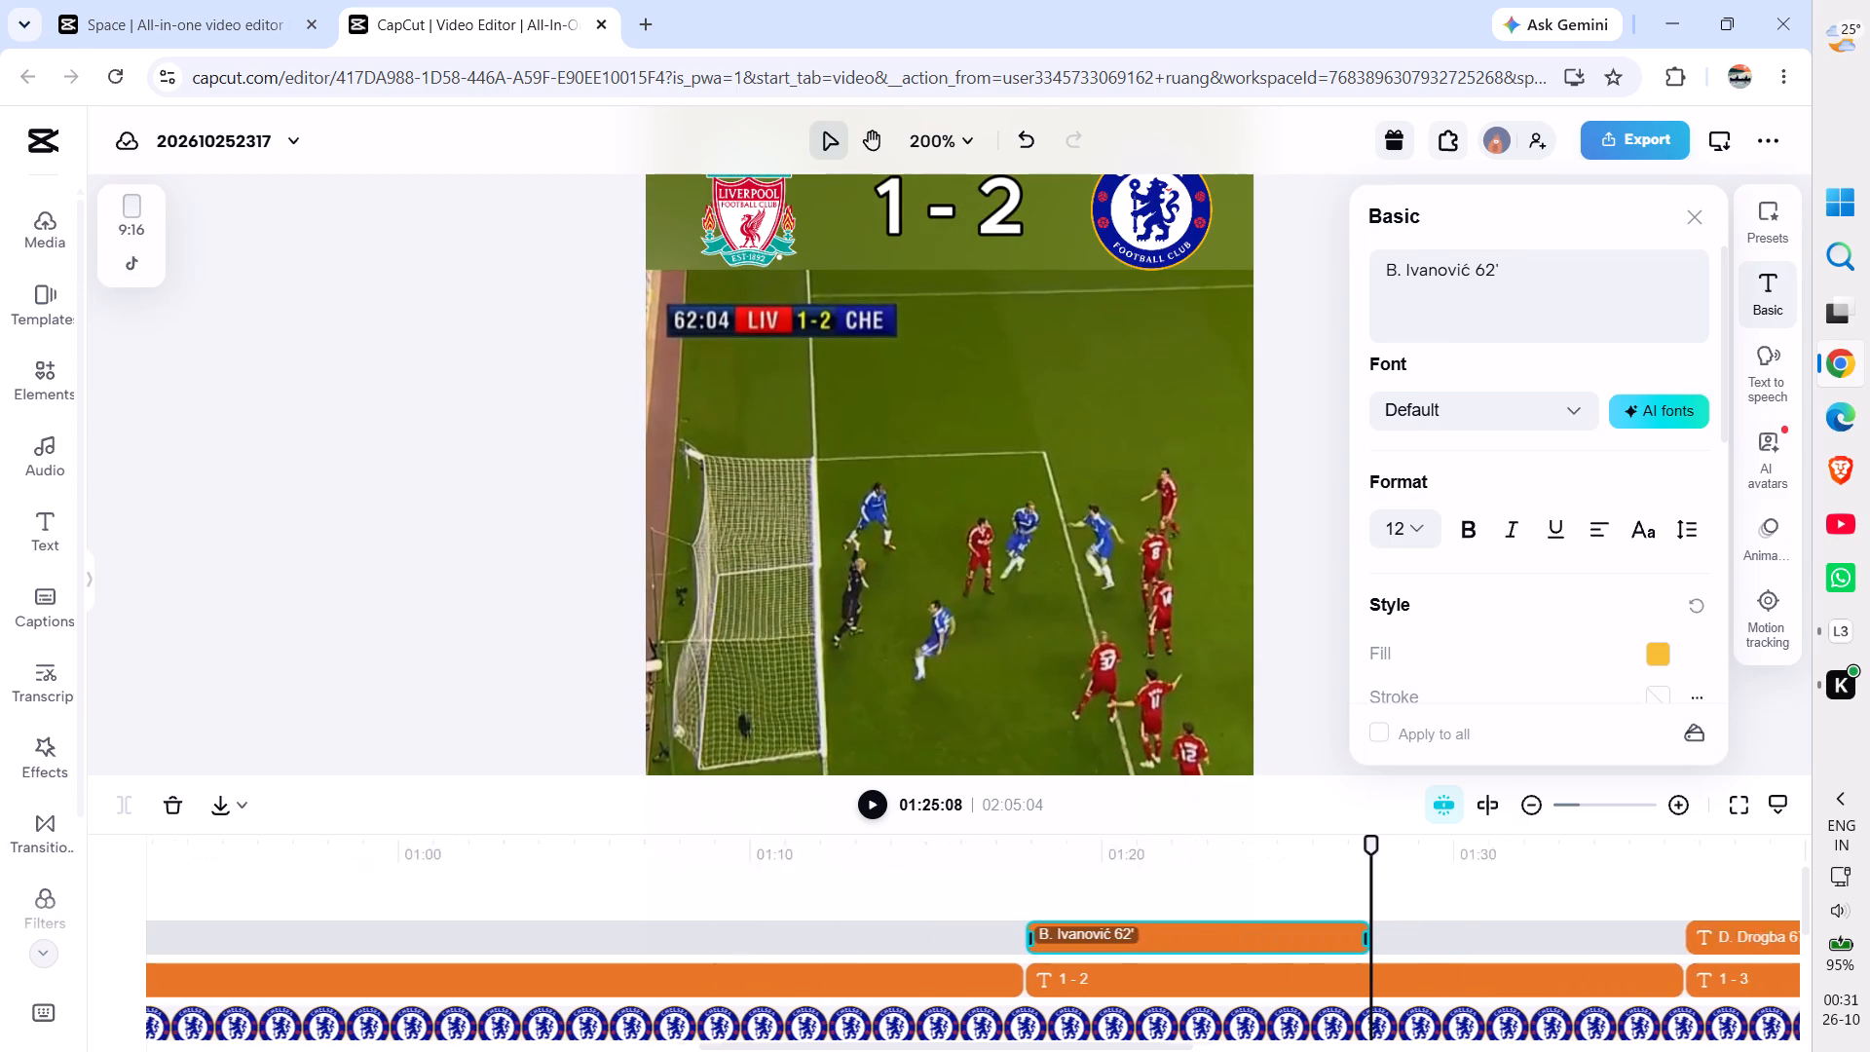
scroll(596, 909, right, 4)
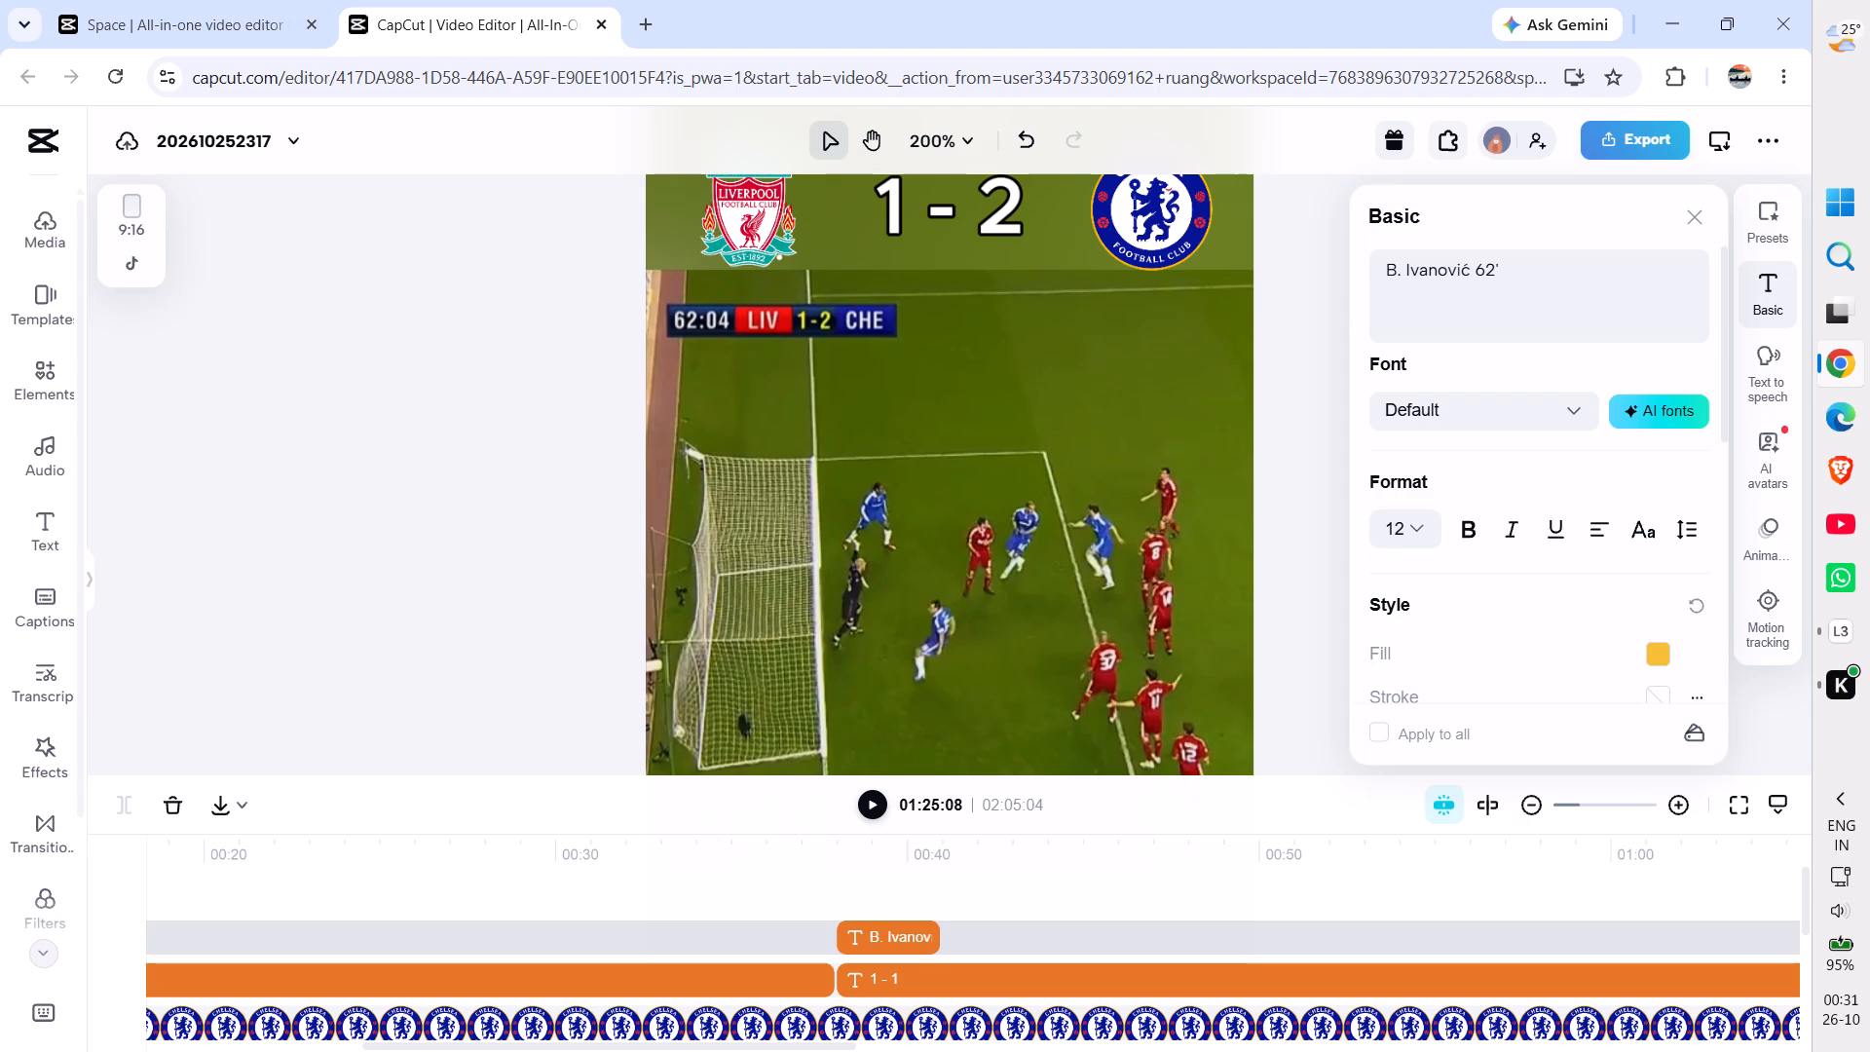
click(756, 904)
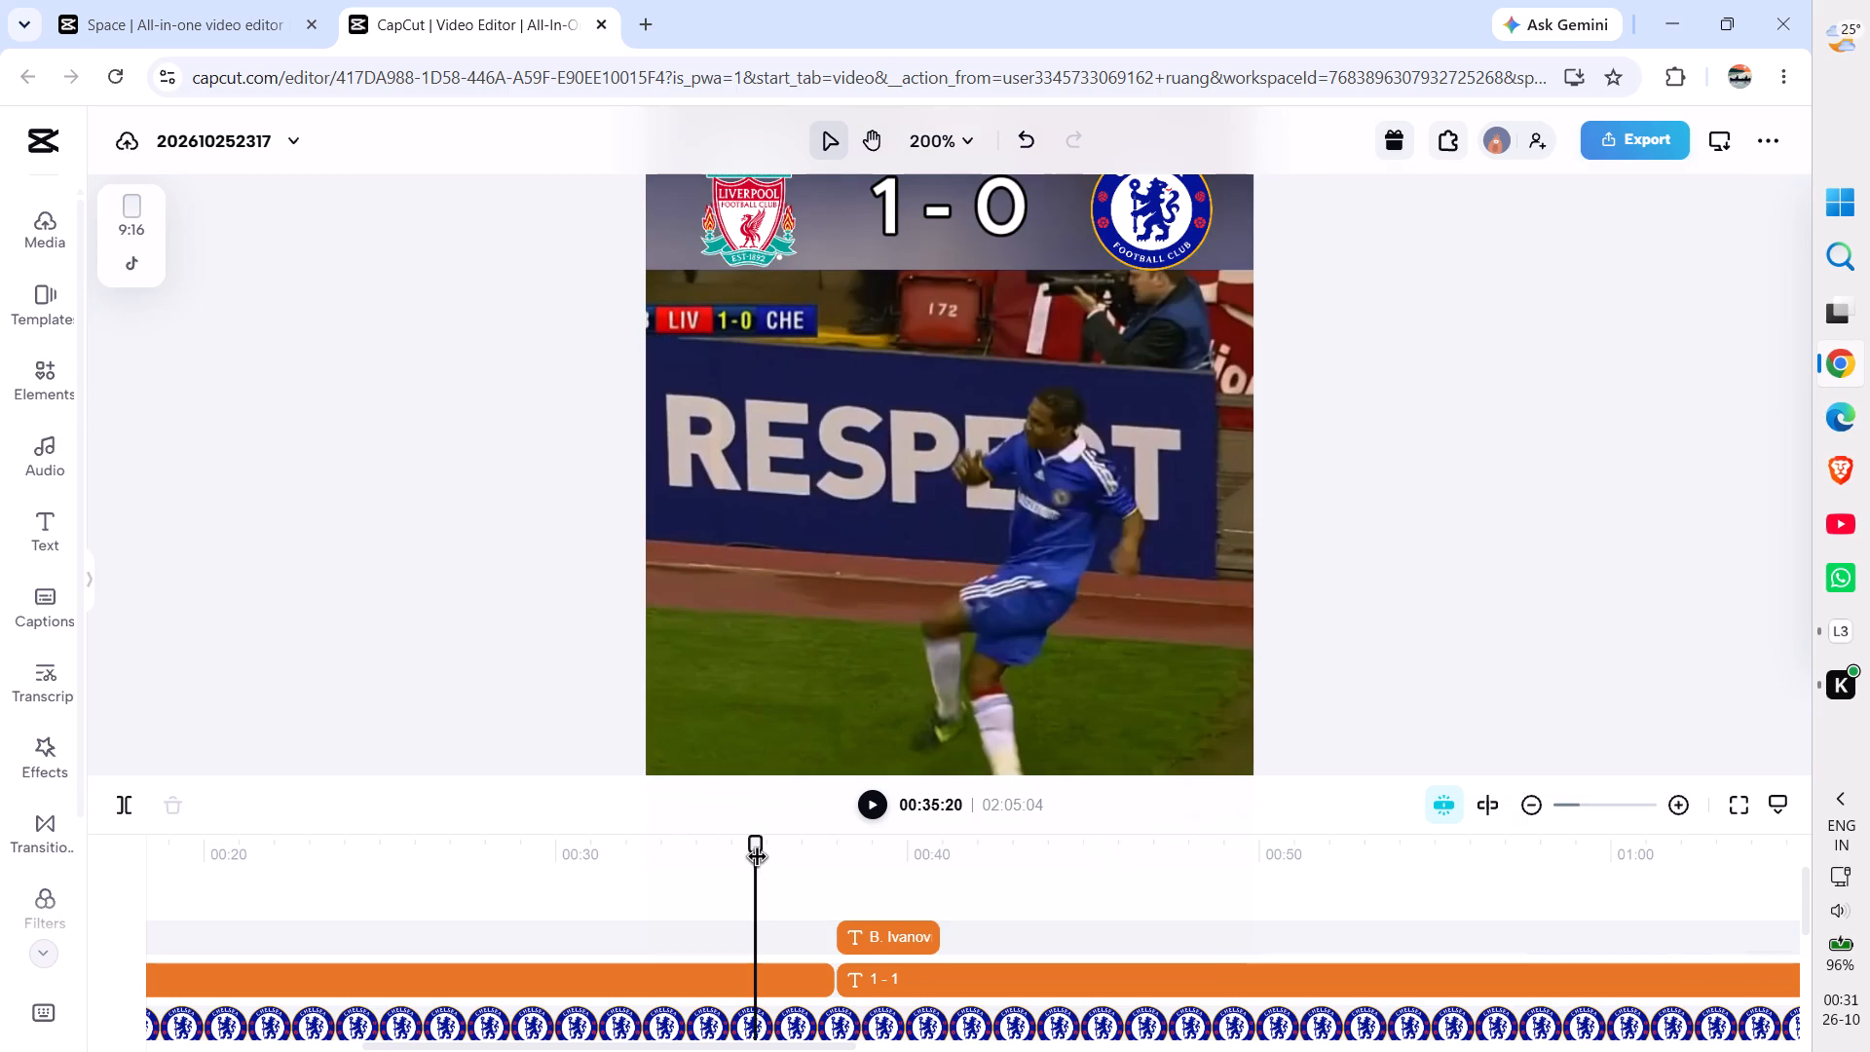
drag(758, 859, 899, 864)
key(space)
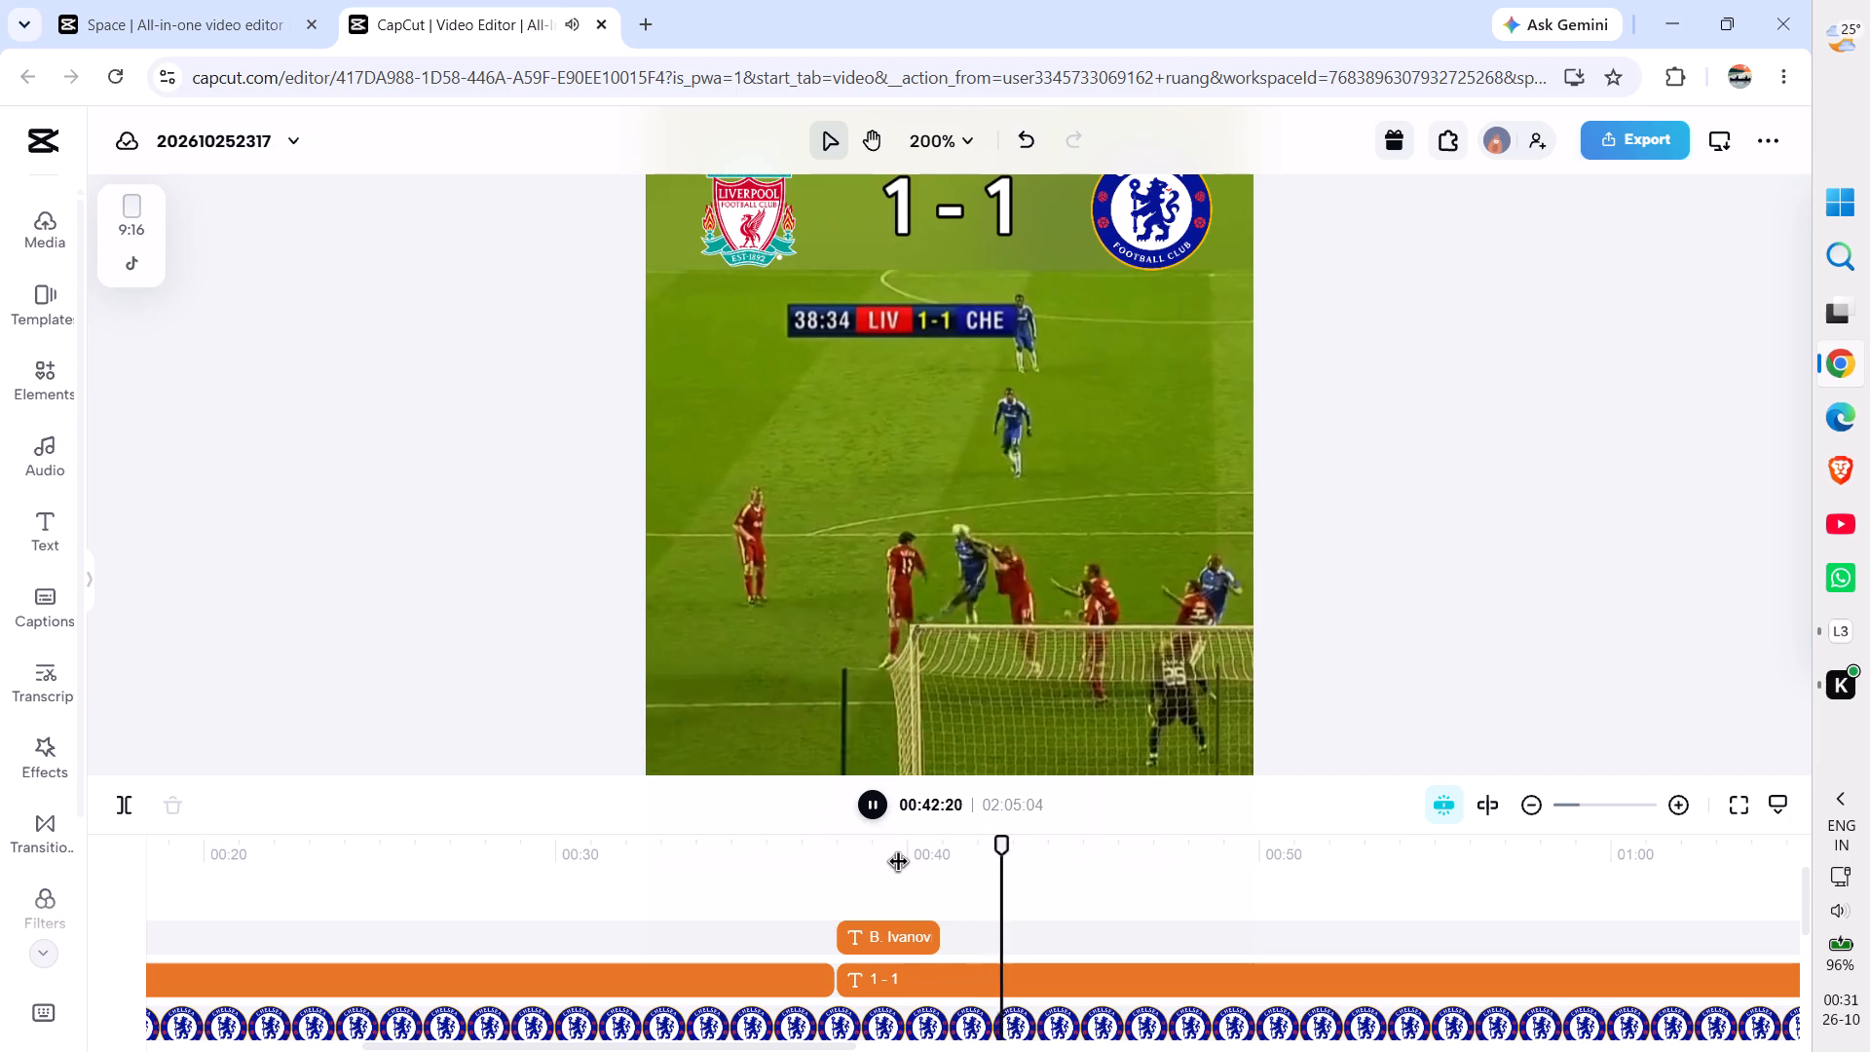
key(space)
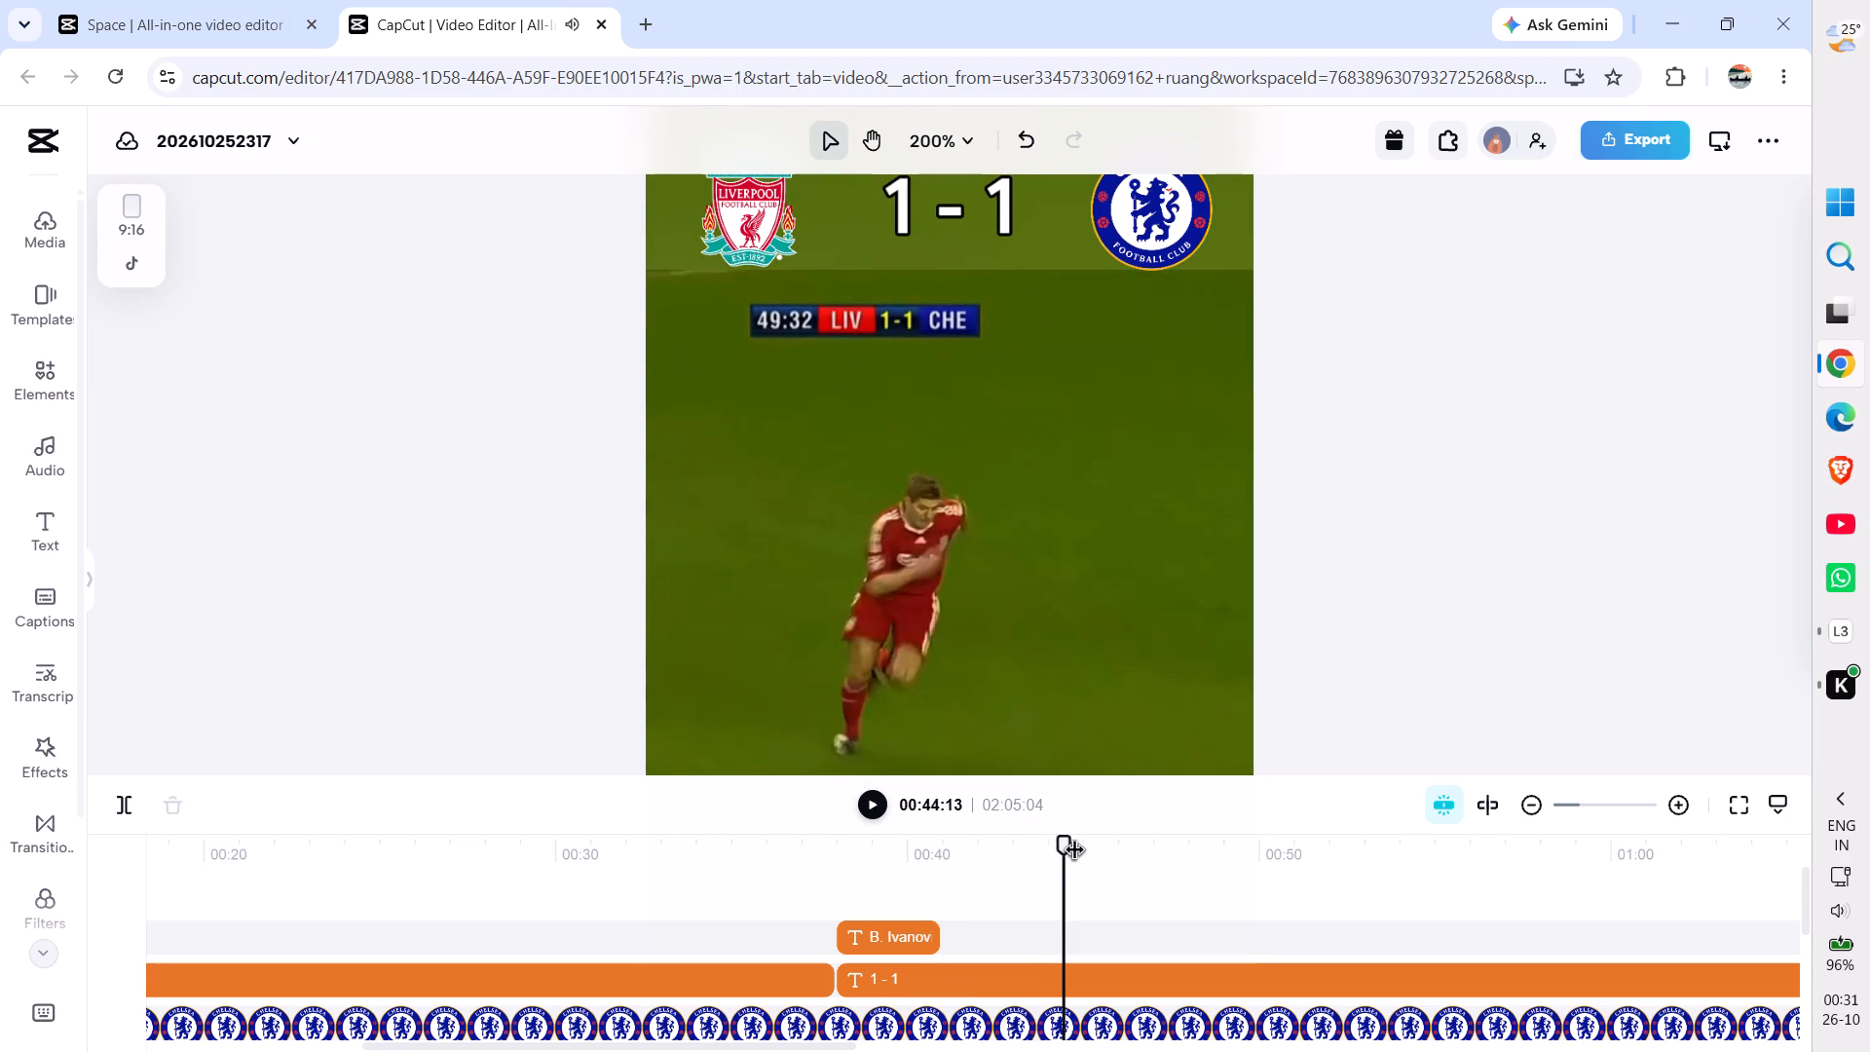
drag(1073, 852, 1055, 852)
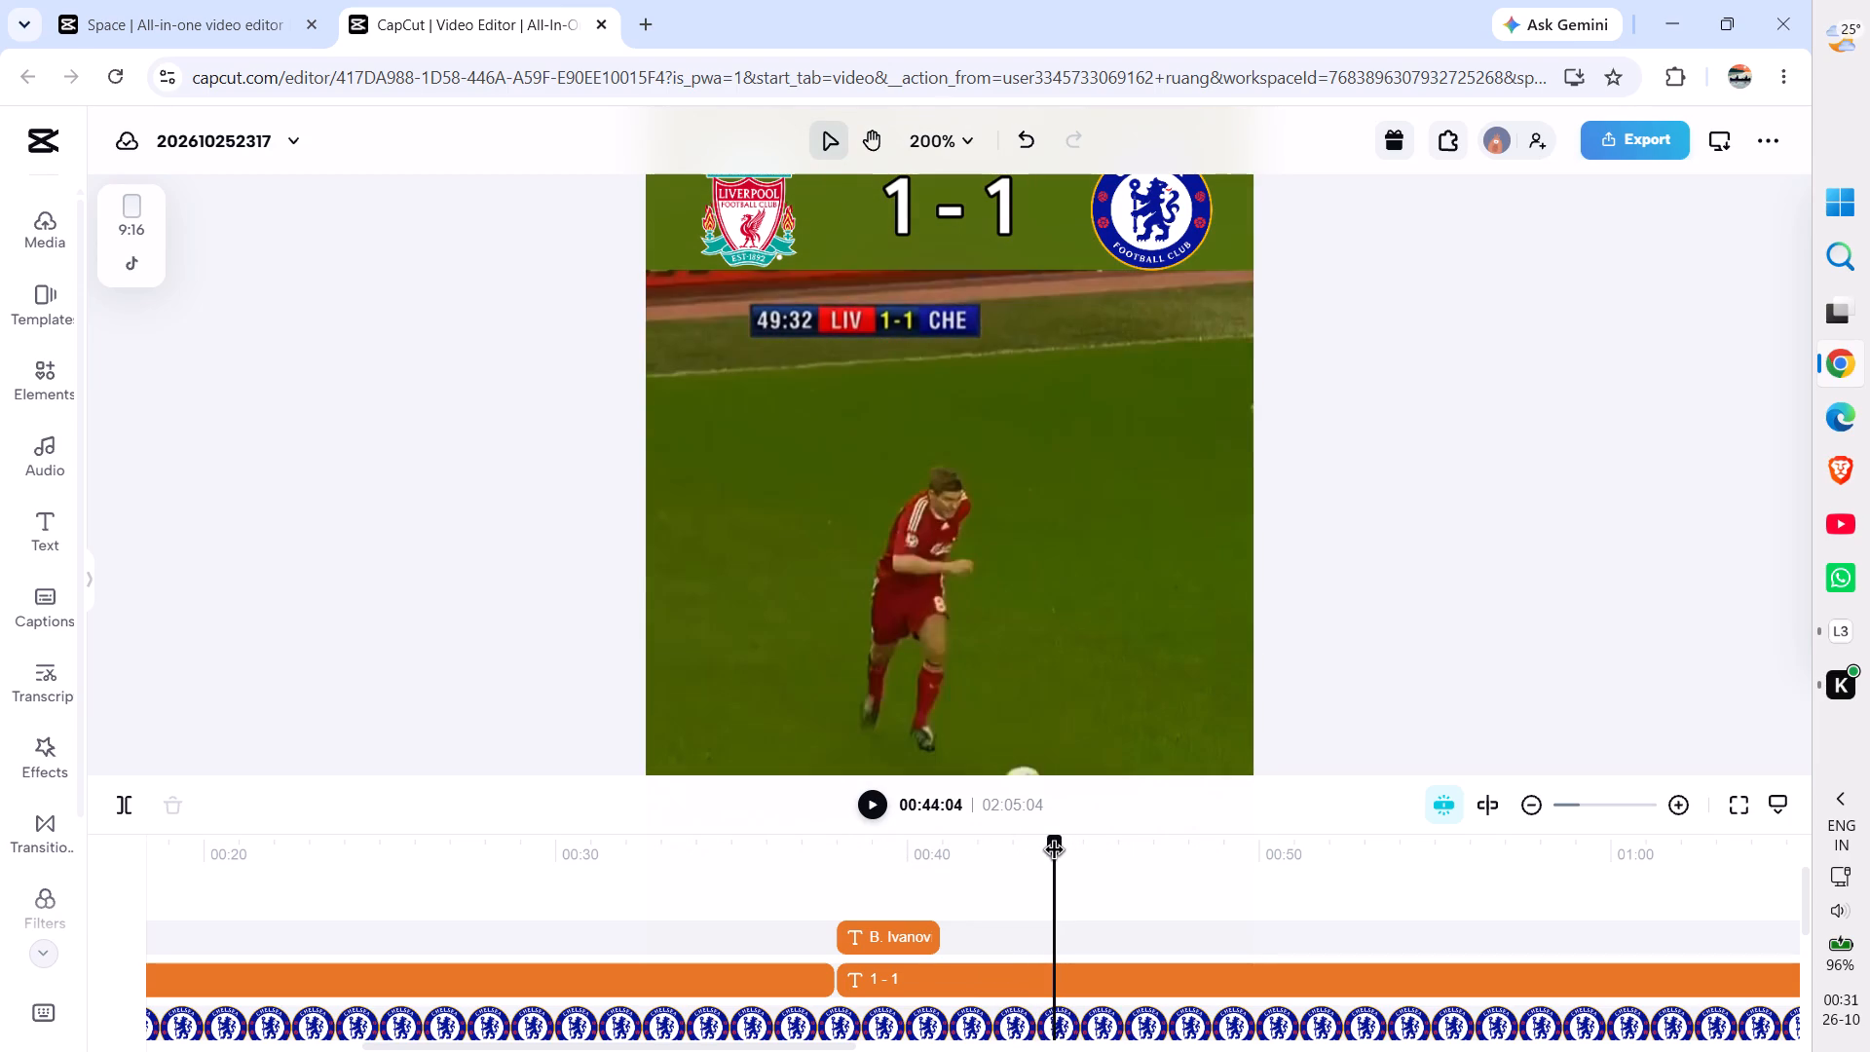
drag(1055, 852, 1042, 857)
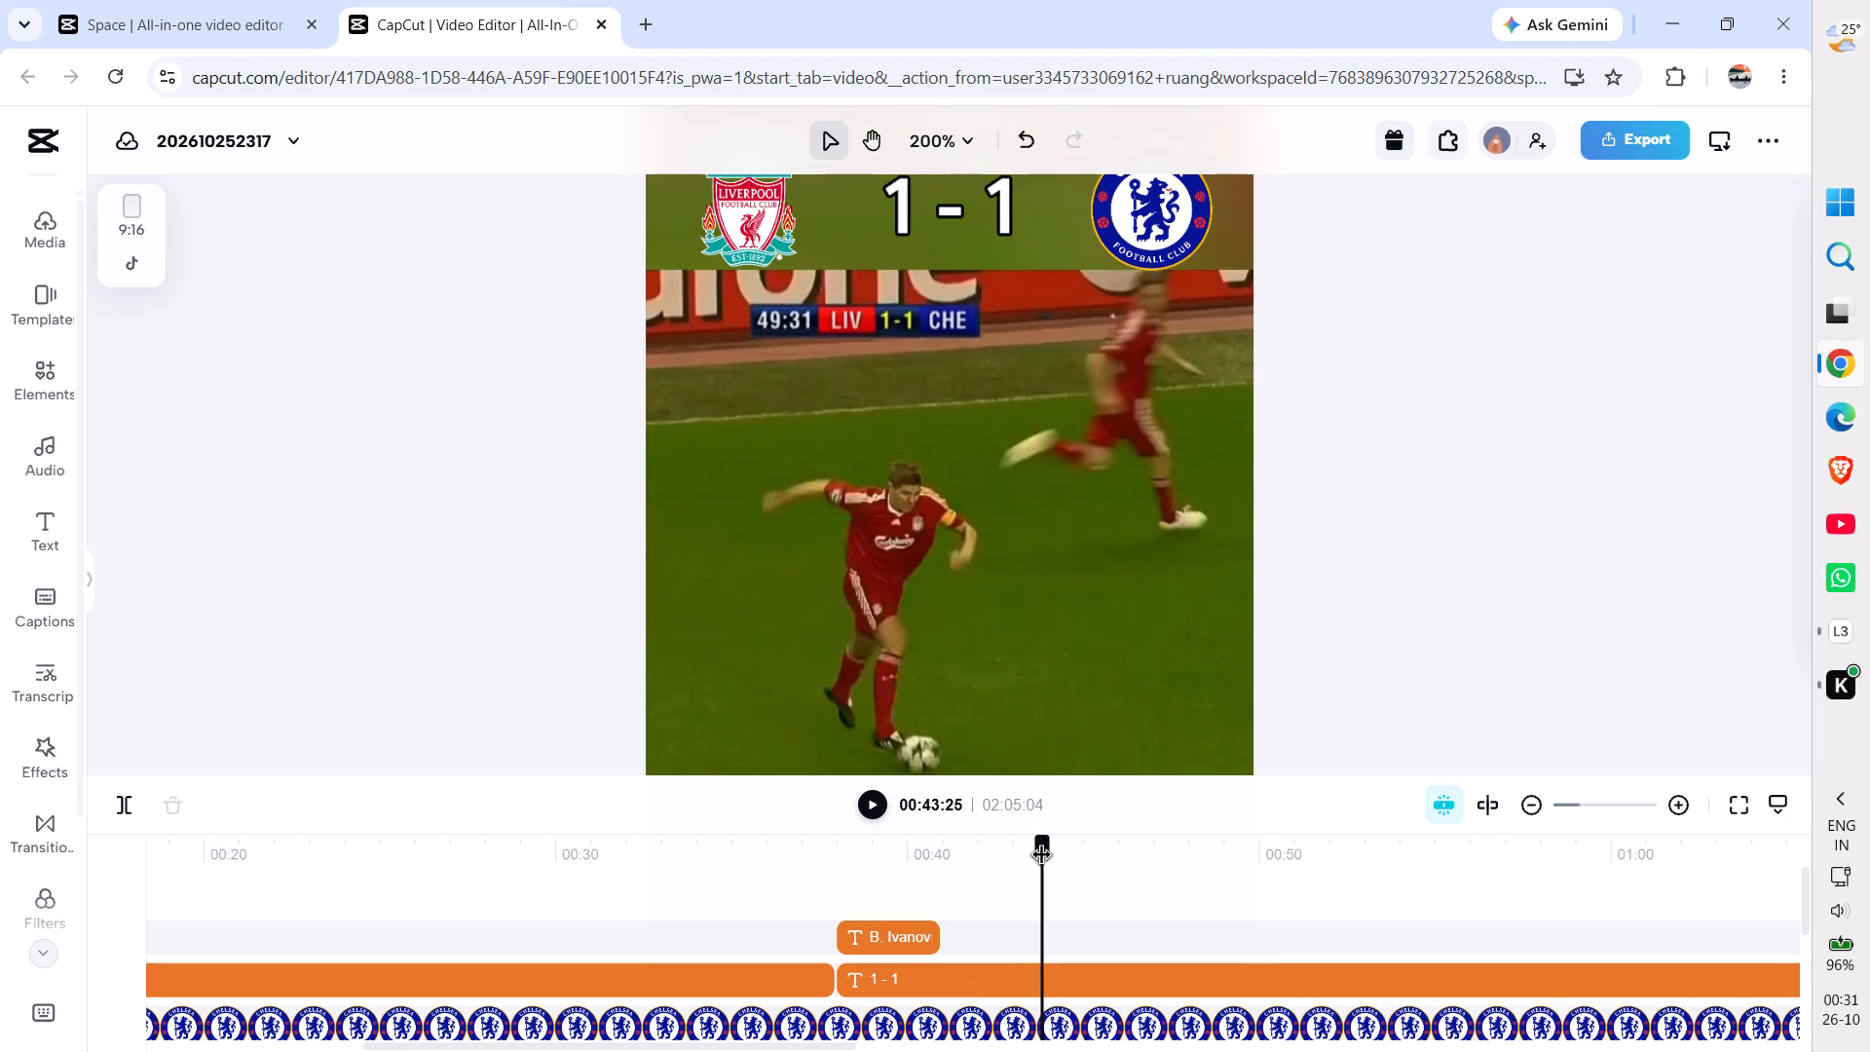
drag(1042, 857, 1035, 856)
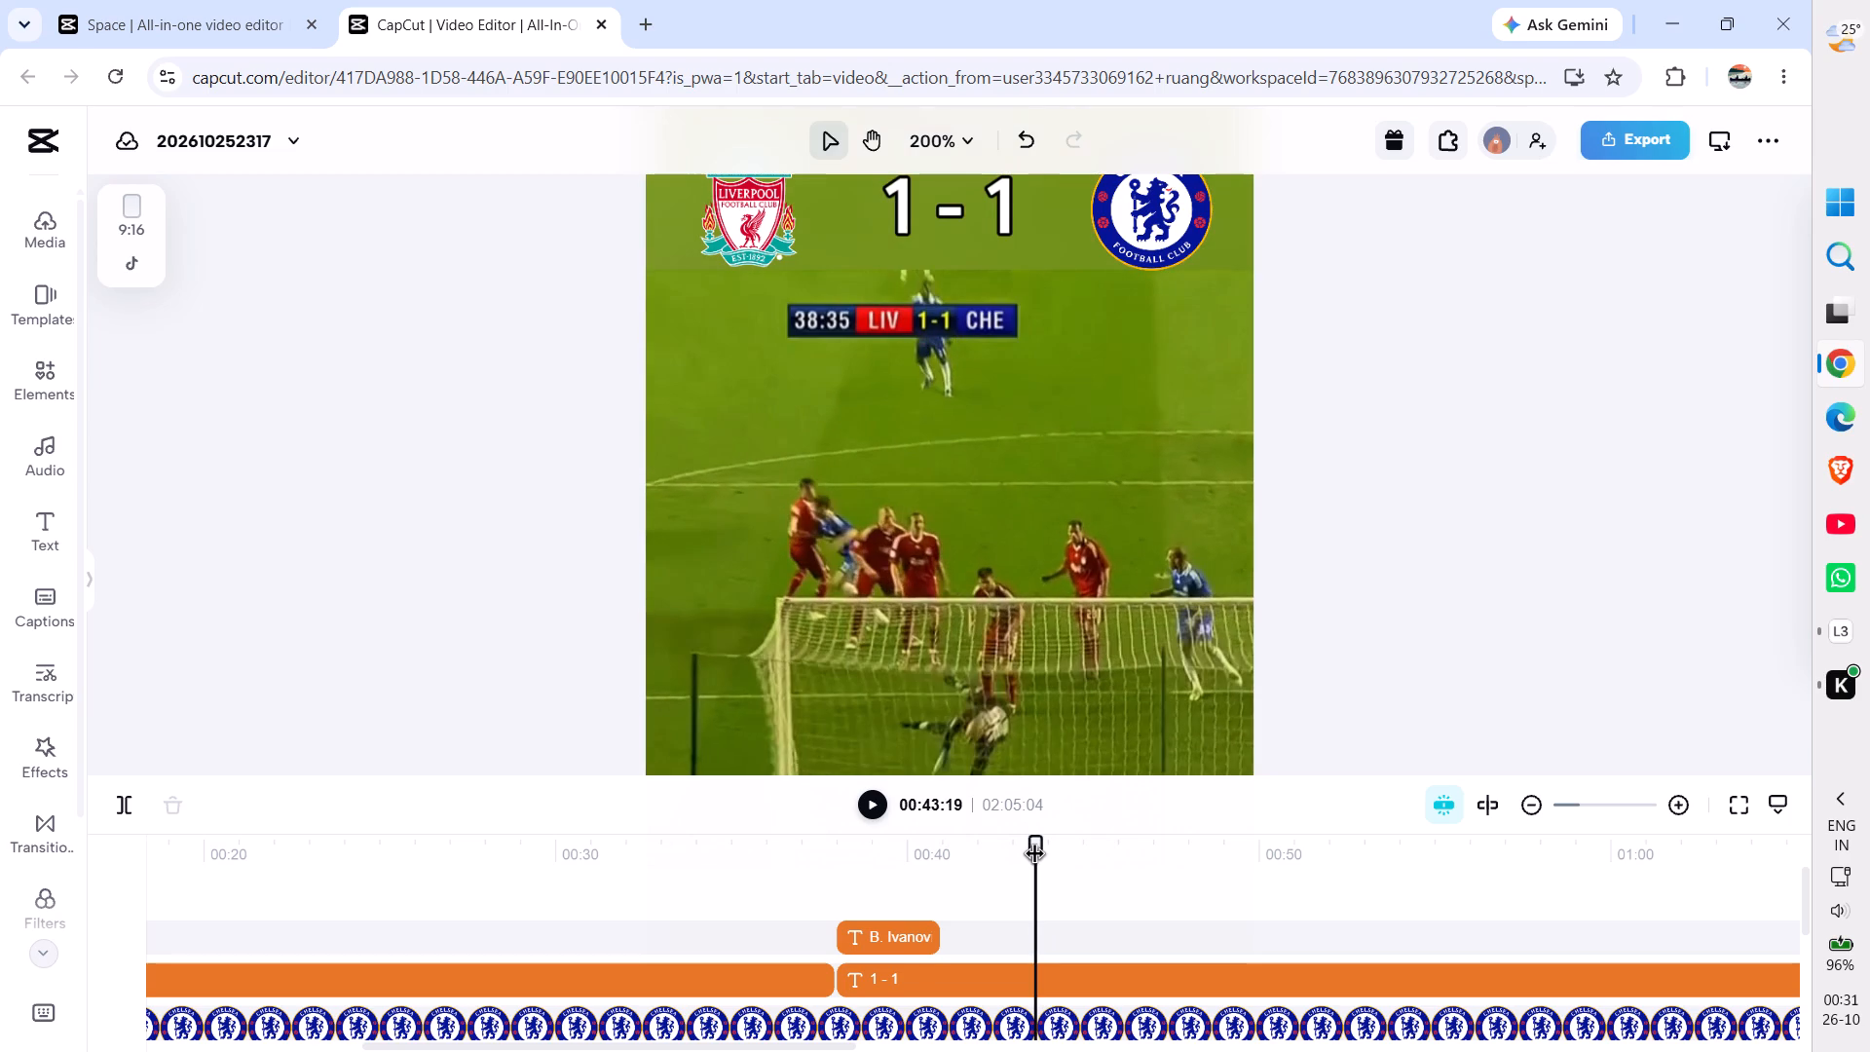
click(911, 939)
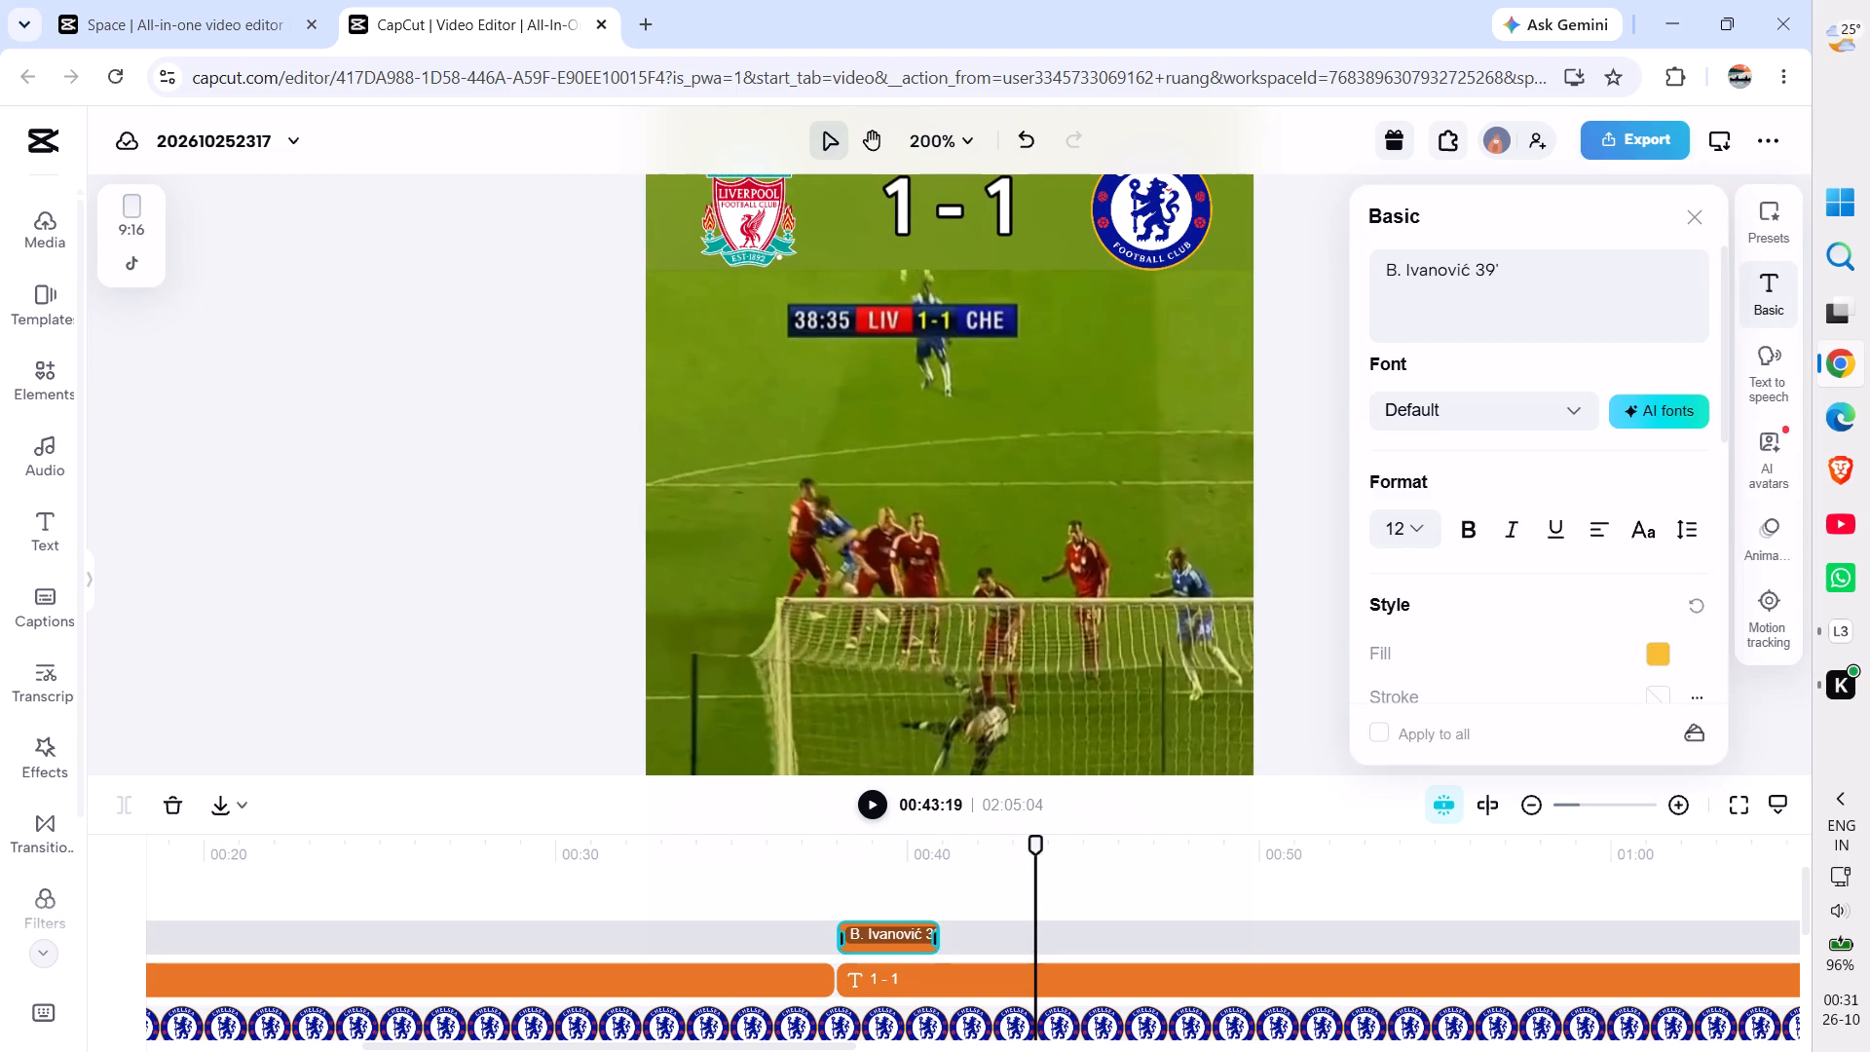
drag(933, 935, 973, 944)
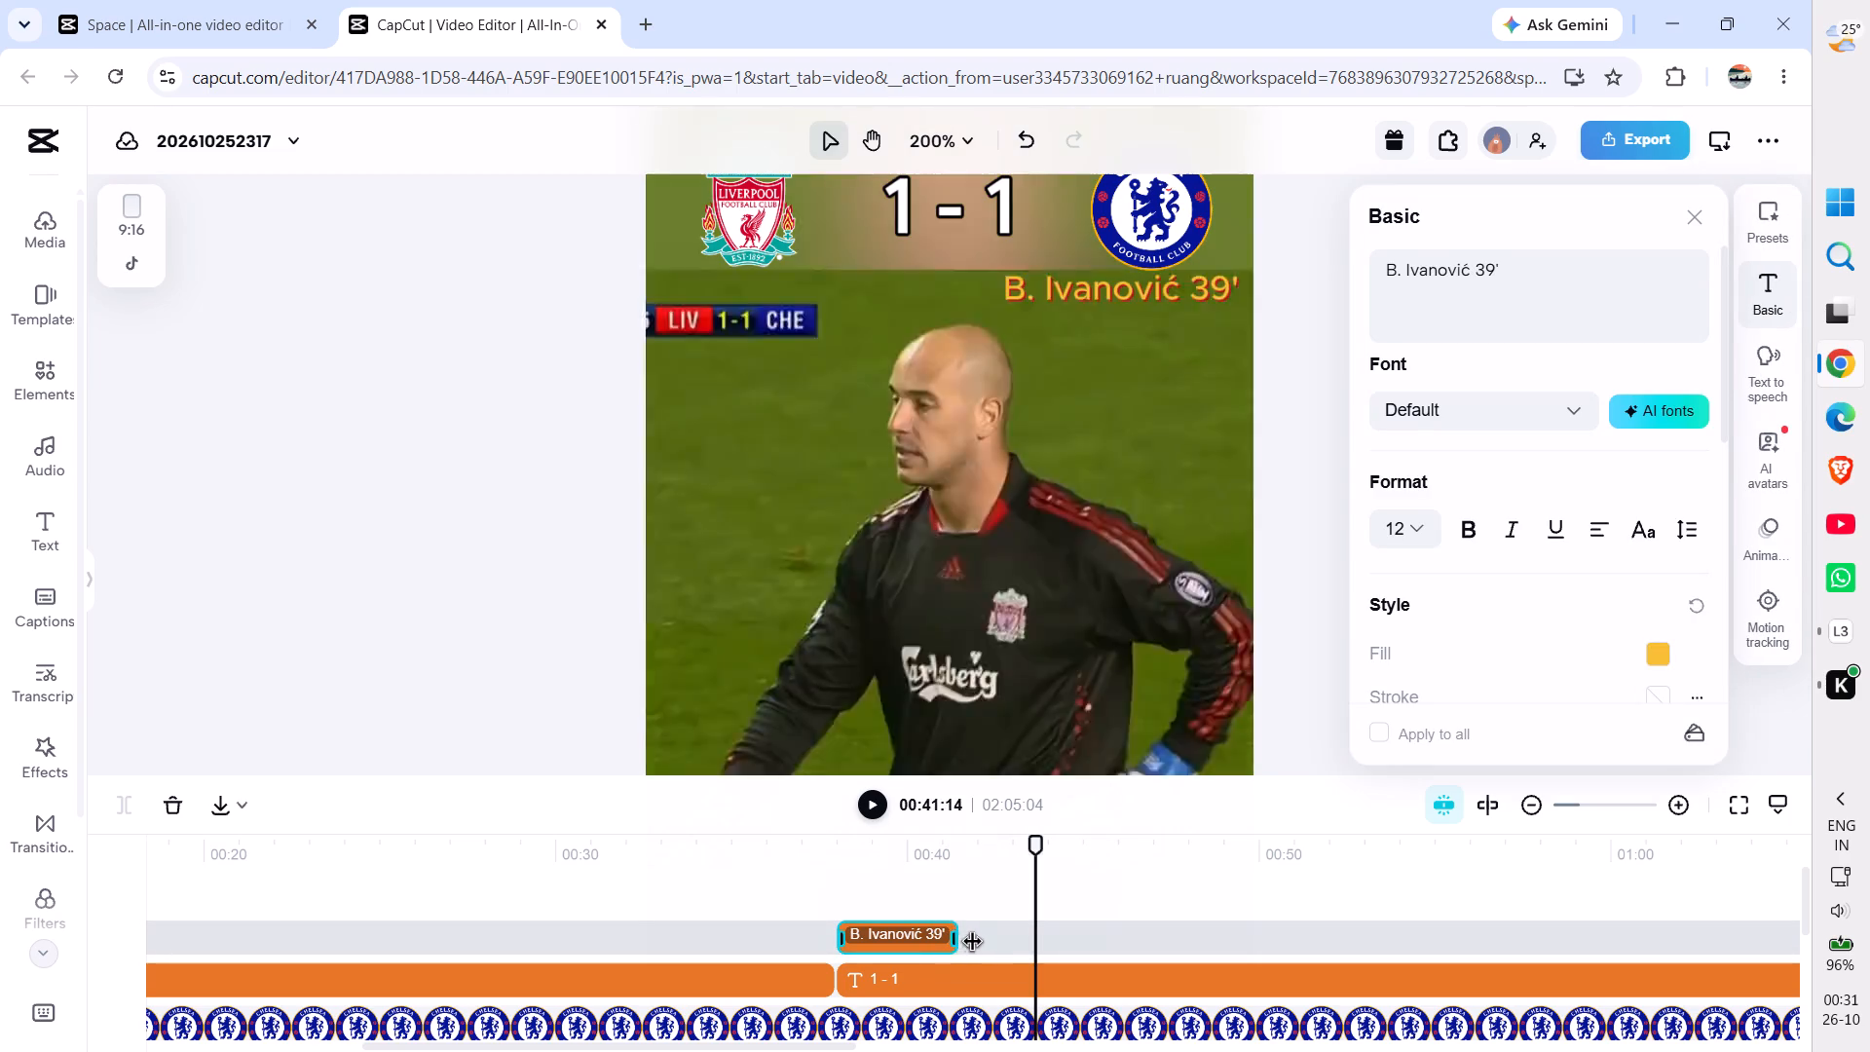
drag(973, 944, 1046, 943)
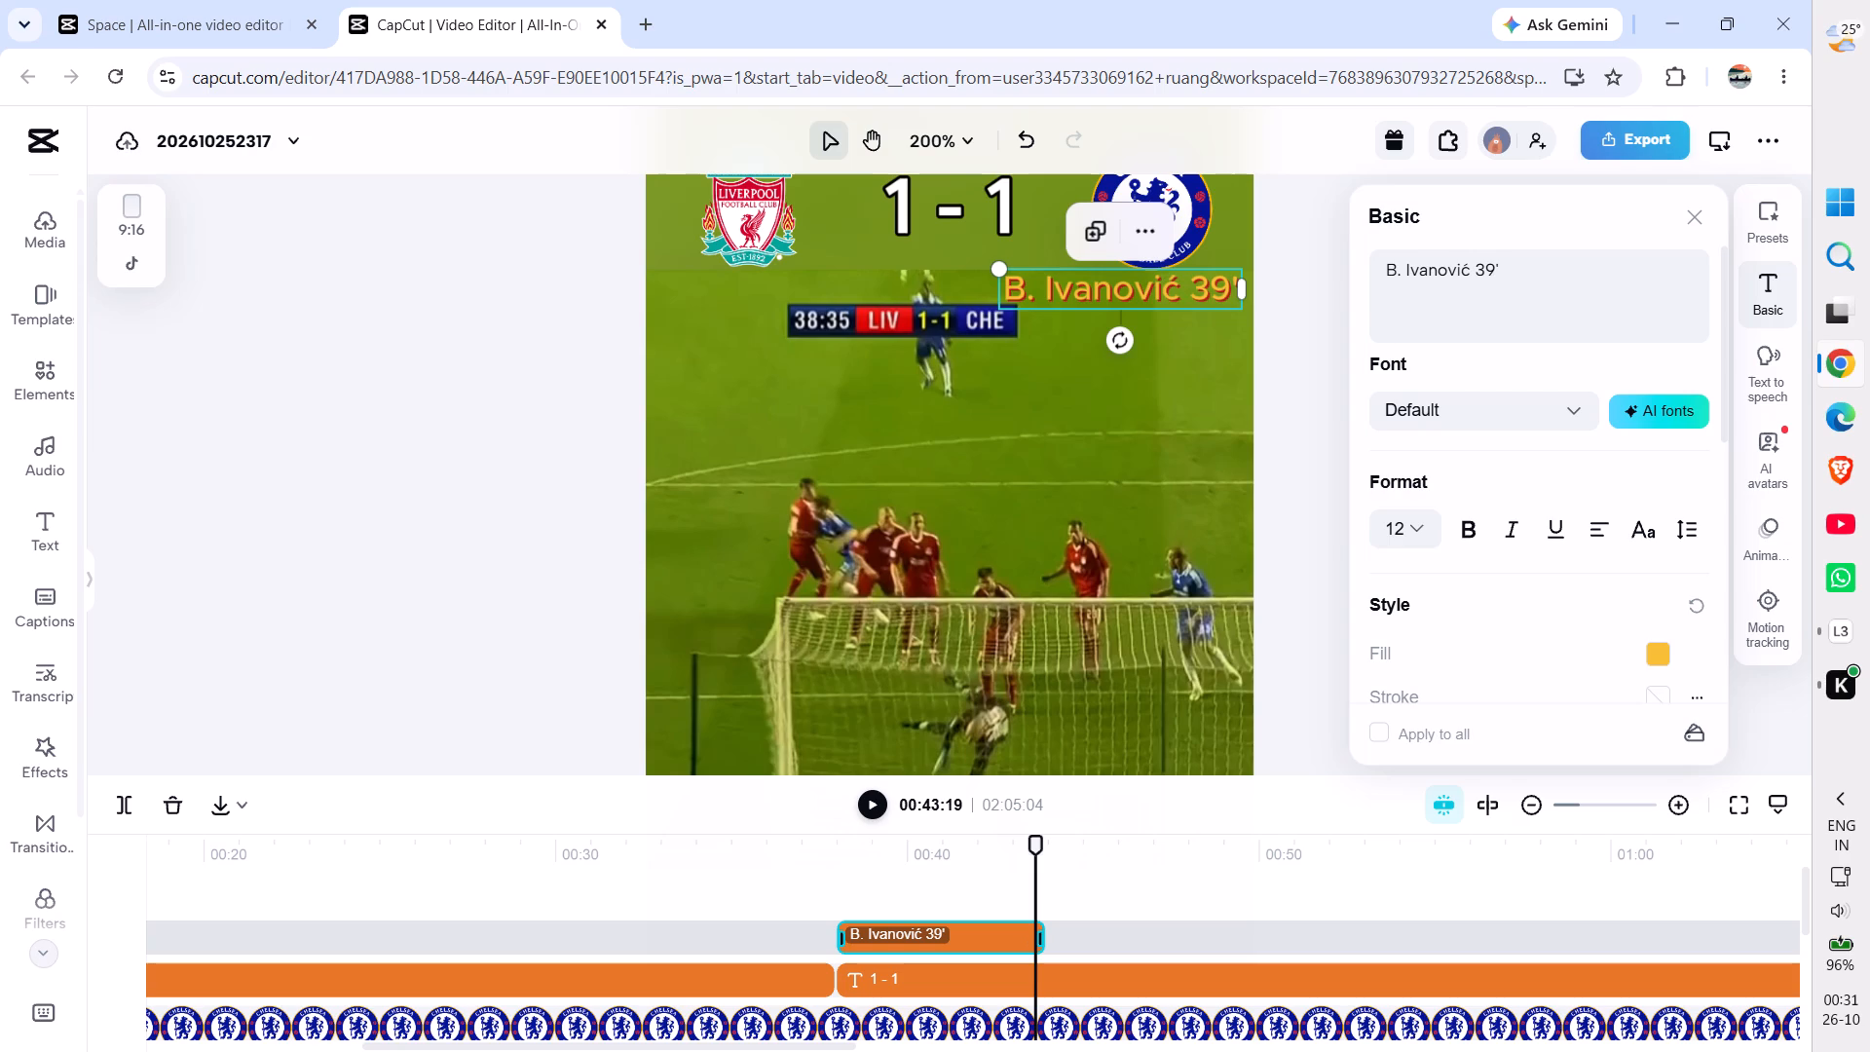
drag(1039, 935, 1028, 944)
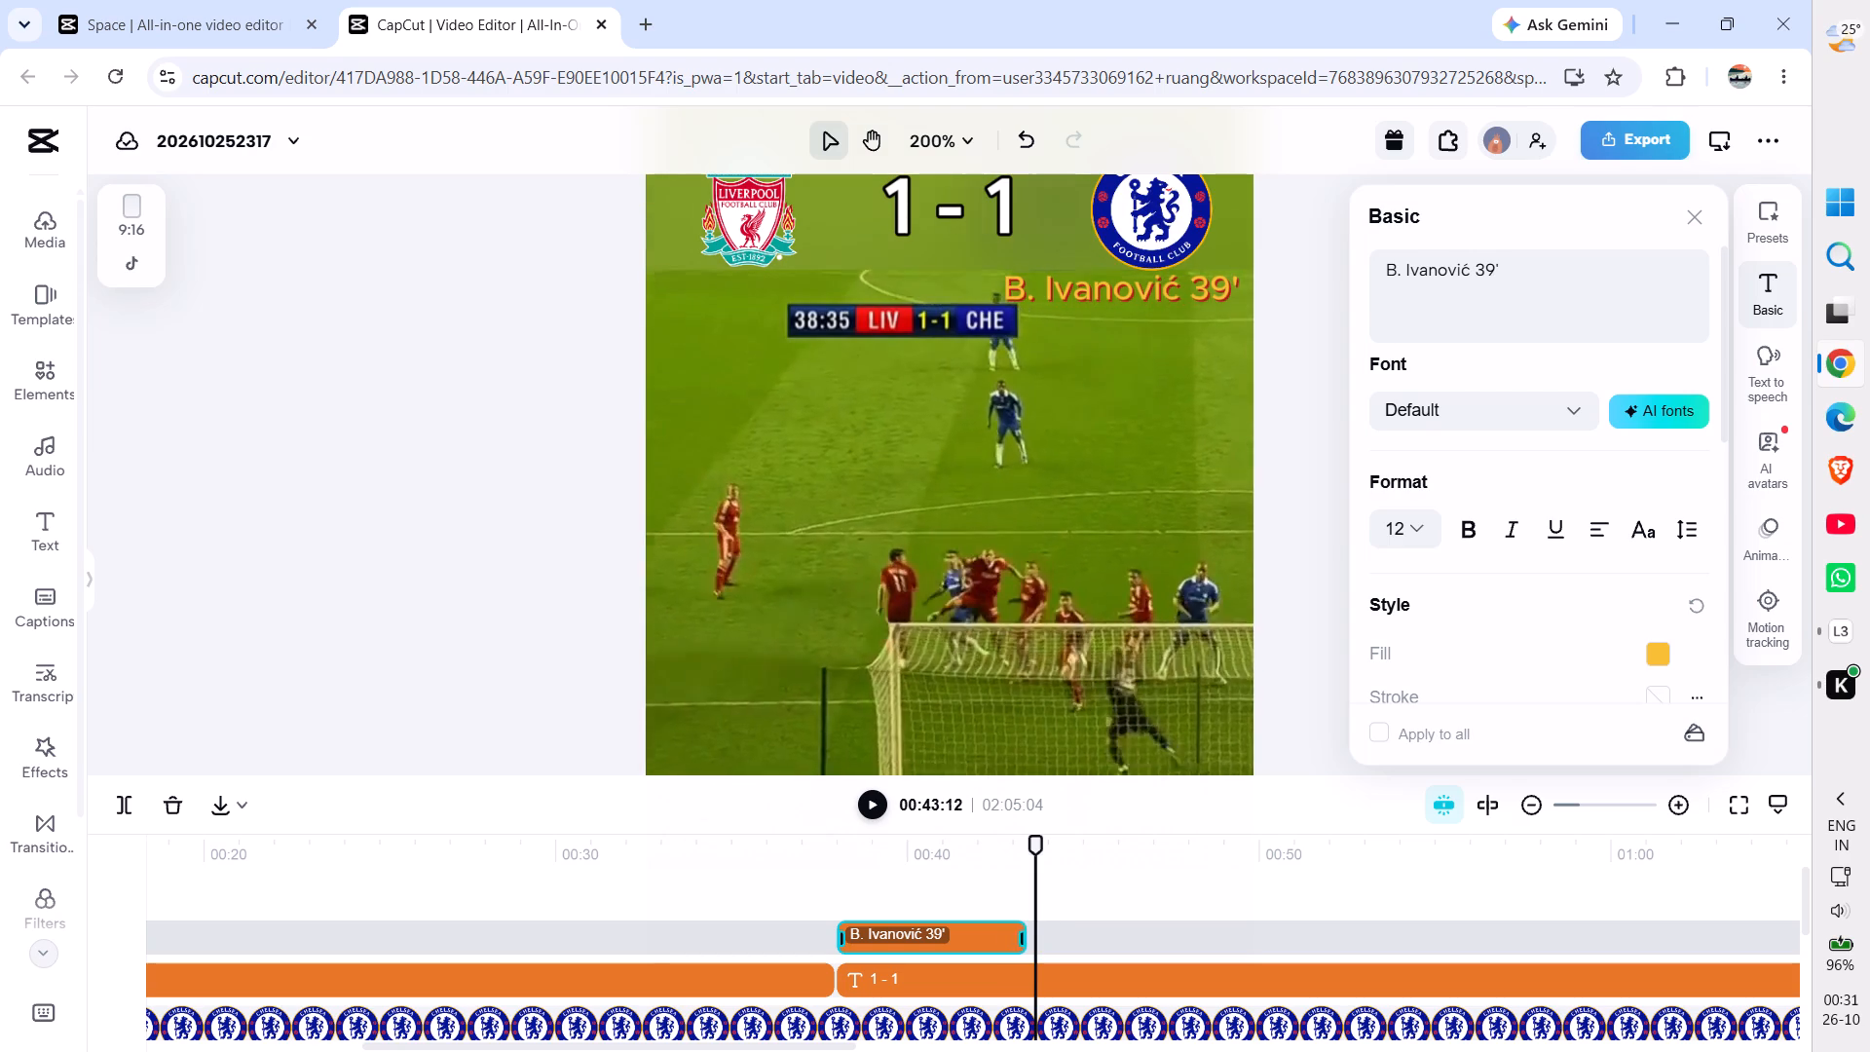
drag(1028, 944, 1032, 944)
Extend the "F. Torres 6'" caption so it ends at 00:09:26, on the last frames of that goal's footage.
scroll(719, 874, right, 2)
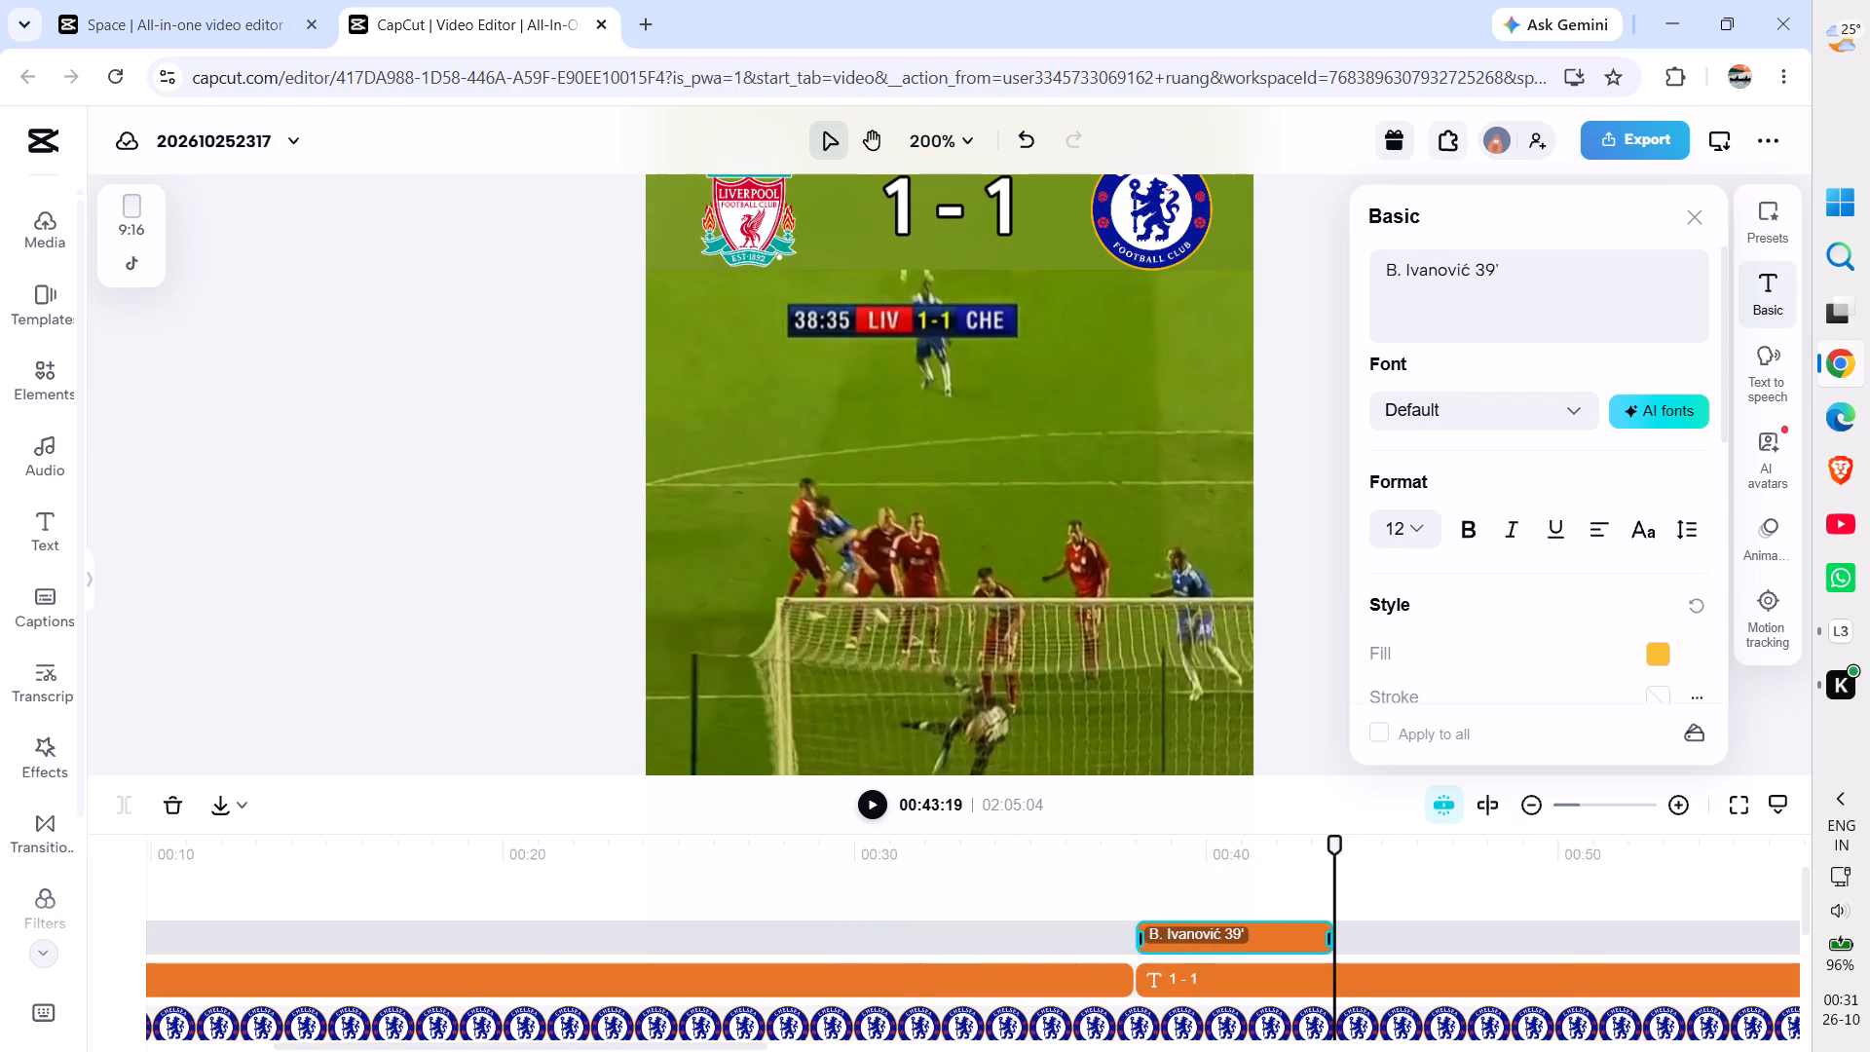
scroll(719, 874, right, 3)
click(431, 888)
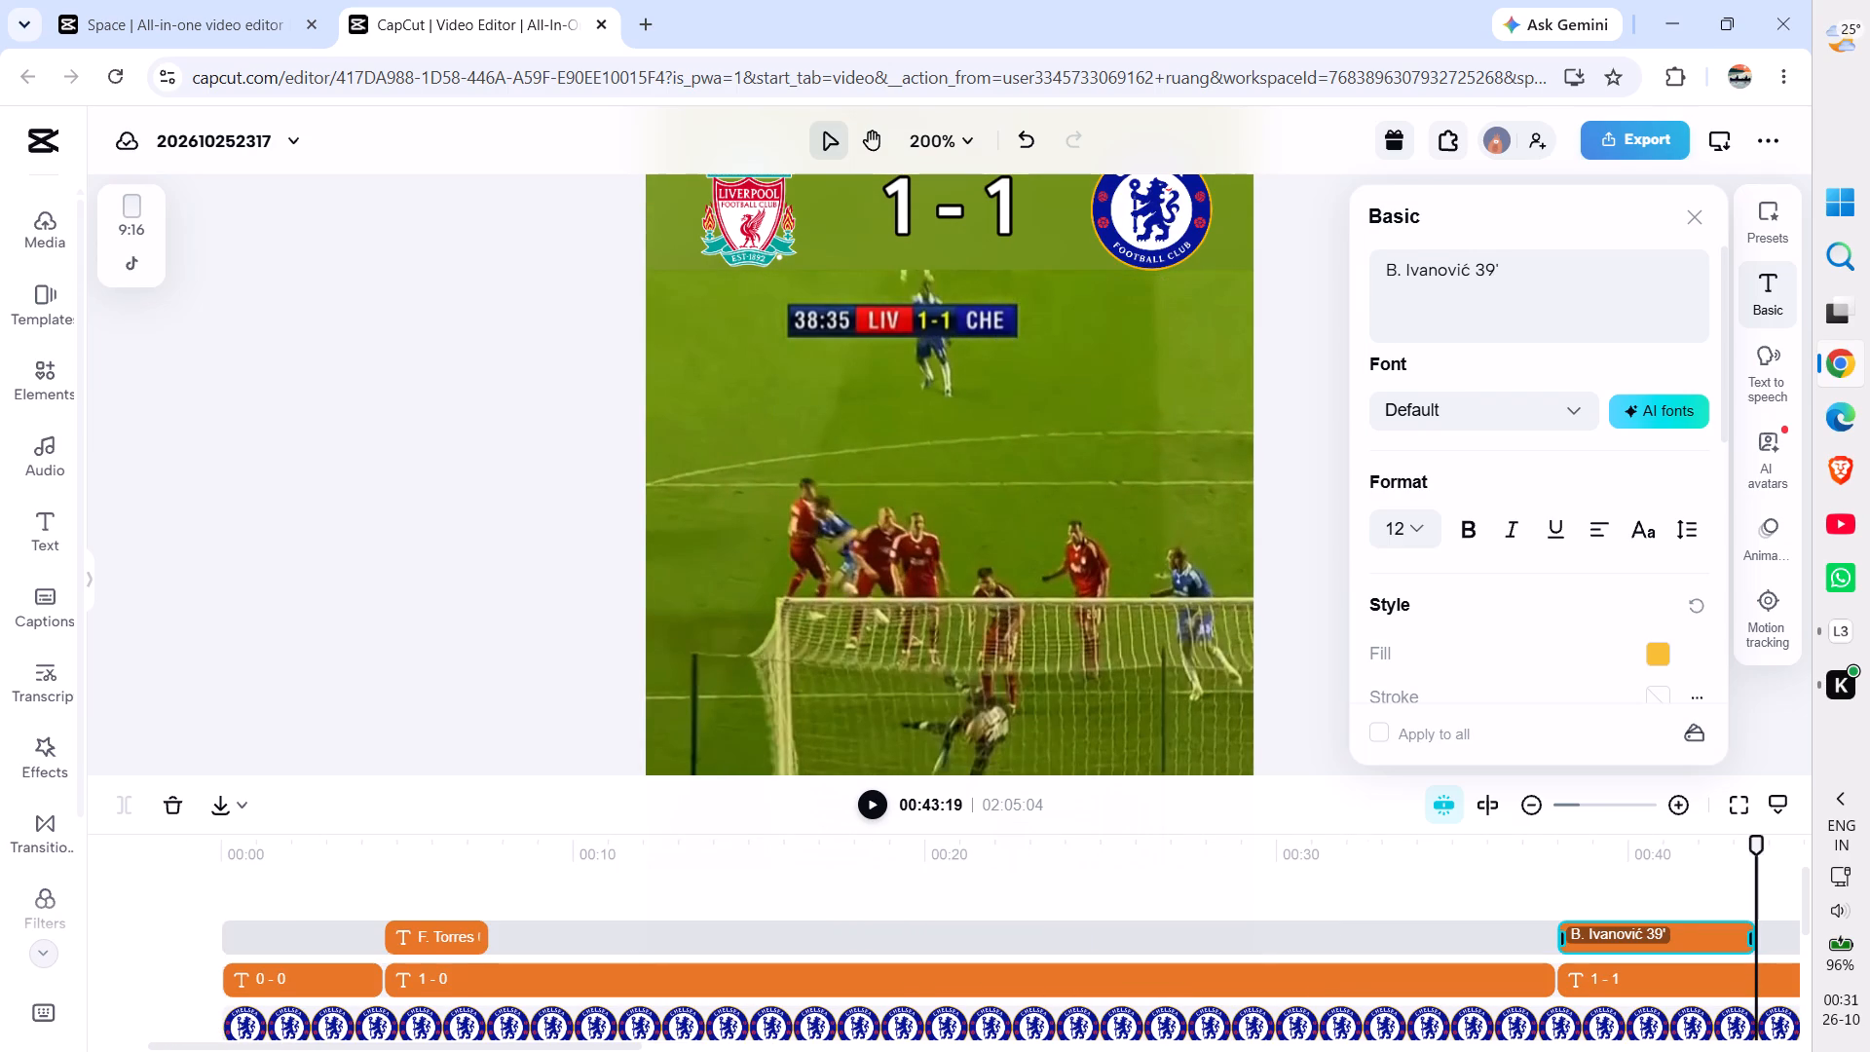
key(space)
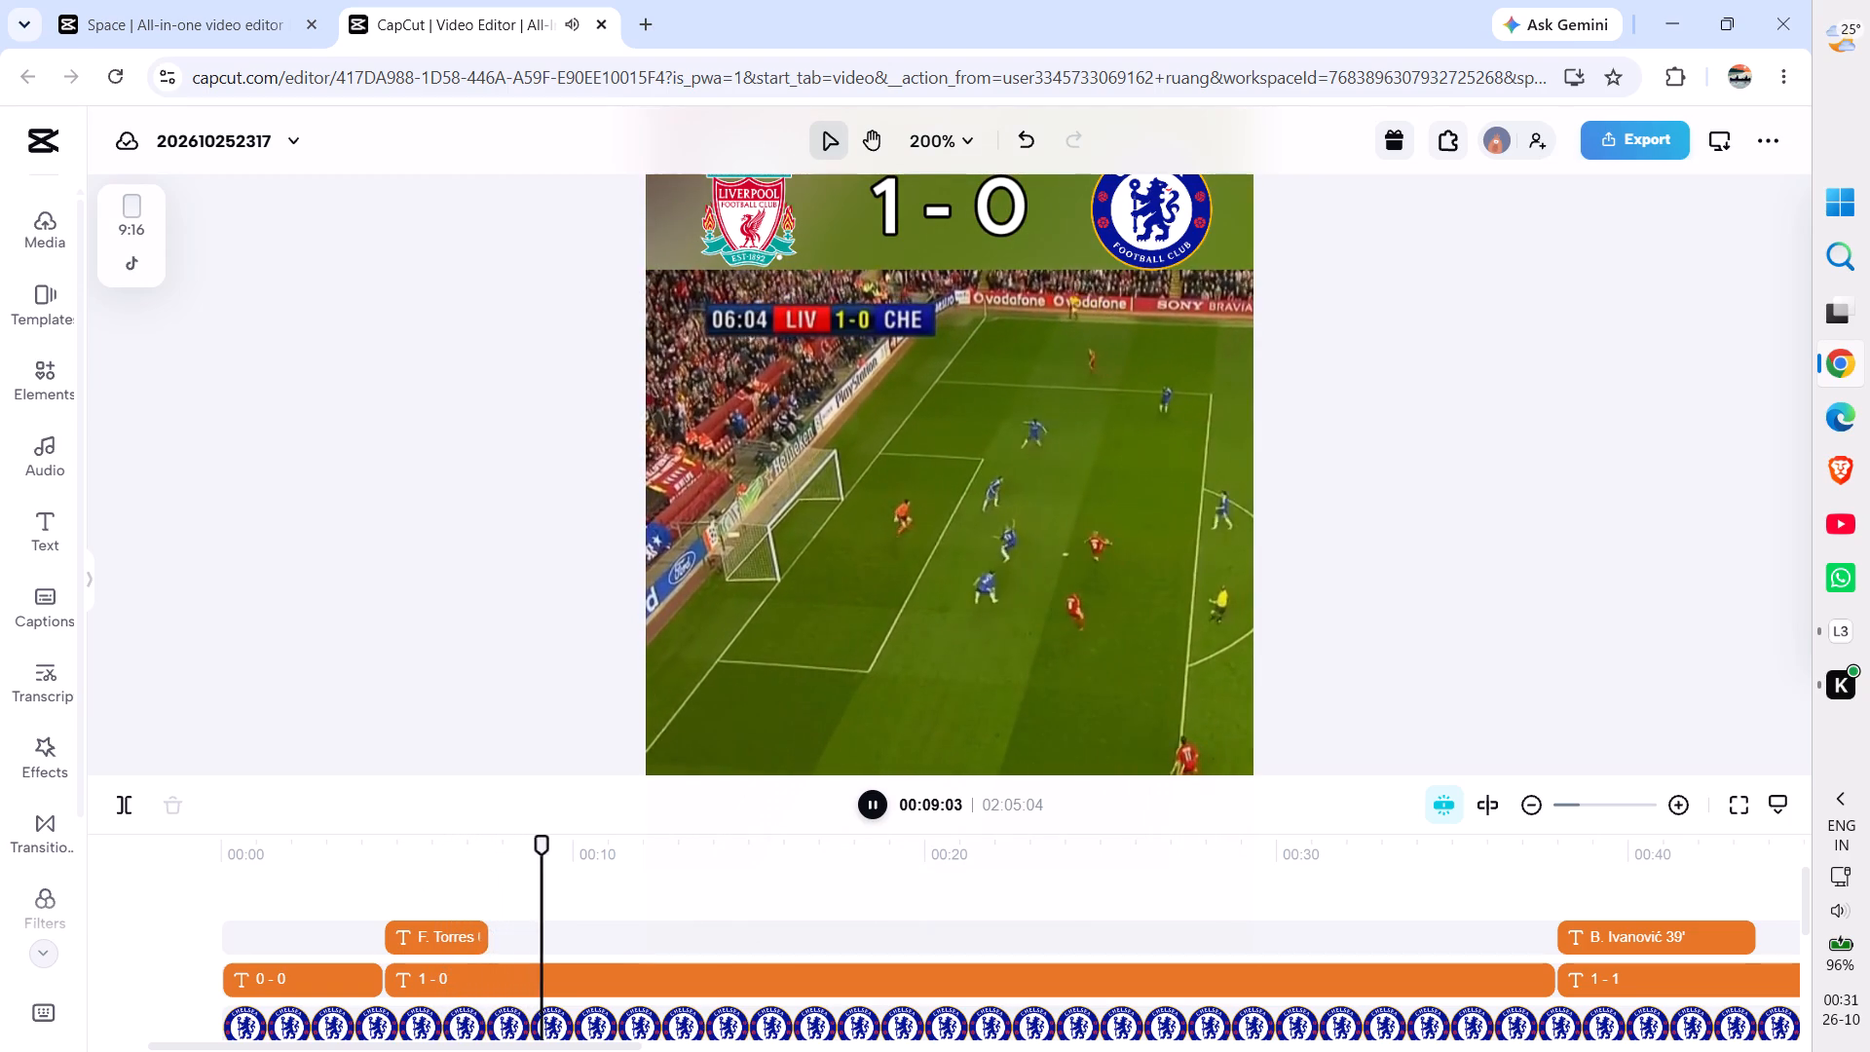
key(space)
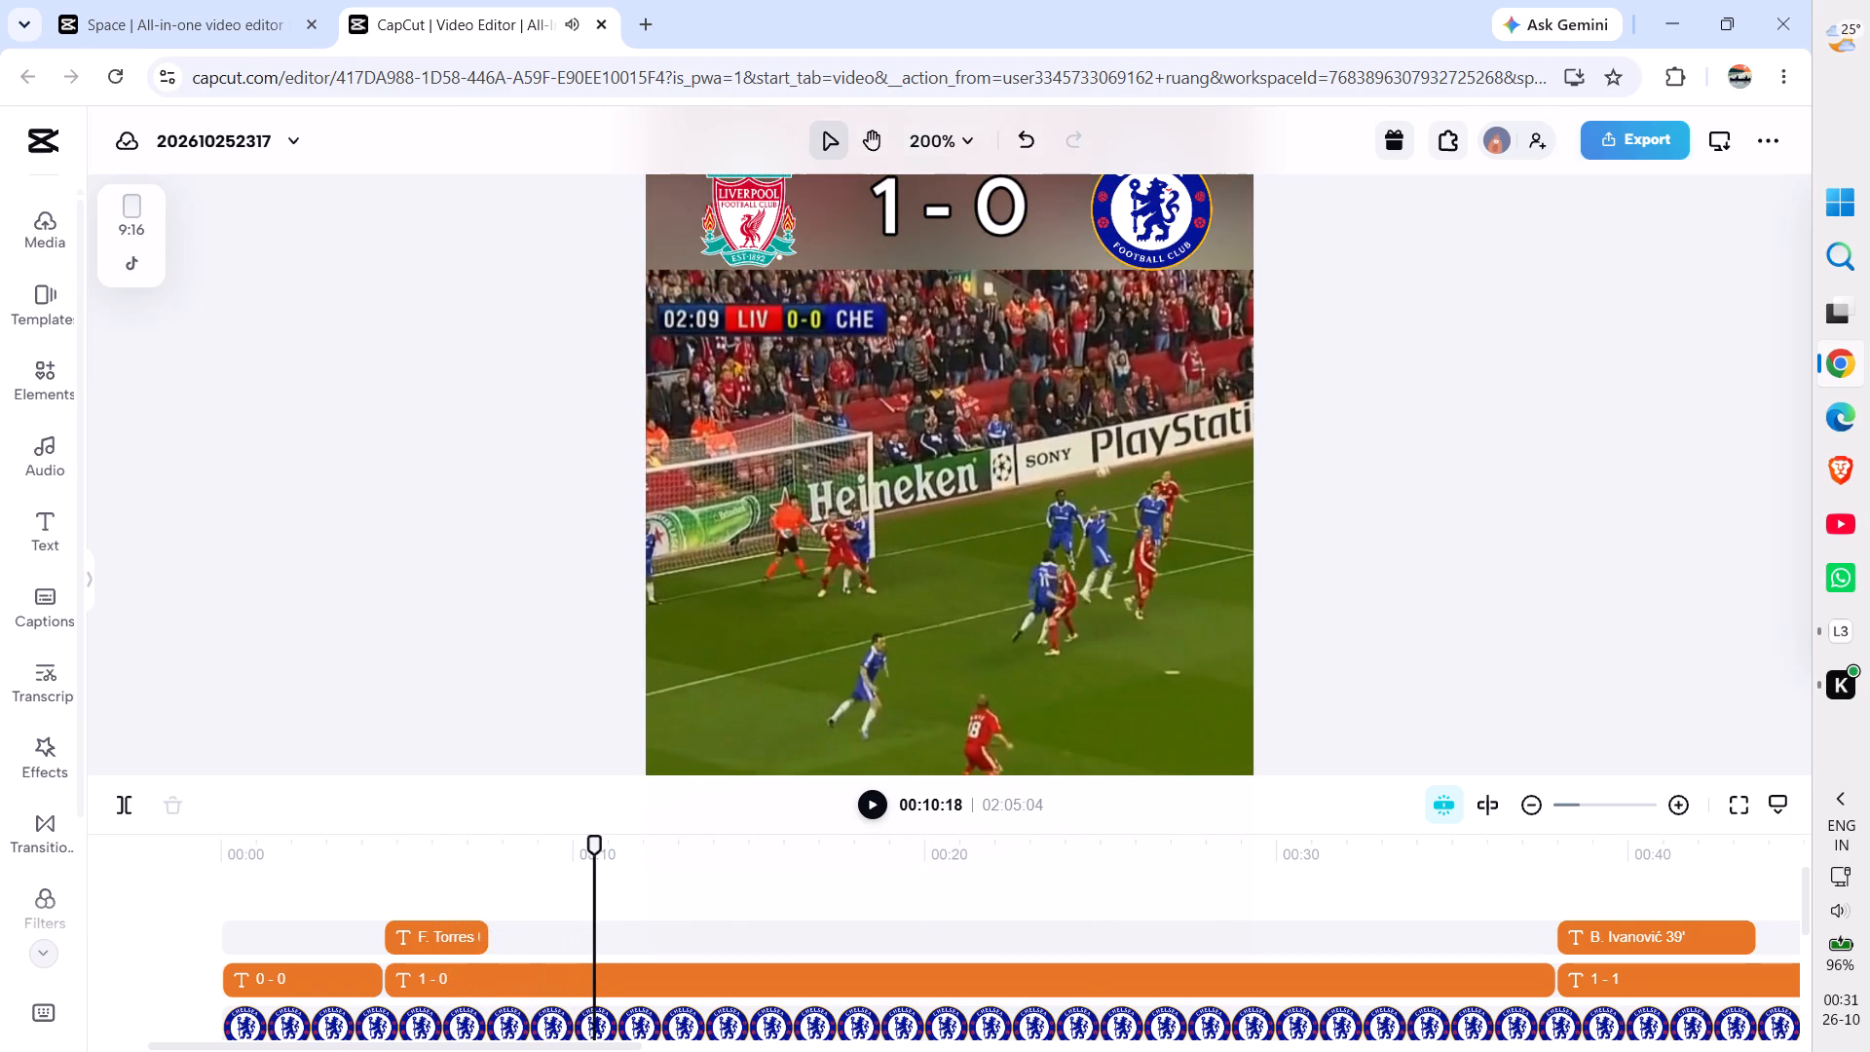
drag(604, 841, 600, 841)
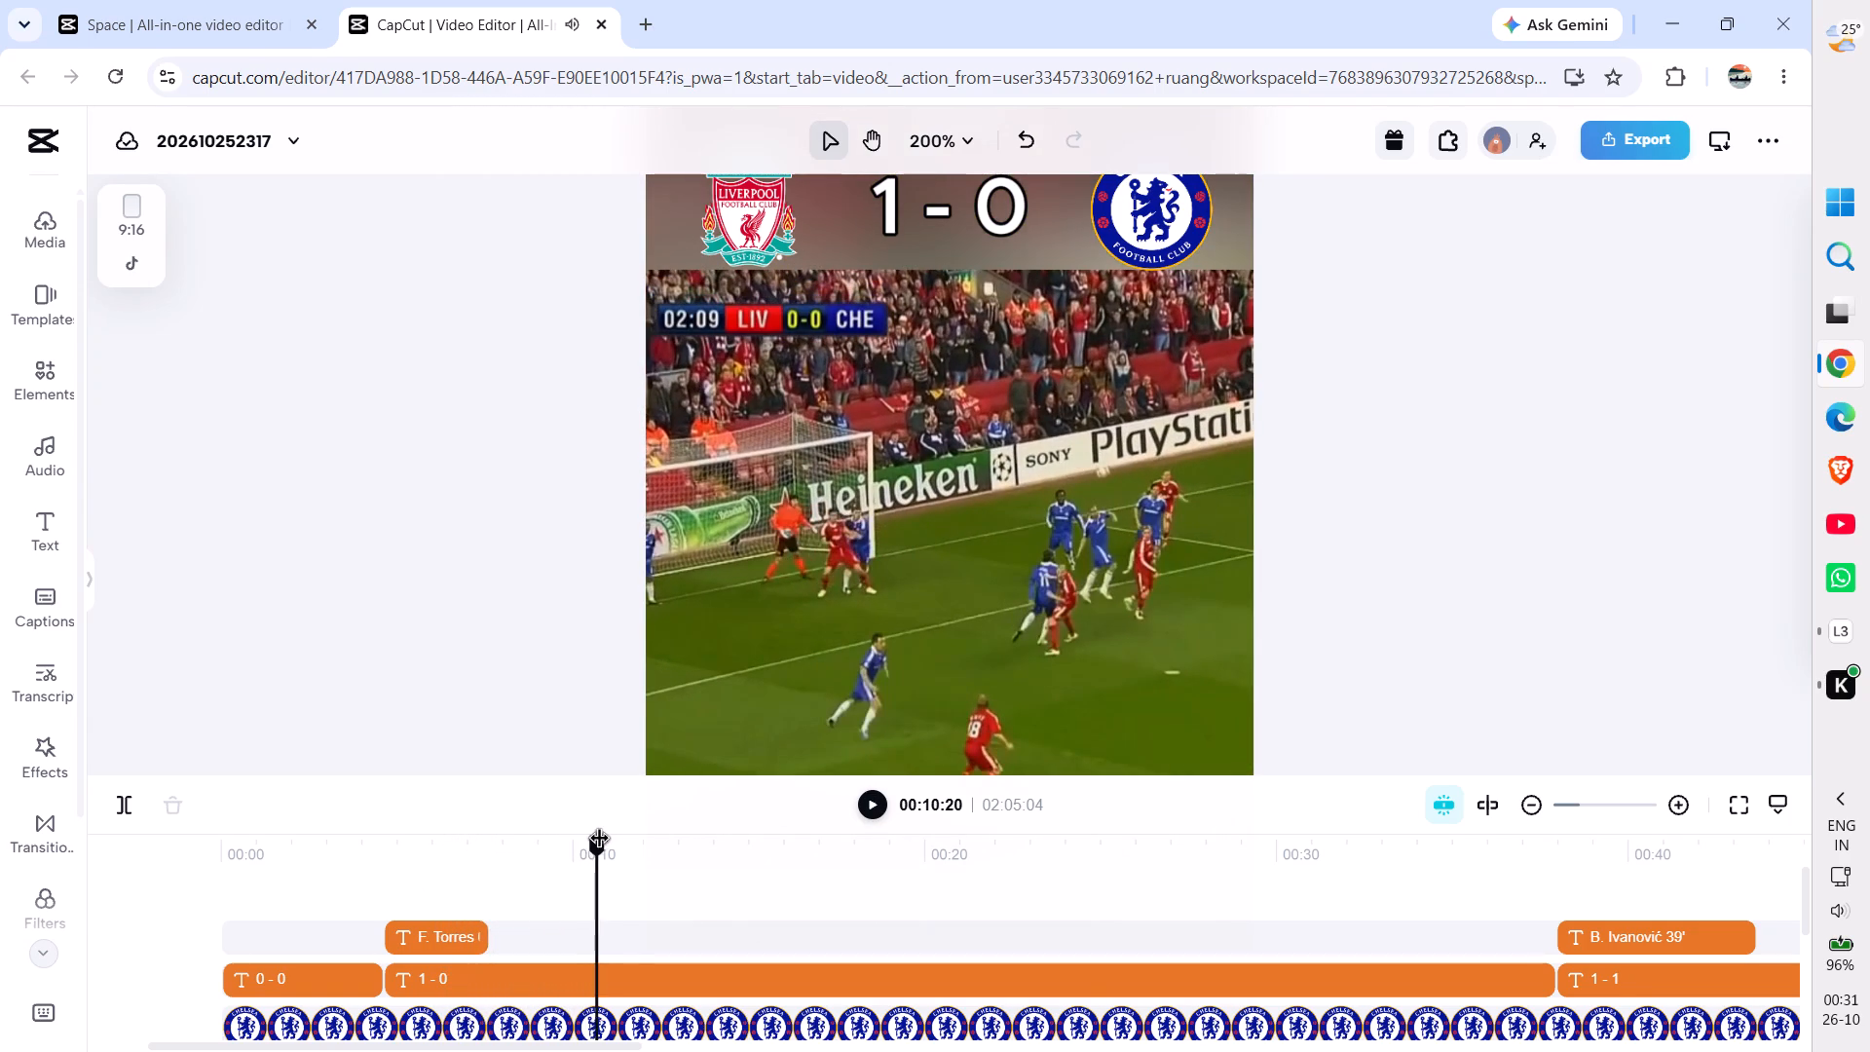
drag(600, 841, 583, 842)
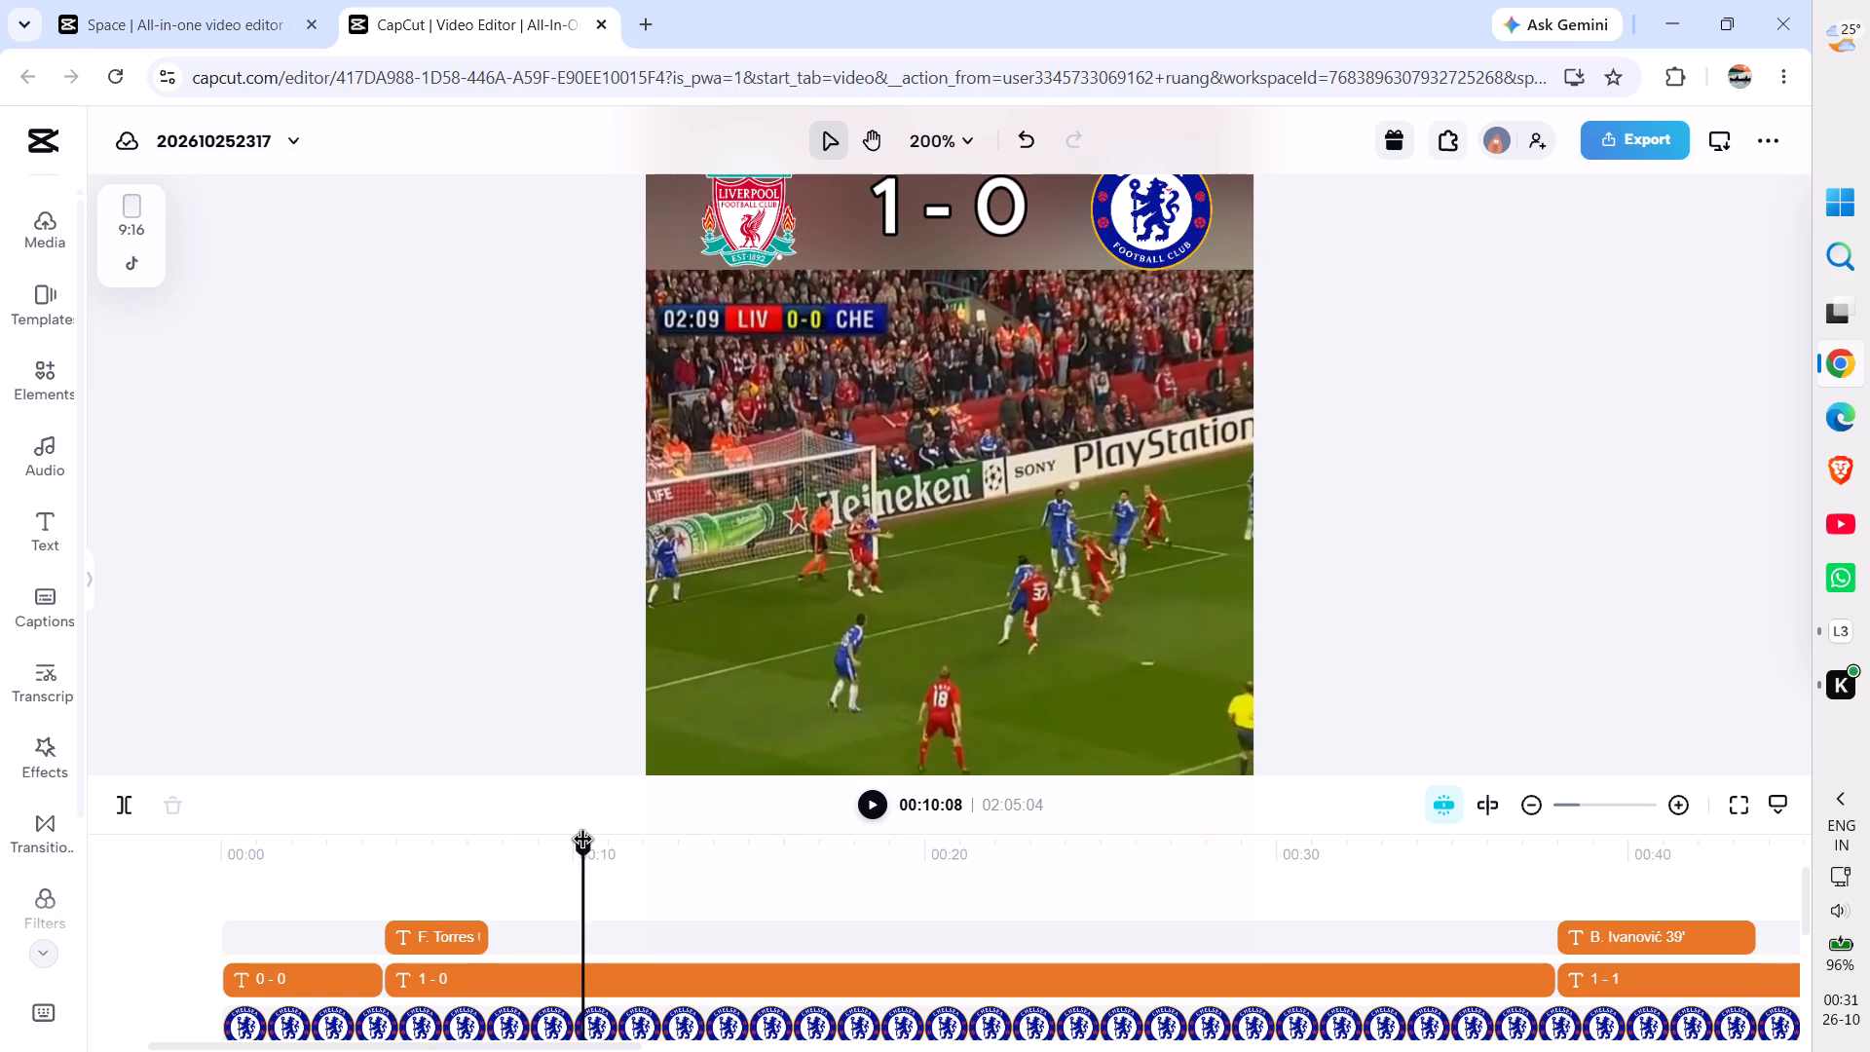
drag(583, 842, 570, 844)
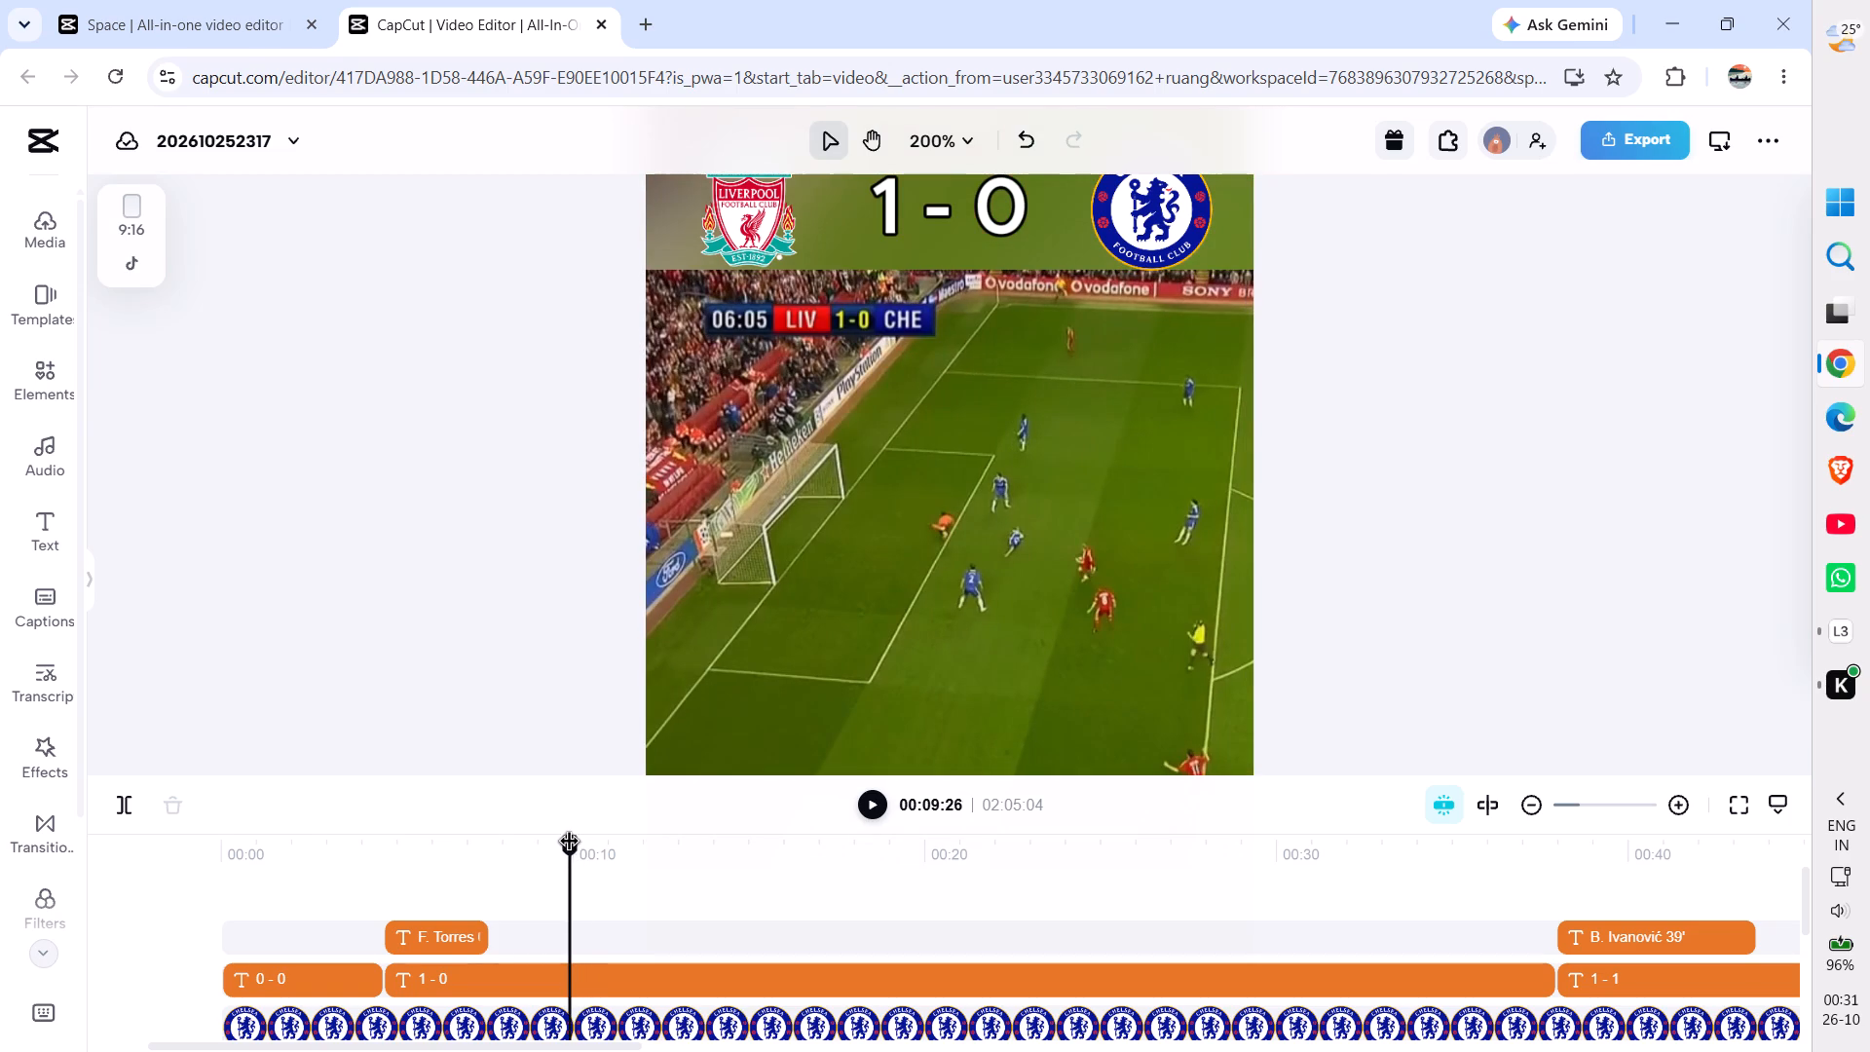
drag(570, 844, 501, 852)
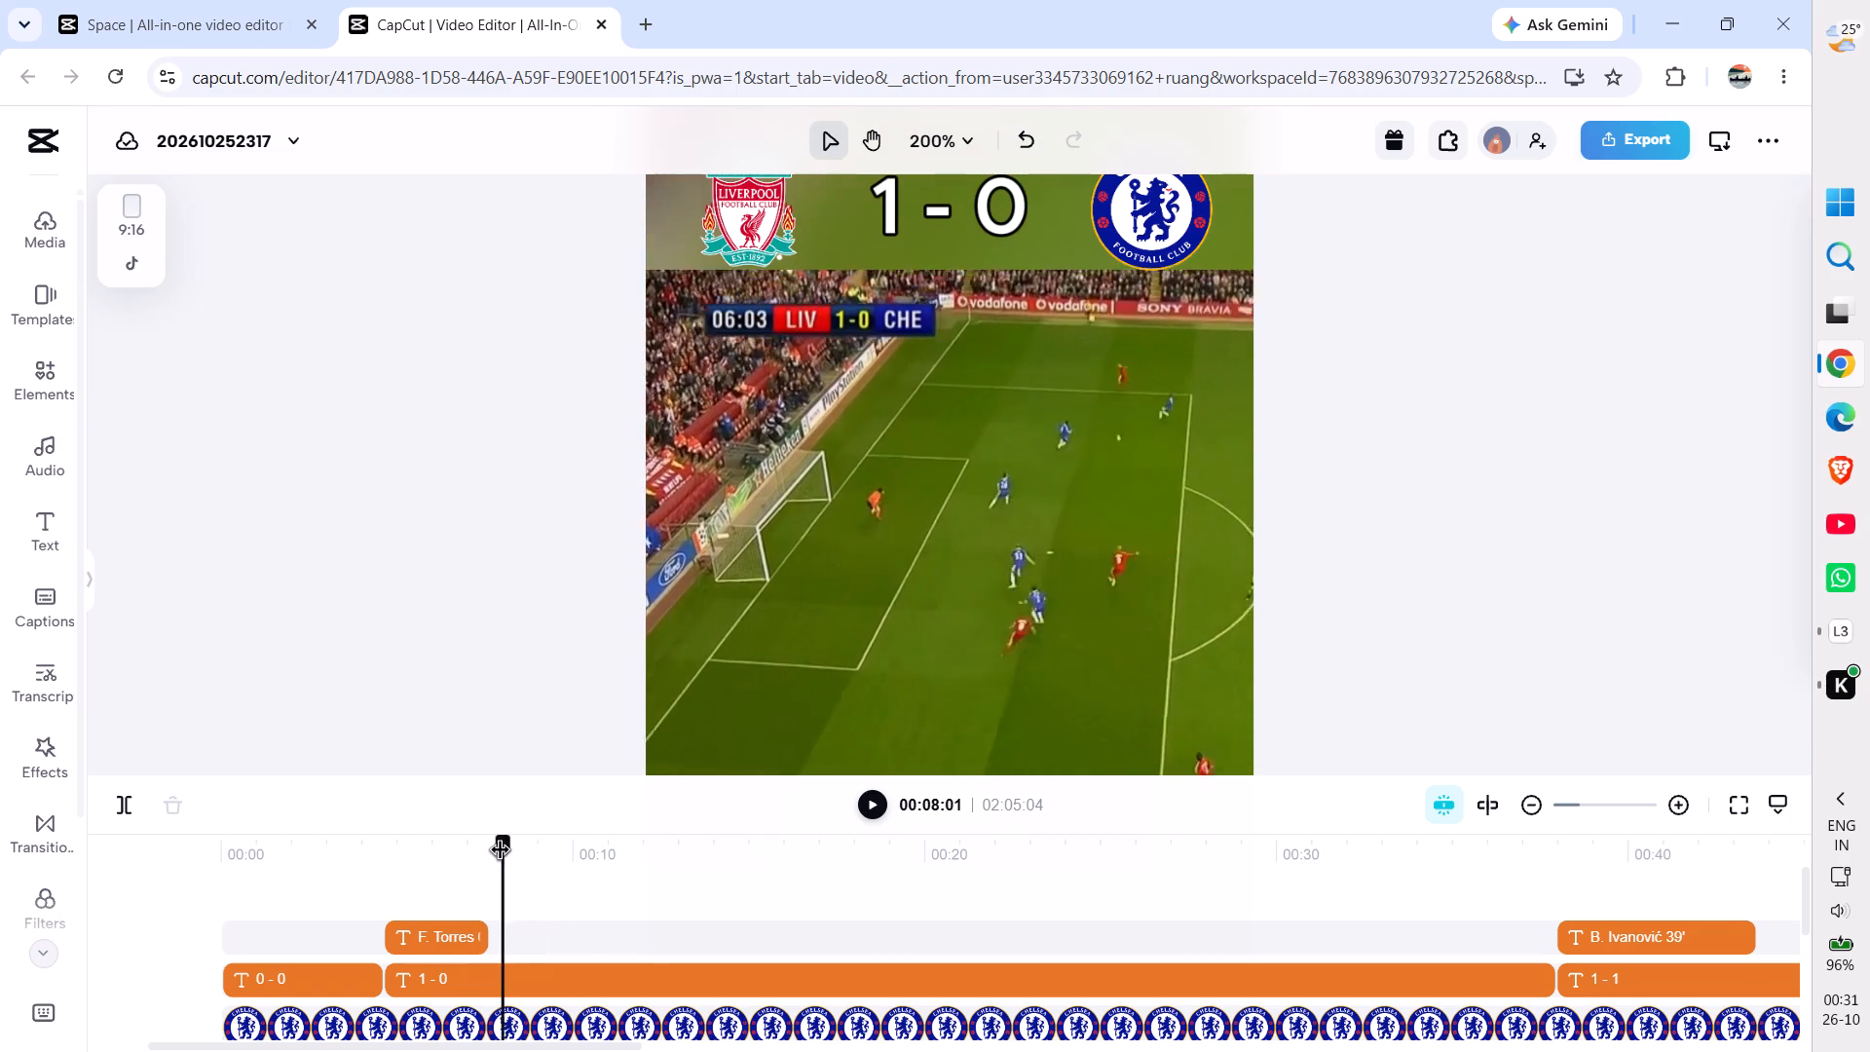
drag(501, 852, 561, 865)
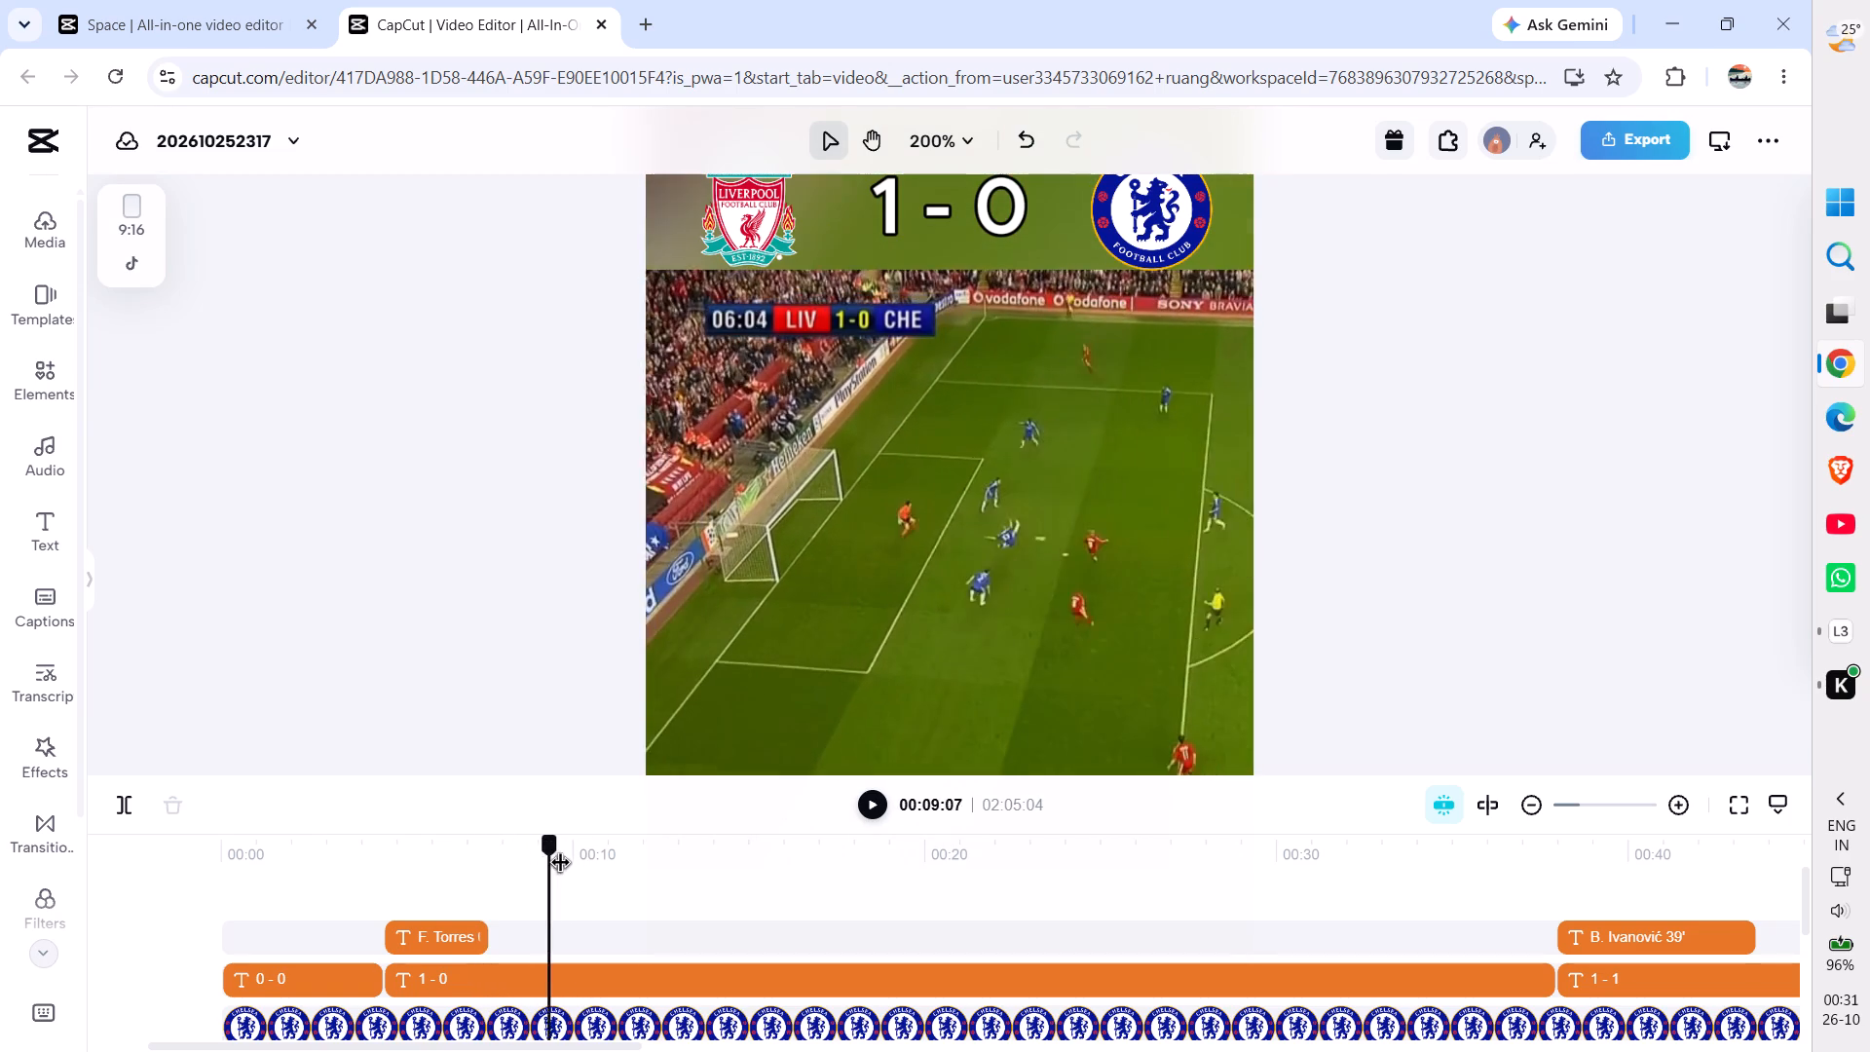
drag(561, 865, 576, 866)
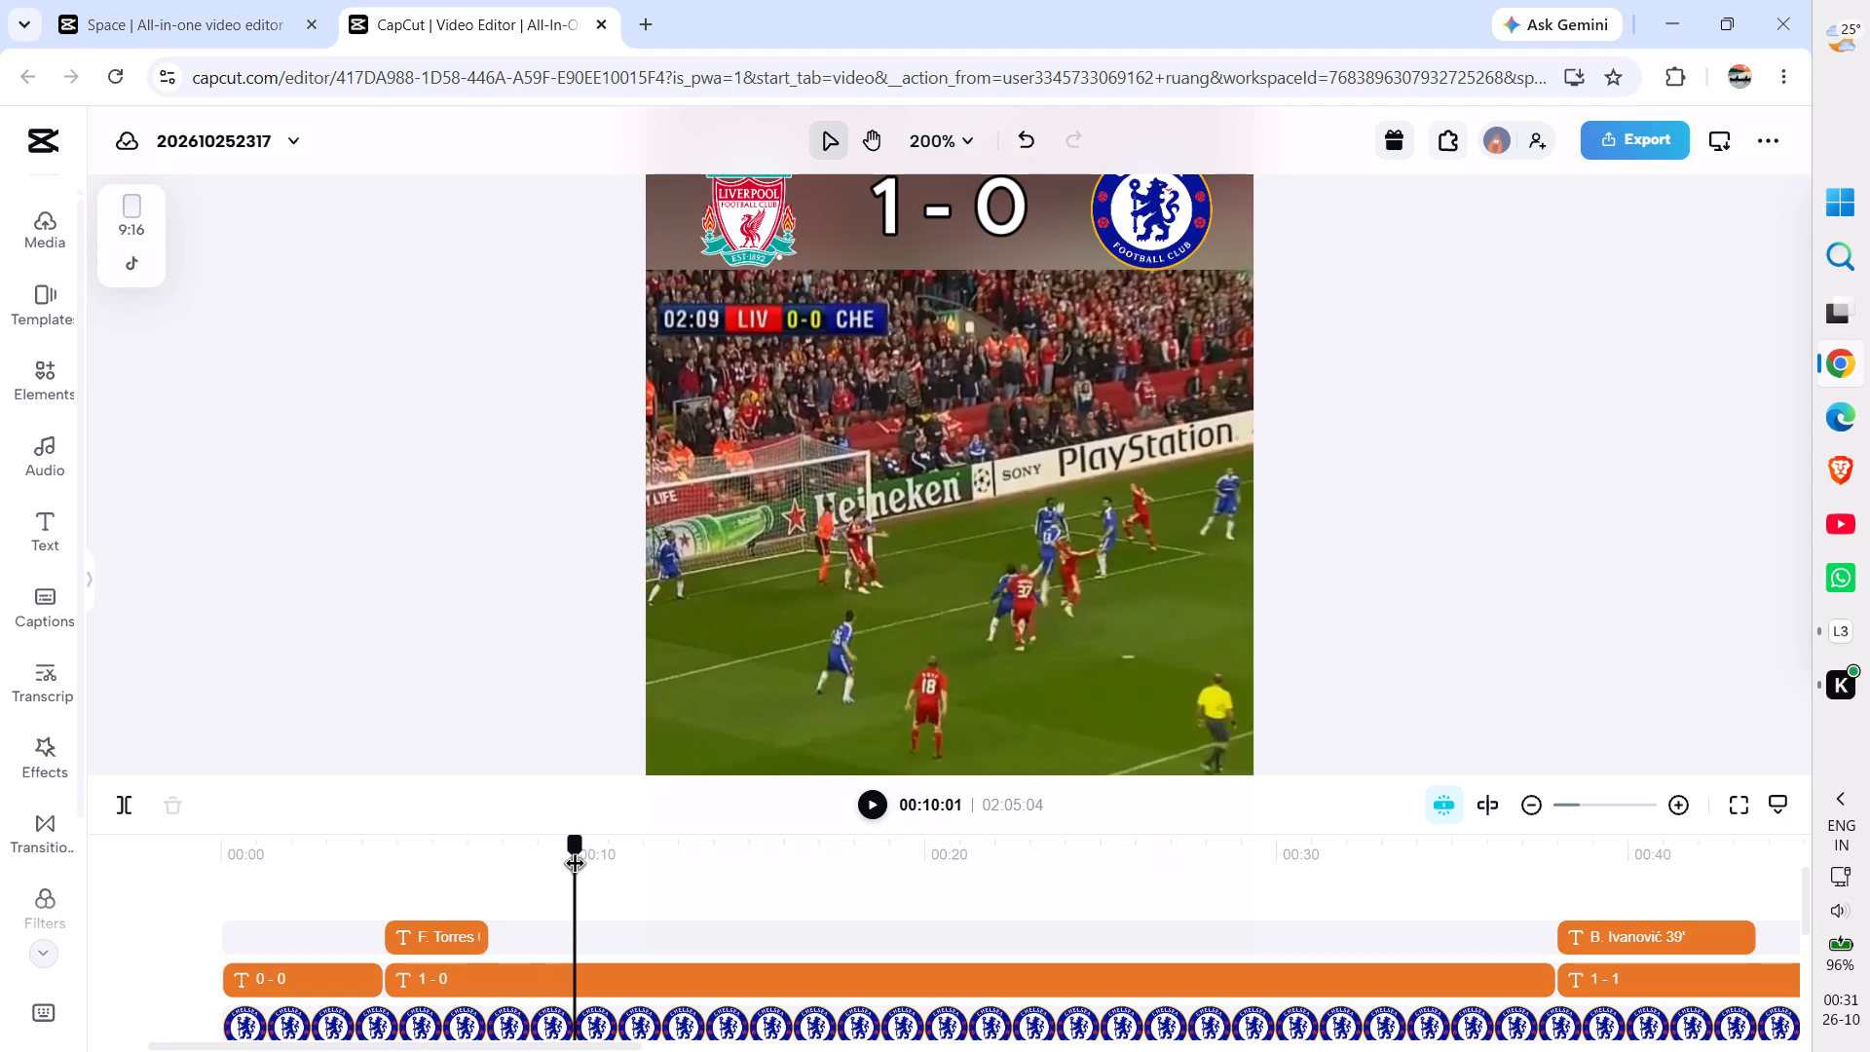
drag(576, 866, 569, 866)
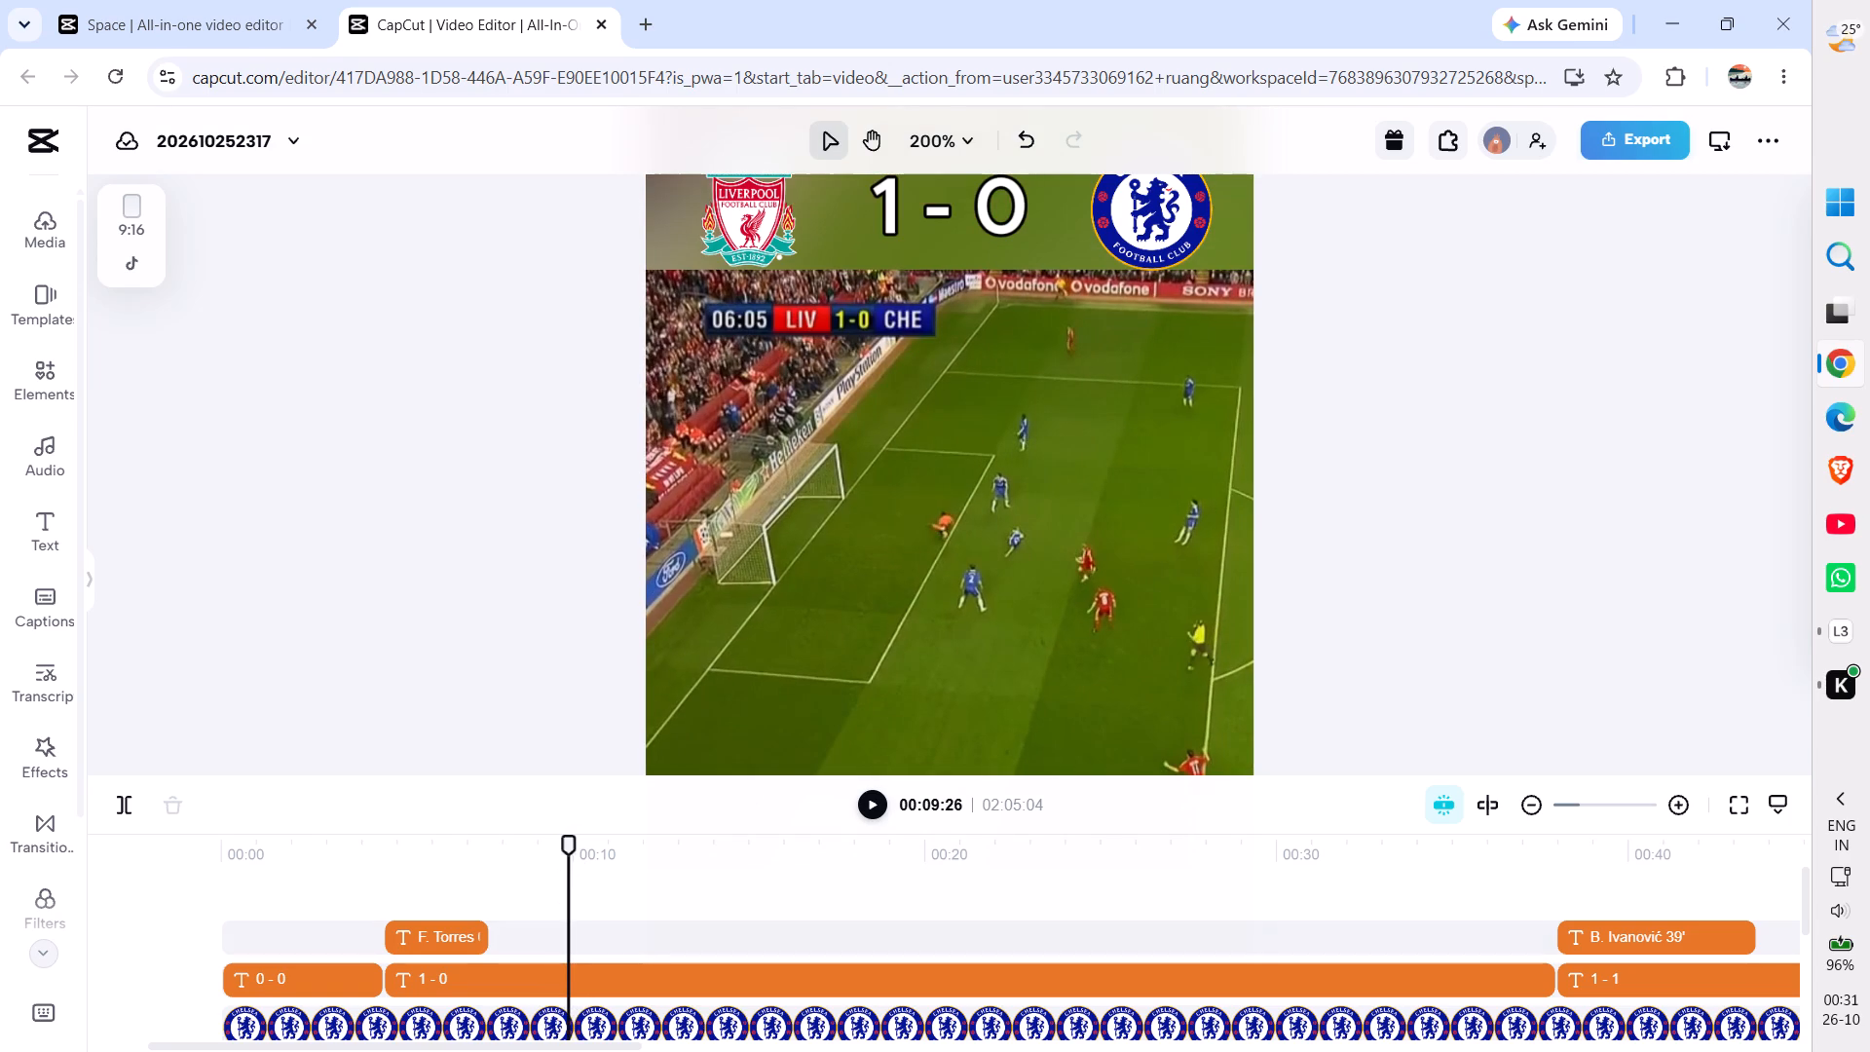
click(461, 944)
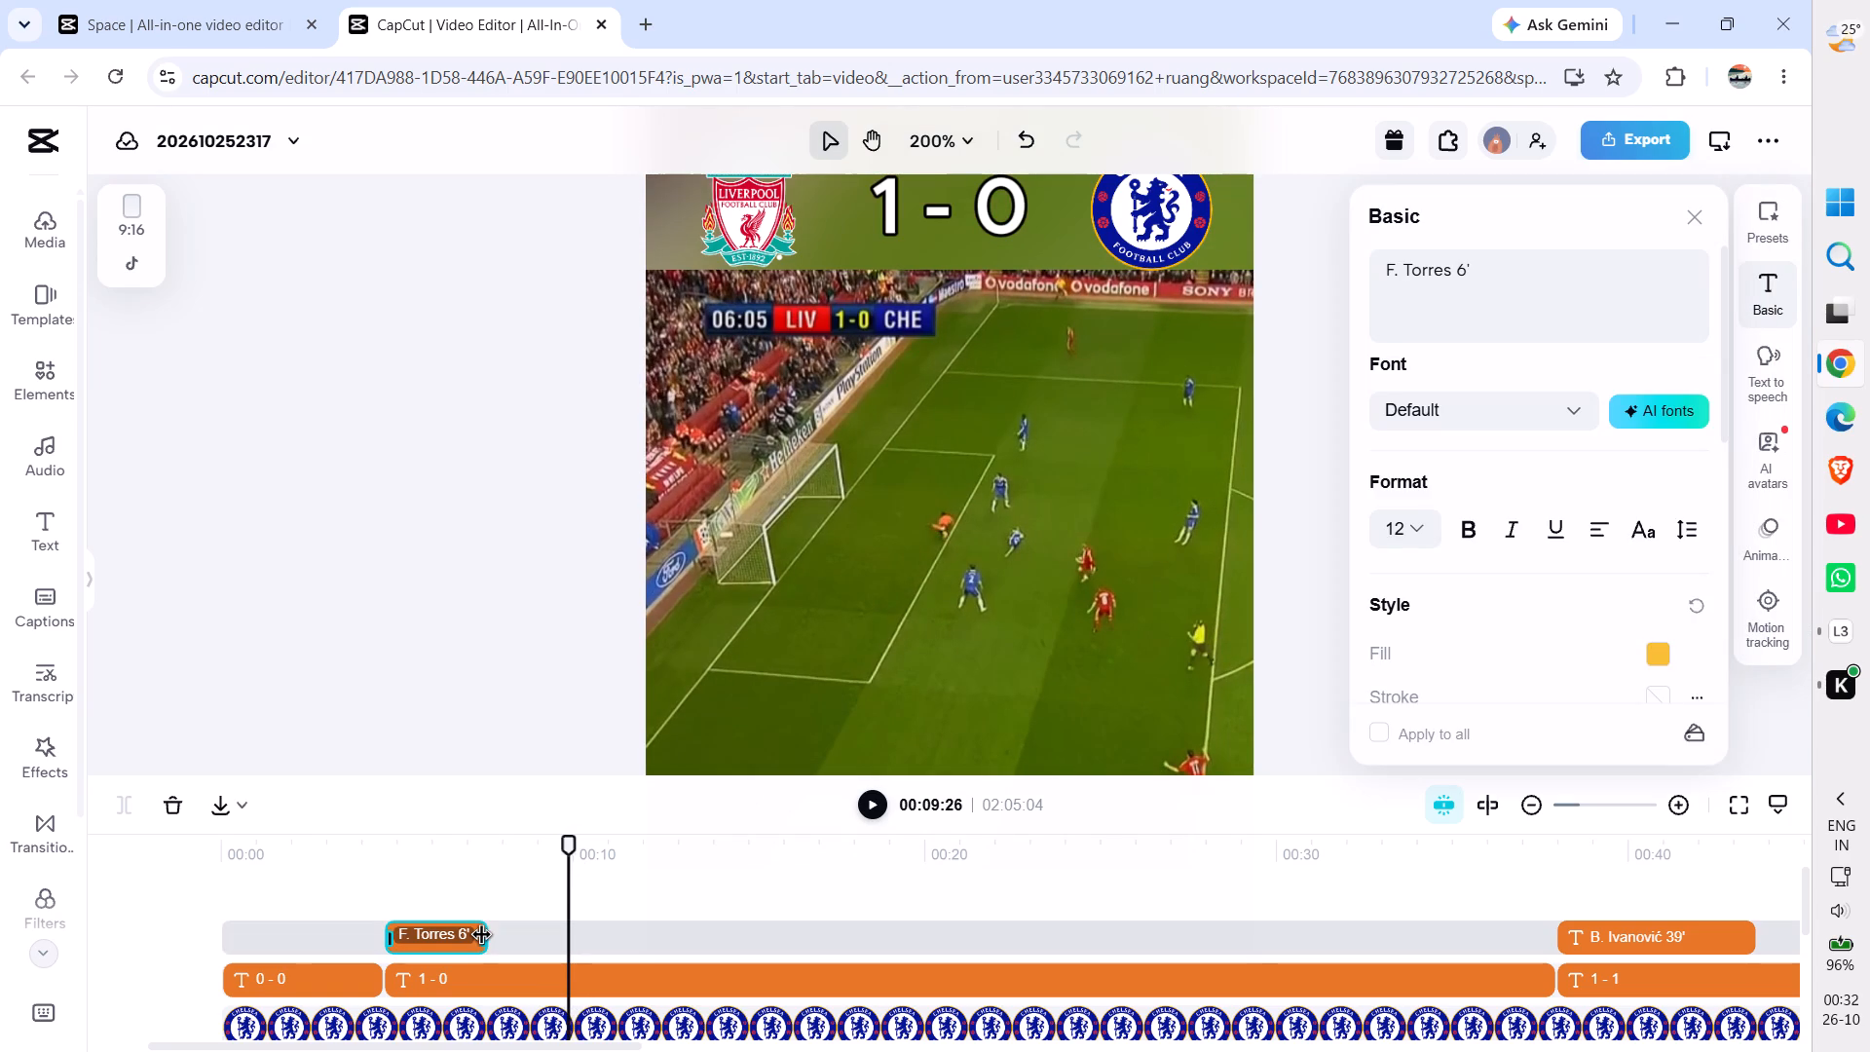
drag(483, 936, 570, 951)
click(466, 647)
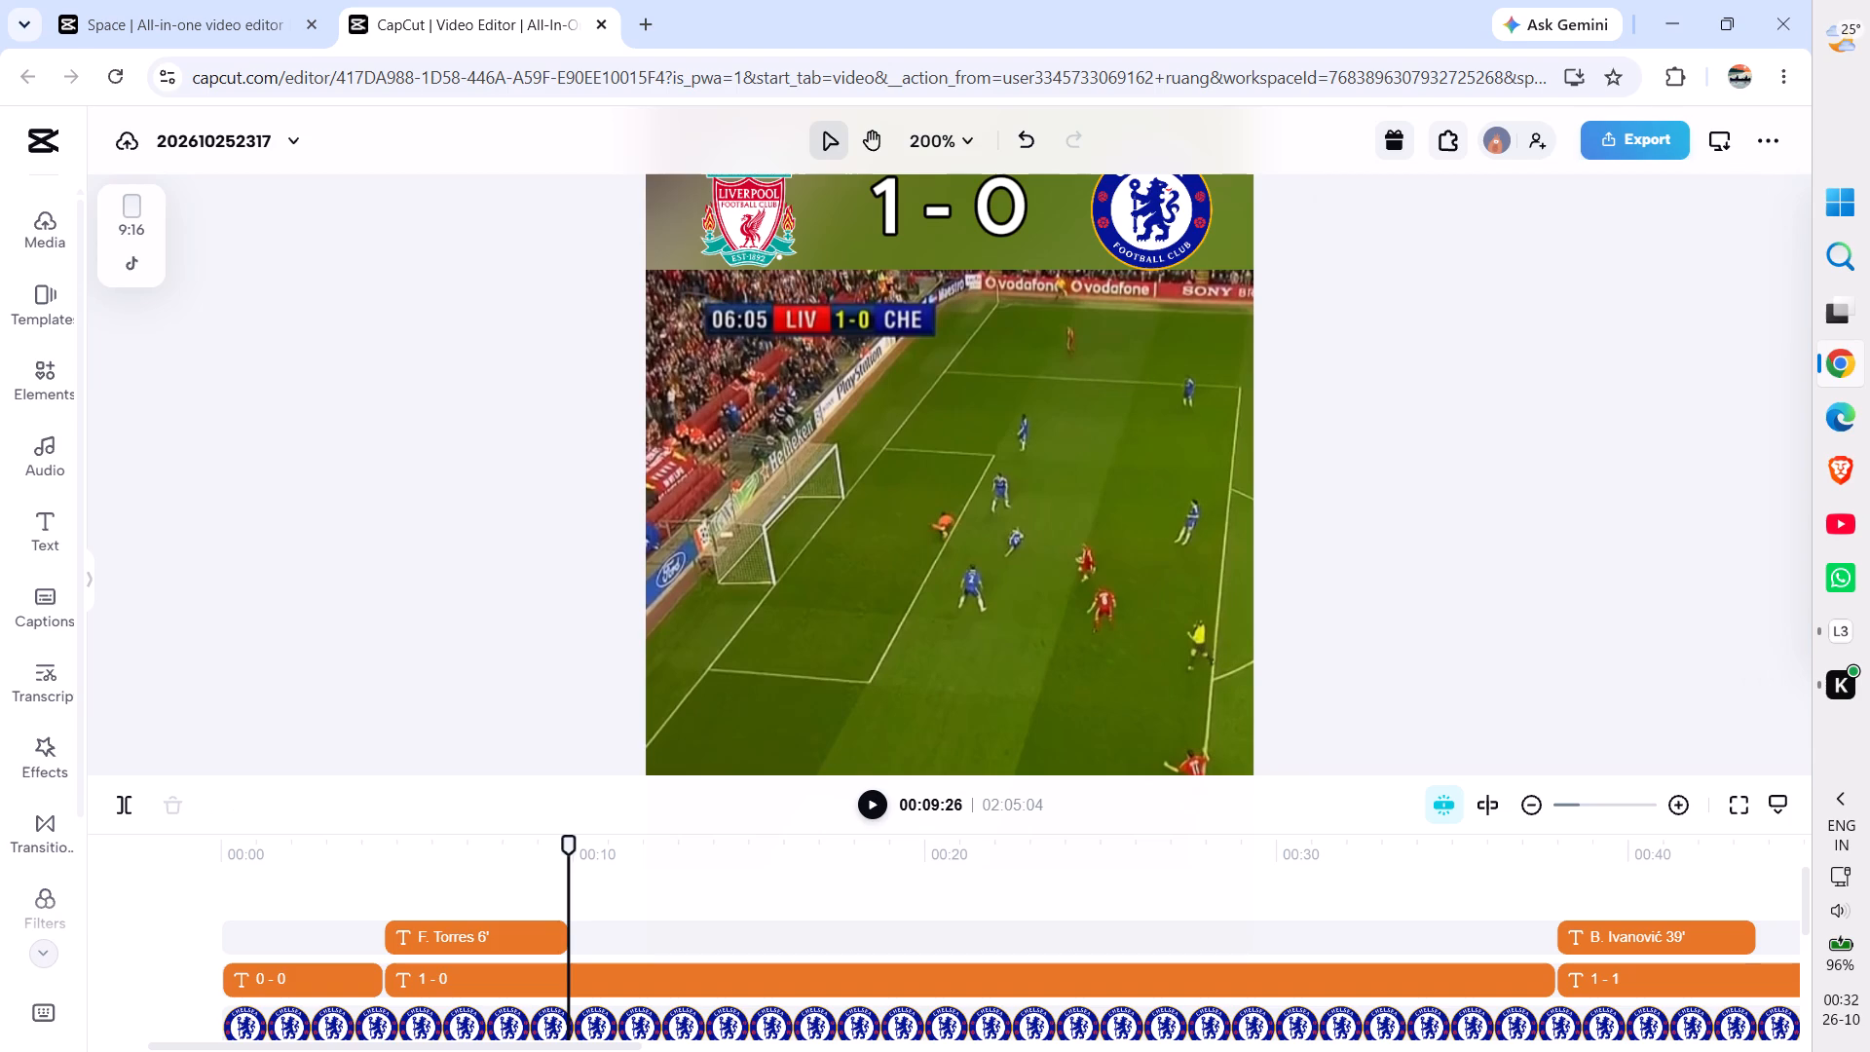
Play the video from the beginning with the whole frame in view, checking the scoreline and goalscorer captions against the match footage.
key(shift+f)
key(space)
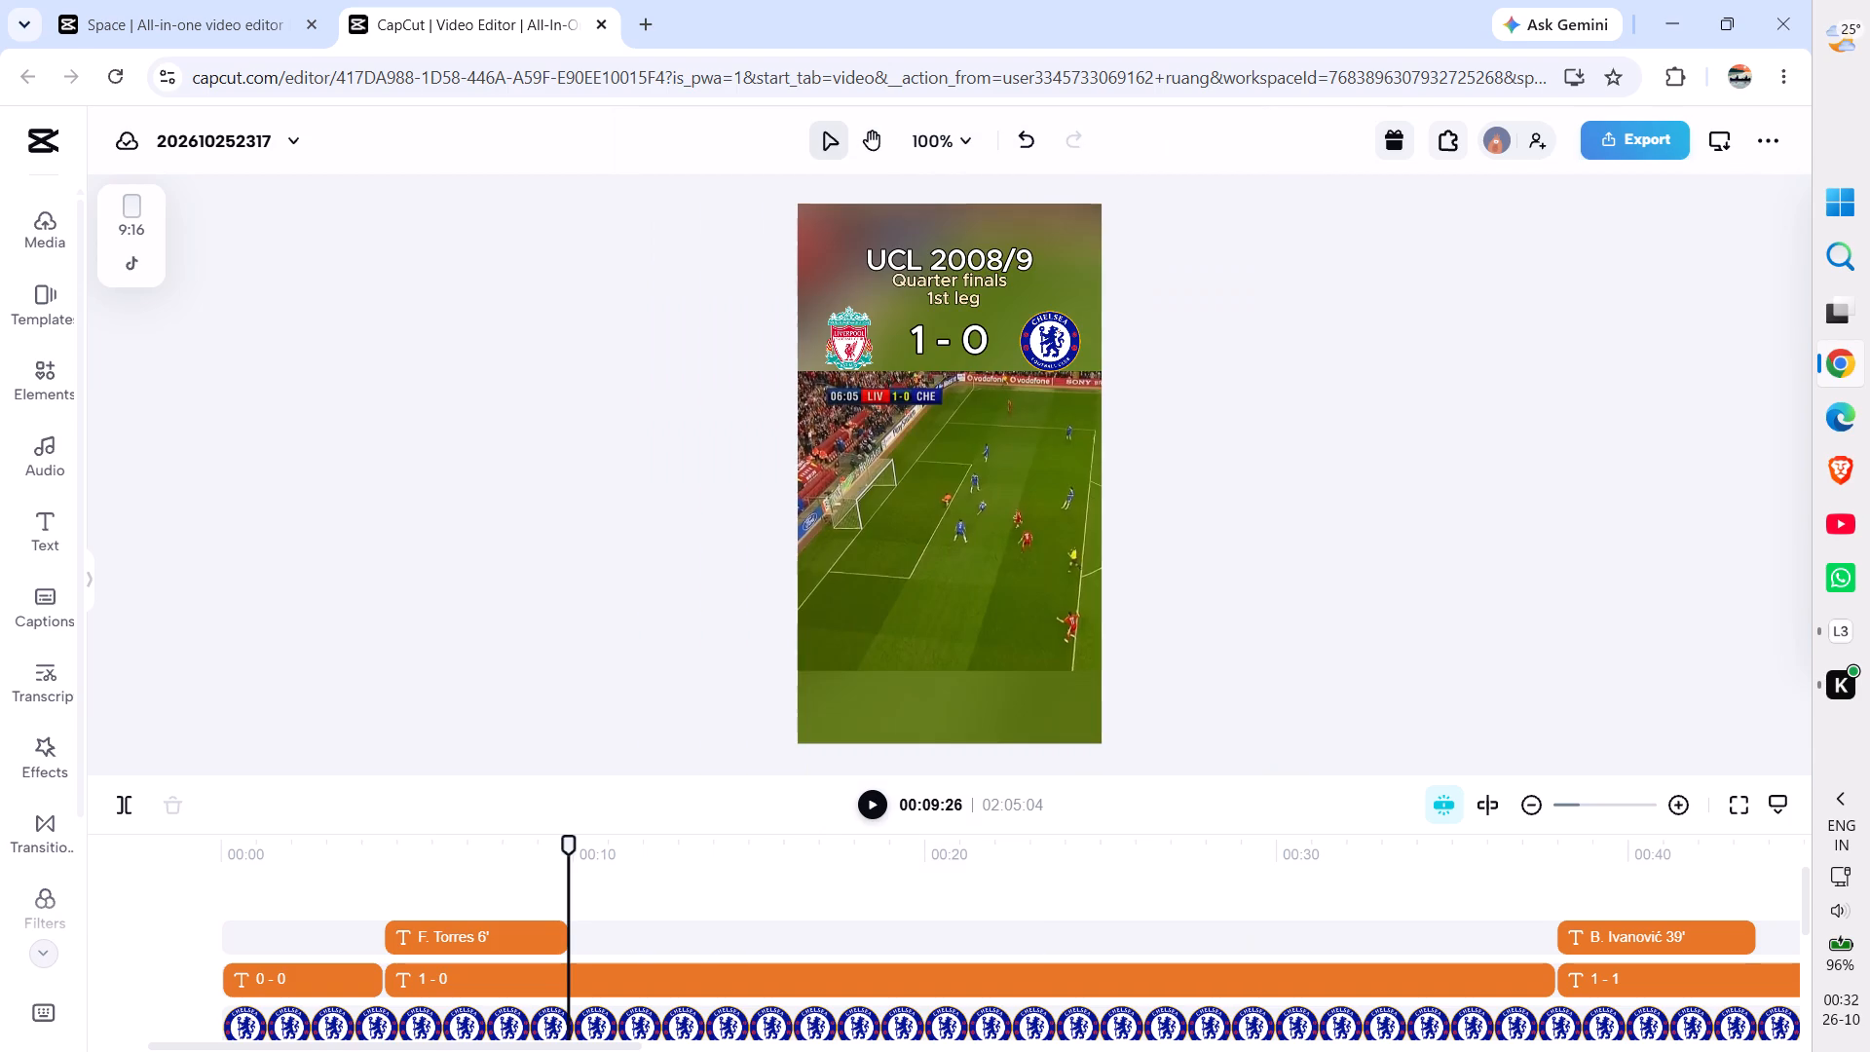
key(space)
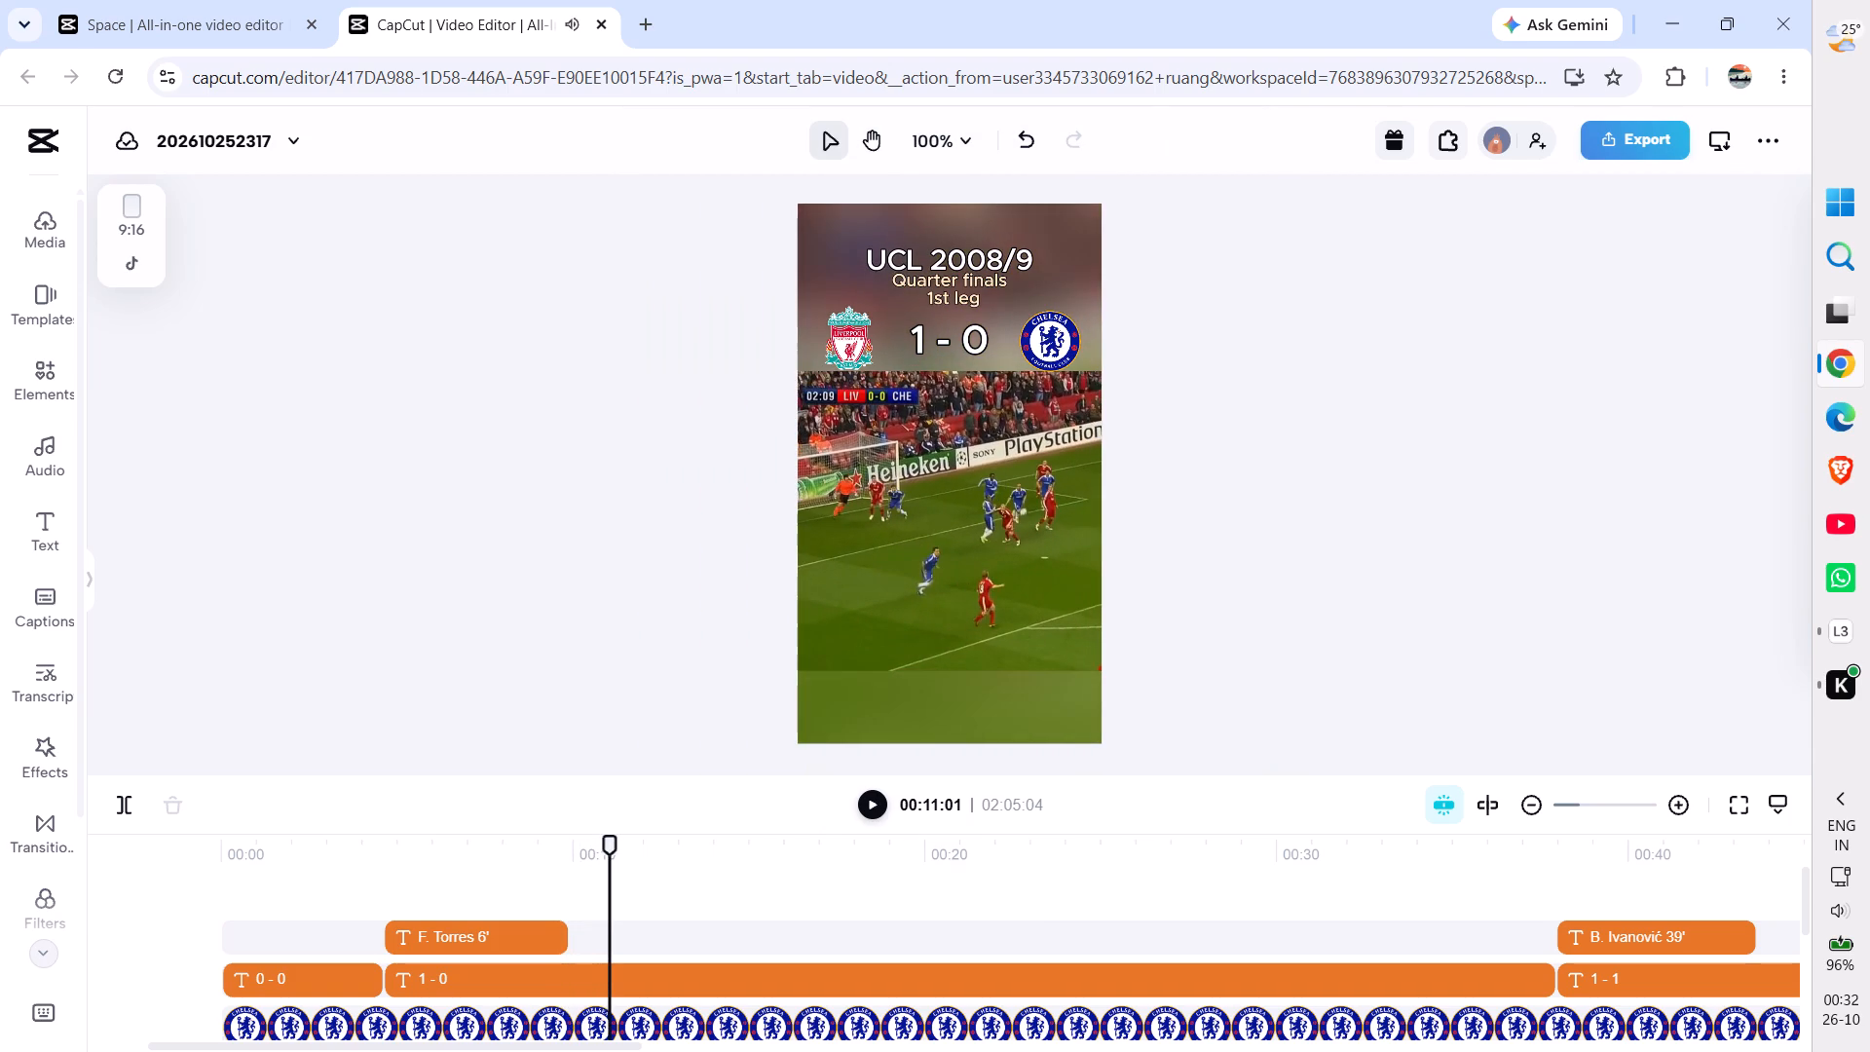
drag(609, 834, 0, 889)
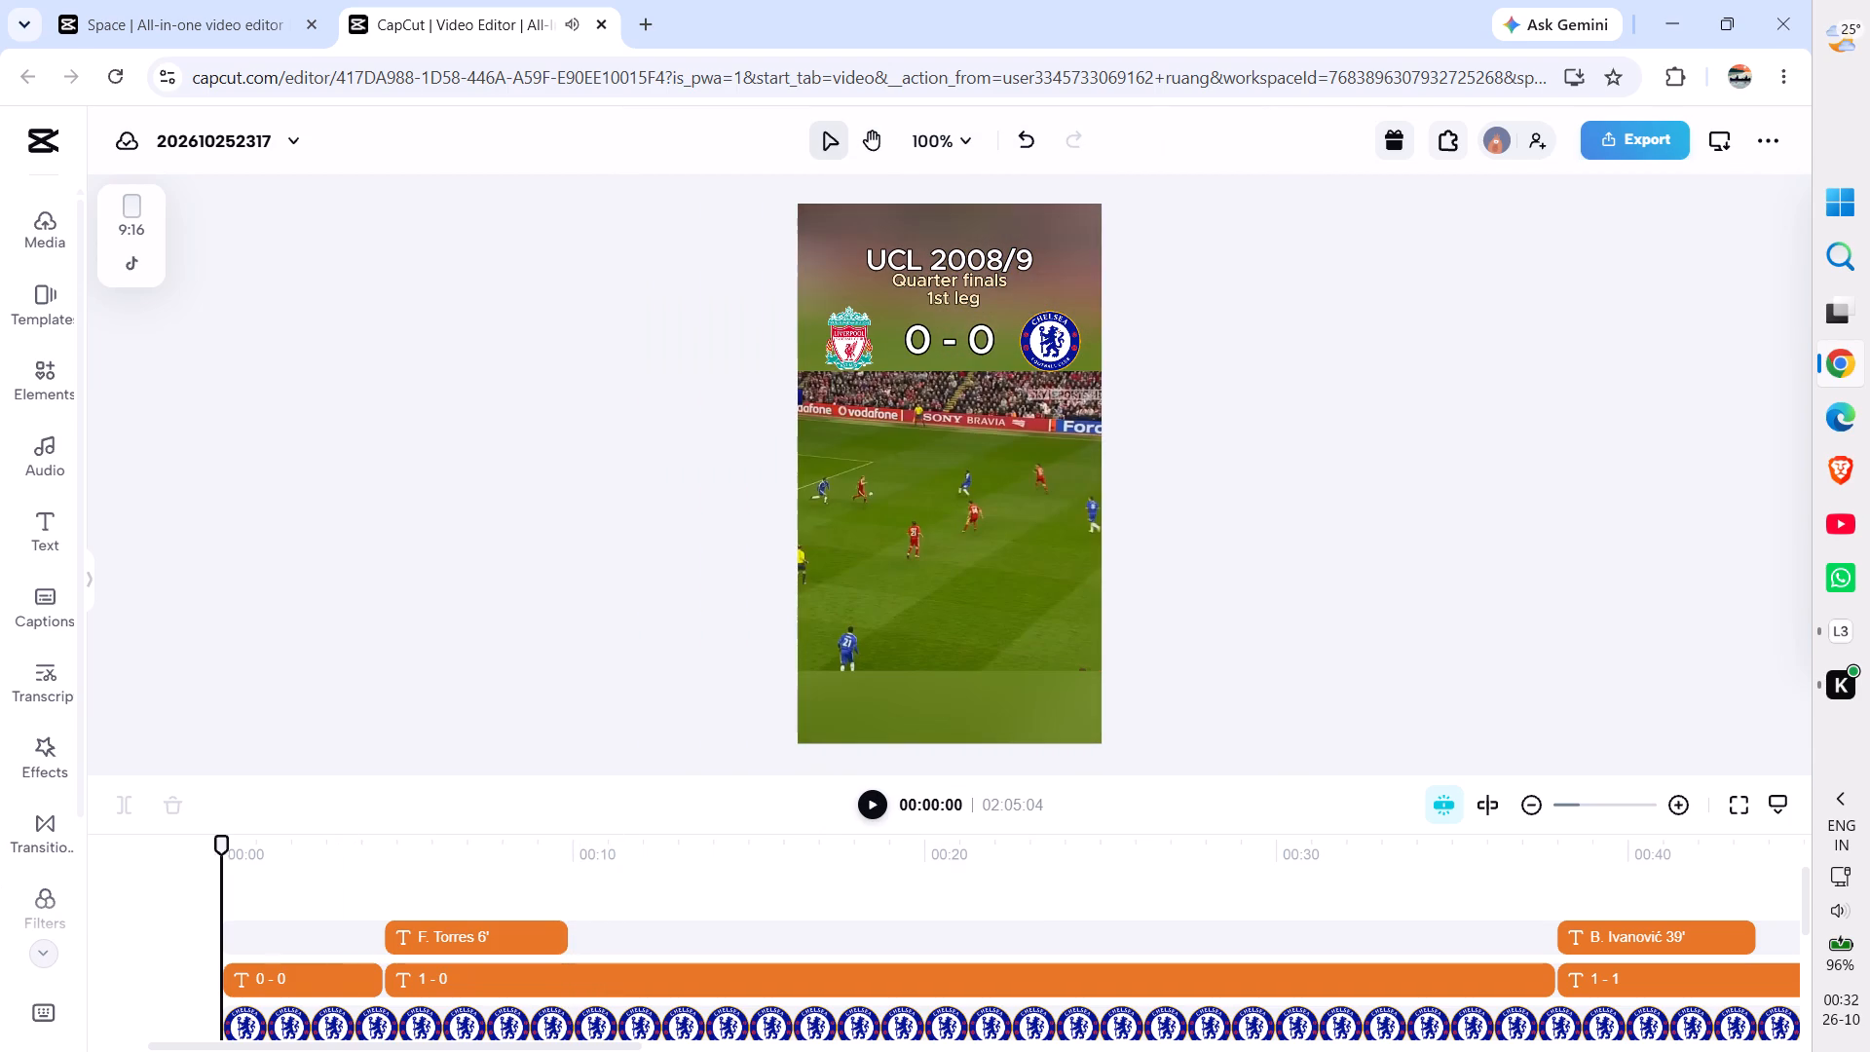
key(space)
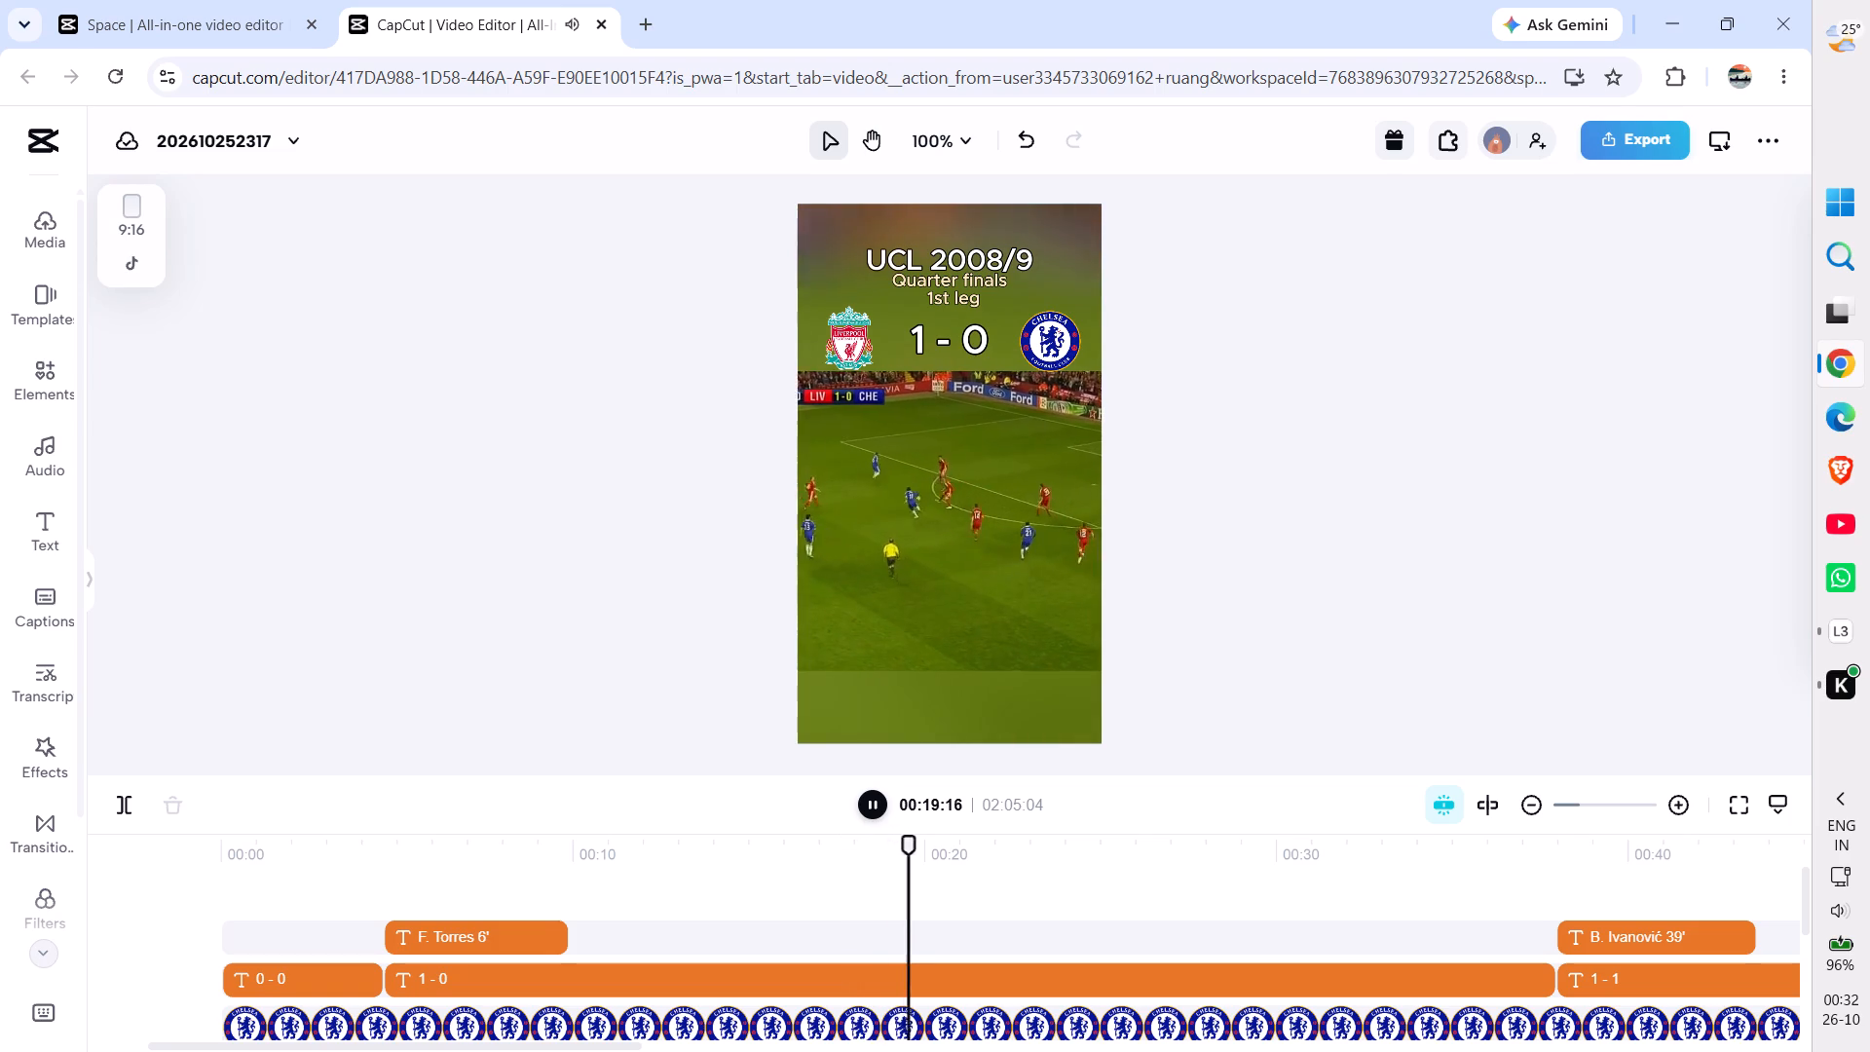
key(ctrl+minus)
key(ctrl+minus)
key(ctrl+minus)
key(ctrl+minus)
key(ctrl+minus)
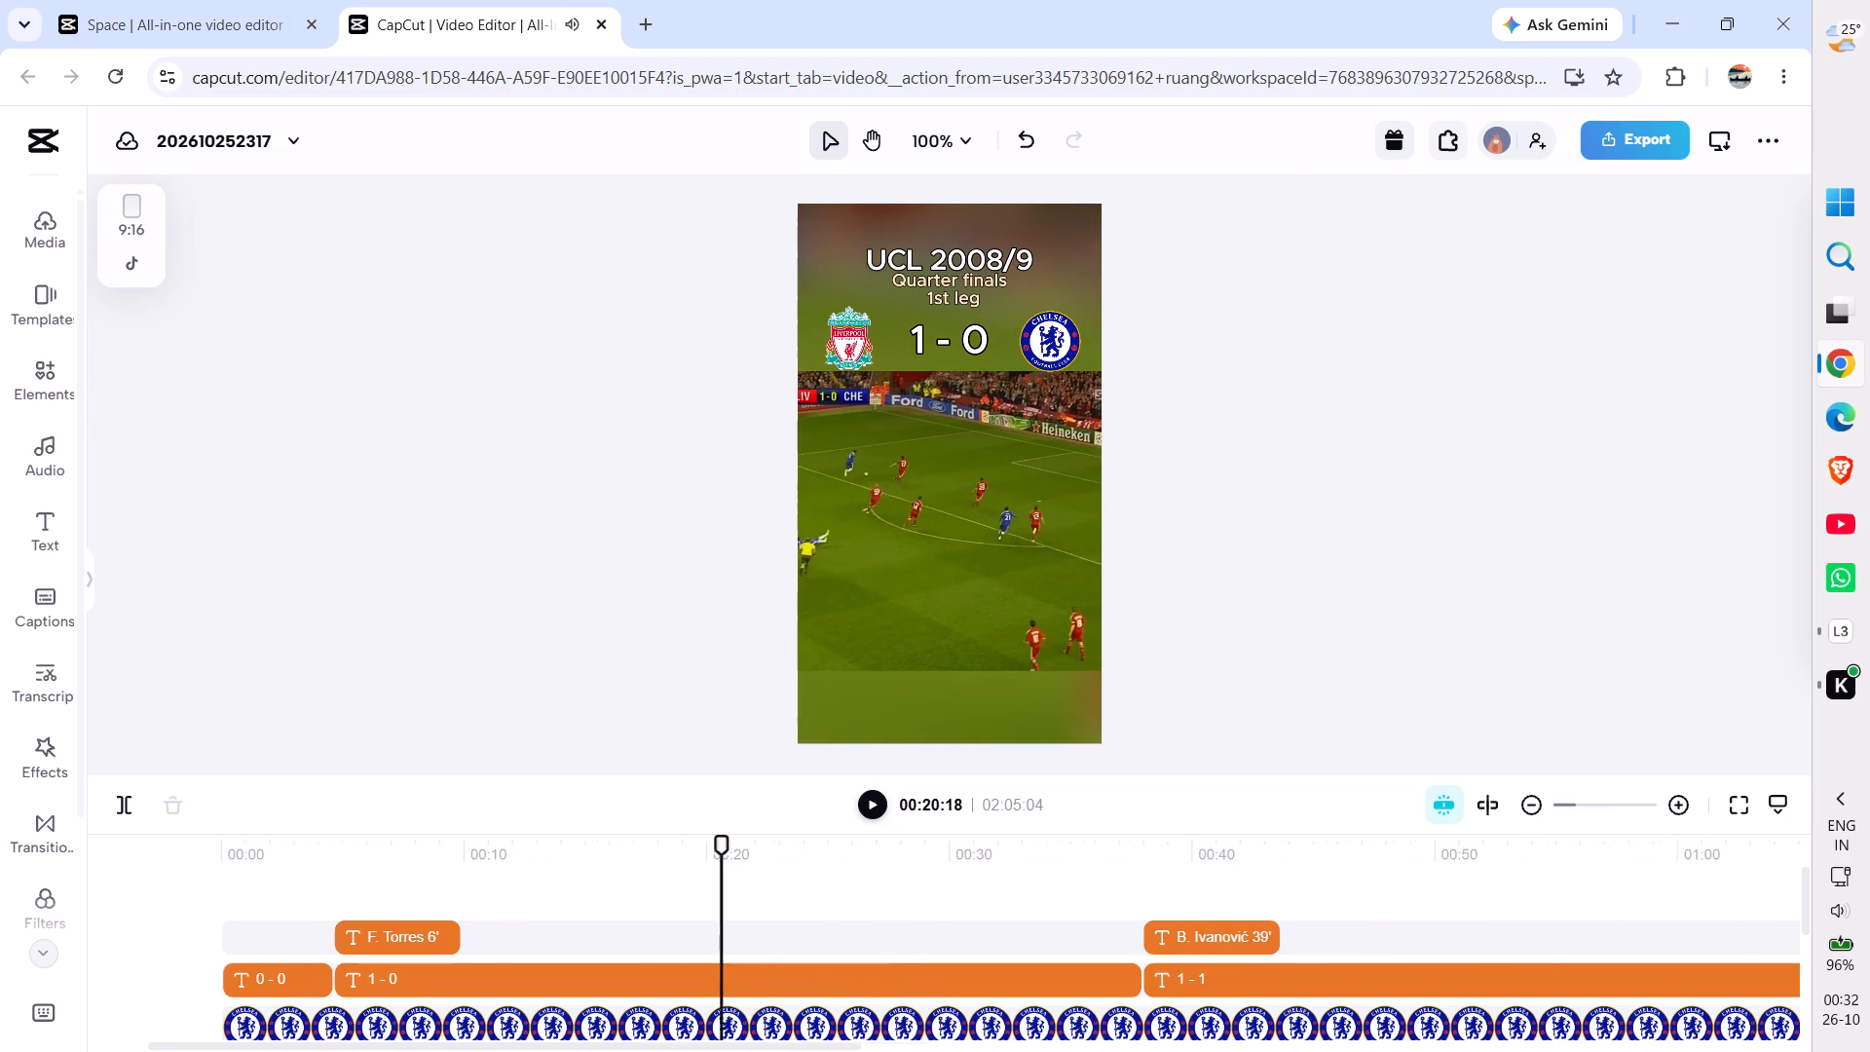
key(ctrl+minus)
key(ctrl+minus)
key(ctrl+minus)
key(ctrl+minus)
key(ctrl+minus)
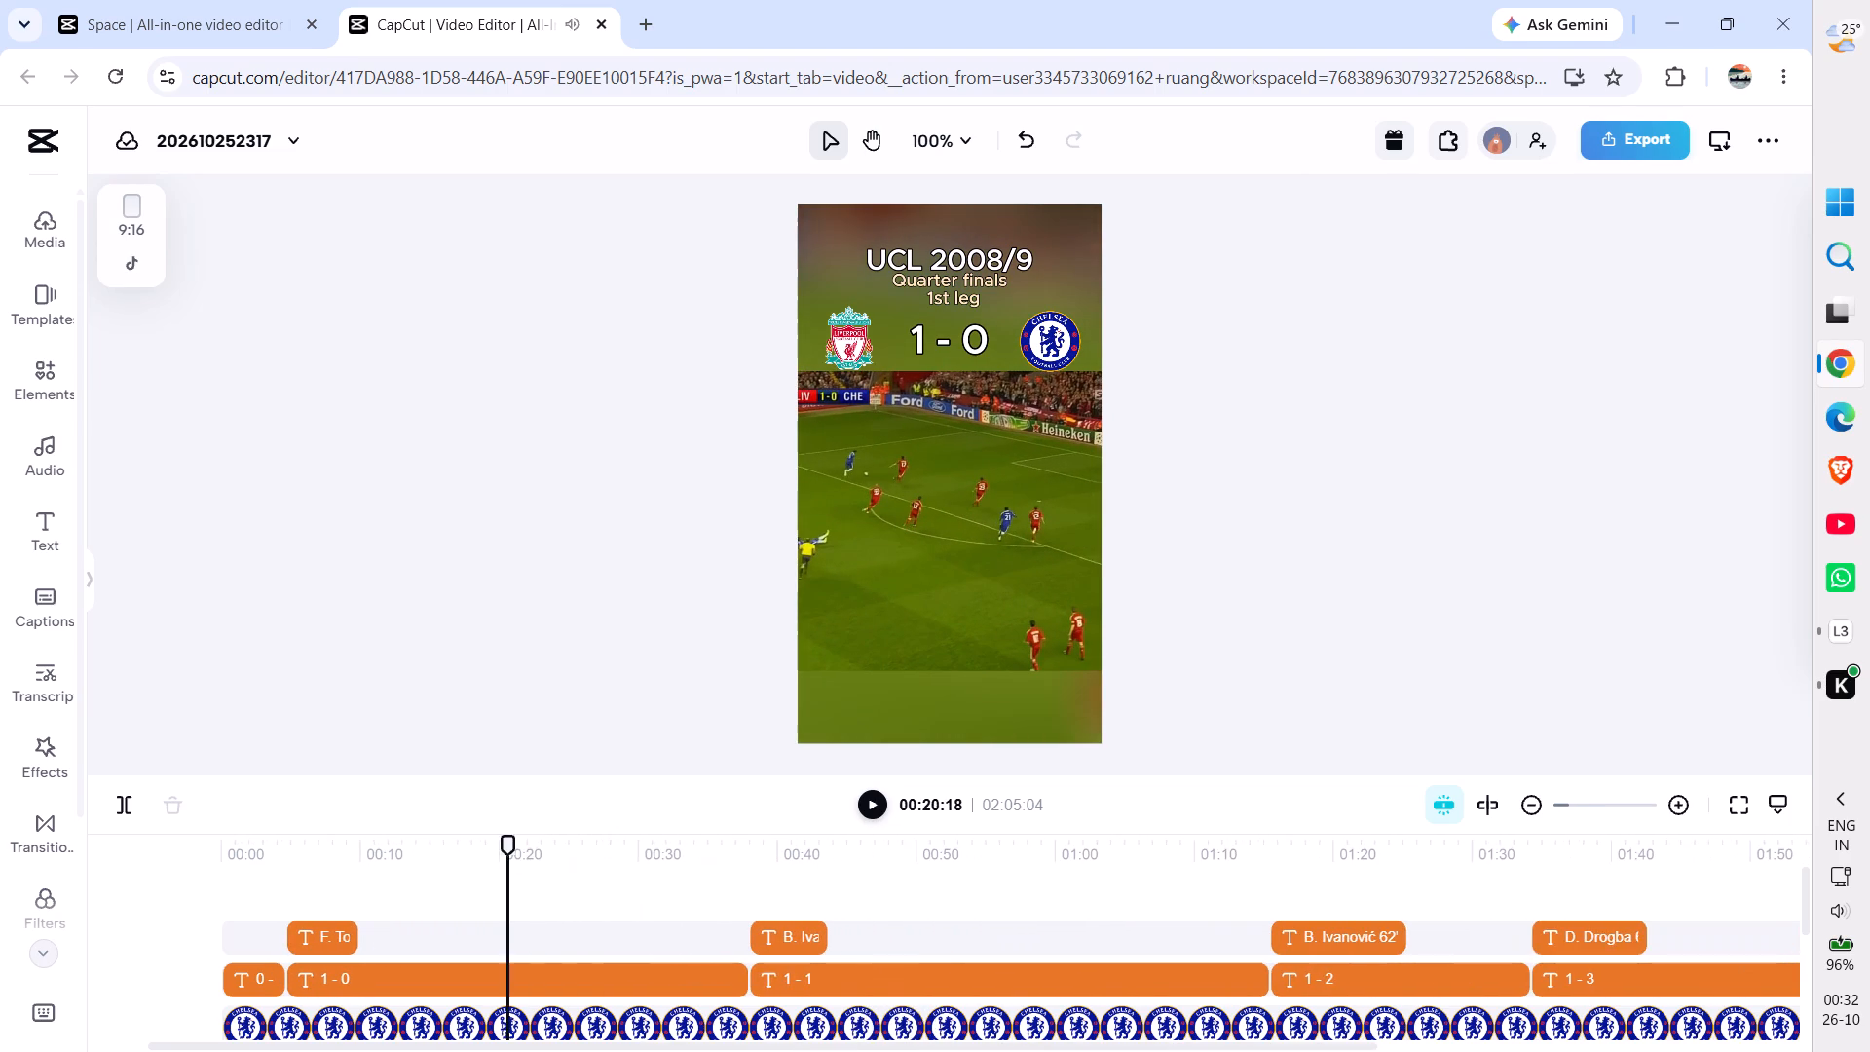
key(ctrl+minus)
key(ctrl+minus)
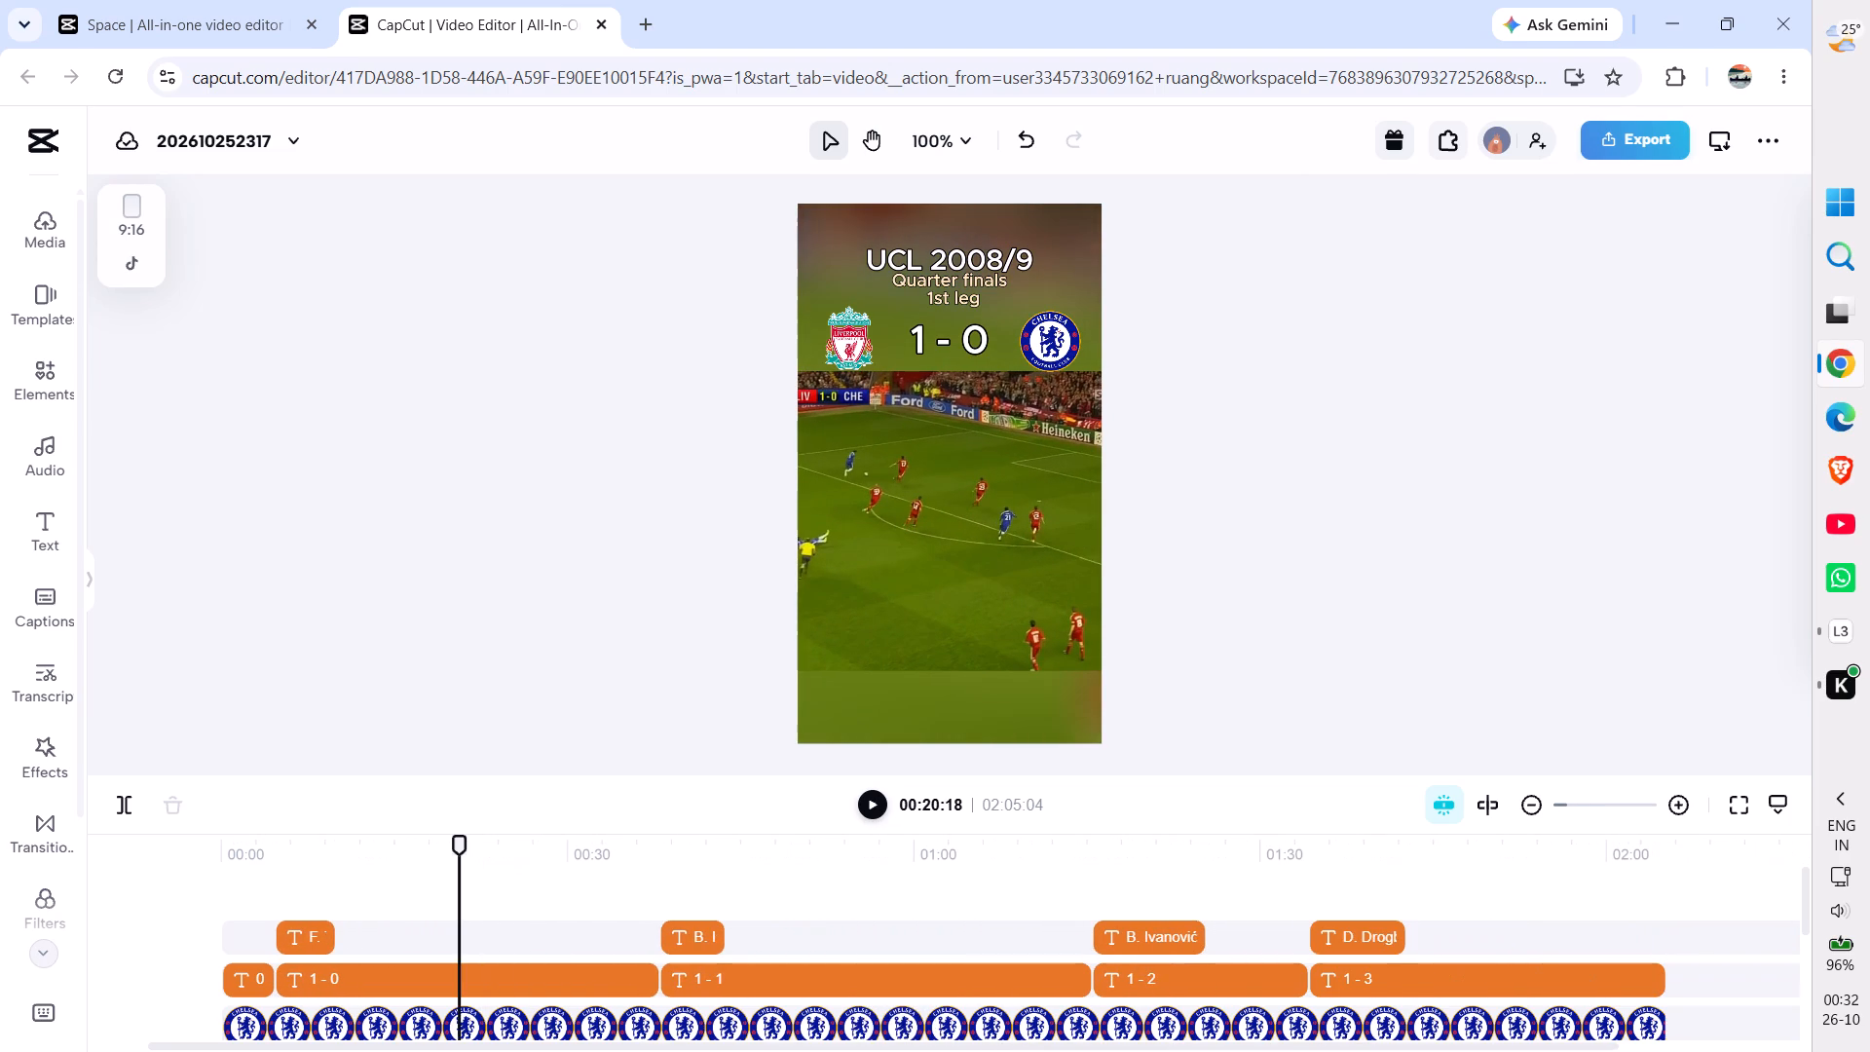
key(space)
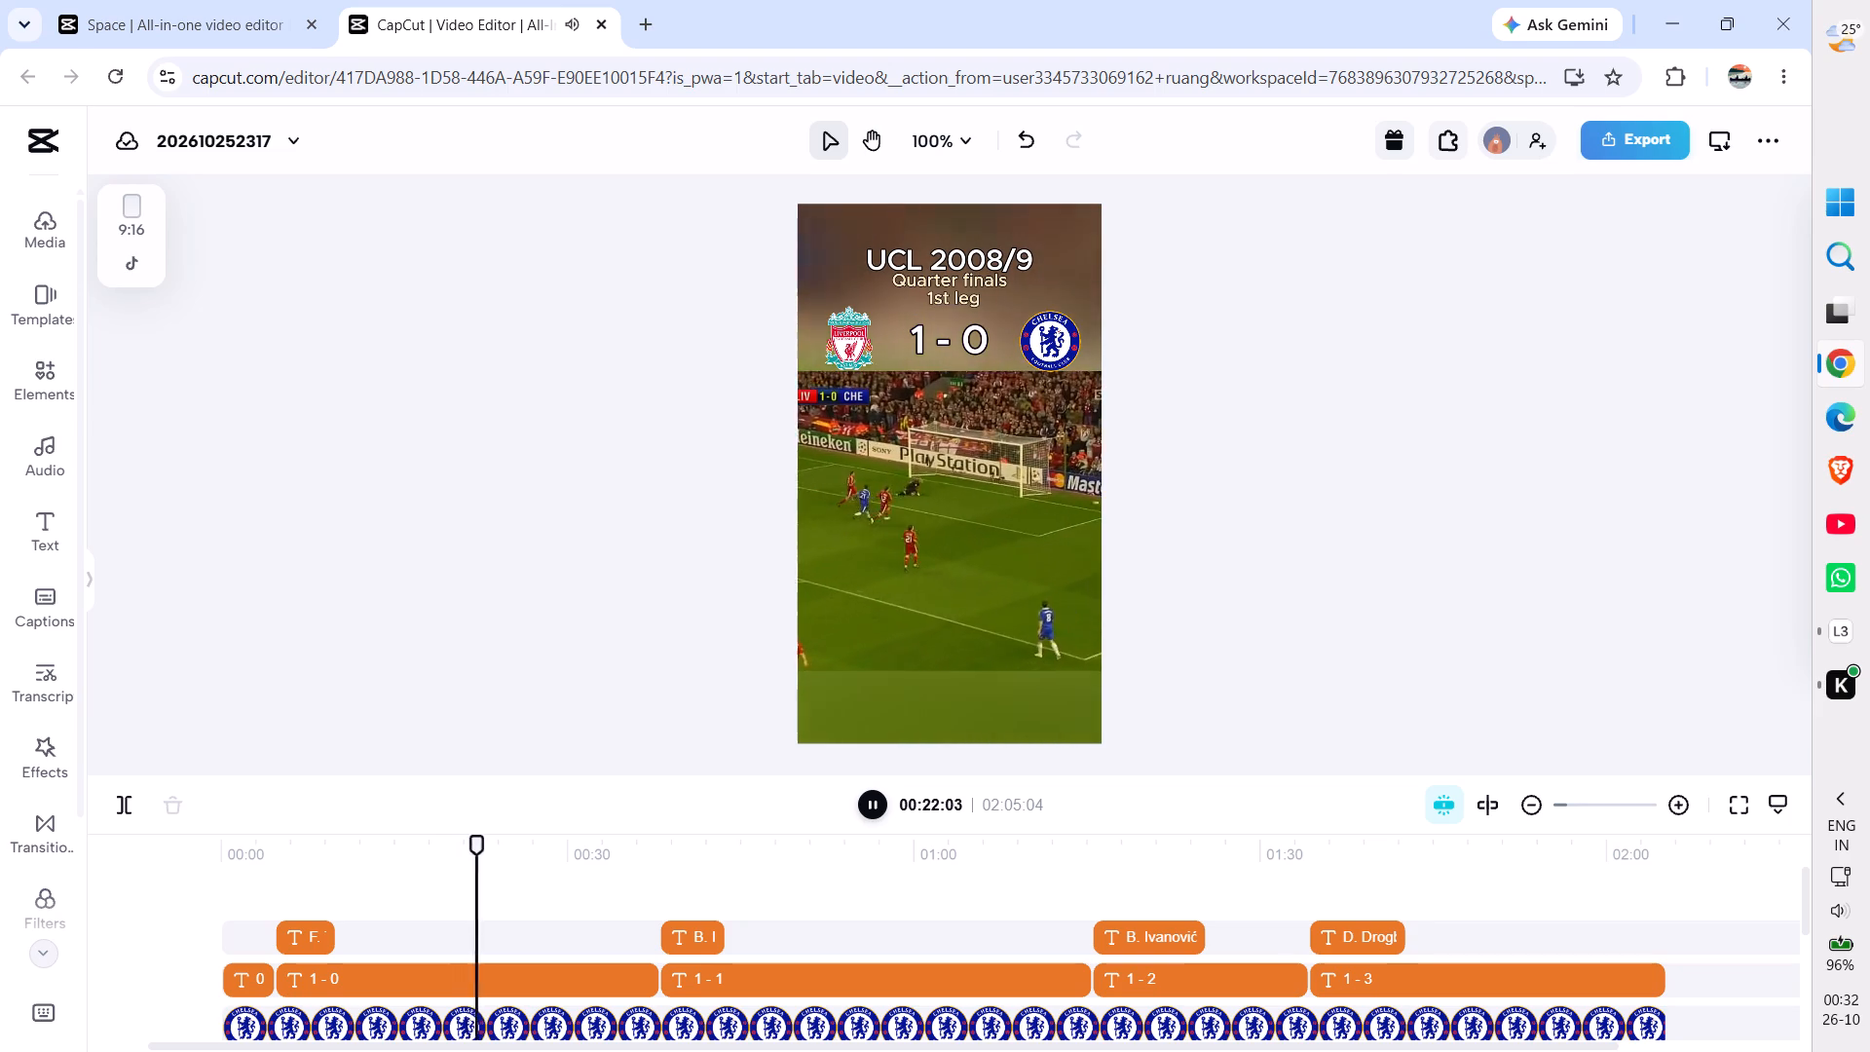
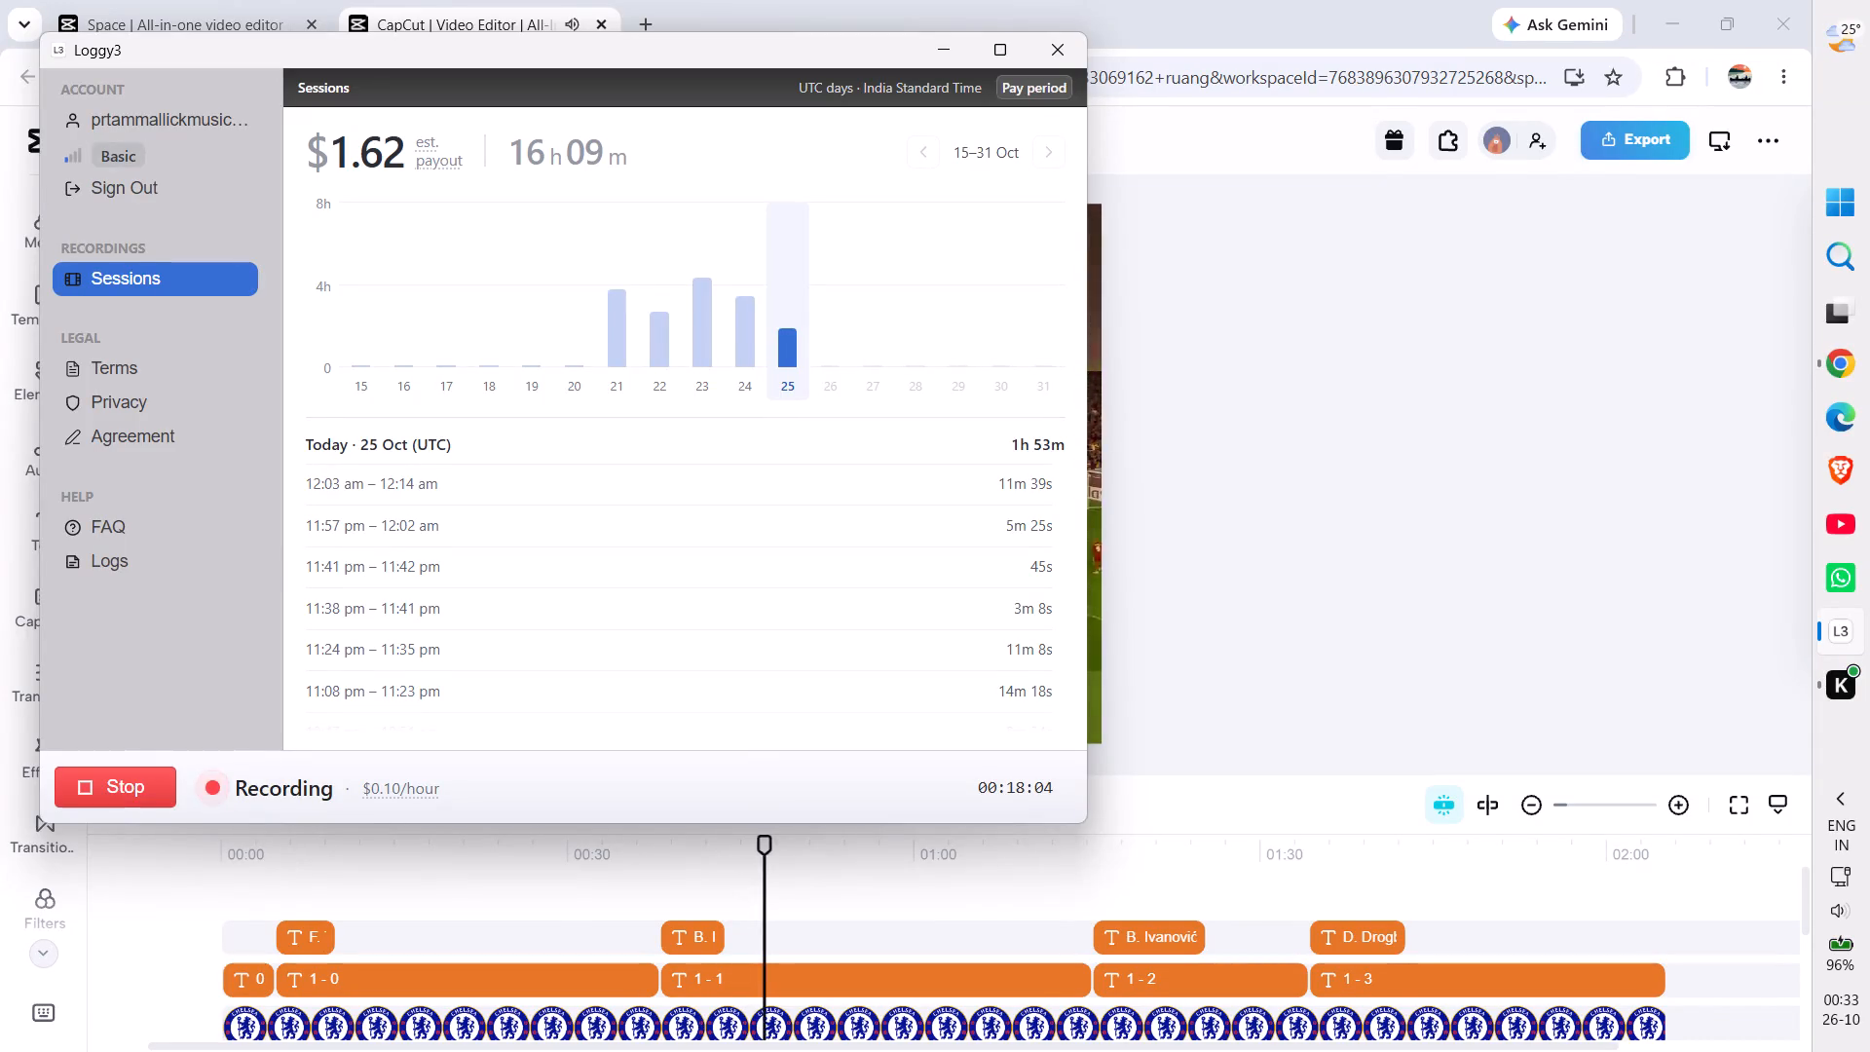
Return to the CapCut editor and watch the match footage up to about 01:04, pausing playback there.
click(1503, 519)
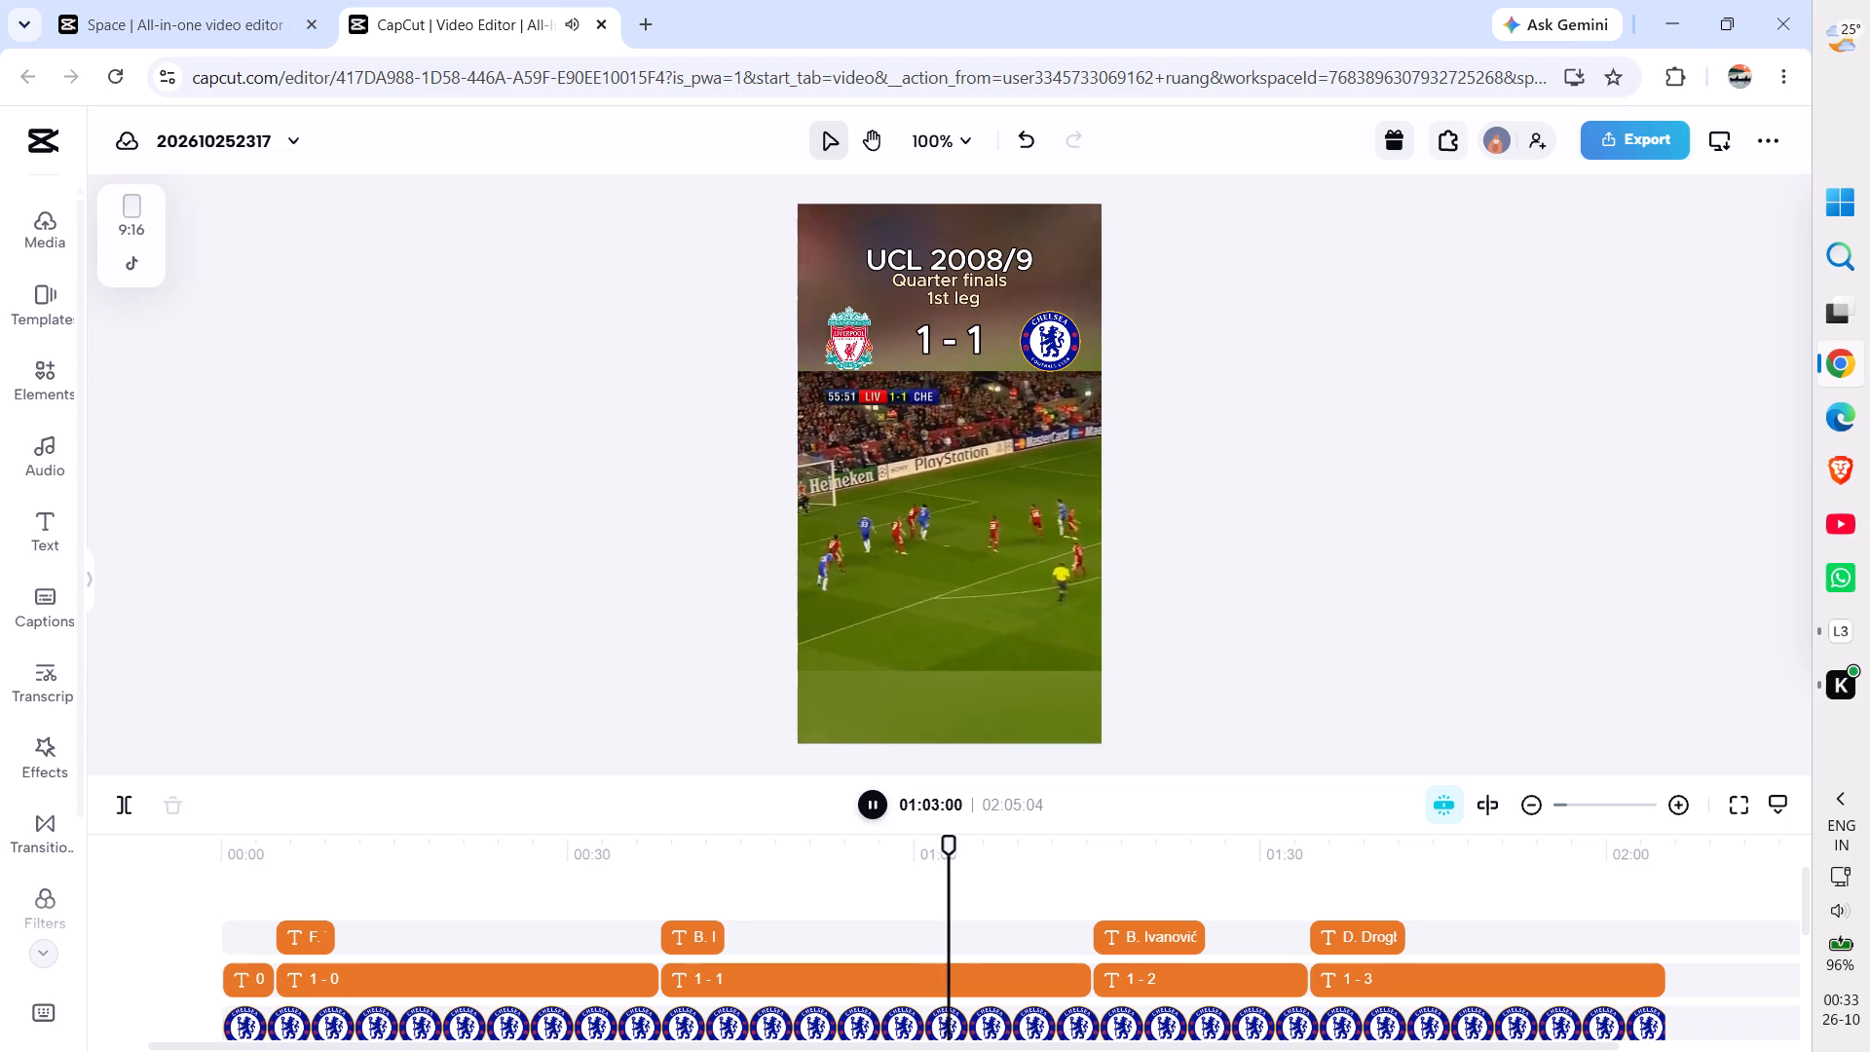
key(space)
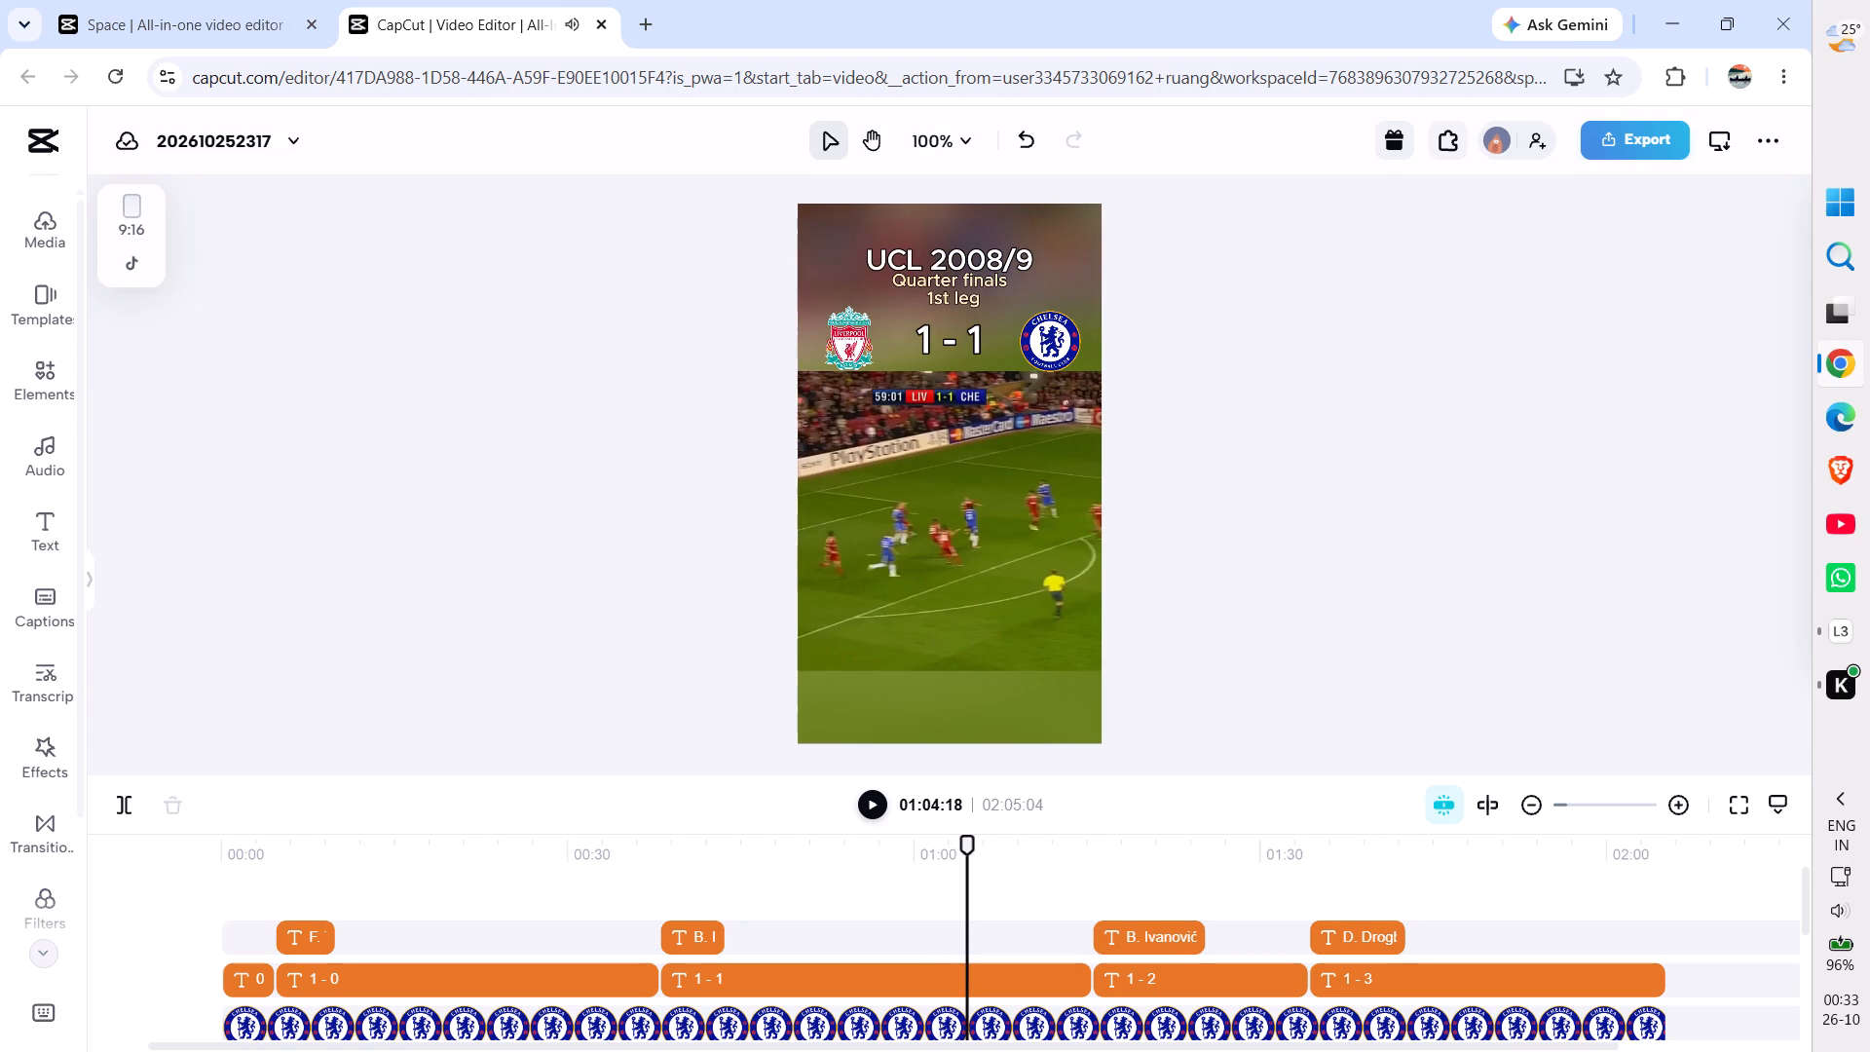
Export the video for download under the name "liverpool vs chelsea" as a 4k, high-quality, 30fps MP4.
click(1638, 142)
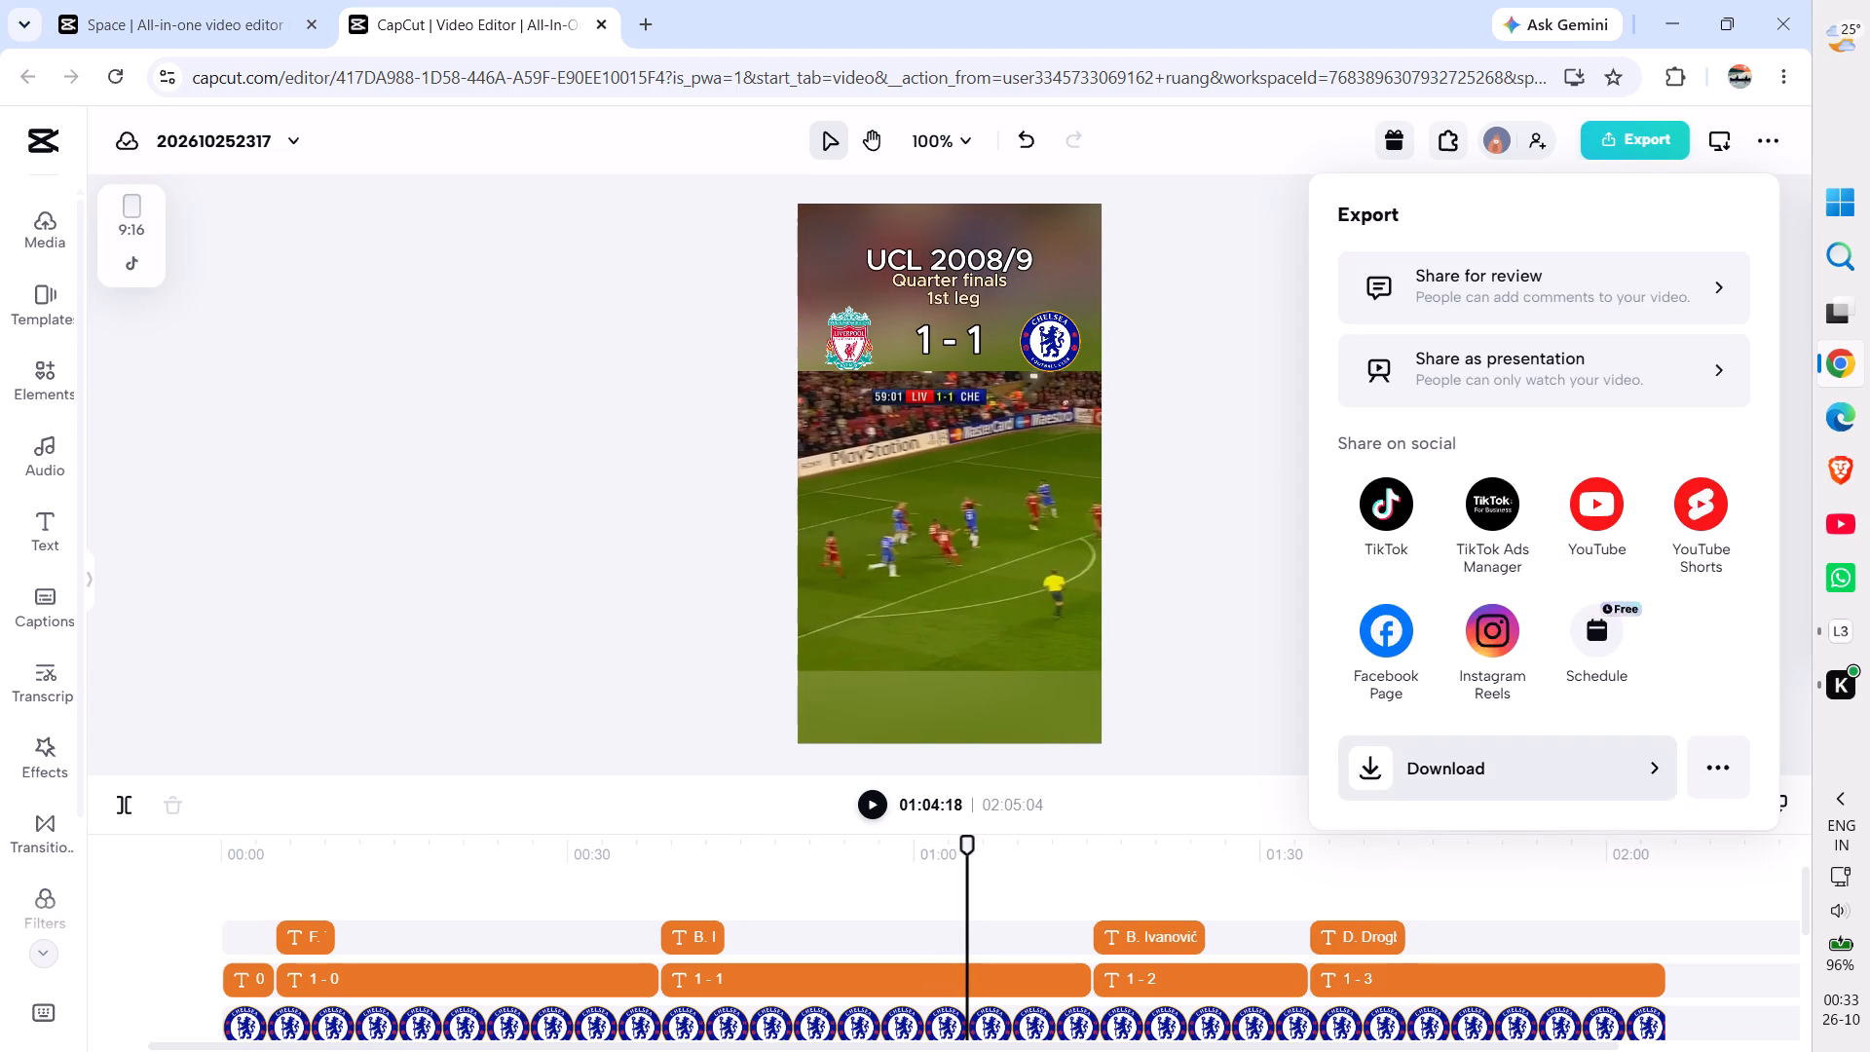
click(1525, 769)
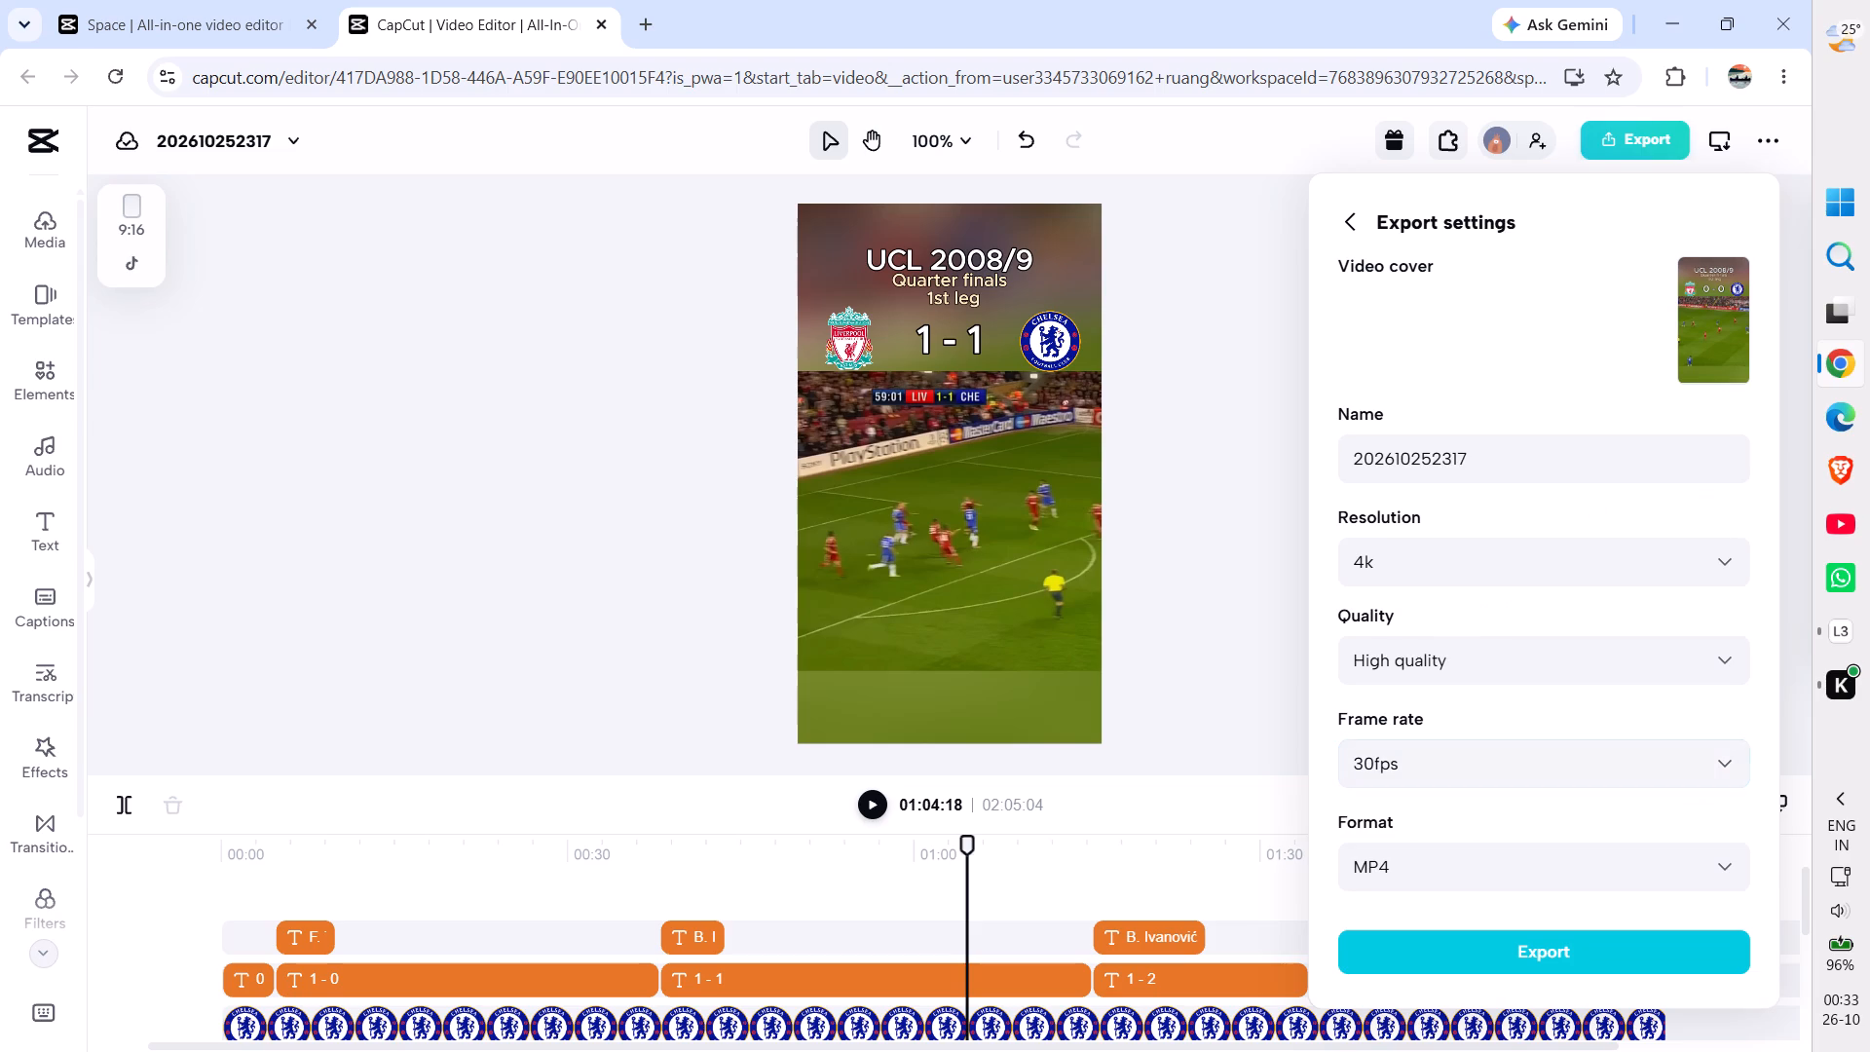
click(1481, 460)
key(BackSpace)
key(BackSpace)
key(BackSpace)
key(BackSpace)
key(BackSpace)
key(BackSpace)
key(BackSpace)
key(BackSpace)
key(BackSpace)
key(BackSpace)
key(BackSpace)
key(BackSpace)
key(BackSpace)
key(BackSpace)
key(BackSpace)
key(BackSpace)
key(BackSpace)
key(BackSpace)
key(BackSpace)
key(BackSpace)
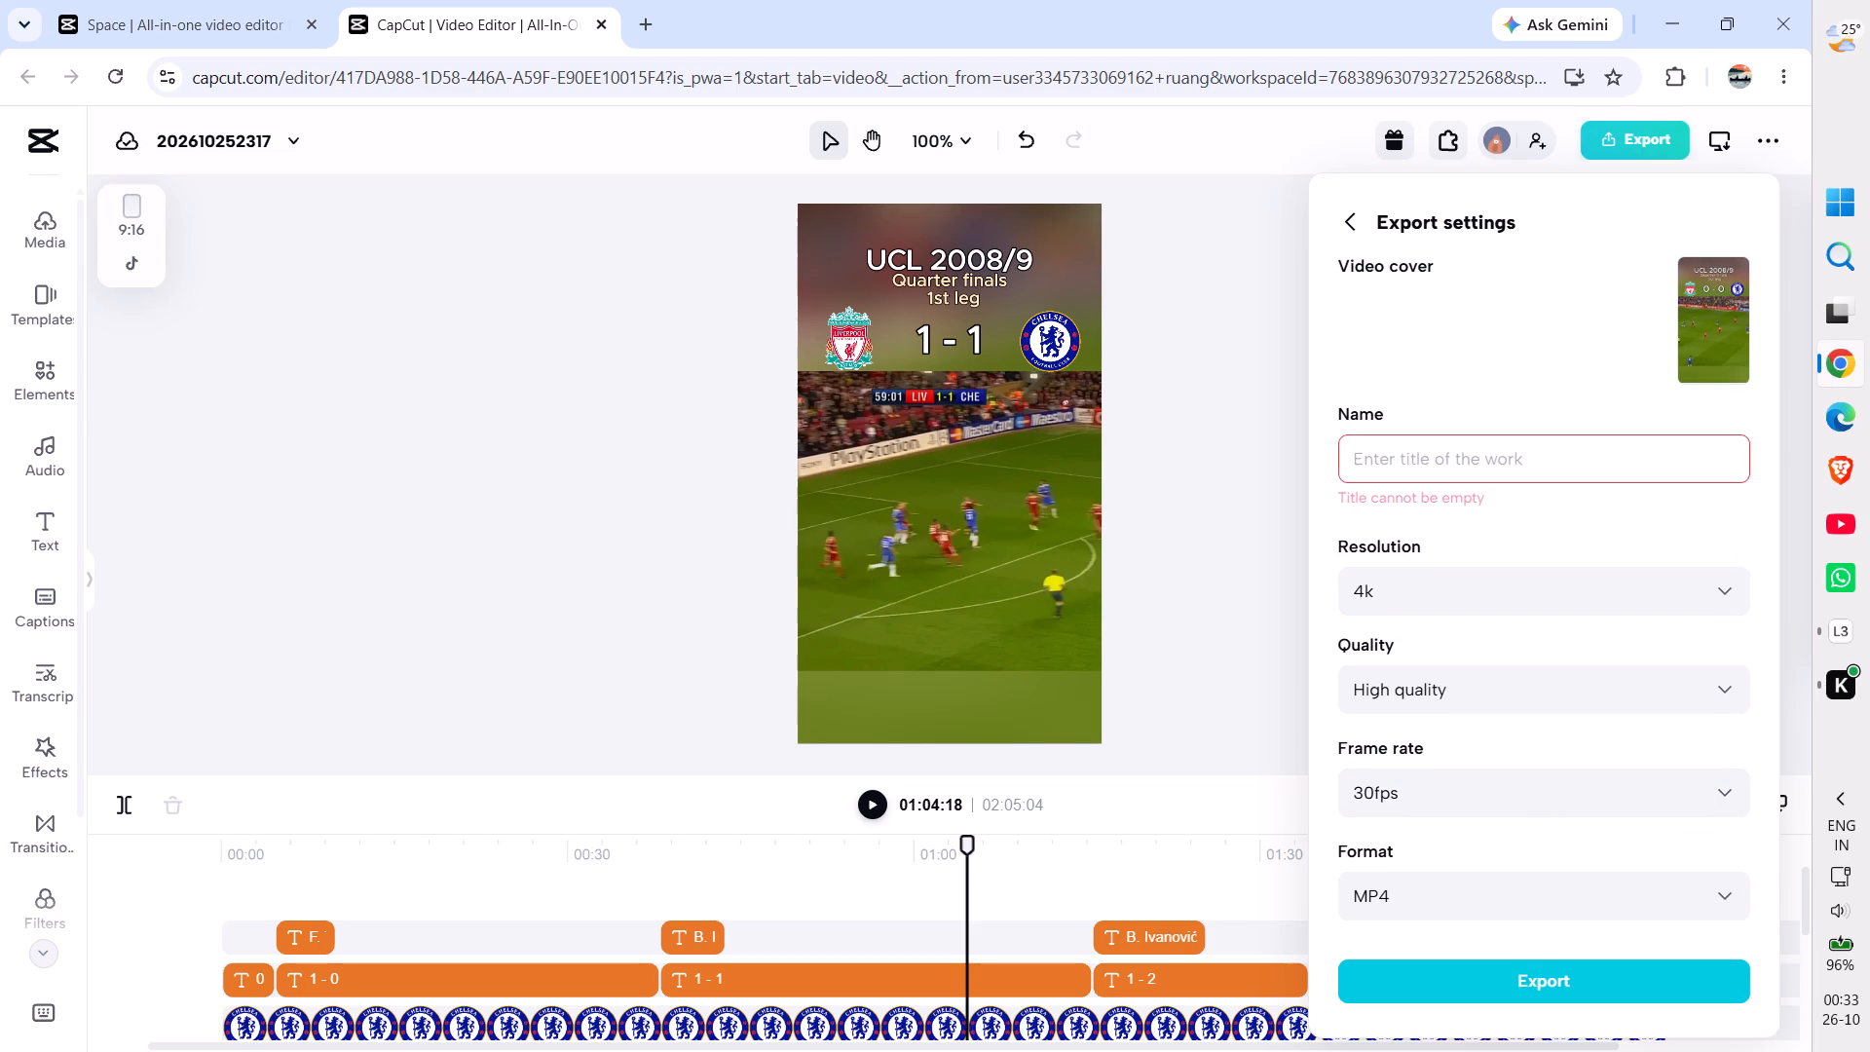
text(liverpool vs ch)
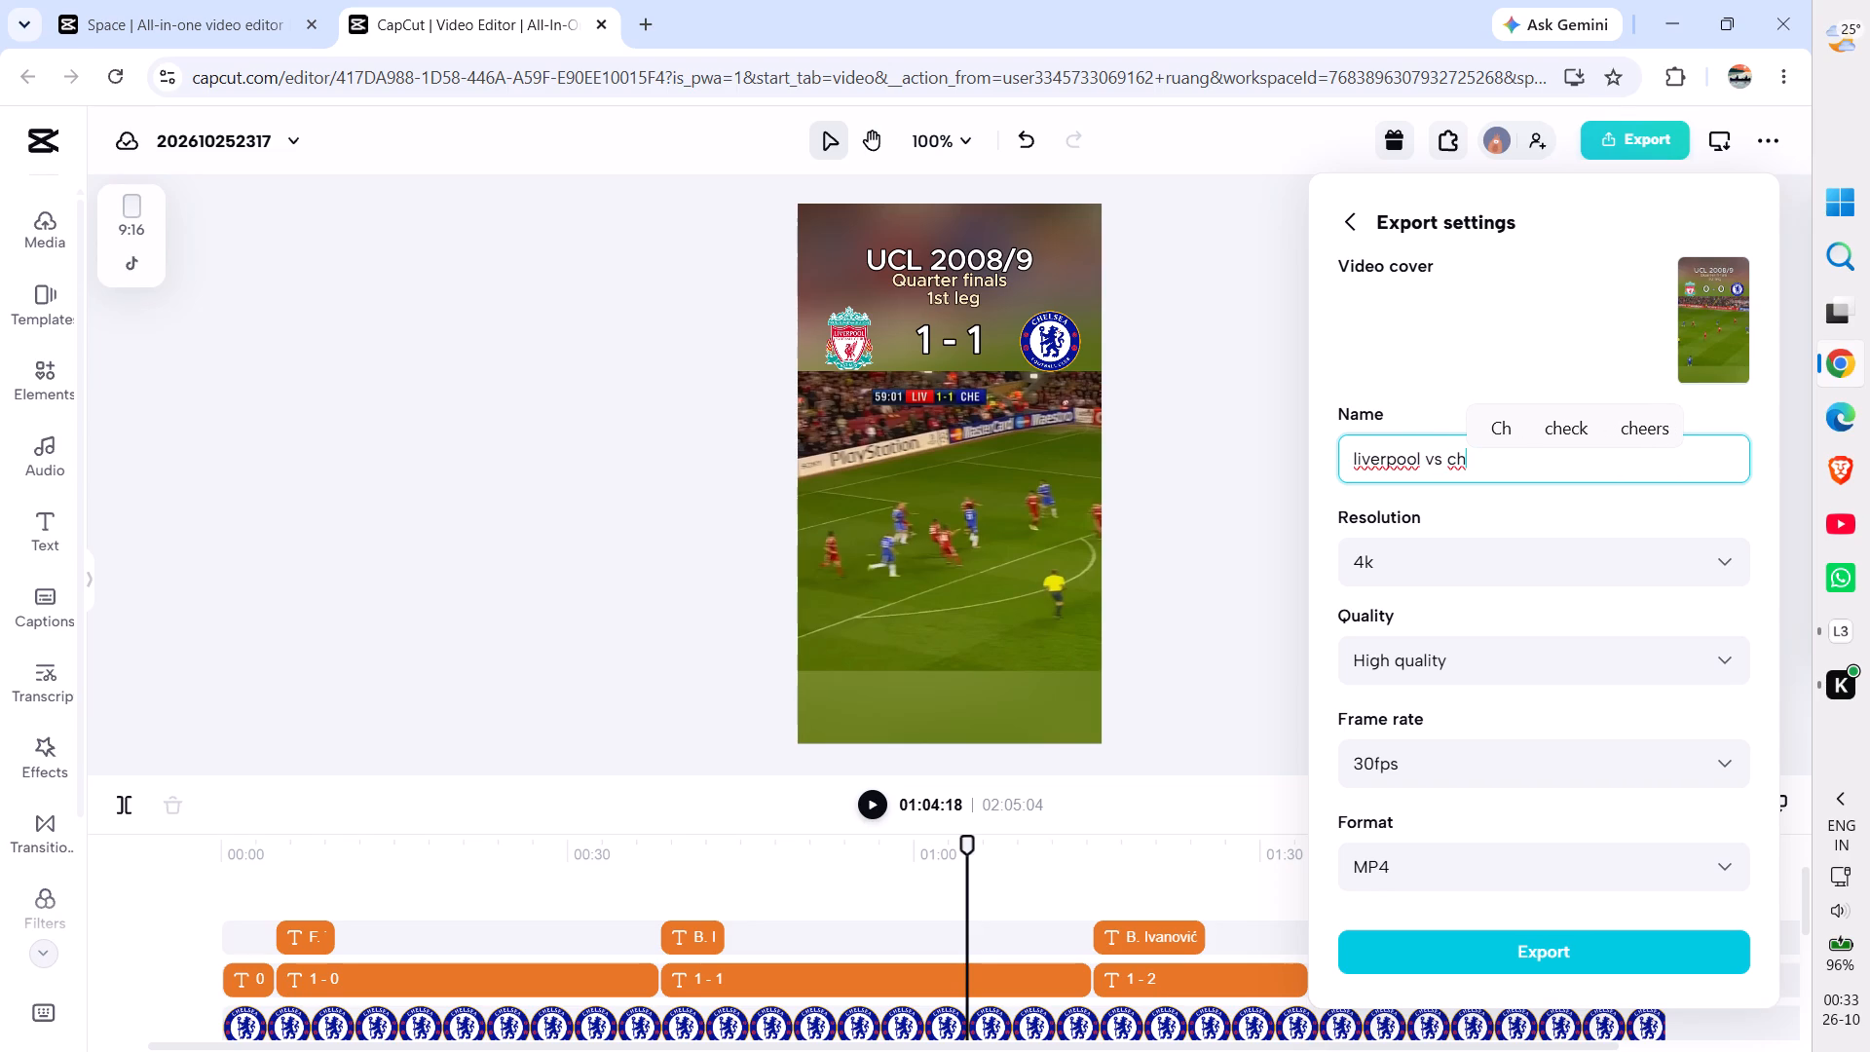
key(e)
text(ls)
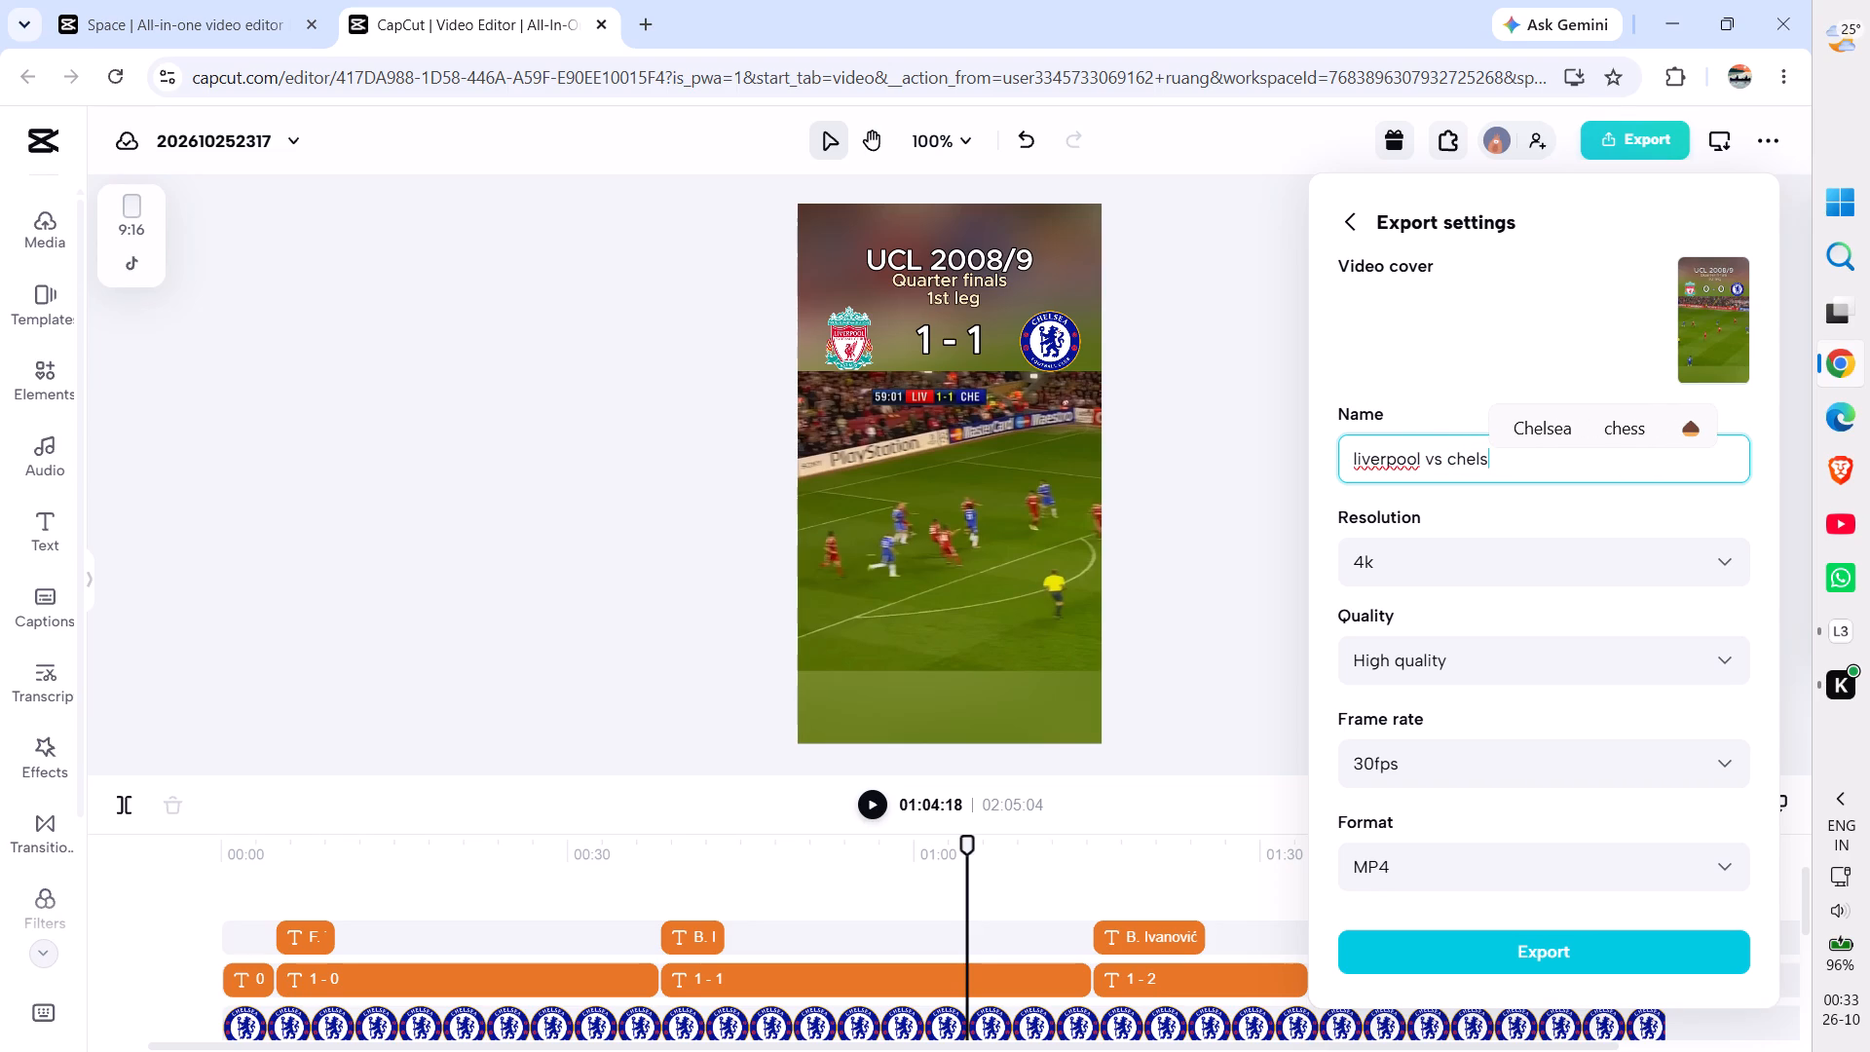
text(ea)
key(Return)
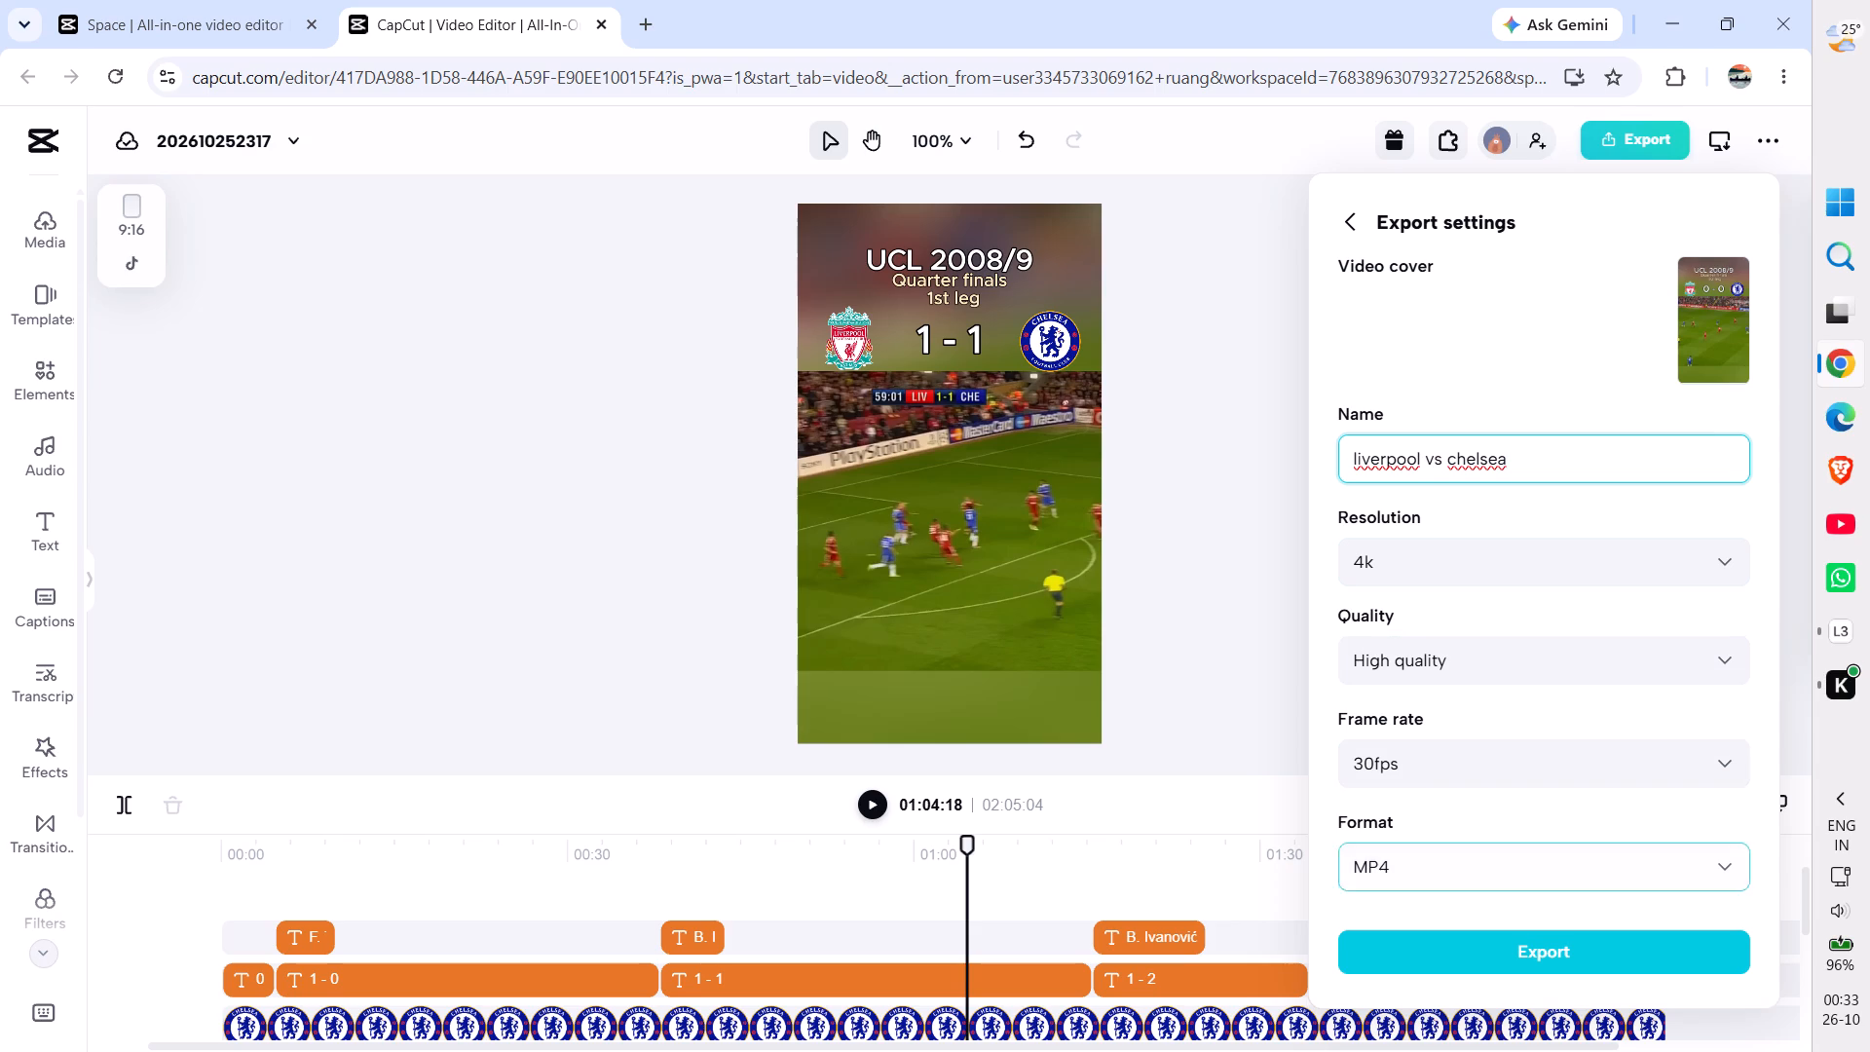
click(1467, 955)
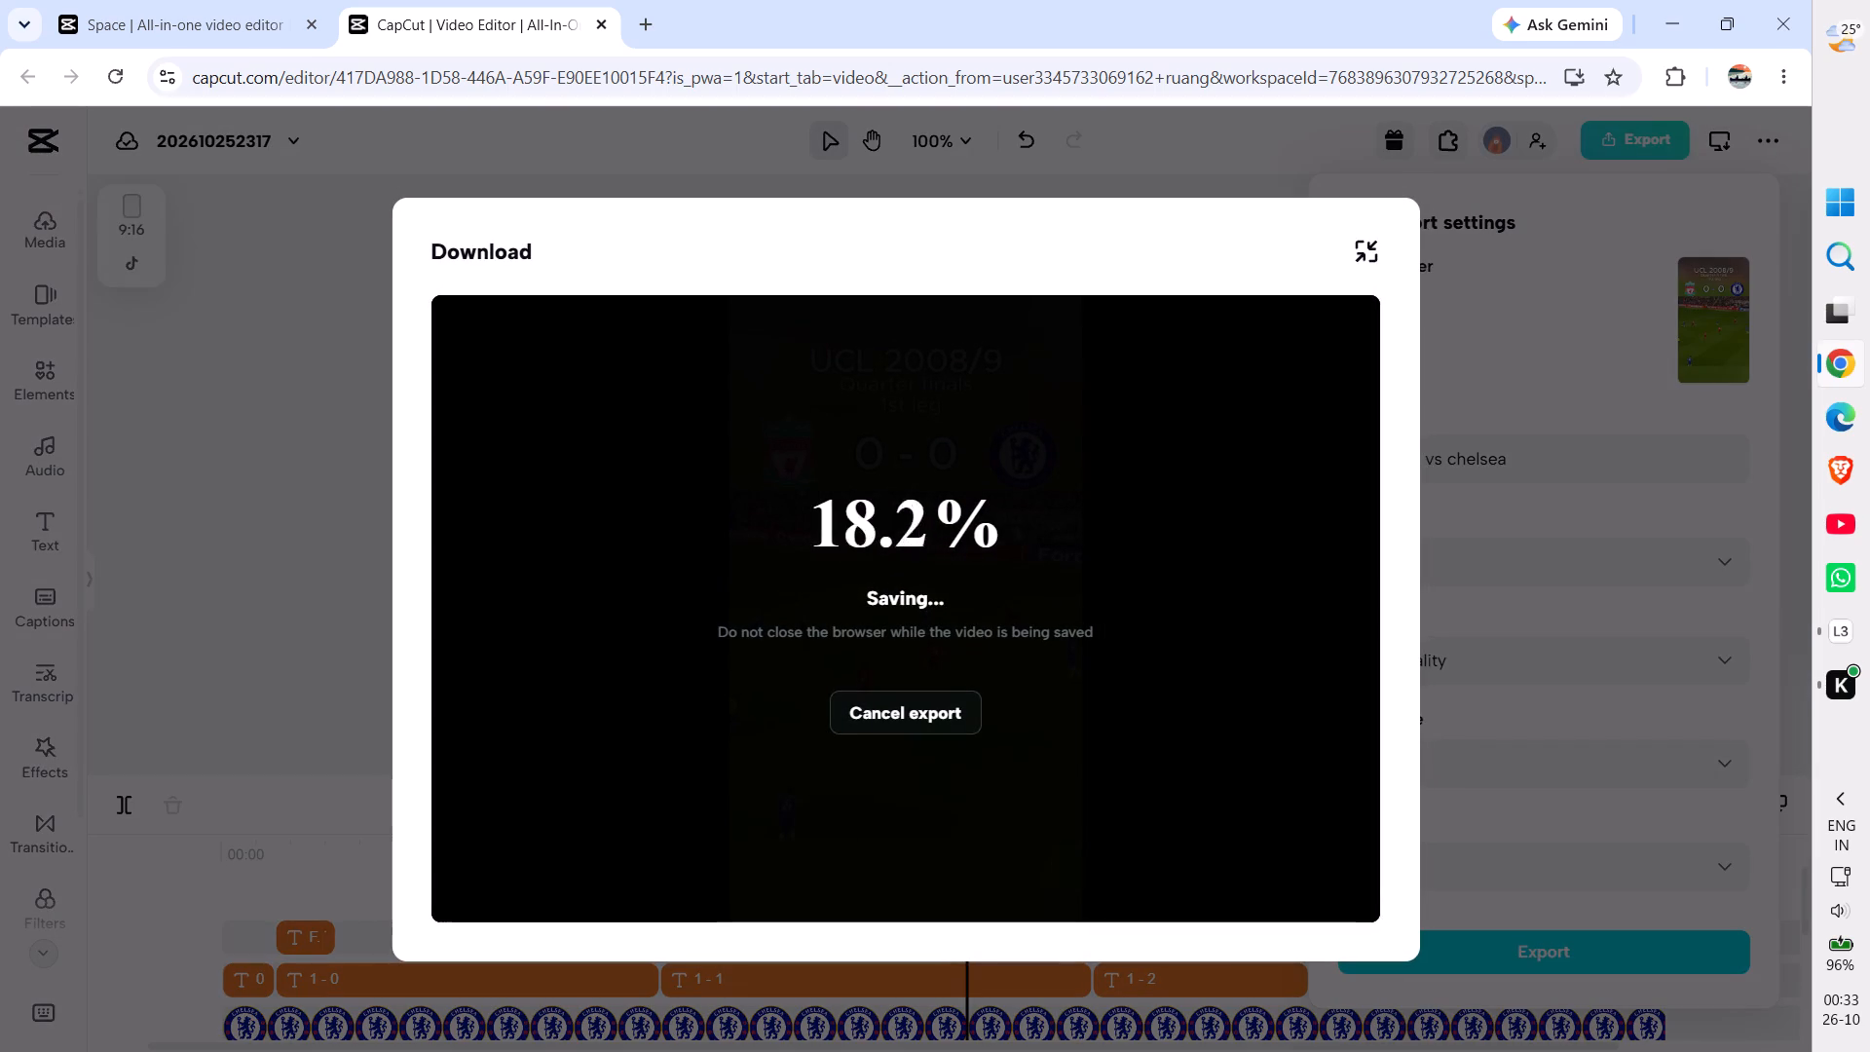